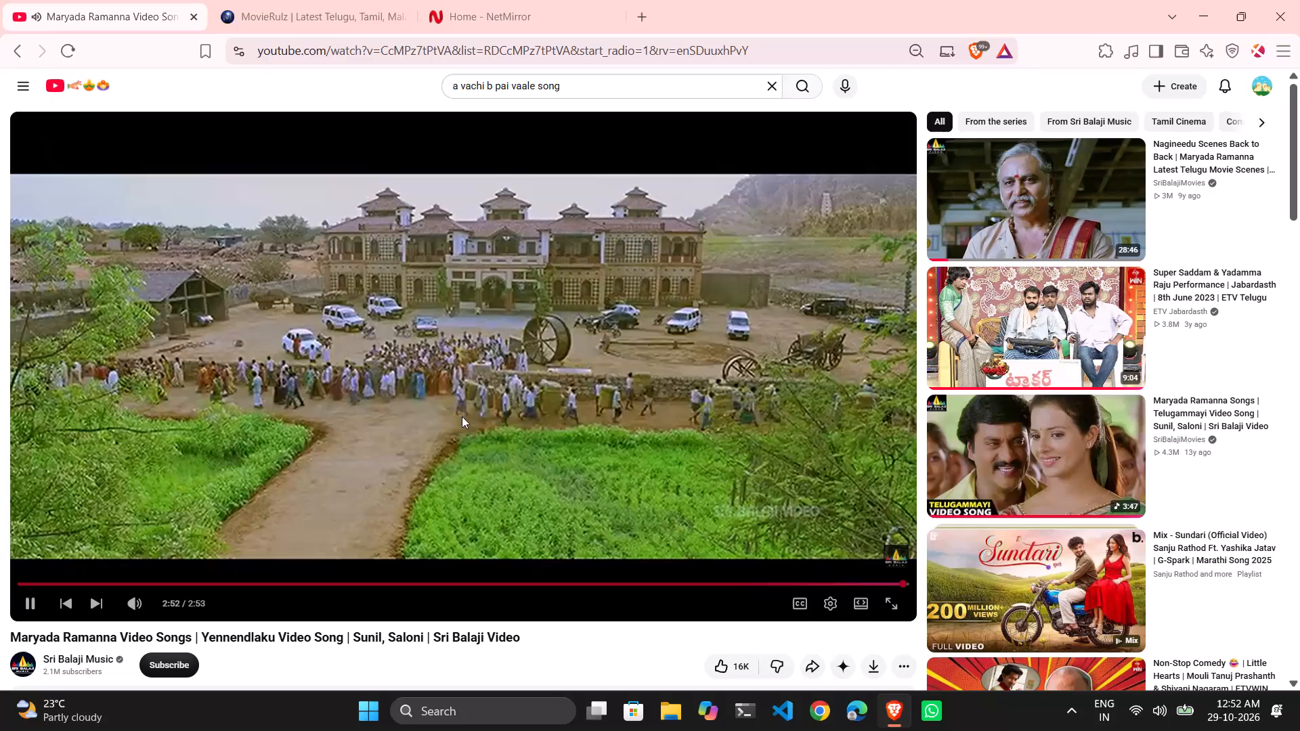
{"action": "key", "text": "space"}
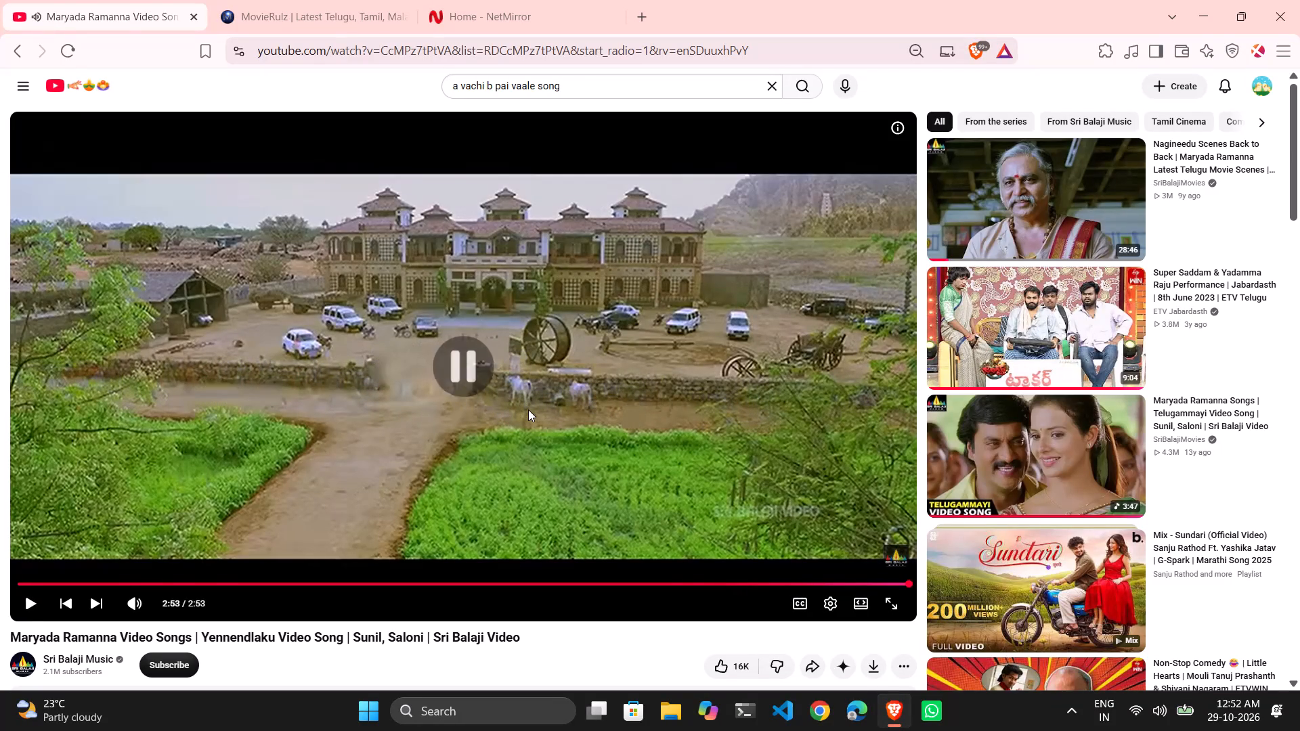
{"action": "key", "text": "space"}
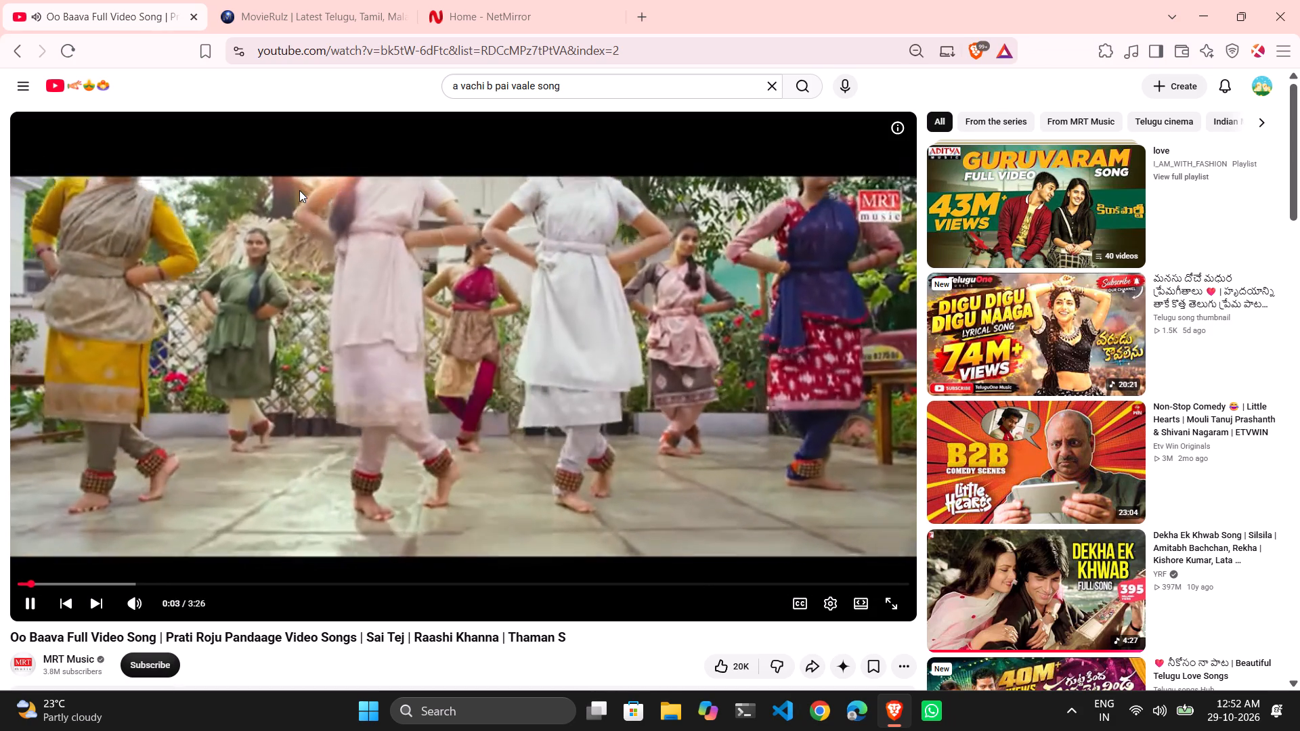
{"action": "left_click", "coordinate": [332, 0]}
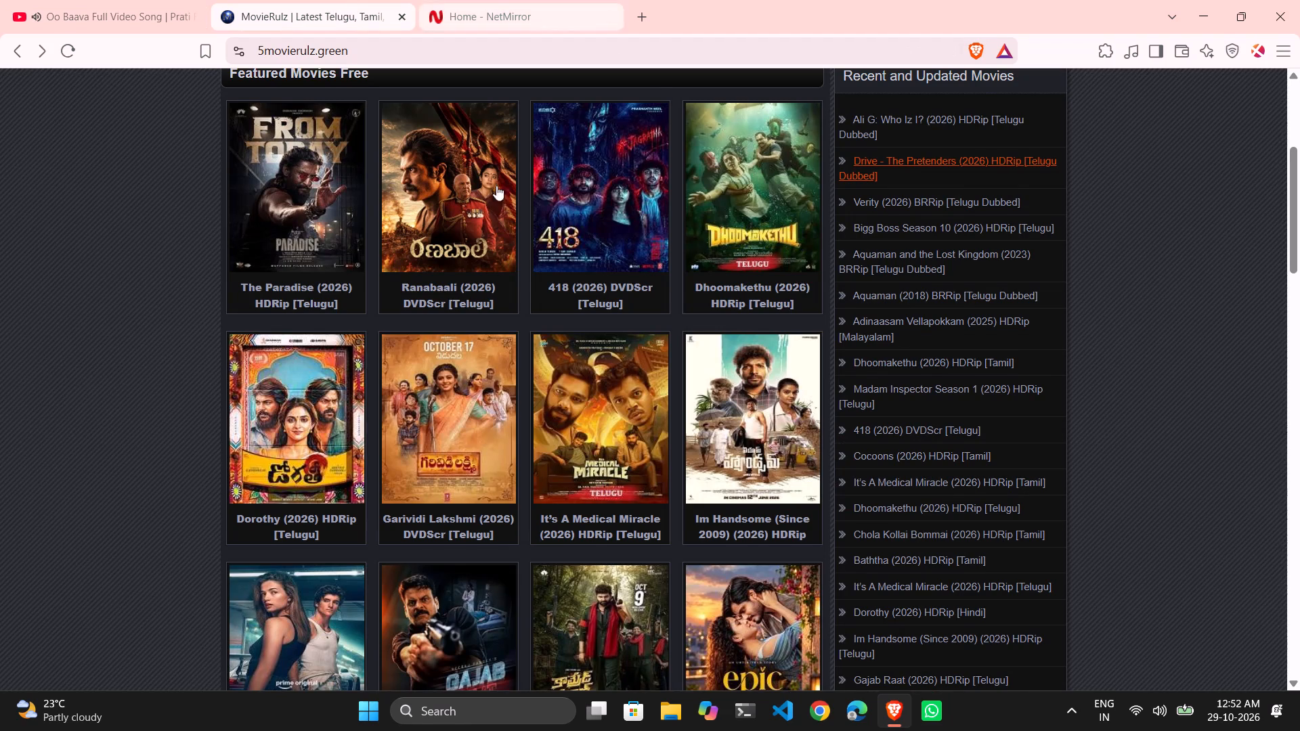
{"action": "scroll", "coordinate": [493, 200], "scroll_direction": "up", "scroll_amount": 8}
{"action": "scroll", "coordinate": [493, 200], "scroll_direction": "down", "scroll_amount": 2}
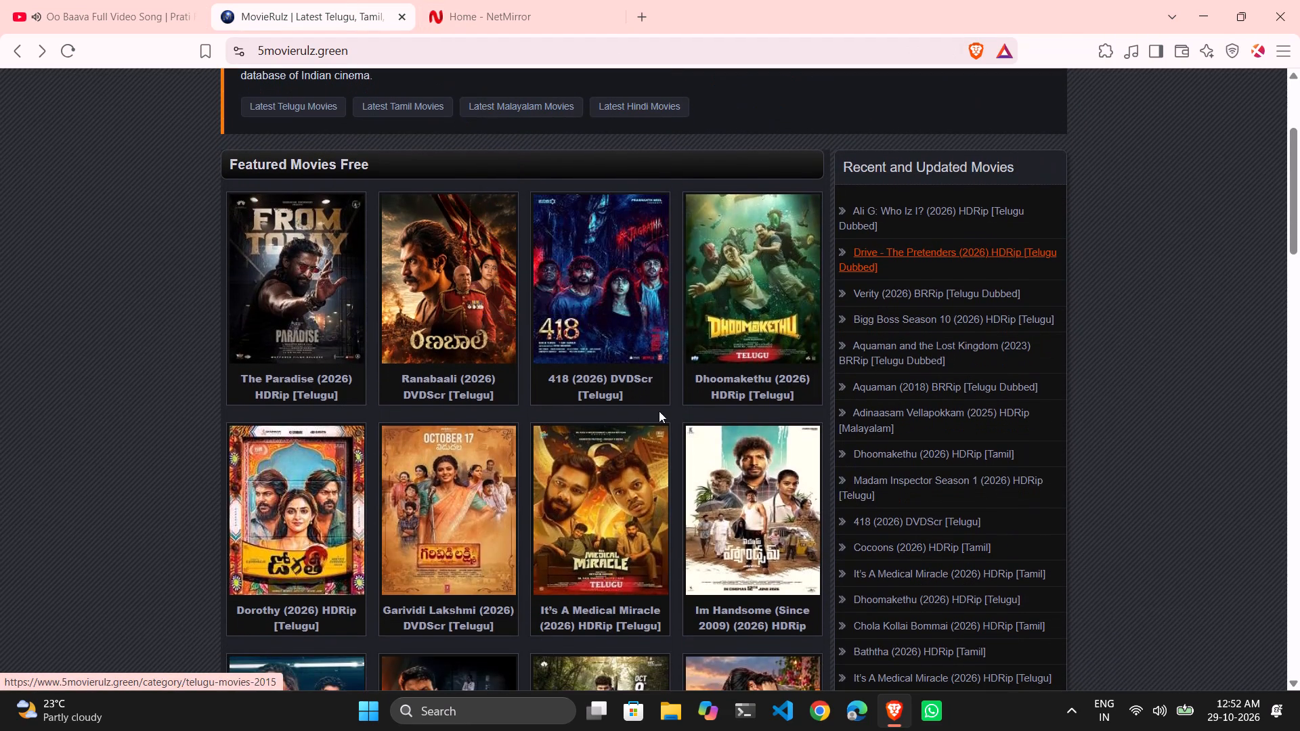
Open the Zenith_V_EV_Scooter_Launch presentation from the recent files in File Explorer.
{"action": "left_click", "coordinate": [680, 709]}
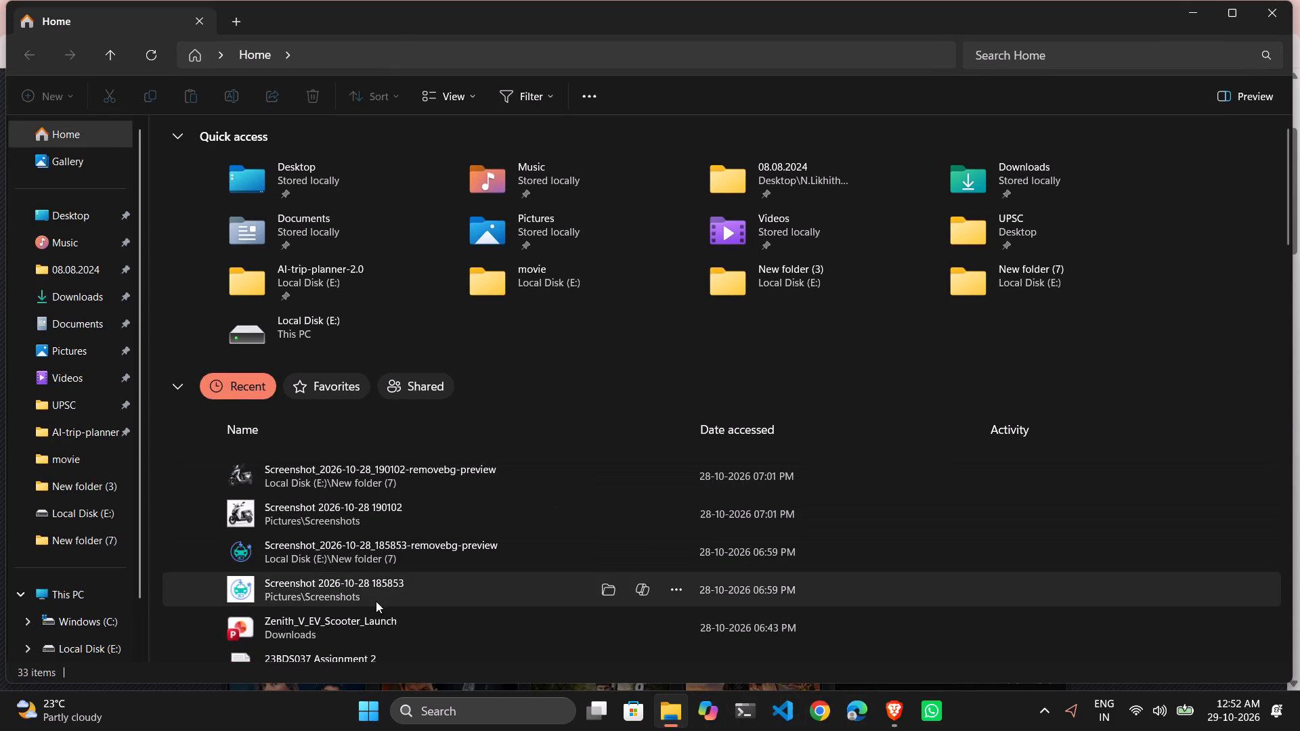
{"action": "double_click", "coordinate": [358, 623]}
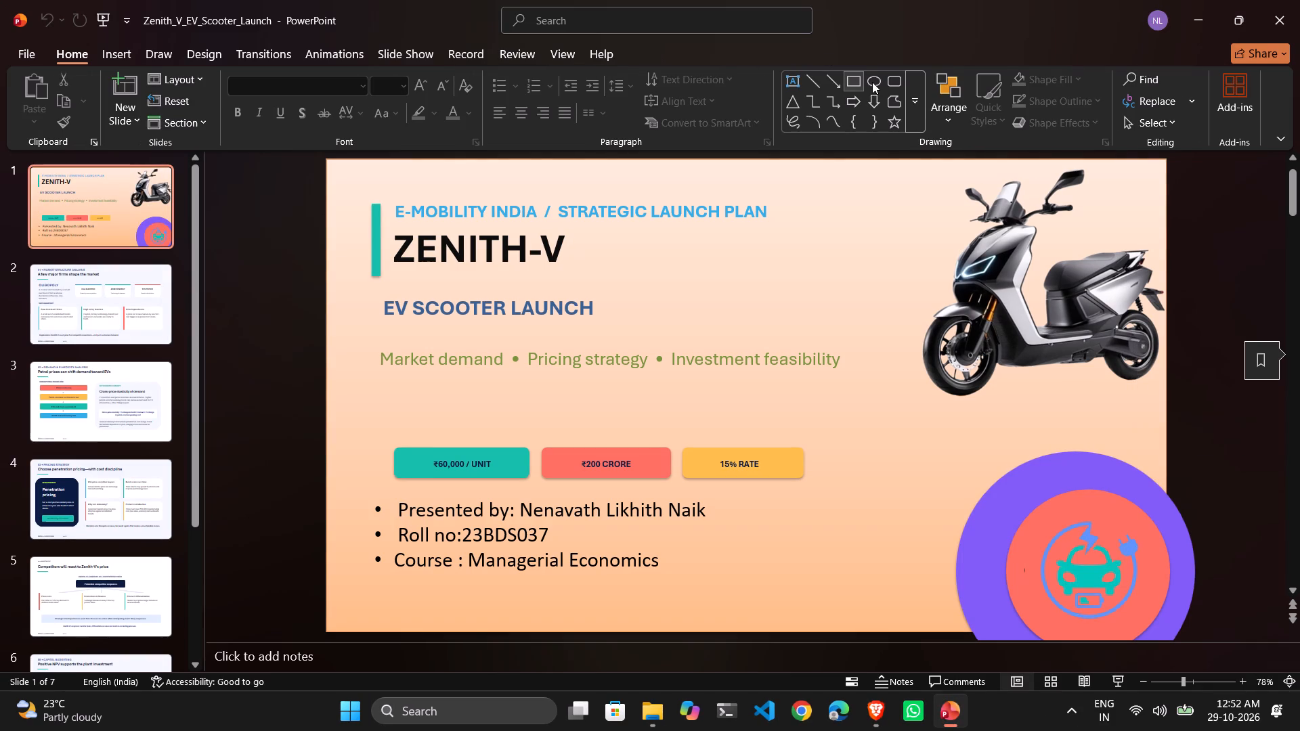
Draw a rounded rectangle about 14.15 cm wide and 3.69 cm high over the presenter details on slide 1.
{"action": "left_click", "coordinate": [892, 81]}
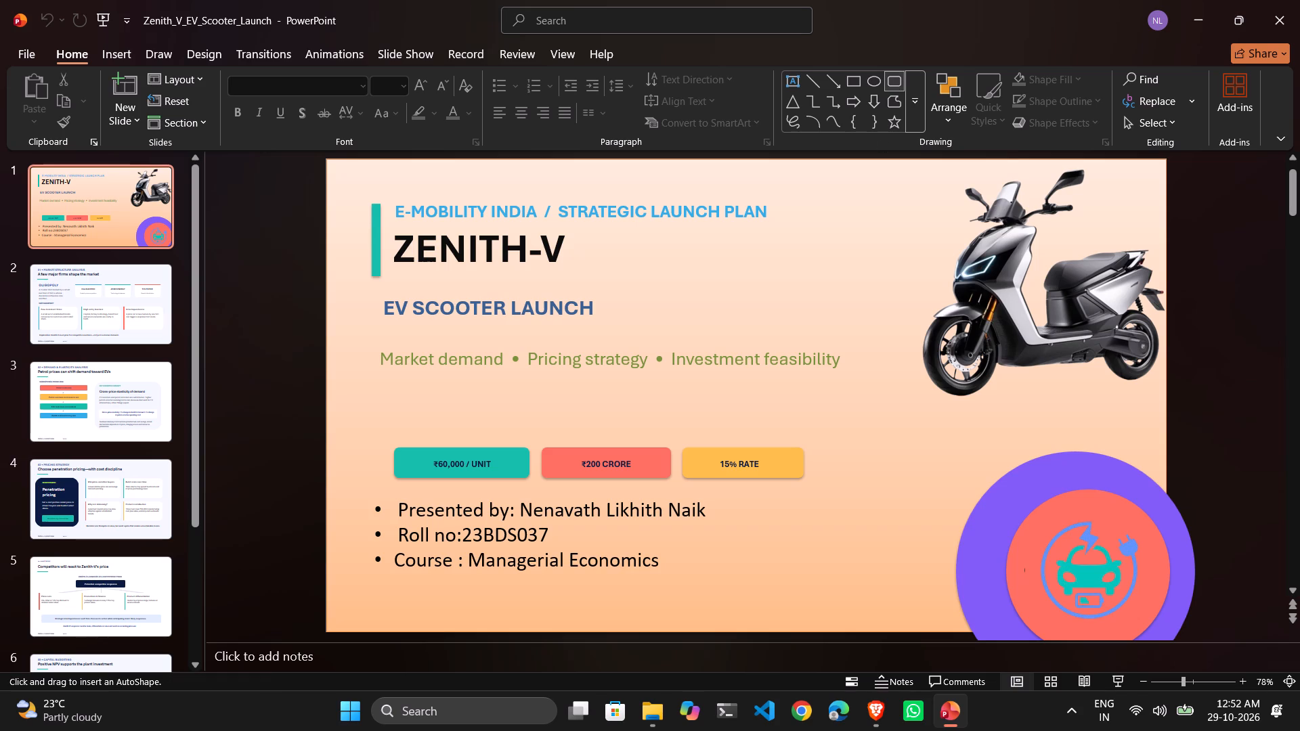
{"action": "left_click_drag", "start_coordinate": [368, 500], "coordinate": [554, 529]}
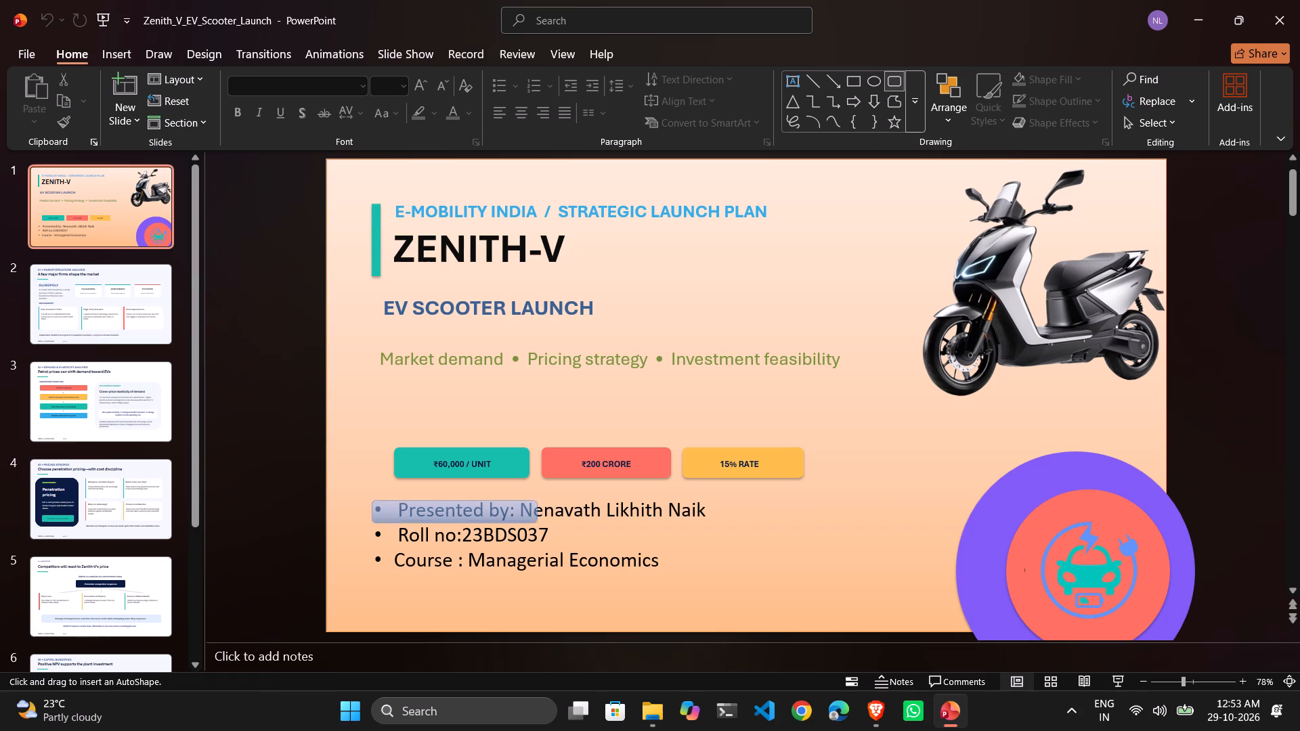
{"action": "left_click_drag", "start_coordinate": [554, 529], "coordinate": [708, 585]}
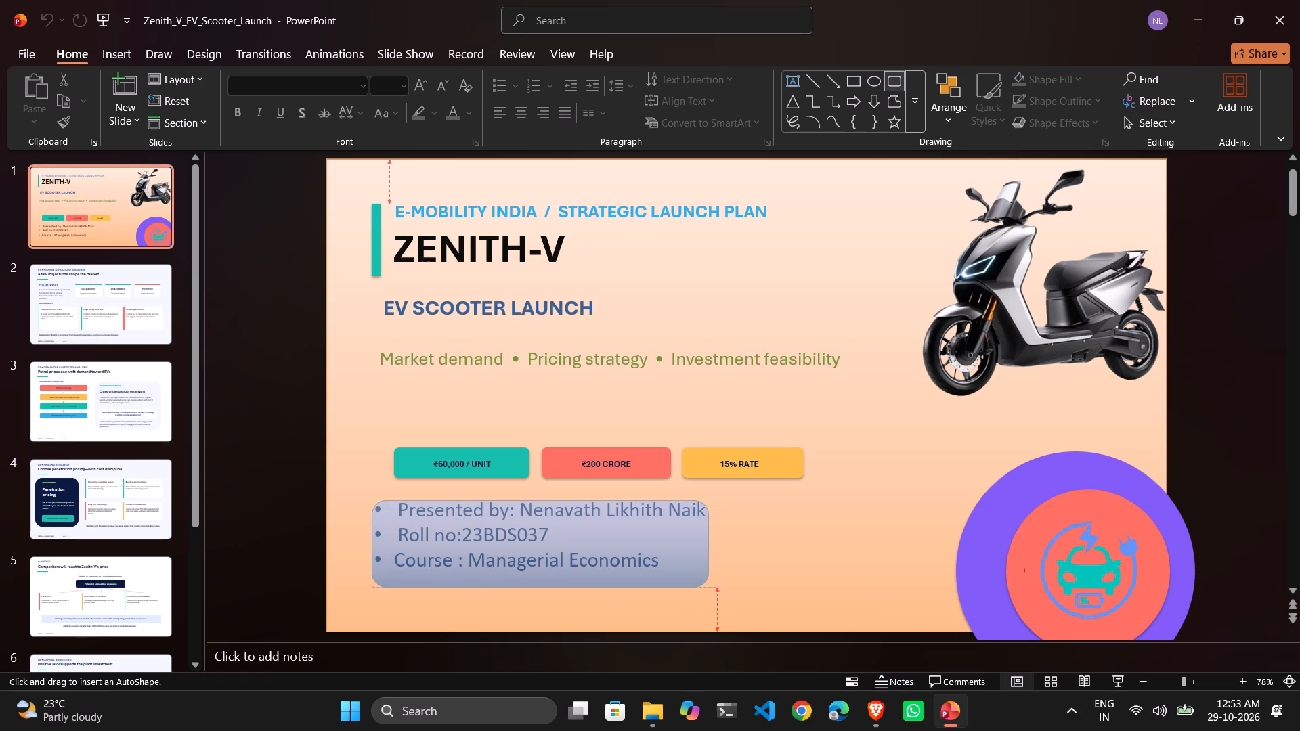
{"action": "left_click_drag", "start_coordinate": [708, 585], "coordinate": [722, 591]}
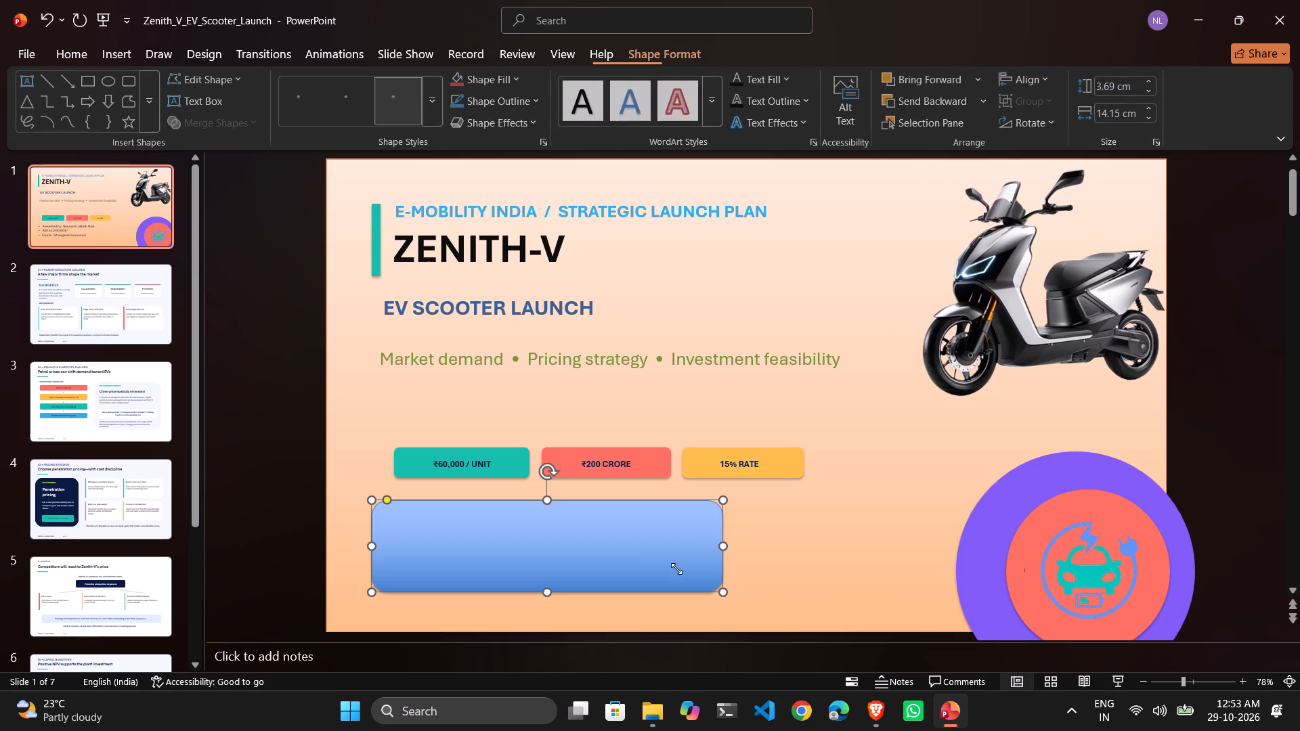
Apply the light aqua gradient theme style to the rounded rectangle.
{"action": "left_click", "coordinate": [431, 102]}
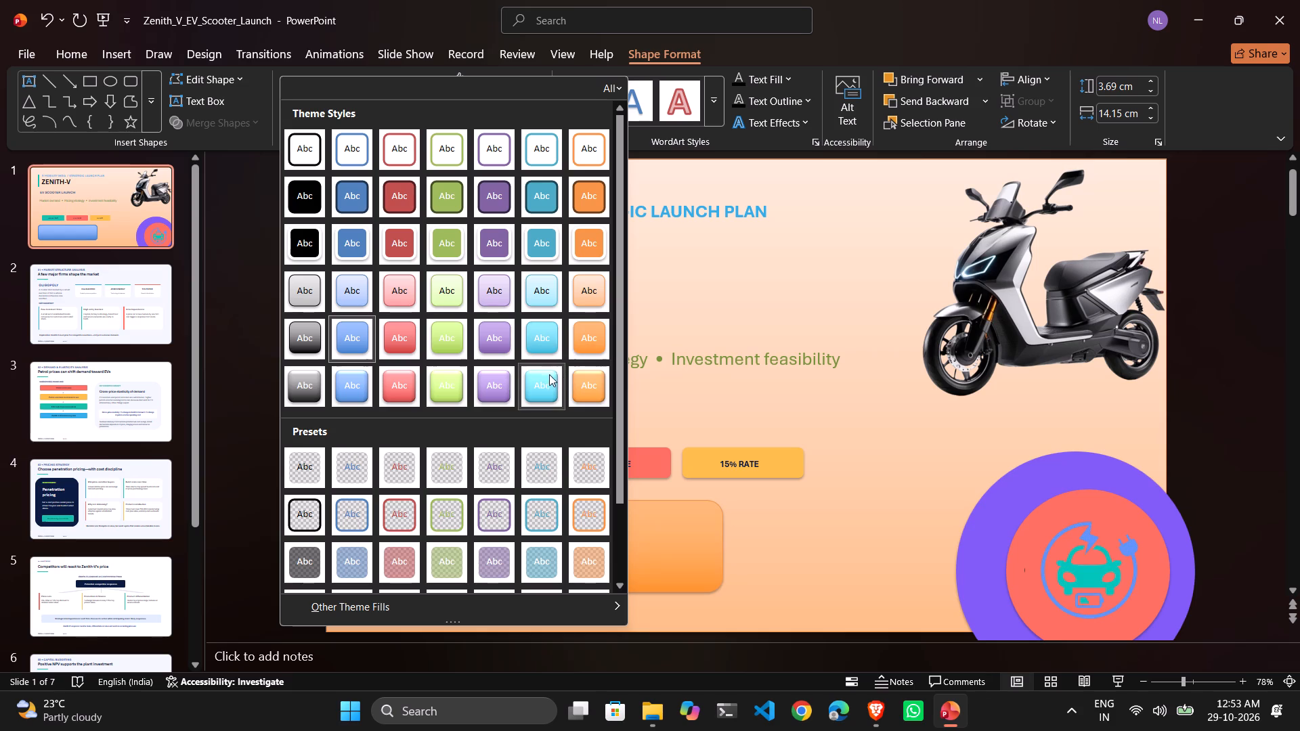
{"action": "left_click", "coordinate": [538, 294]}
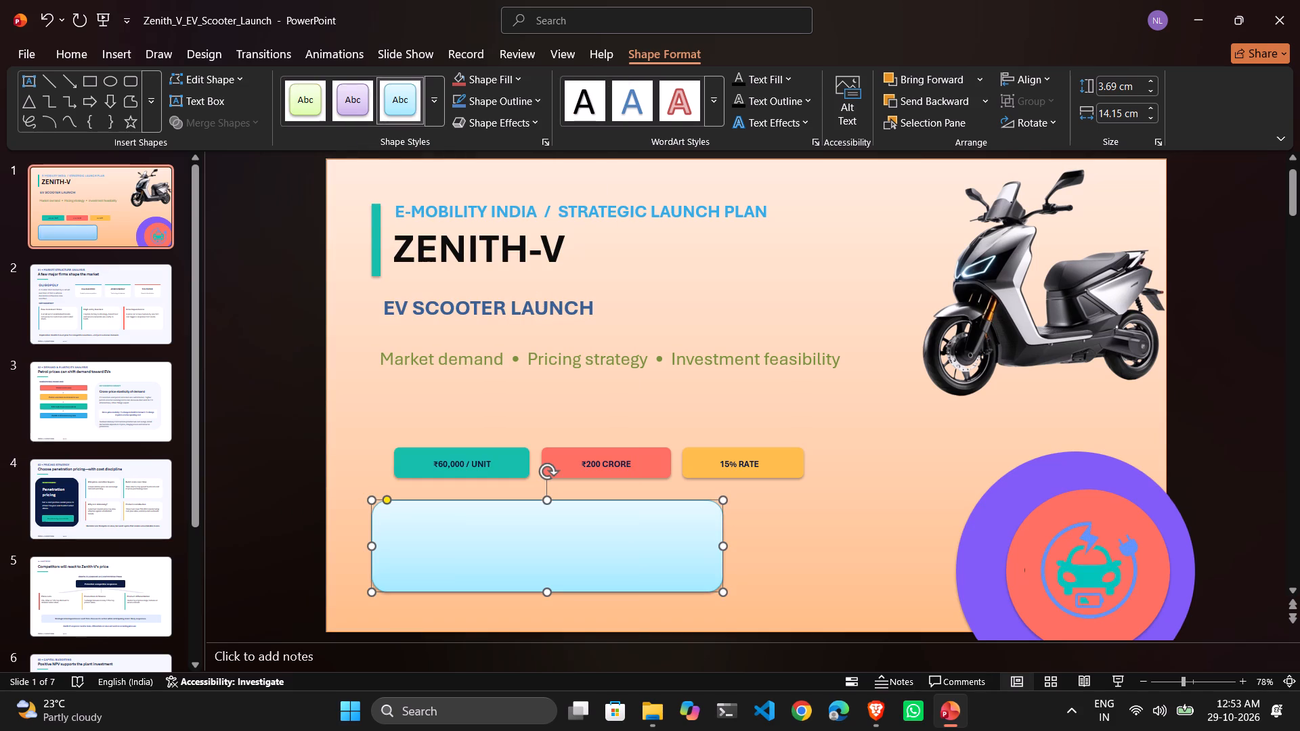
Move the rectangle off the presenter details and copy all the text in that text box.
{"action": "left_click", "coordinate": [562, 539]}
{"action": "left_click_drag", "start_coordinate": [594, 547], "coordinate": [712, 590]}
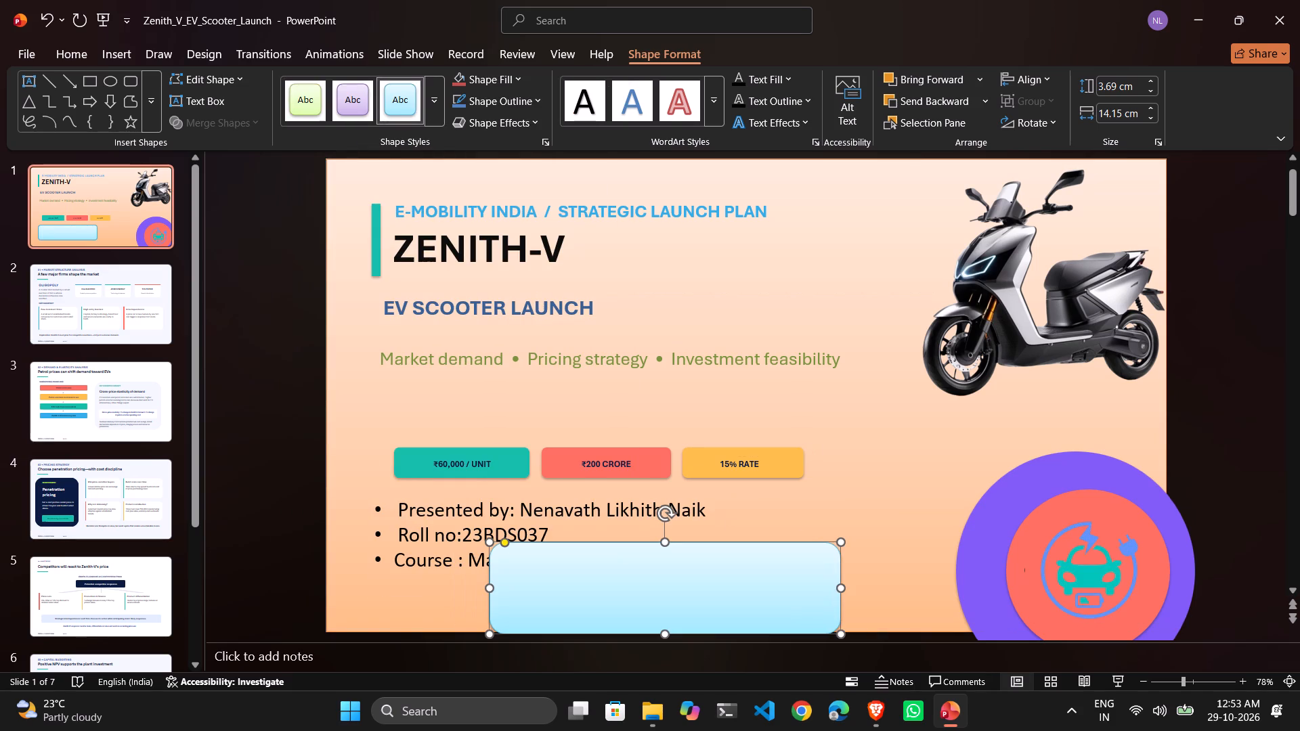
{"action": "left_click", "coordinate": [502, 521]}
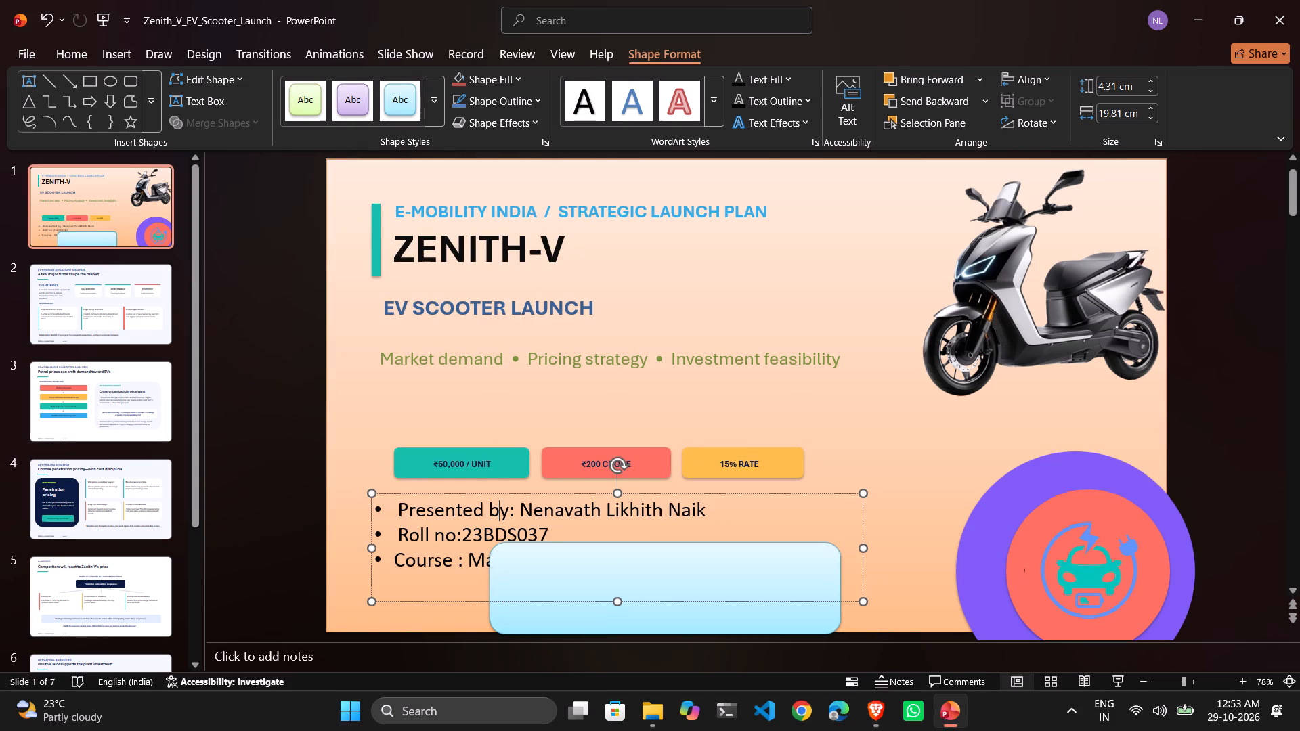
{"action": "key", "text": "ctrl+a"}
{"action": "key", "text": "ctrl+c"}
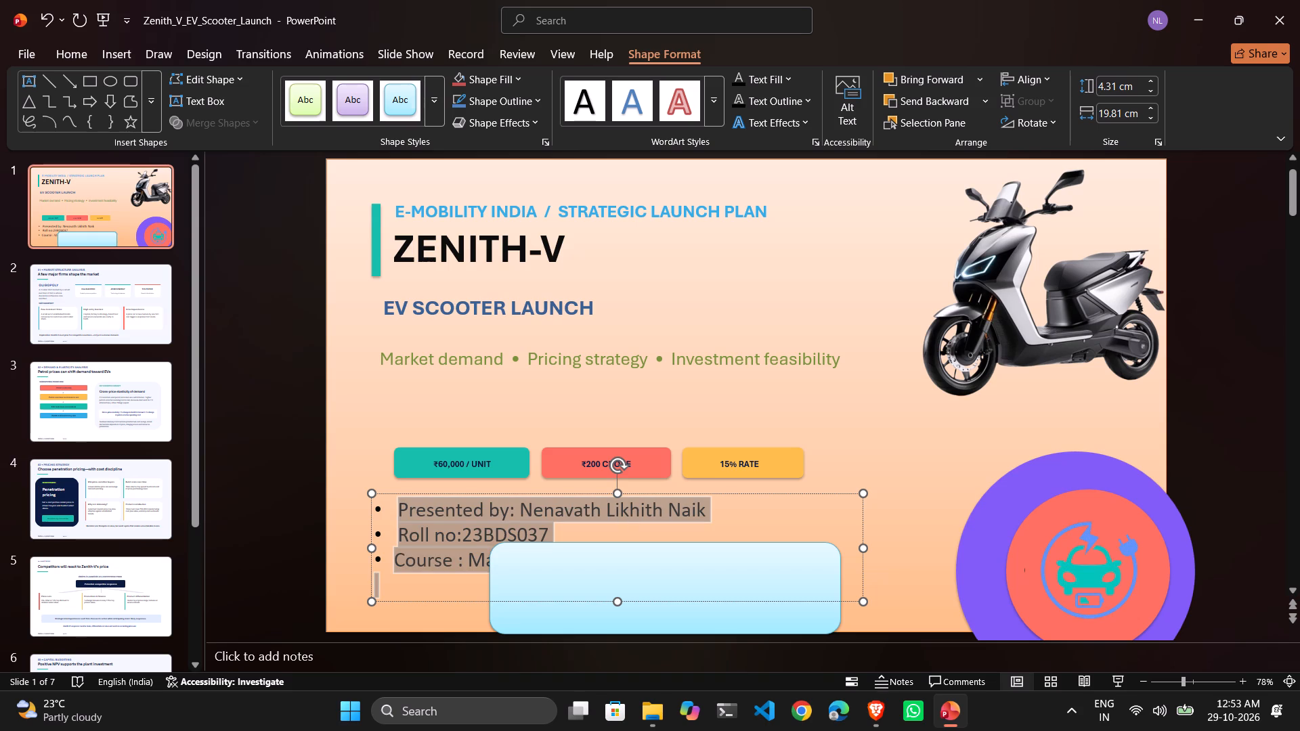
Move the original presenter details text box up, clear of the space reserved for the rectangle.
{"action": "left_click_drag", "start_coordinate": [764, 495], "coordinate": [913, 416]}
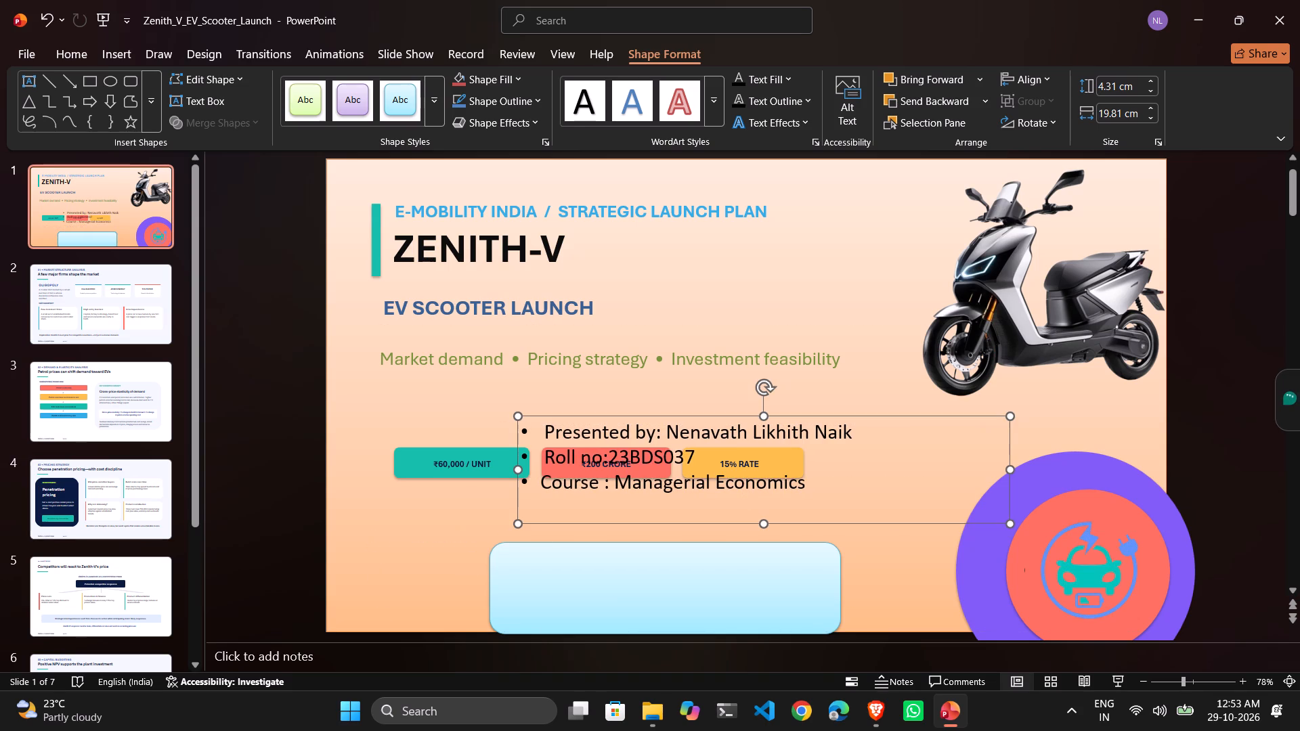
{"action": "left_click_drag", "start_coordinate": [781, 524], "coordinate": [939, 462]}
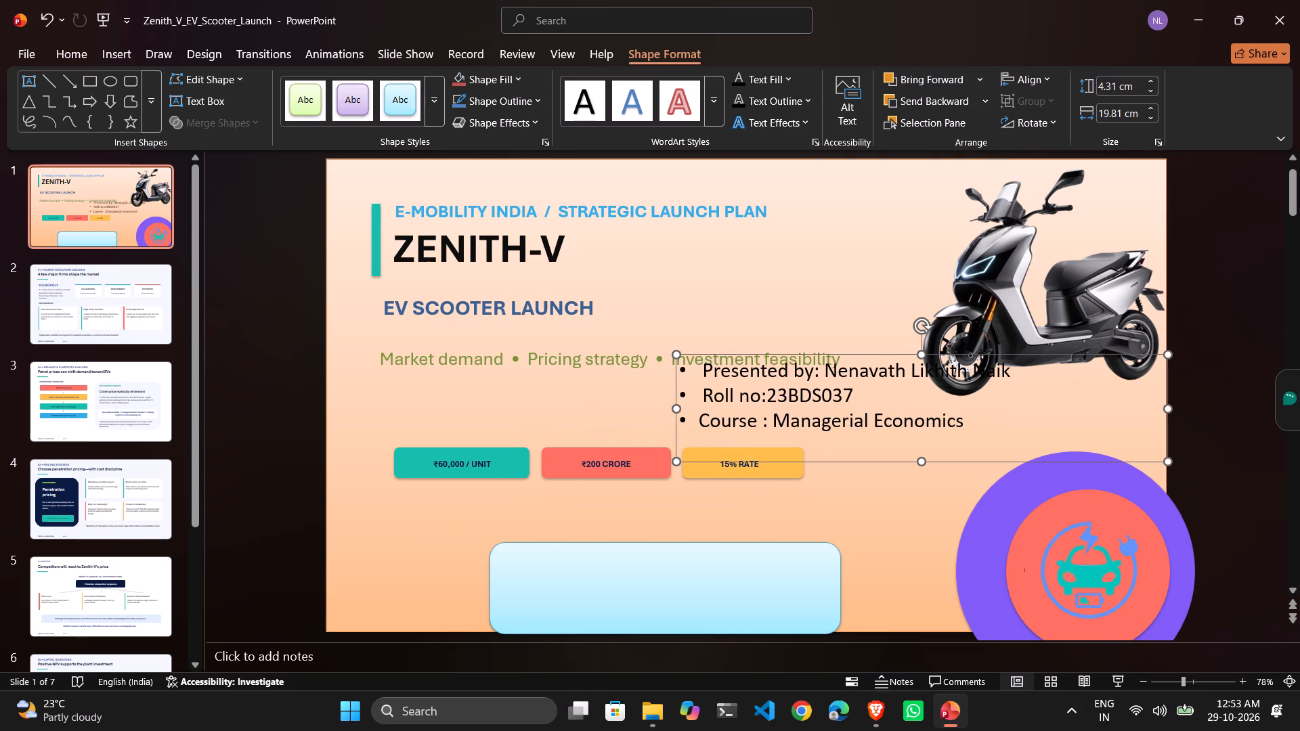
Place the light aqua rectangle just below the three coloured badges and widen it to about 14.9 cm.
{"action": "left_click", "coordinate": [689, 589]}
{"action": "left_click_drag", "start_coordinate": [679, 587], "coordinate": [582, 540]}
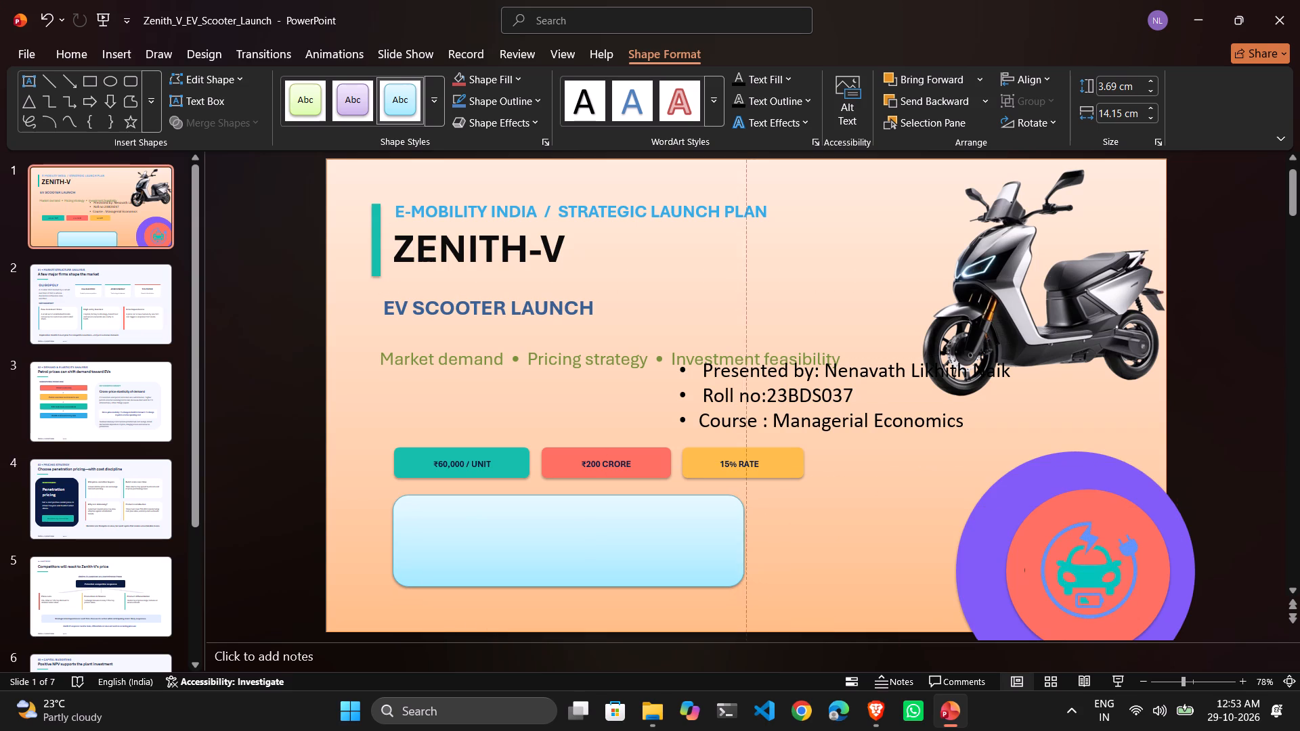
{"action": "left_click_drag", "start_coordinate": [582, 540], "coordinate": [585, 544]}
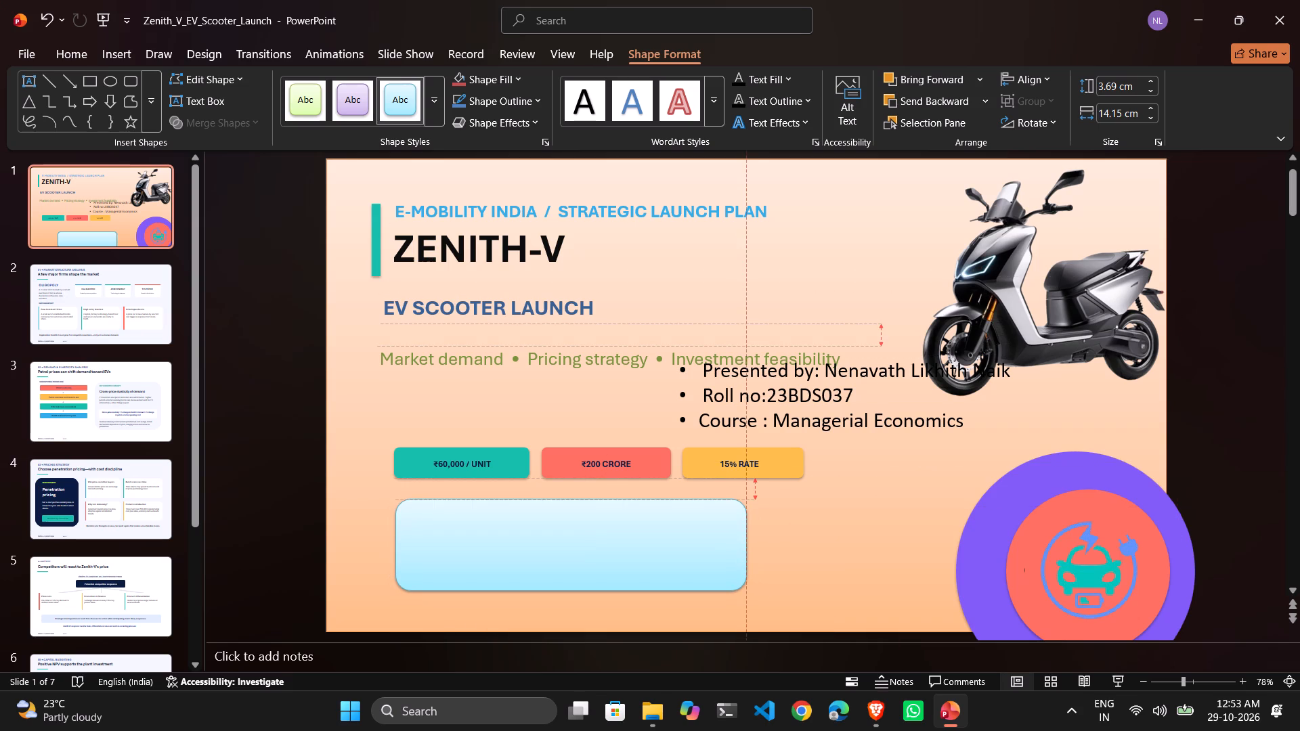
{"action": "left_click_drag", "start_coordinate": [585, 544], "coordinate": [582, 544]}
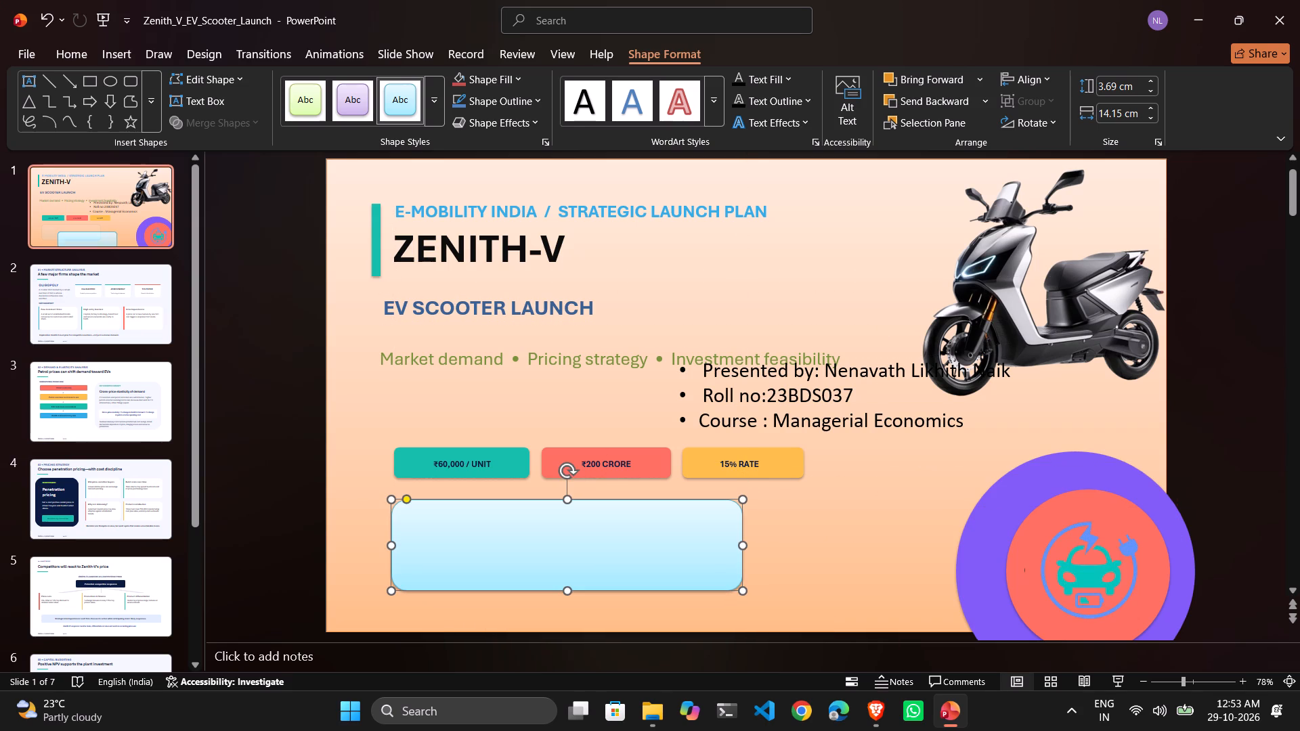
{"action": "left_click_drag", "start_coordinate": [745, 542], "coordinate": [756, 544]}
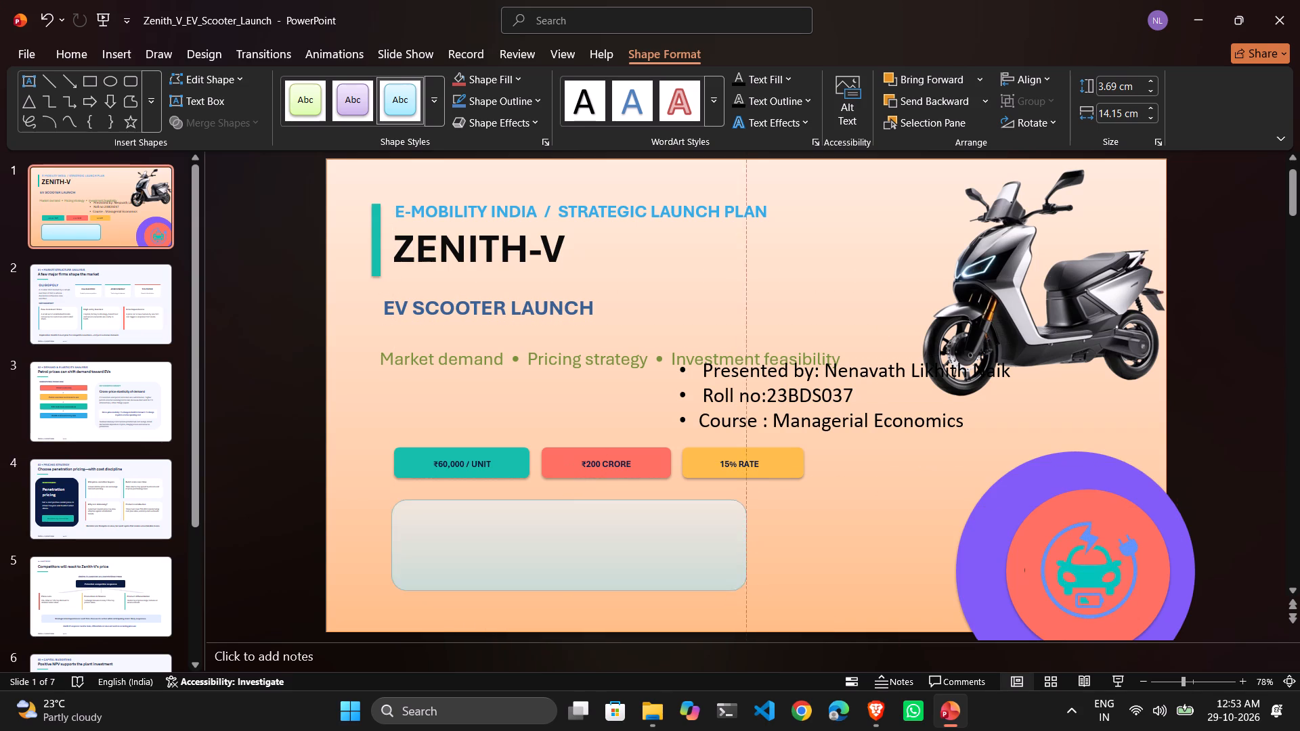
{"action": "left_click_drag", "start_coordinate": [756, 544], "coordinate": [761, 544]}
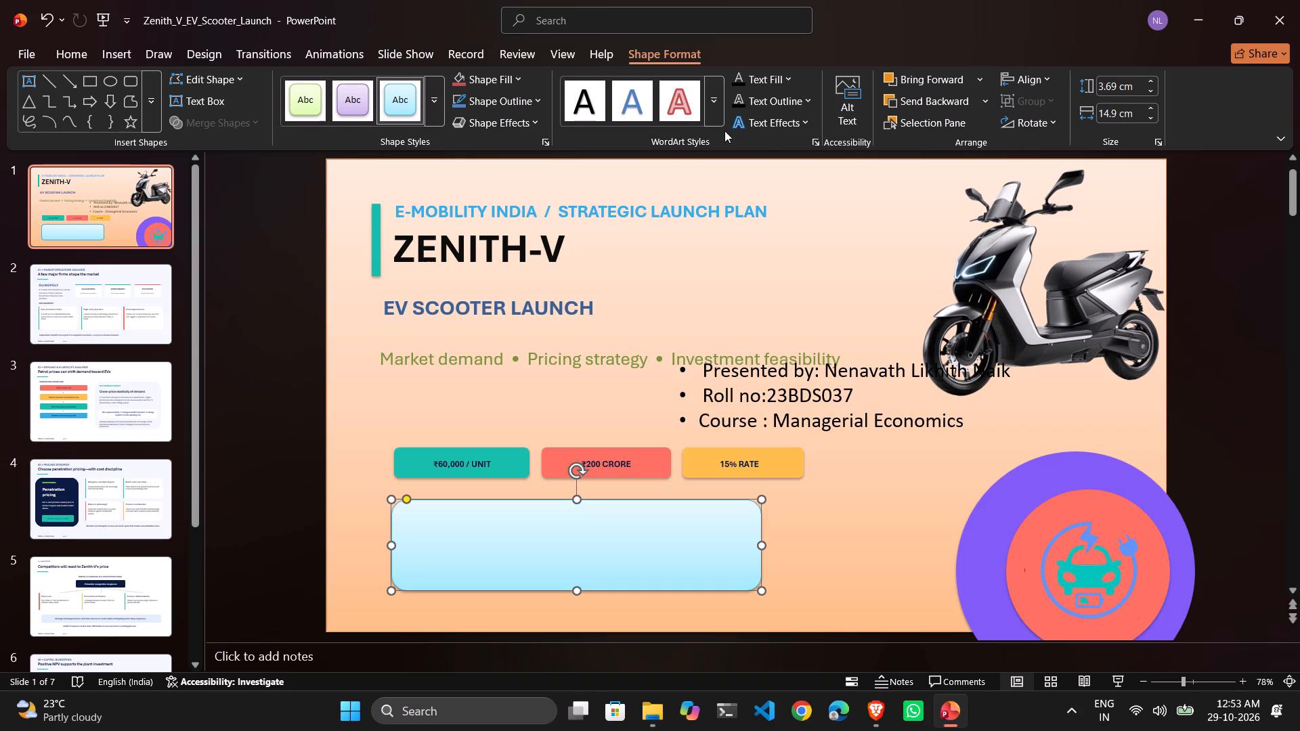
Set the empty rectangle's text fill to the darkest tan theme colour.
{"action": "left_click", "coordinate": [771, 75]}
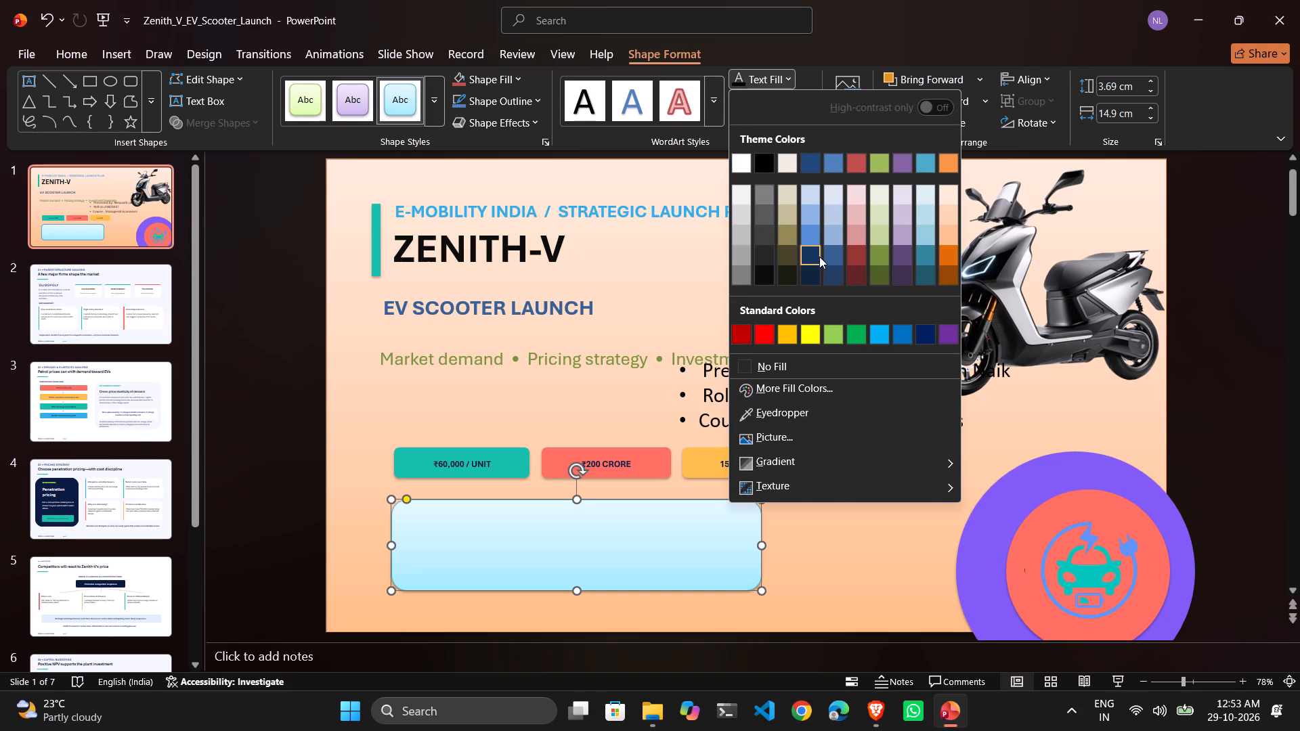
{"action": "left_click", "coordinate": [787, 269]}
{"action": "left_click", "coordinate": [516, 539]}
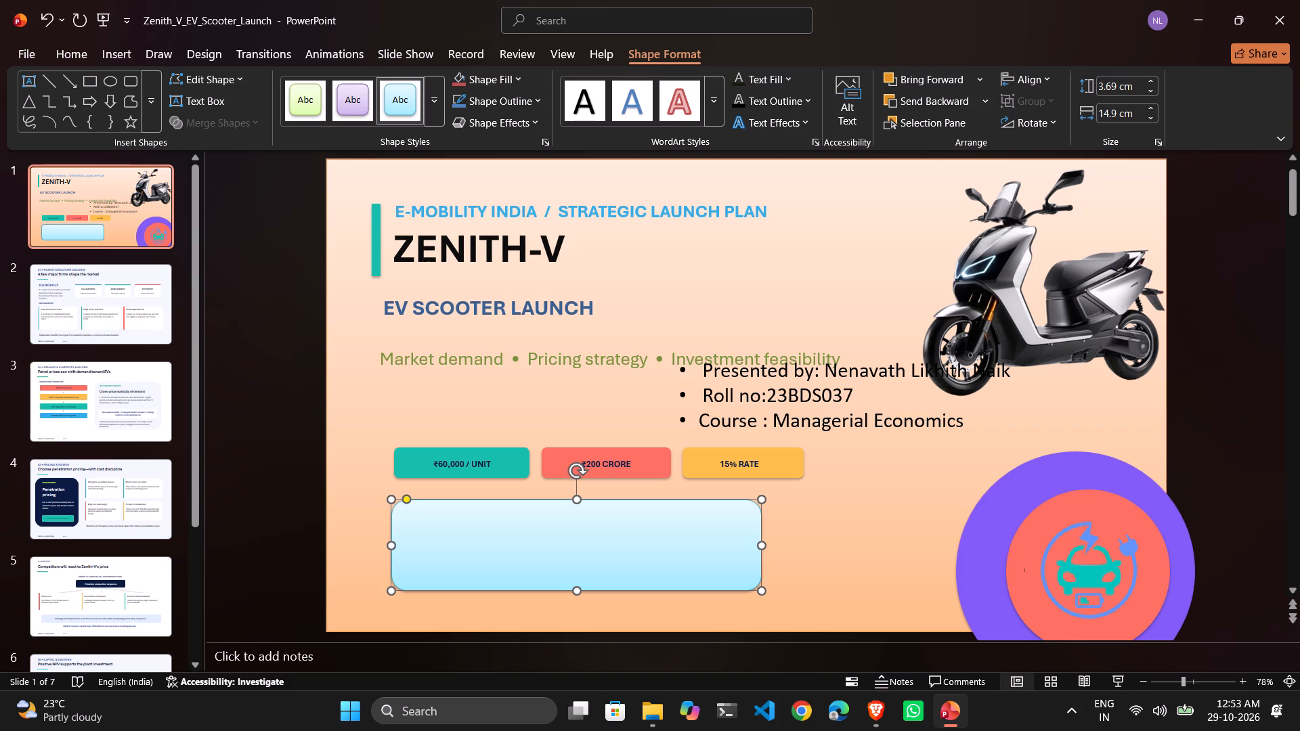
Insert a text box inside the aqua rectangle, with the copied presenter details pasted in and nudged into place.
{"action": "left_click", "coordinate": [115, 56]}
{"action": "left_click", "coordinate": [687, 108]}
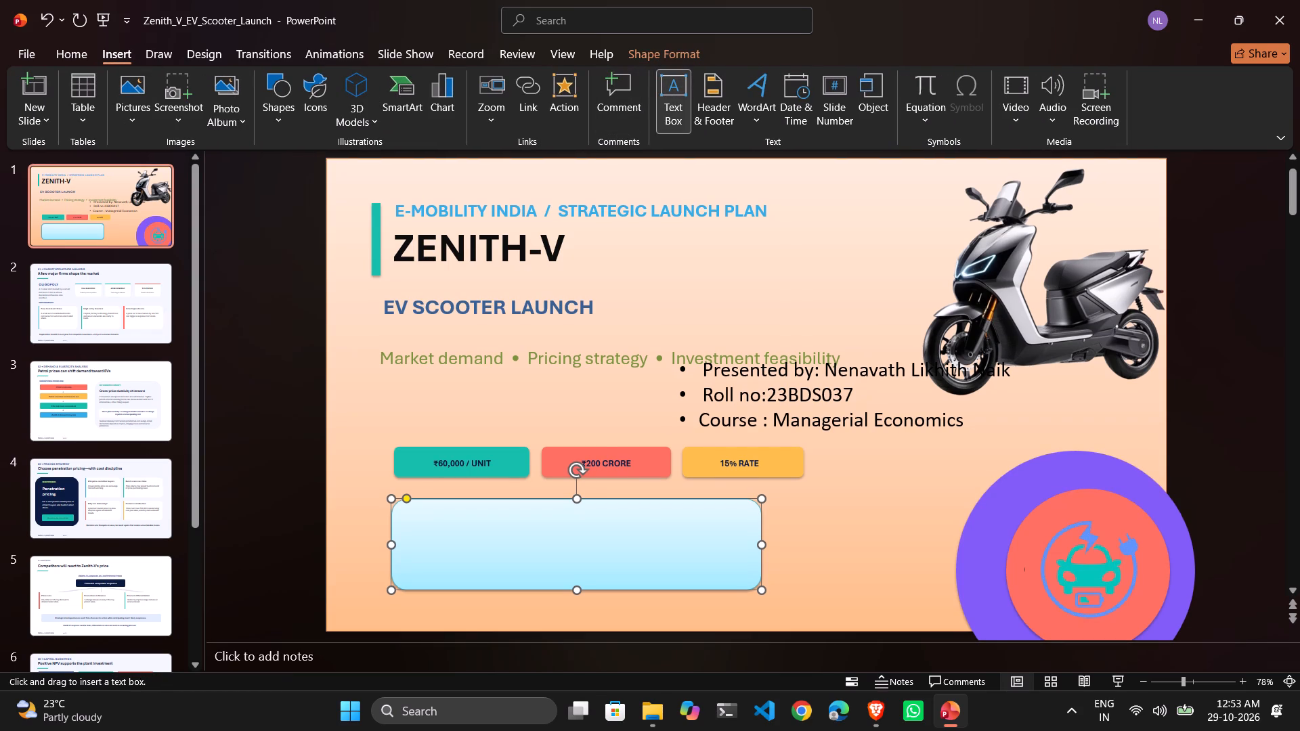
{"action": "left_click_drag", "start_coordinate": [402, 510], "coordinate": [775, 573]}
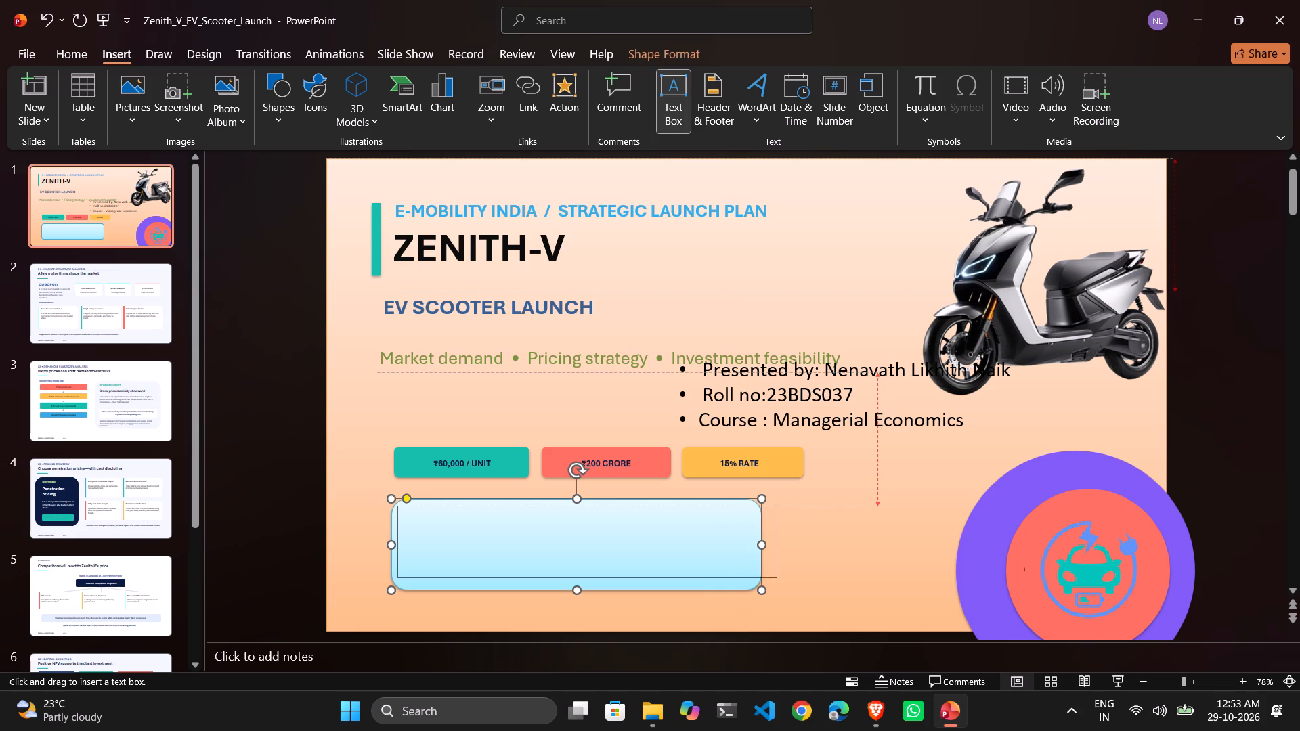
{"action": "left_click_drag", "start_coordinate": [775, 573], "coordinate": [743, 577]}
{"action": "key", "text": "ctrl+v"}
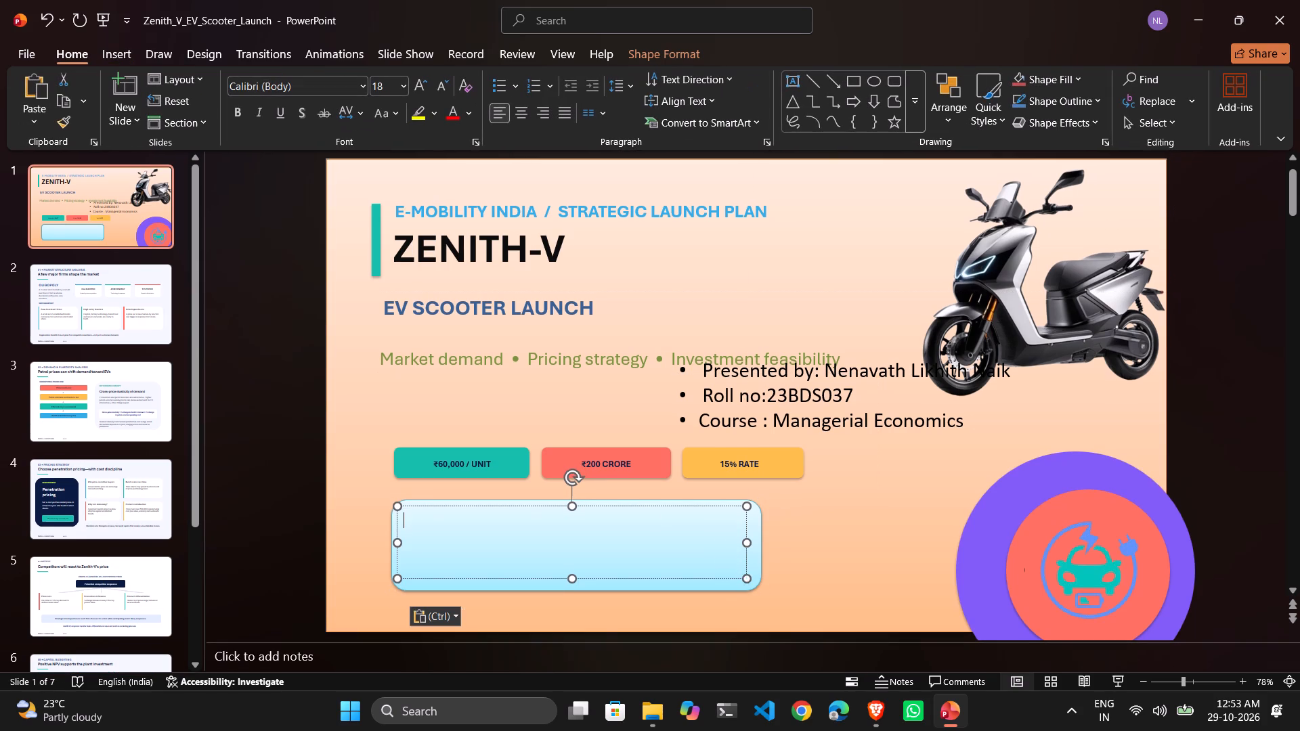
{"action": "left_click", "coordinate": [875, 581]}
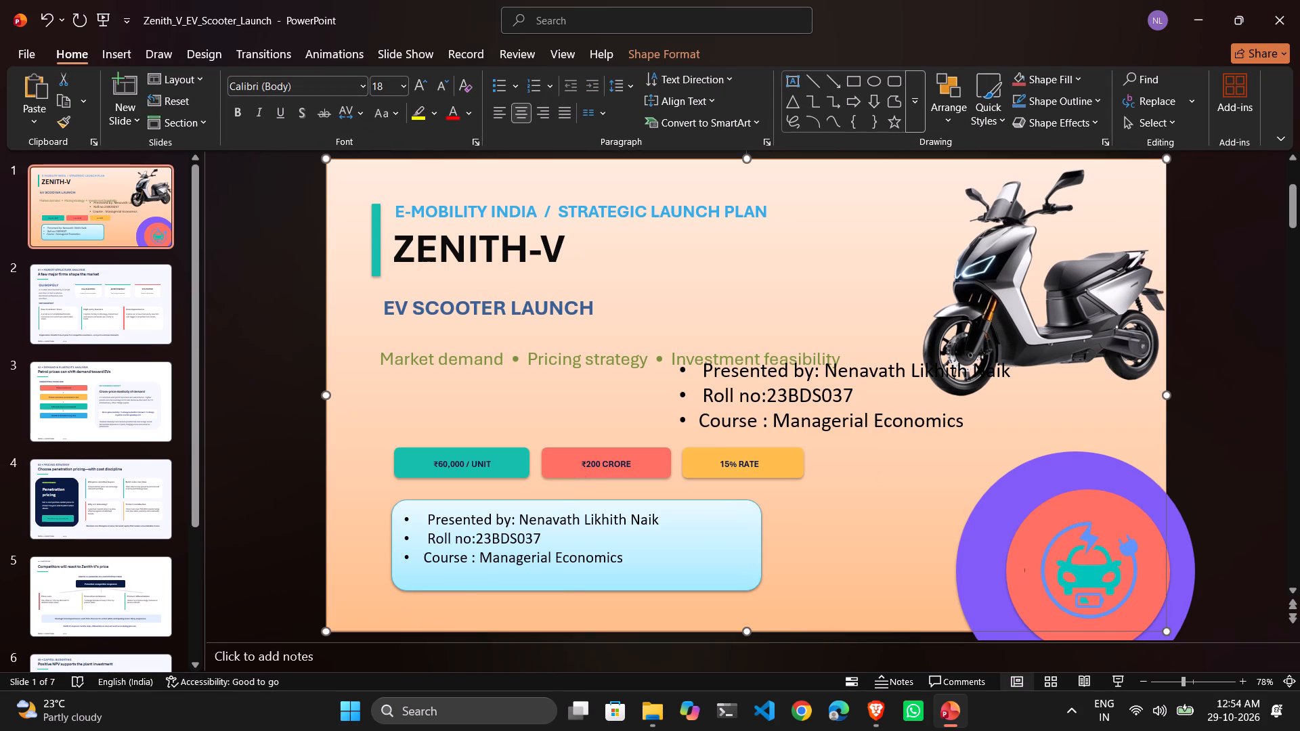
{"action": "left_click", "coordinate": [706, 558]}
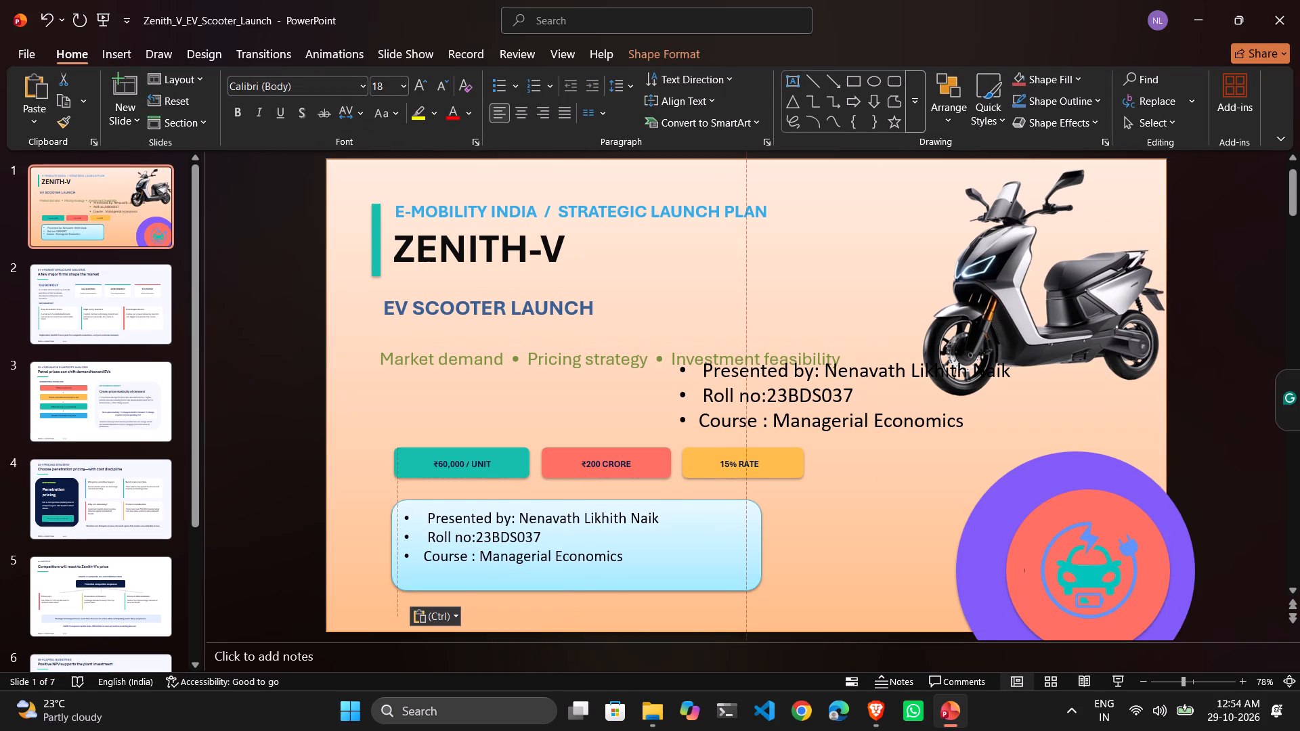
{"action": "left_click", "coordinate": [896, 544]}
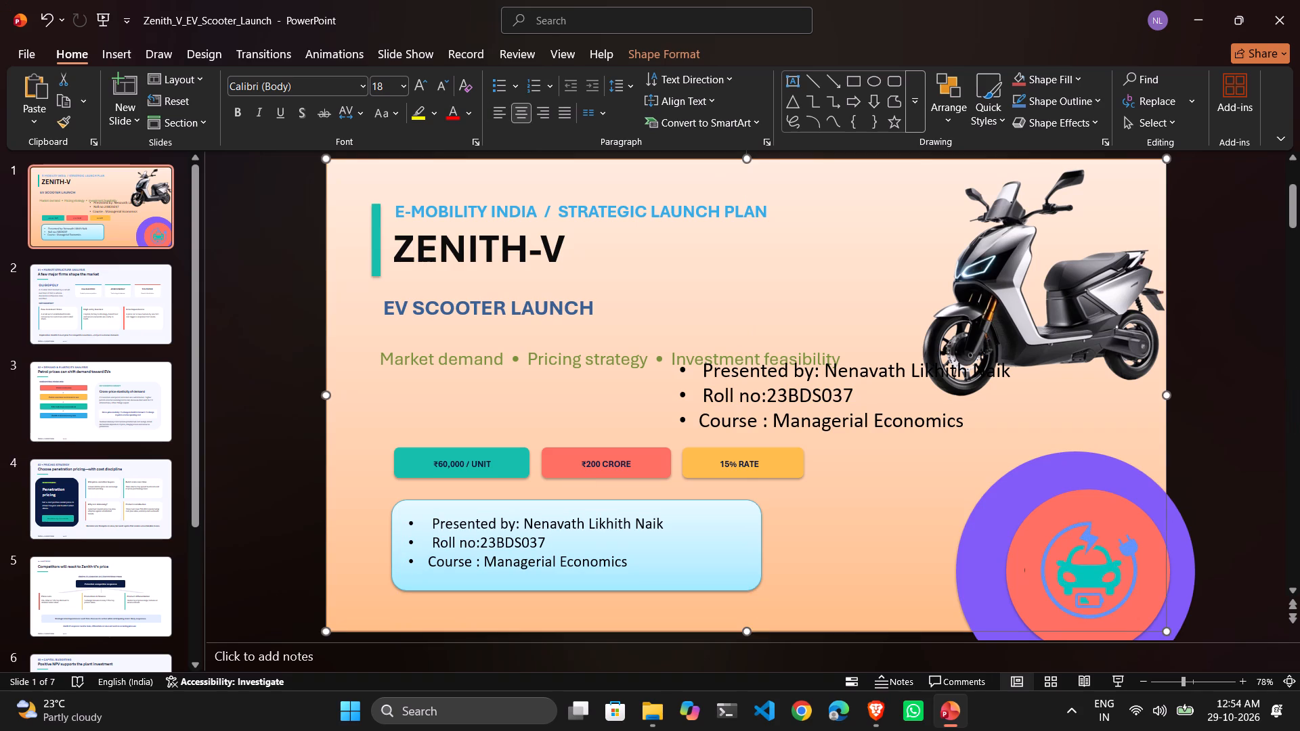
Delete the original presenter details text box overlapping the tagline and scooter picture.
{"action": "left_click", "coordinate": [830, 405]}
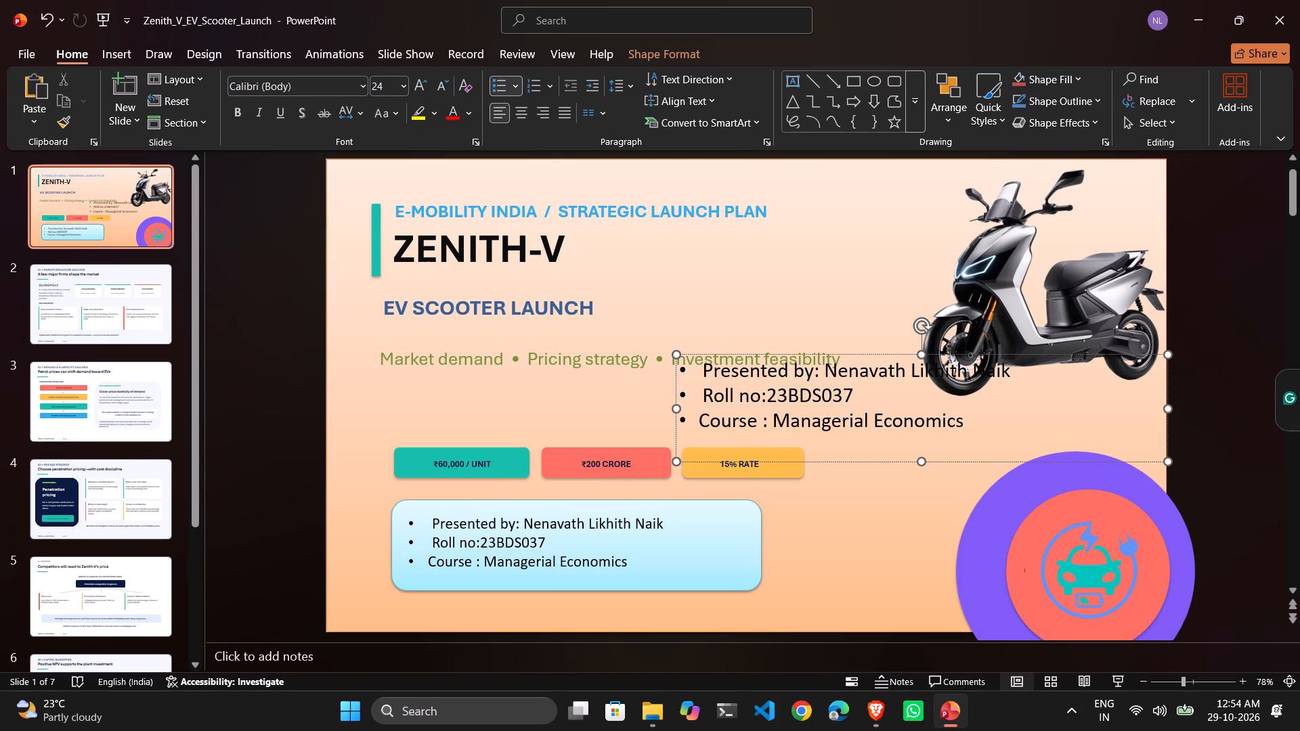
{"action": "left_click", "coordinate": [854, 460]}
{"action": "key", "text": "BackSpace"}
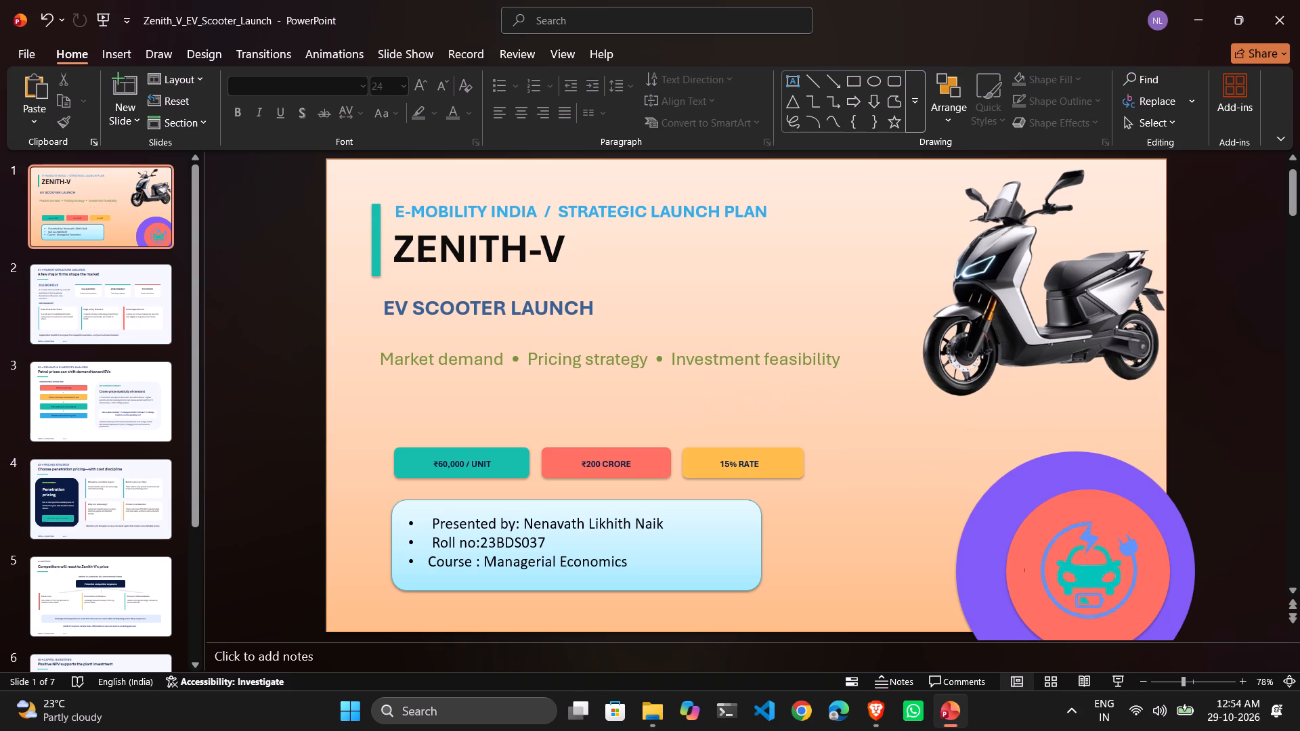
Review slides 2 to 5 of the presentation, checking their headings and layout.
{"action": "key", "text": "Down"}
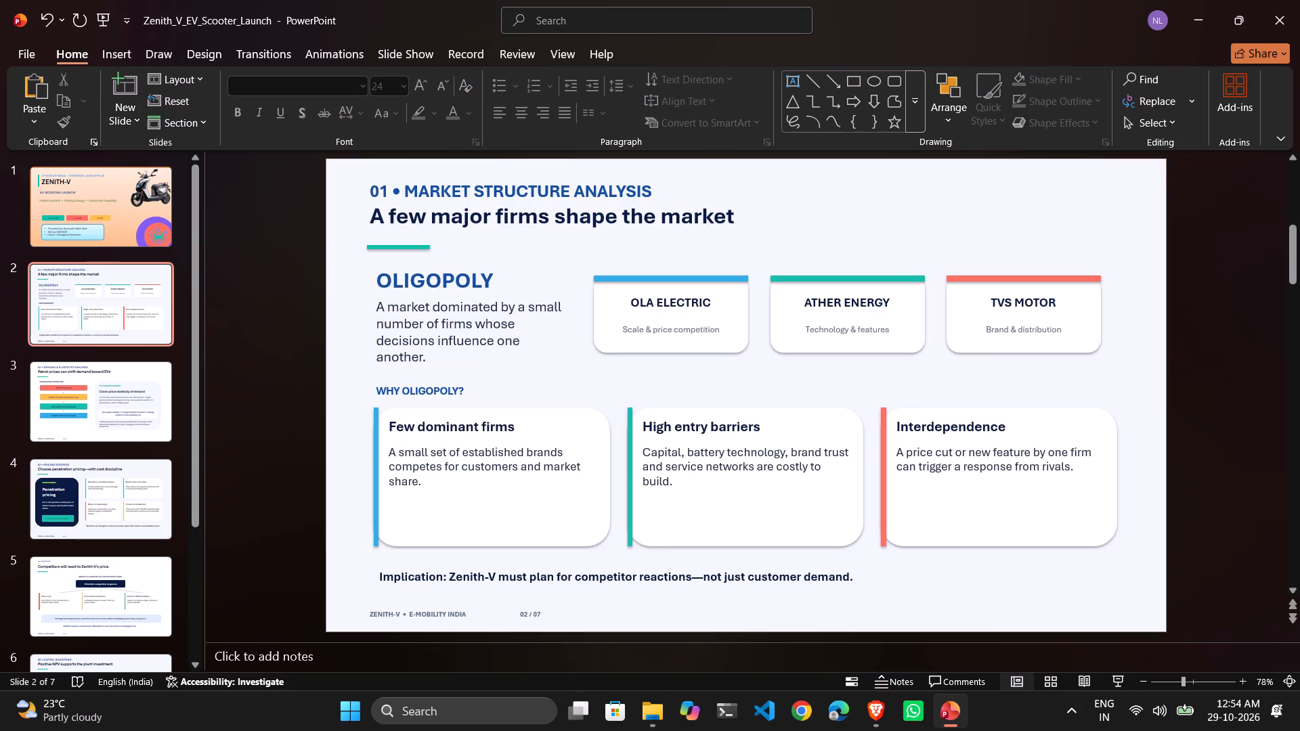
{"action": "key", "text": "Down"}
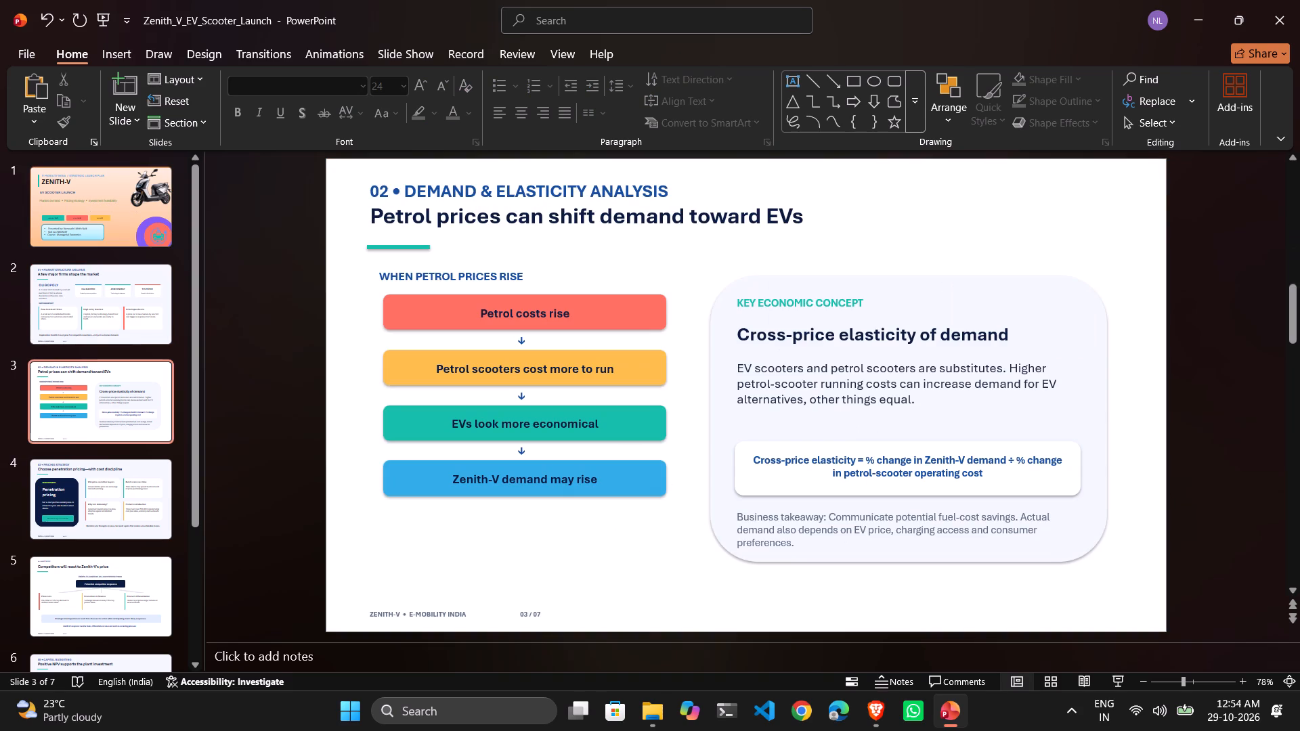
{"action": "key", "text": "Down"}
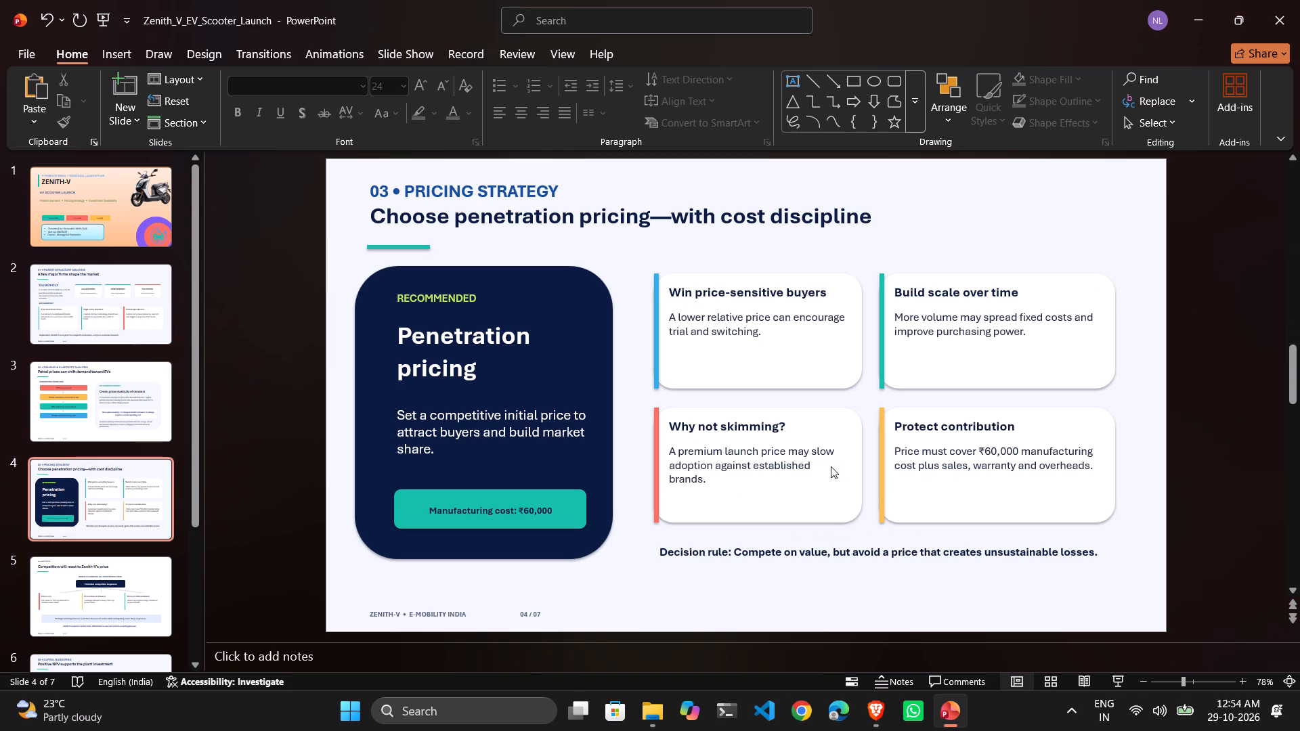
{"action": "key", "text": "Down"}
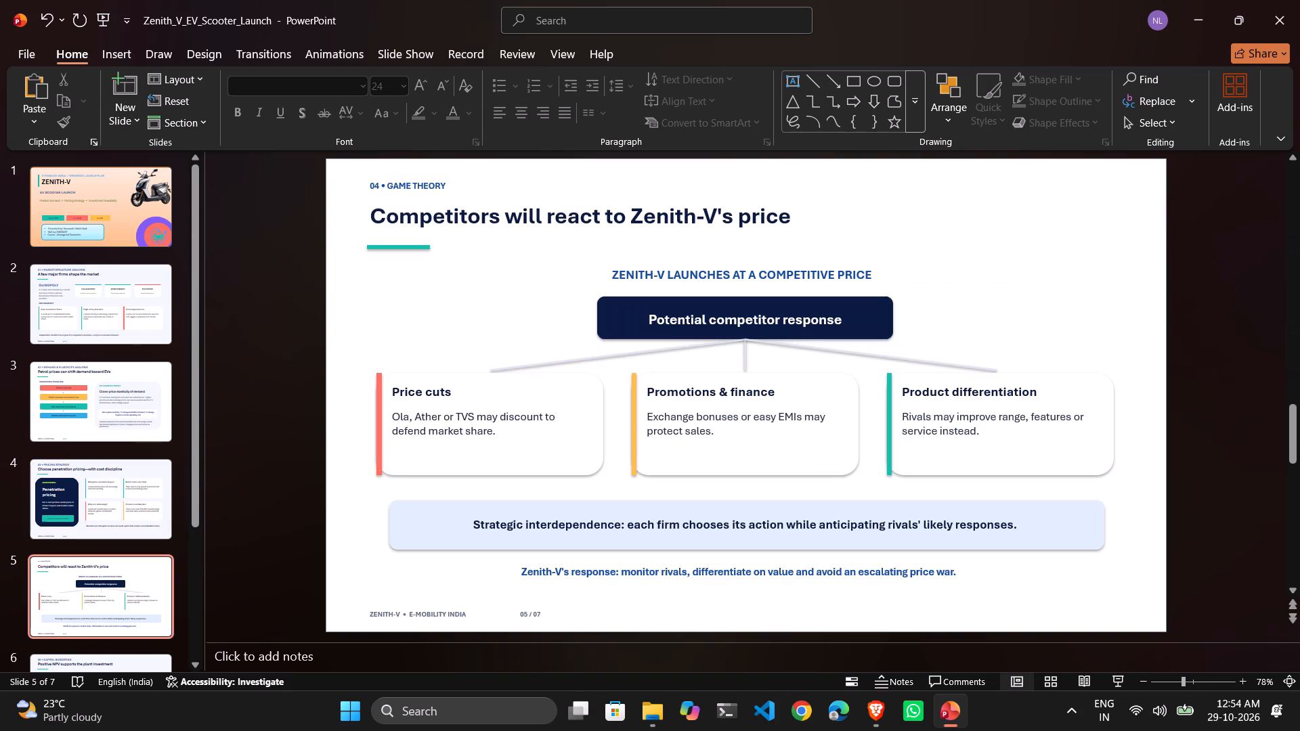
Switch to Chrome with the student's college profile and open the PDF attached to the Managerial Economics Sem 7 assignment in Google Classroom.
{"action": "left_click", "coordinate": [806, 715]}
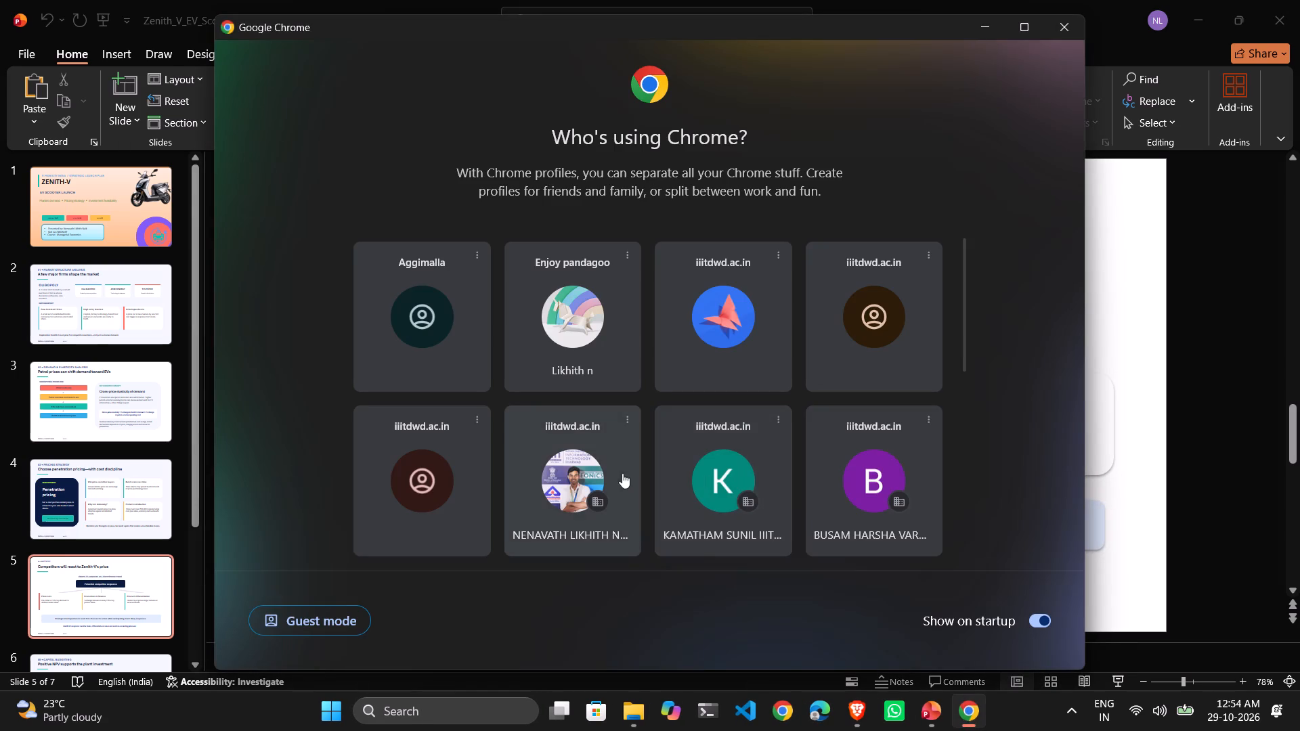
{"action": "left_click", "coordinate": [573, 477]}
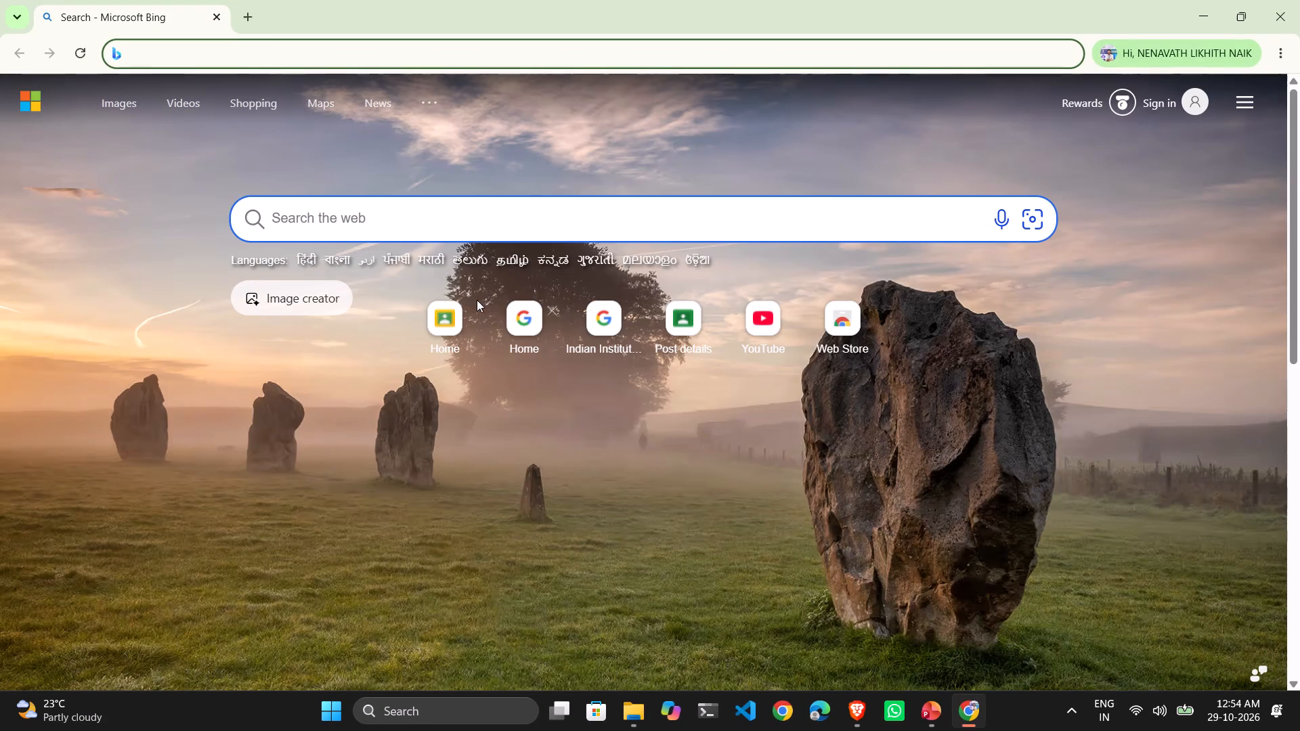
{"action": "left_click", "coordinate": [454, 340]}
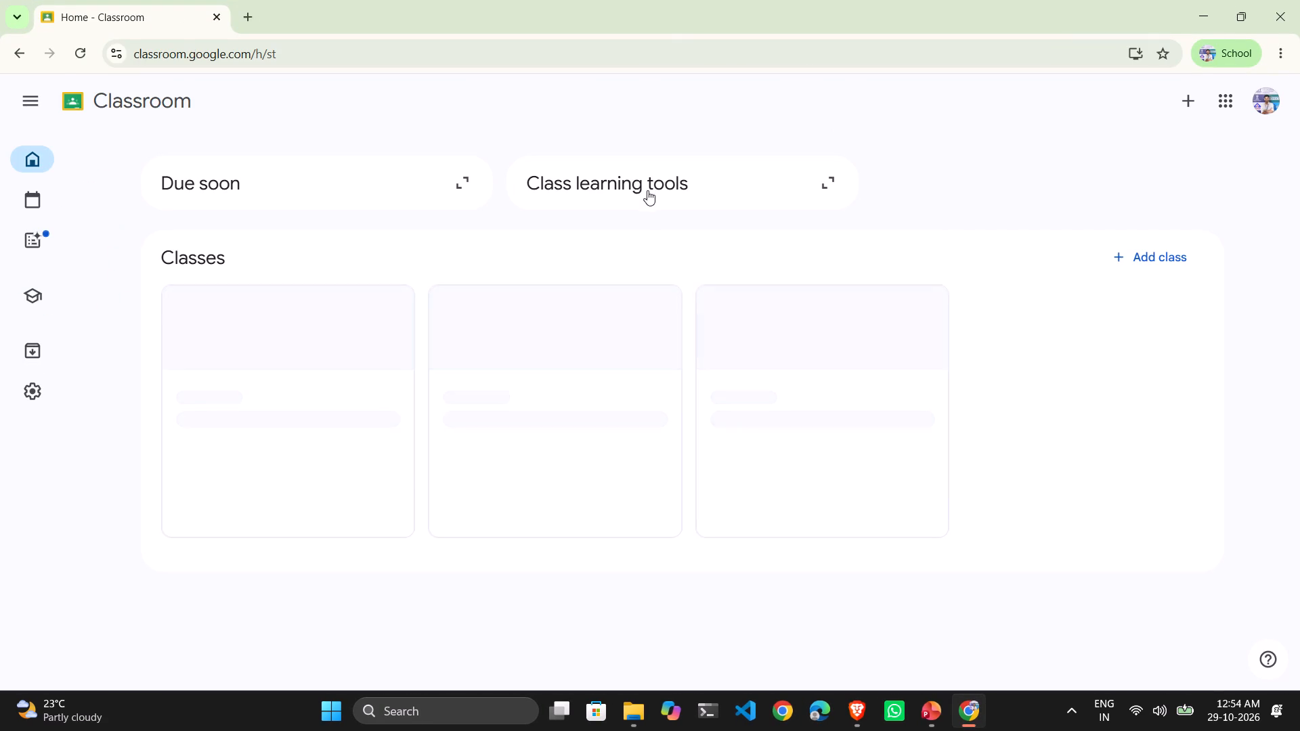
{"action": "left_click", "coordinate": [246, 317]}
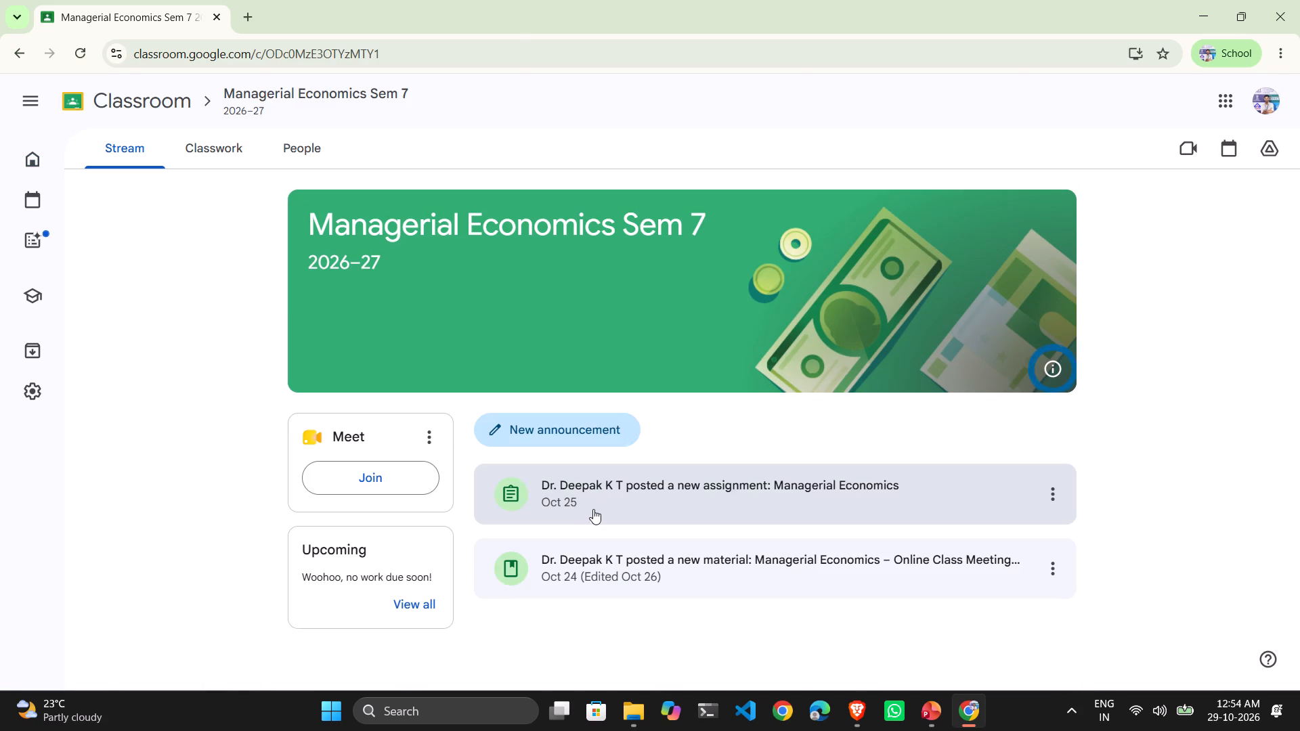
{"action": "left_click", "coordinate": [589, 513]}
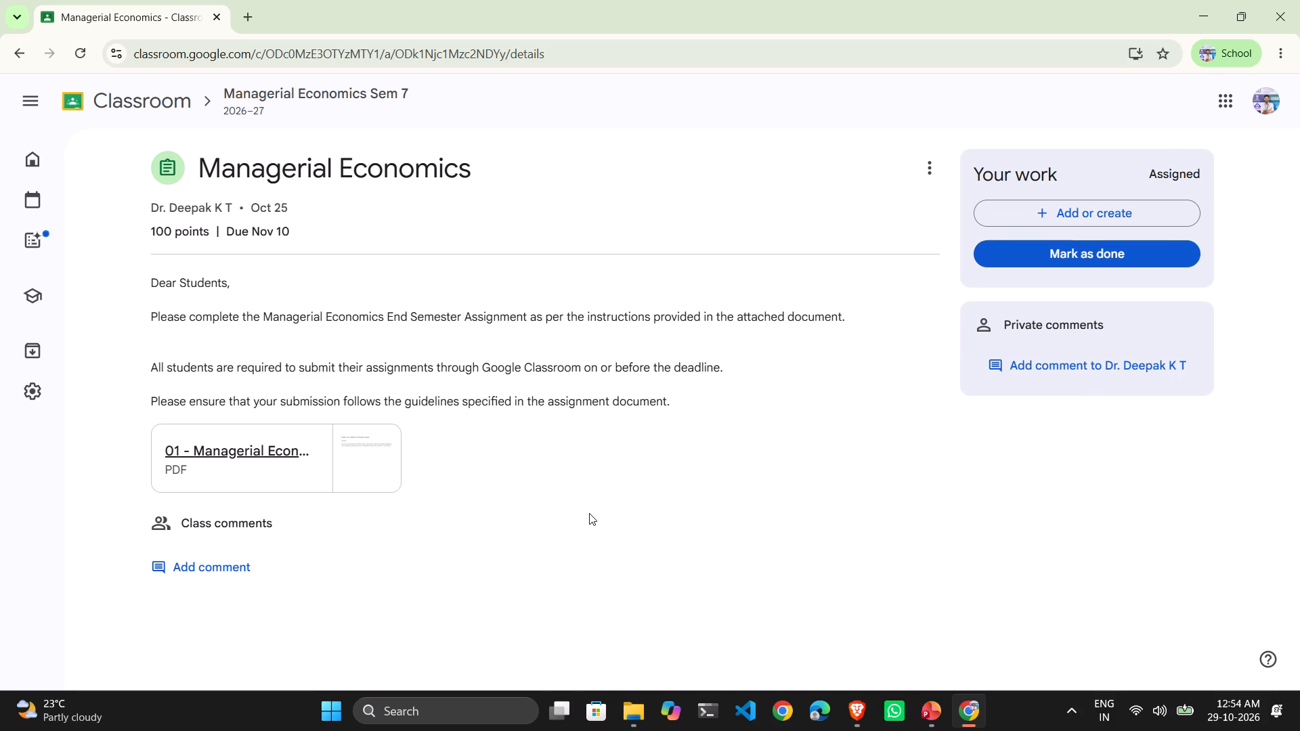
{"action": "left_click", "coordinate": [221, 425]}
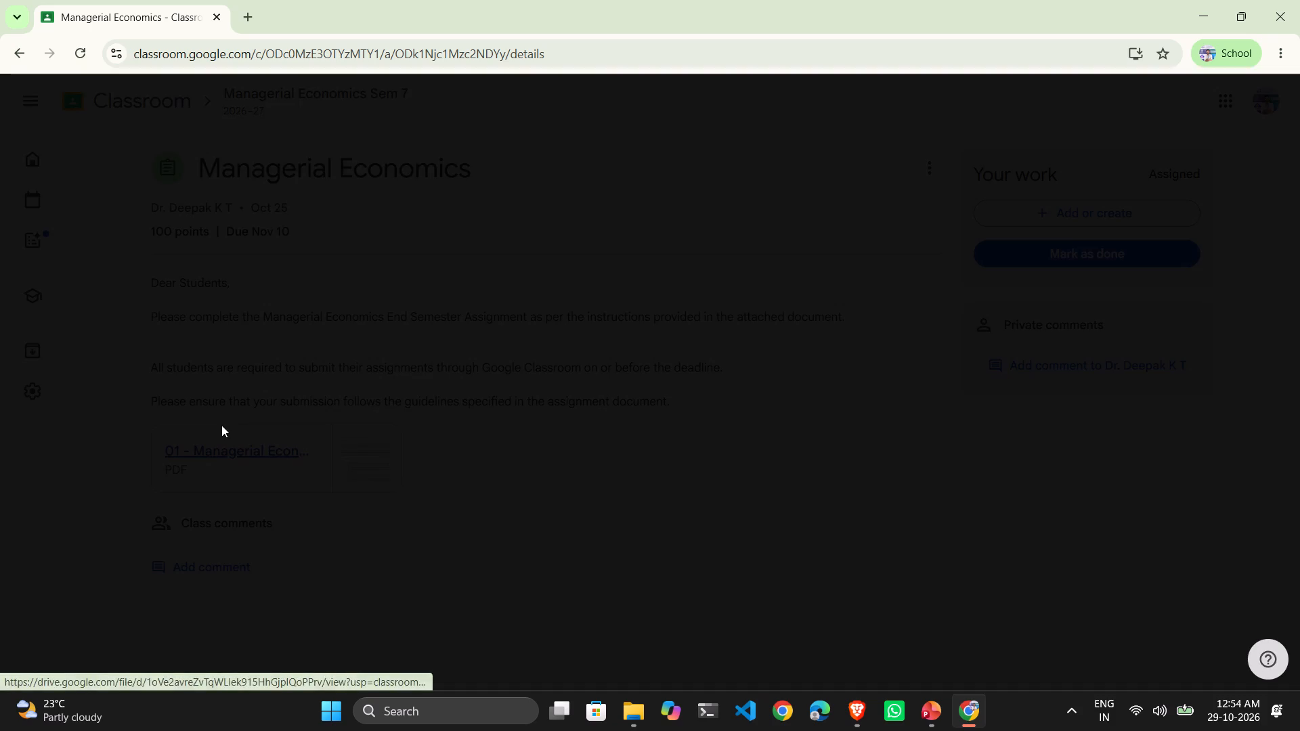
Read the End Sem Project PDF's scenario, project tasks and PowerPoint presentation requirements.
{"action": "scroll", "coordinate": [427, 435], "scroll_direction": "down", "scroll_amount": 1}
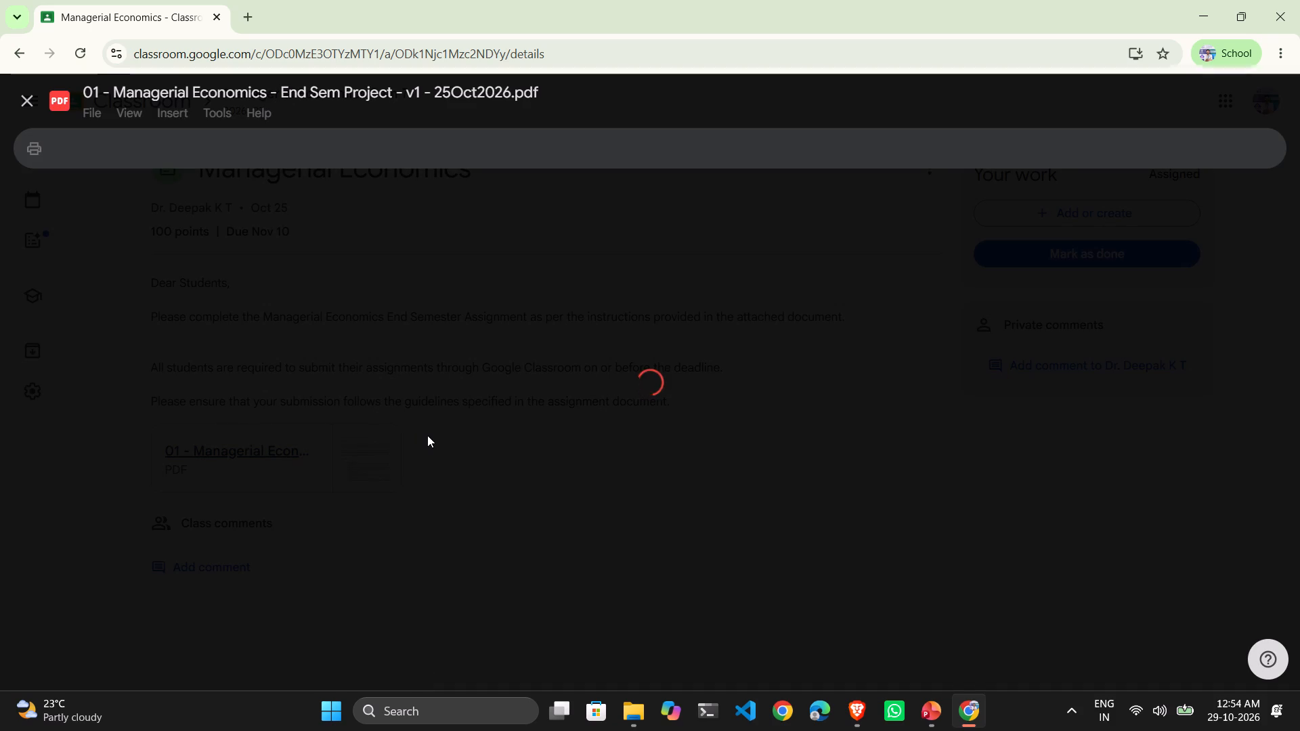
{"action": "scroll", "coordinate": [427, 435], "scroll_direction": "down", "scroll_amount": 3}
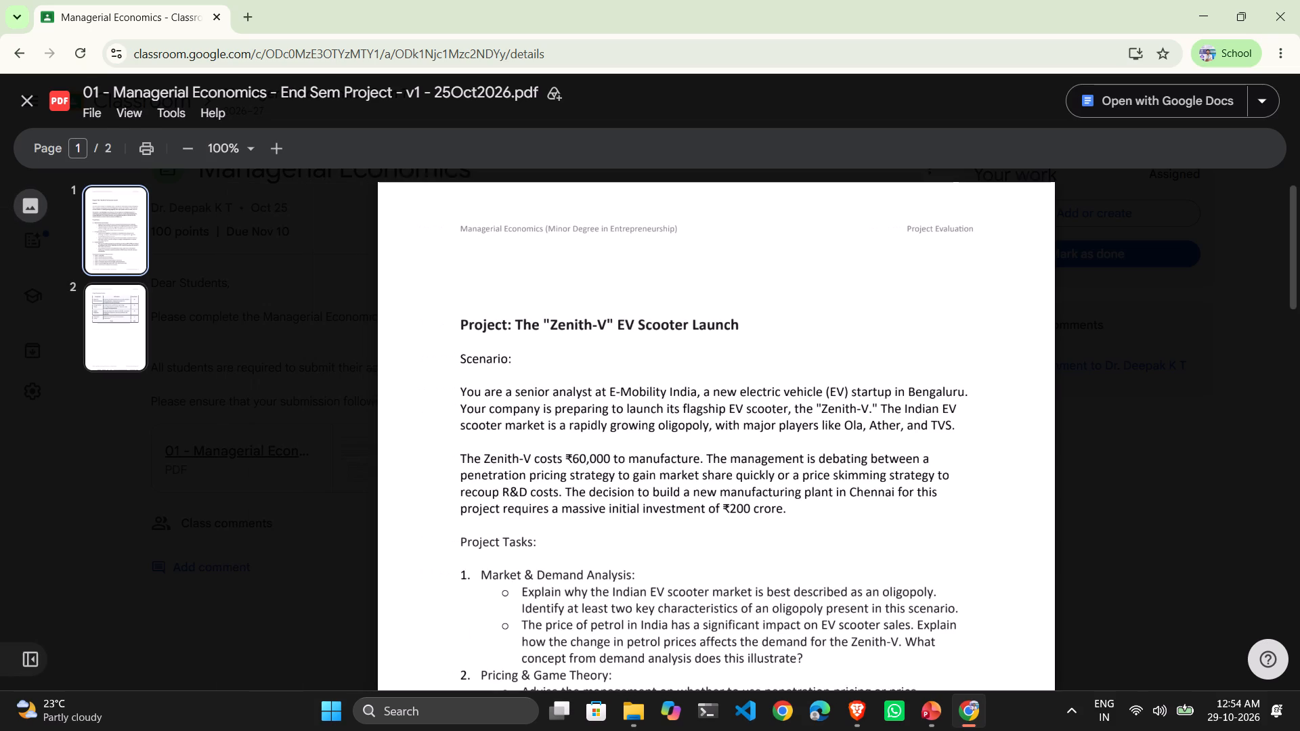
{"action": "scroll", "coordinate": [681, 449], "scroll_direction": "down", "scroll_amount": 4}
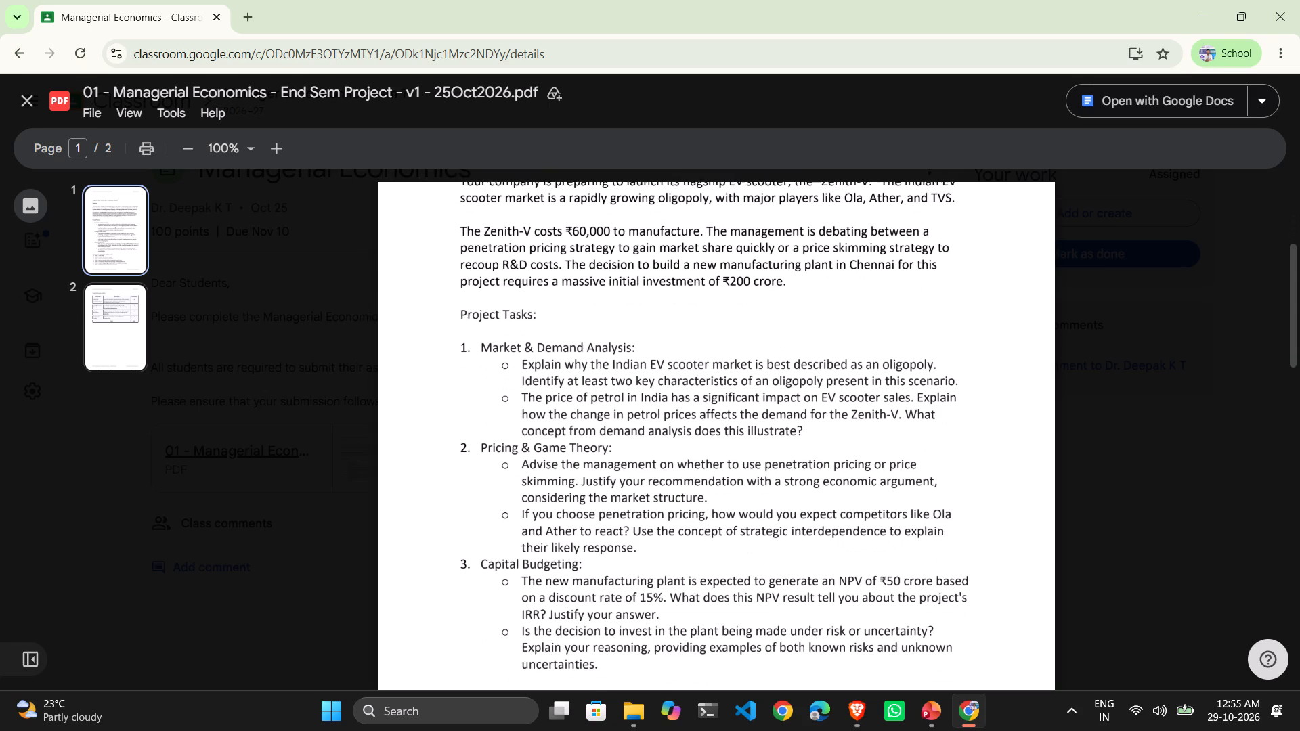
{"action": "scroll", "coordinate": [681, 449], "scroll_direction": "down", "scroll_amount": 5}
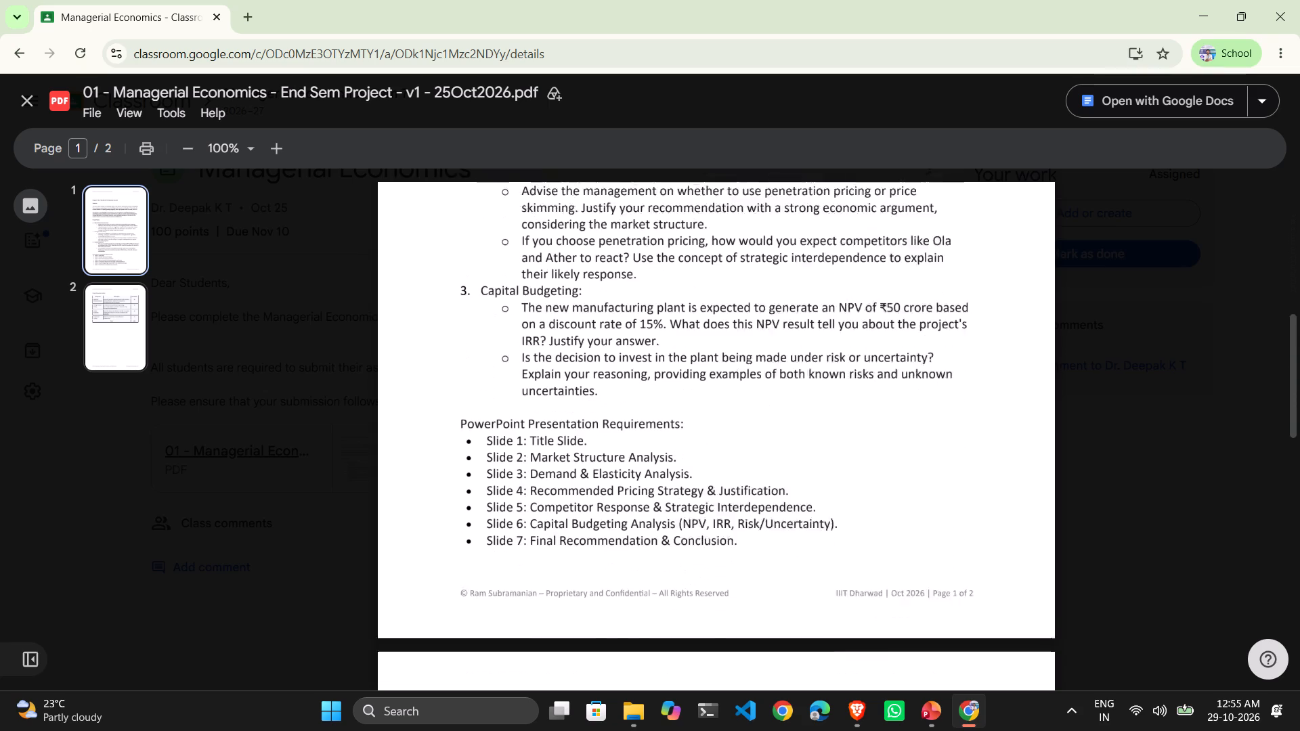
{"action": "scroll", "coordinate": [681, 449], "scroll_direction": "down", "scroll_amount": 1}
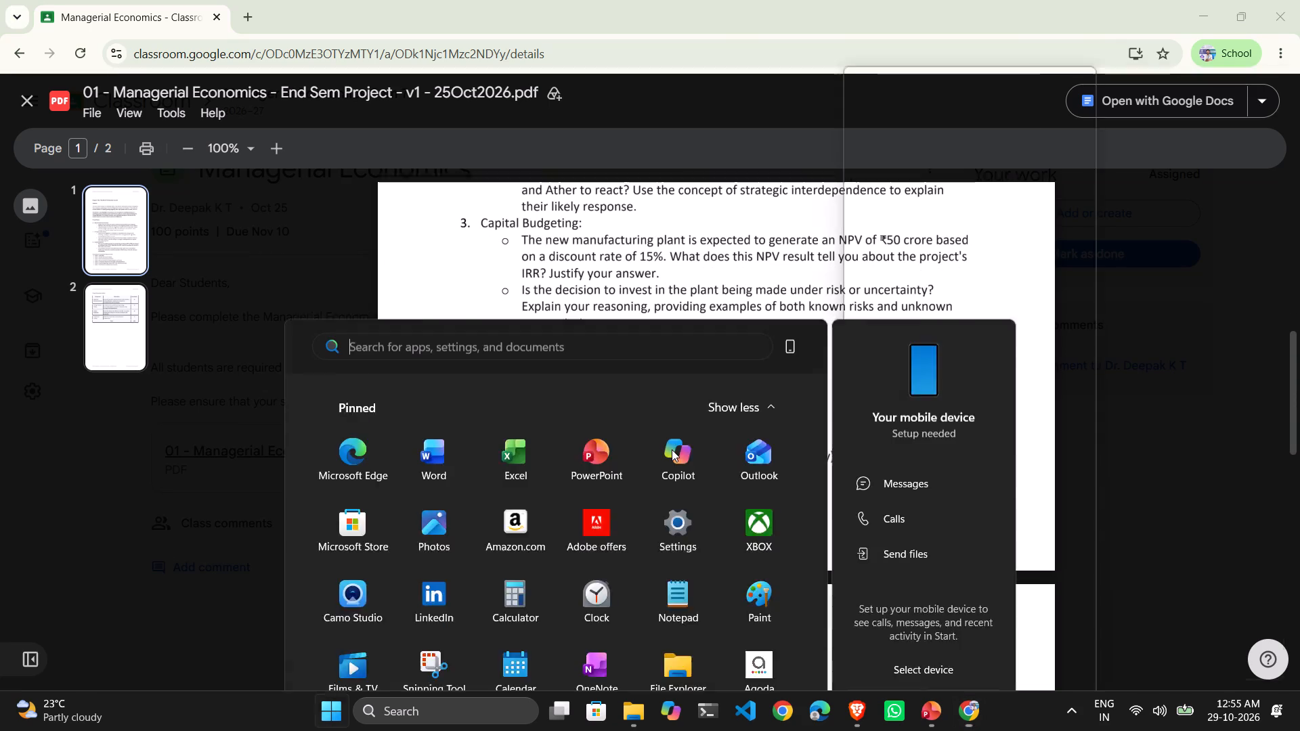
Arrange the assignment PDF and the PowerPoint presentation side by side.
{"action": "key", "text": "super+Right"}
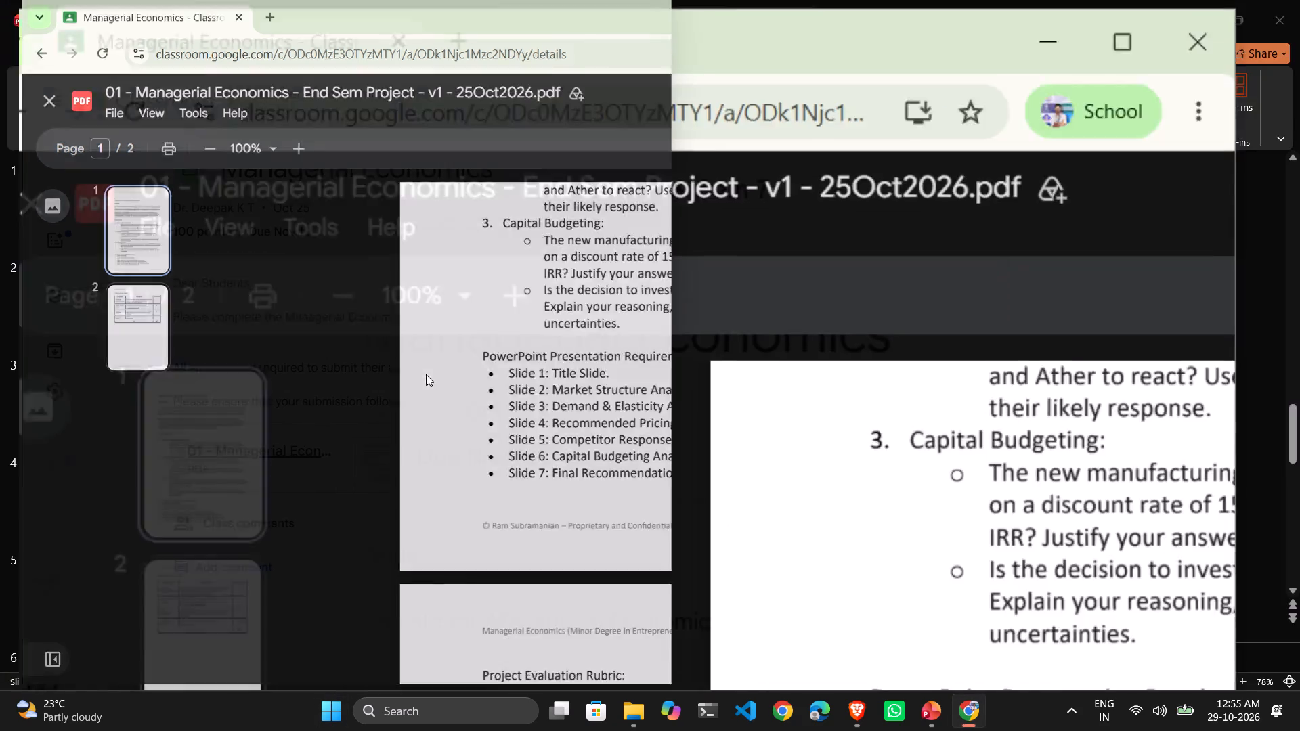
{"action": "left_click", "coordinate": [194, 243]}
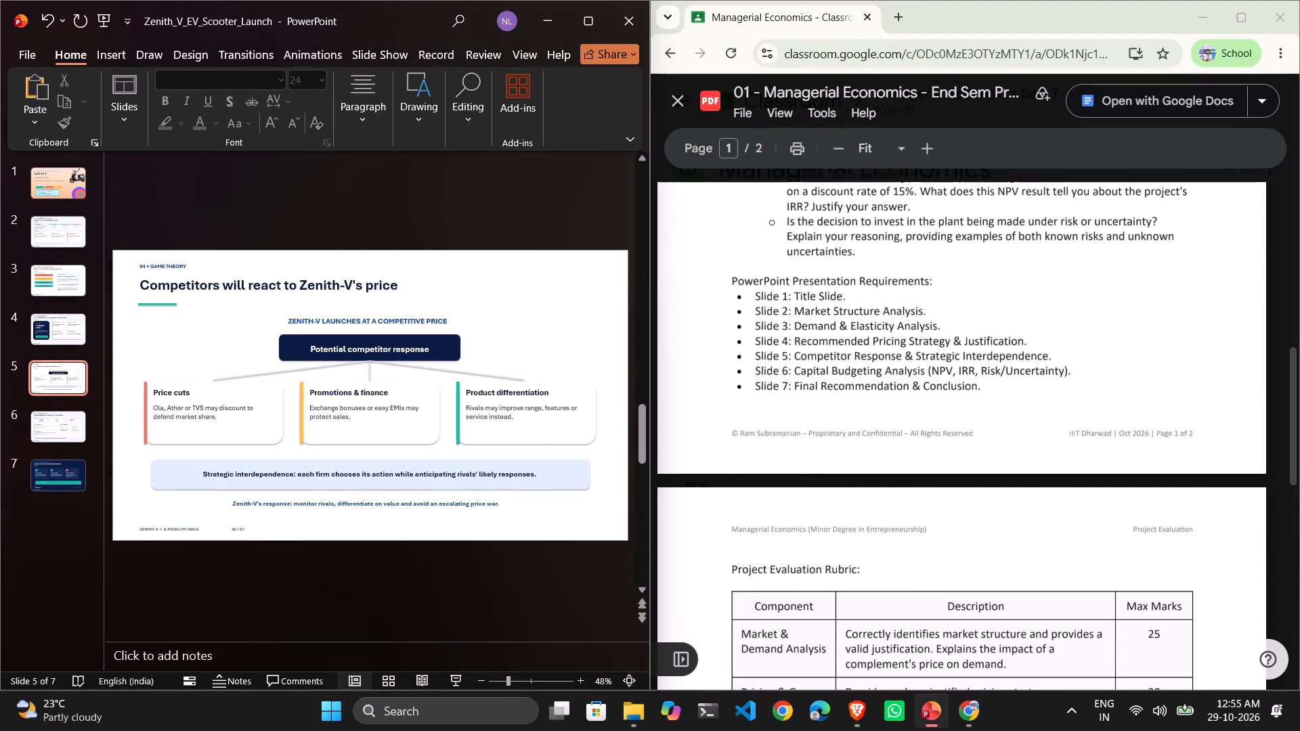
Check slides 1 to 6 of the presentation against the slide requirements listed in the assignment PDF.
{"action": "key", "text": "Up"}
{"action": "key", "text": "Up"}
{"action": "key", "text": "Up"}
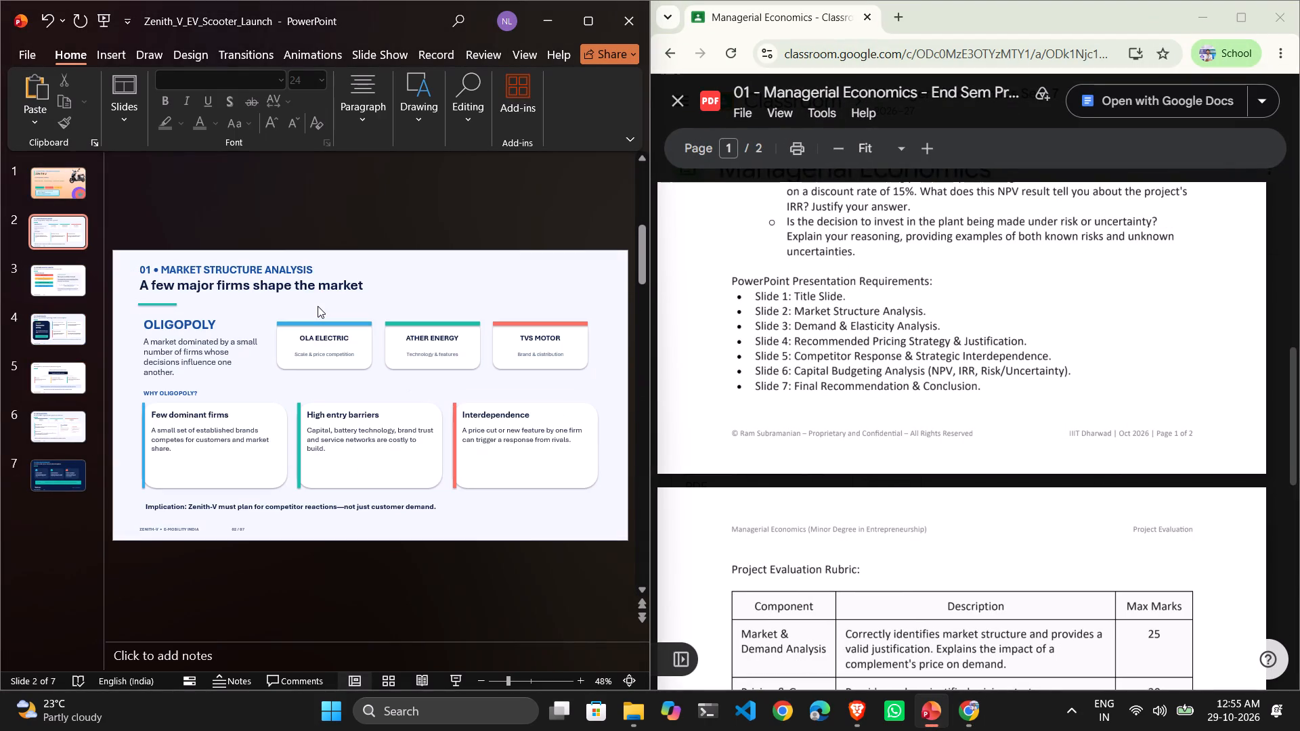
{"action": "key", "text": "Up"}
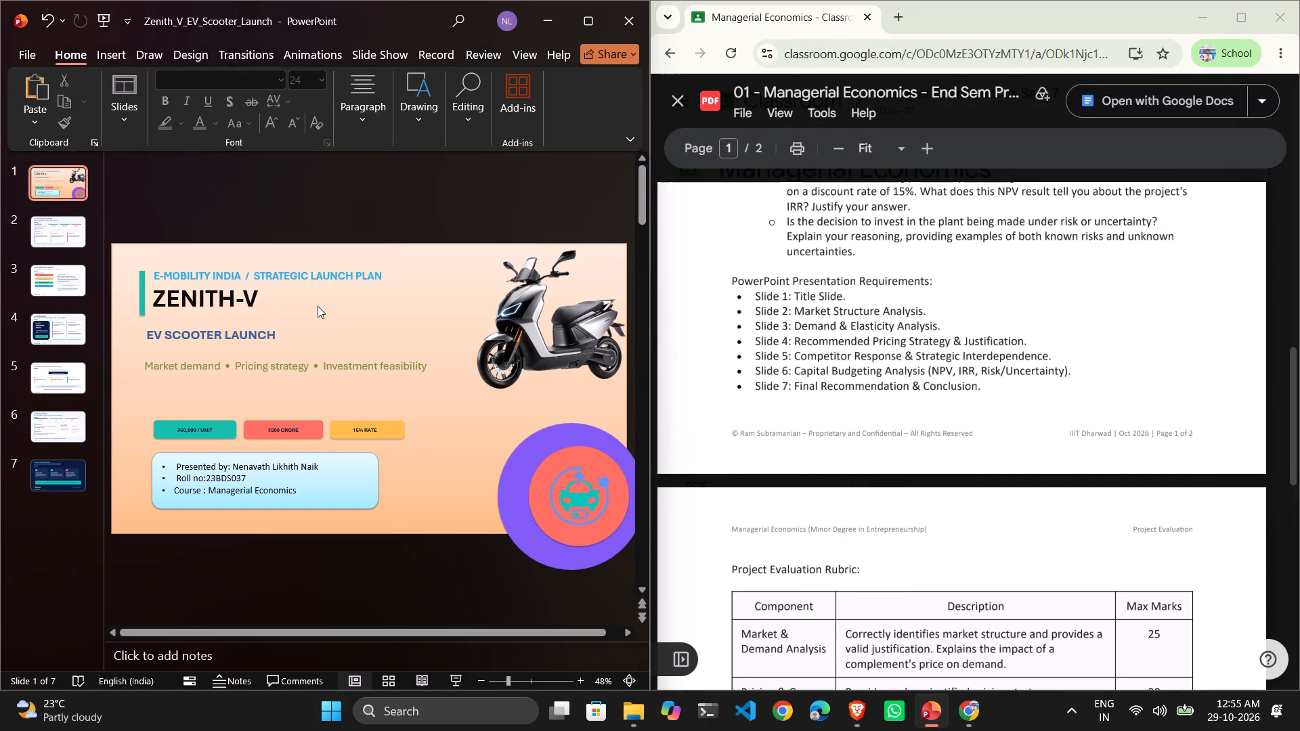
{"action": "key", "text": "Down"}
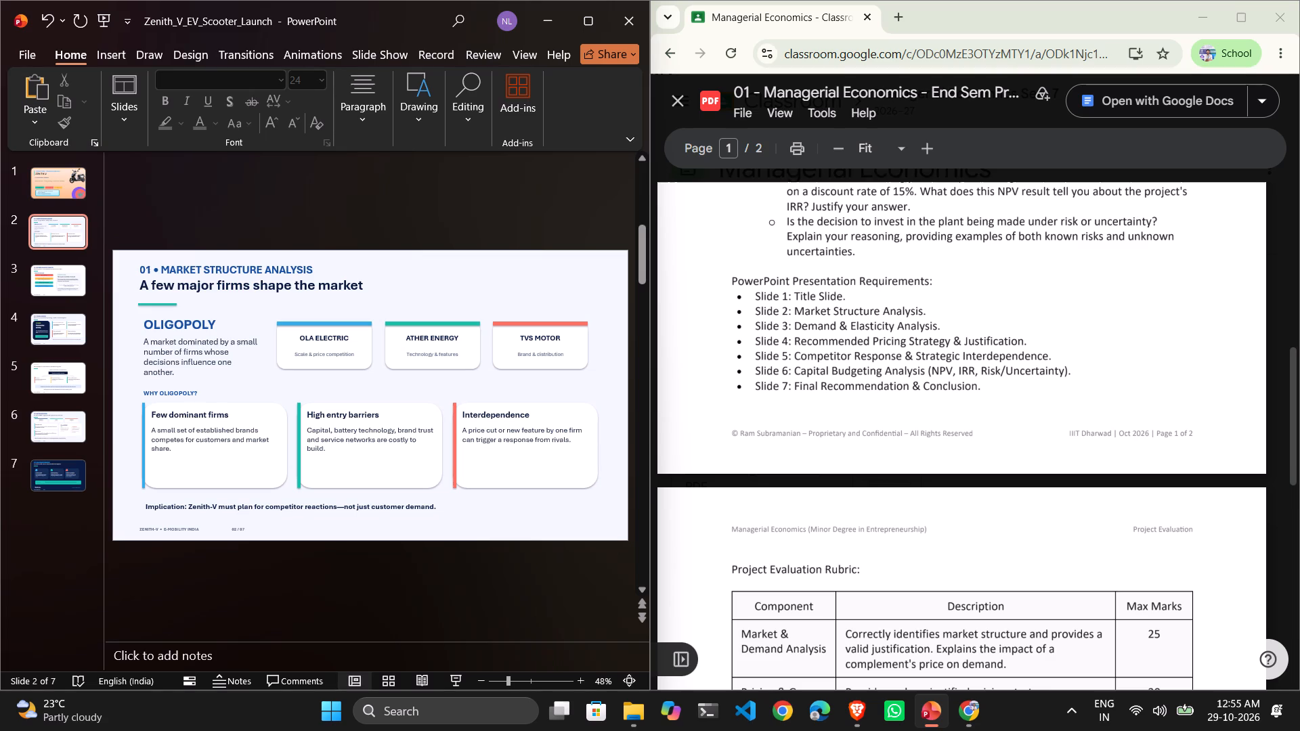
{"action": "key", "text": "Down"}
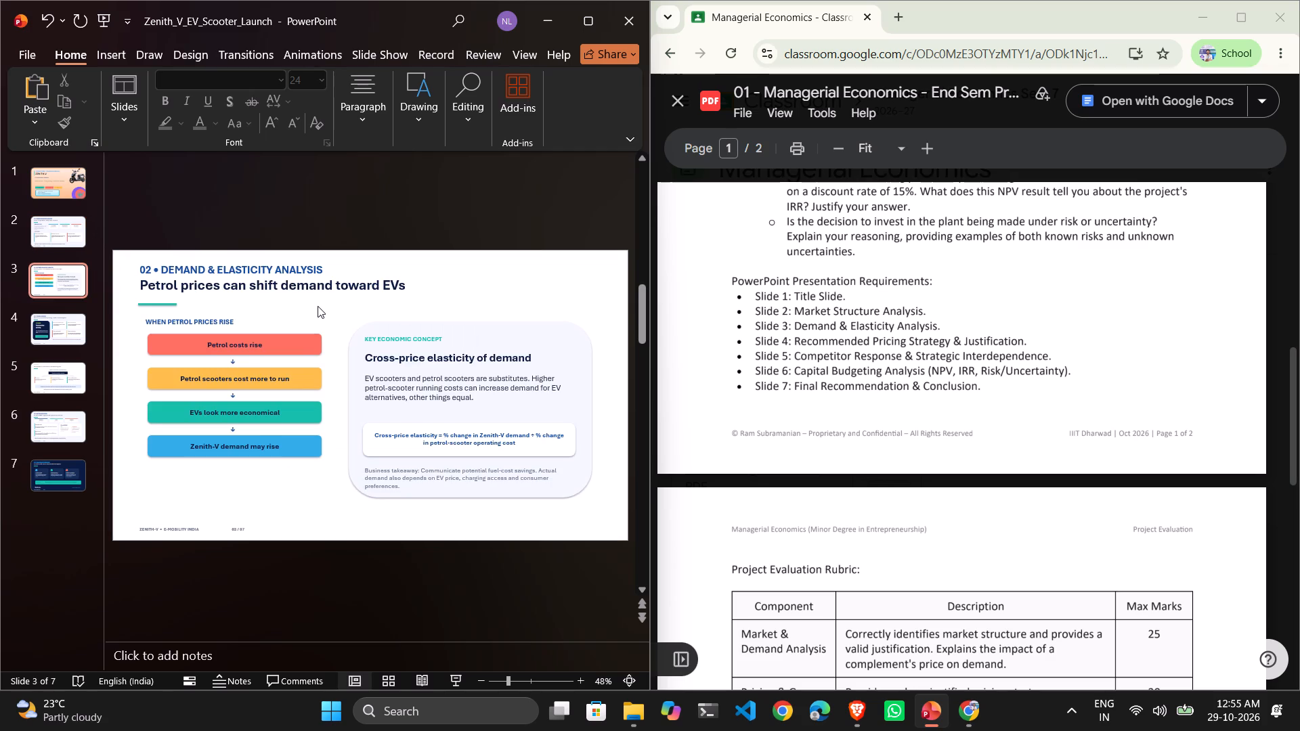
{"action": "key", "text": "Up"}
{"action": "key", "text": "Down"}
{"action": "key", "text": "Down"}
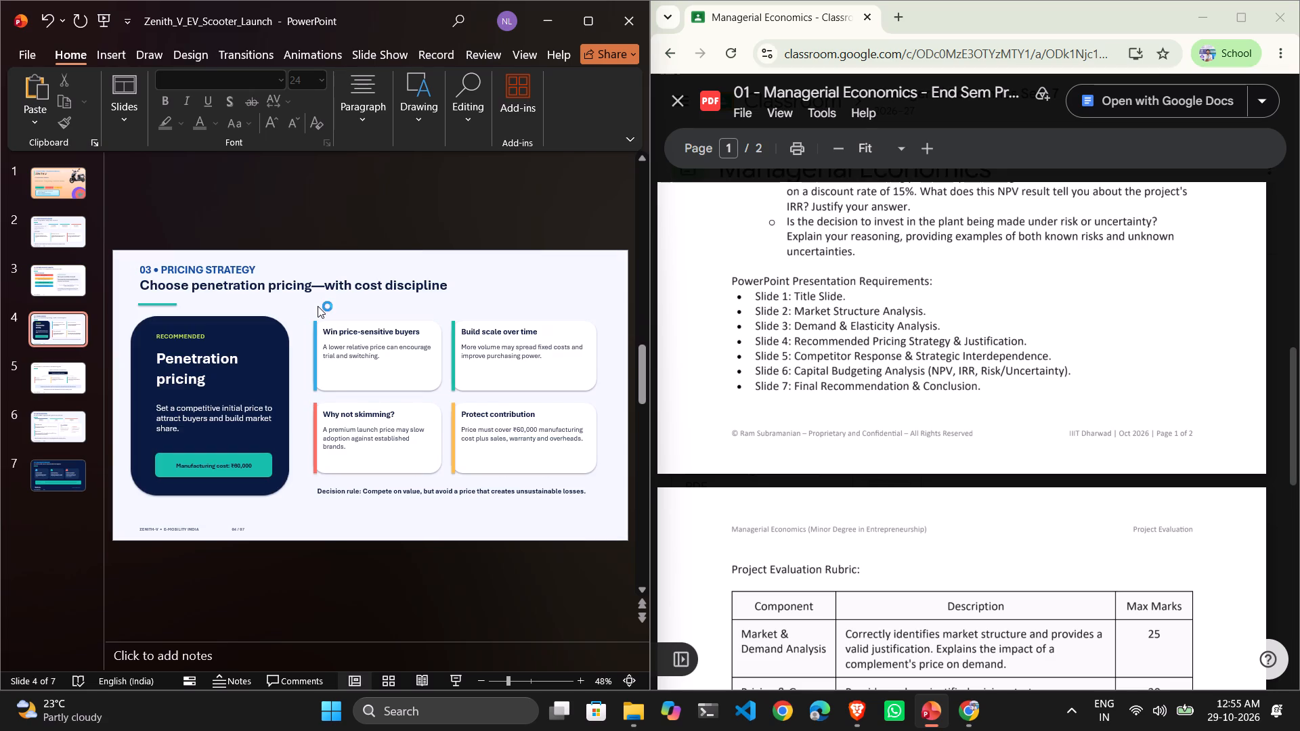
{"action": "key", "text": "Down"}
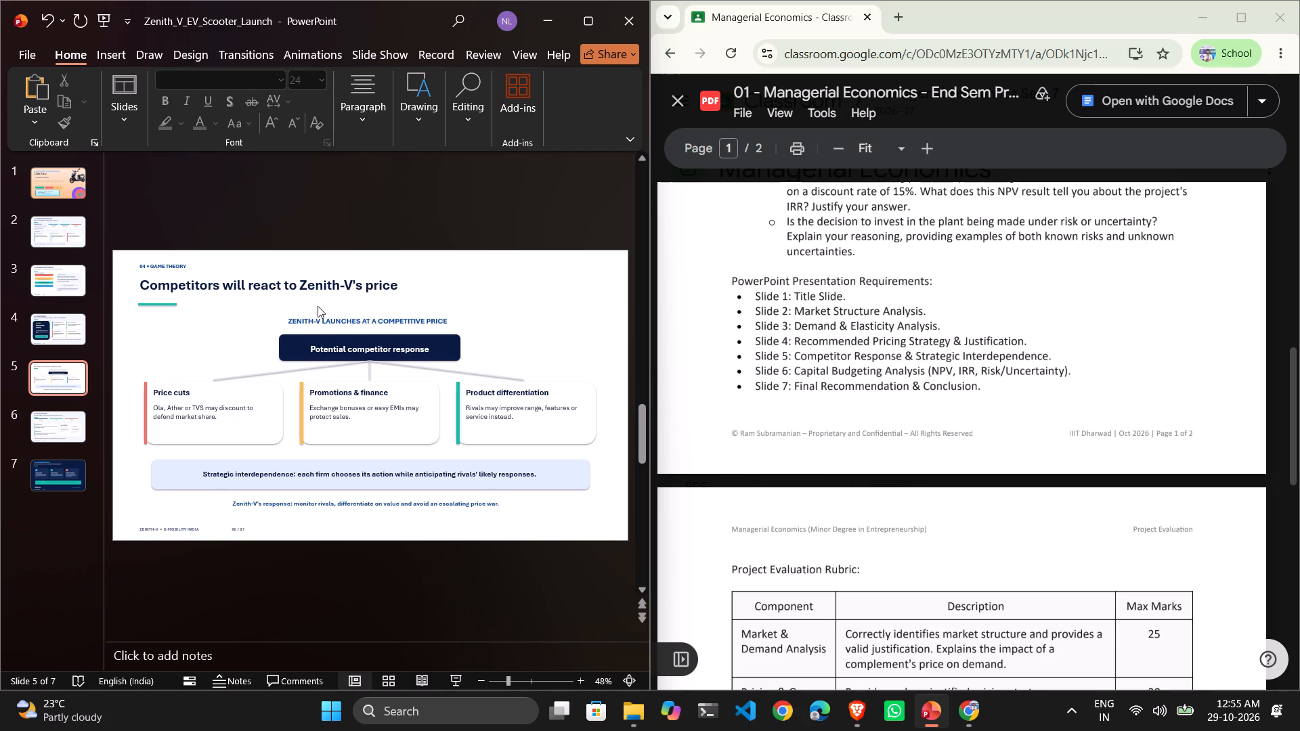
{"action": "key", "text": "Down"}
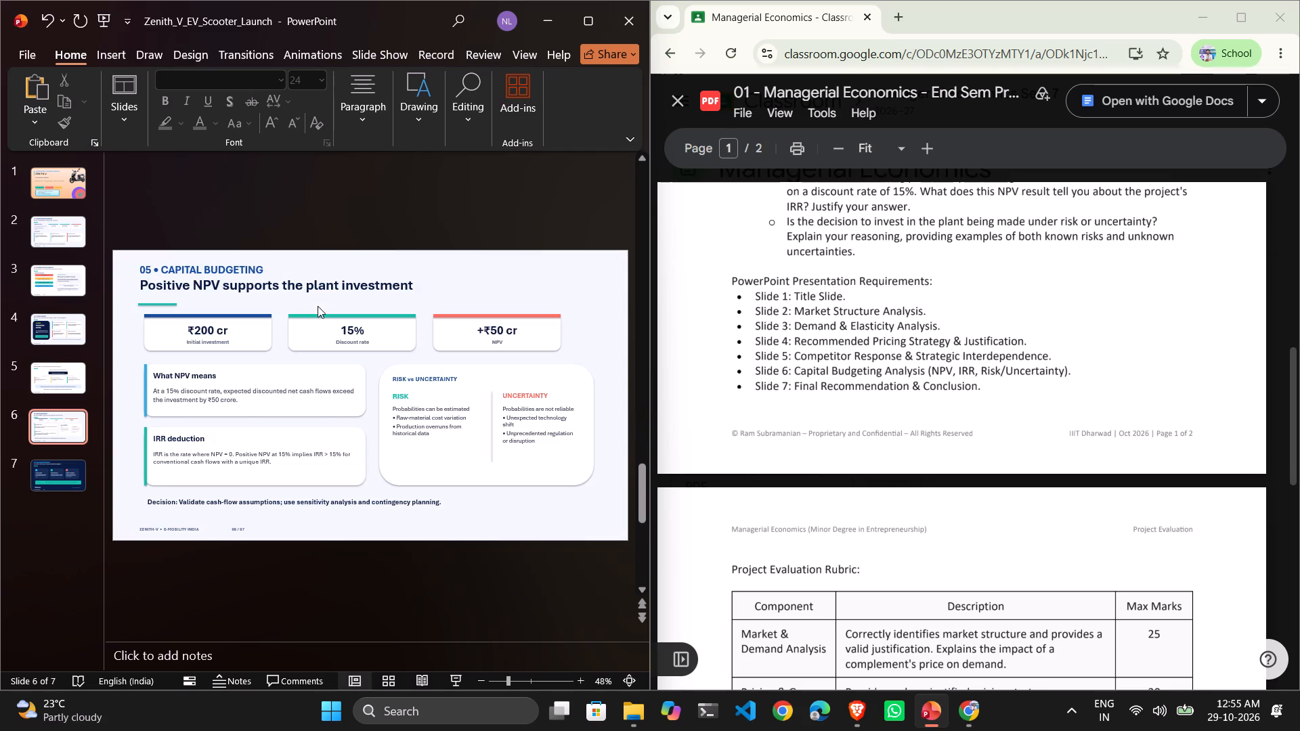
Set the "04 • GAME THEORY" section label on slide 5 to font size 20.
{"action": "key", "text": "Up"}
{"action": "left_click", "coordinate": [181, 264]}
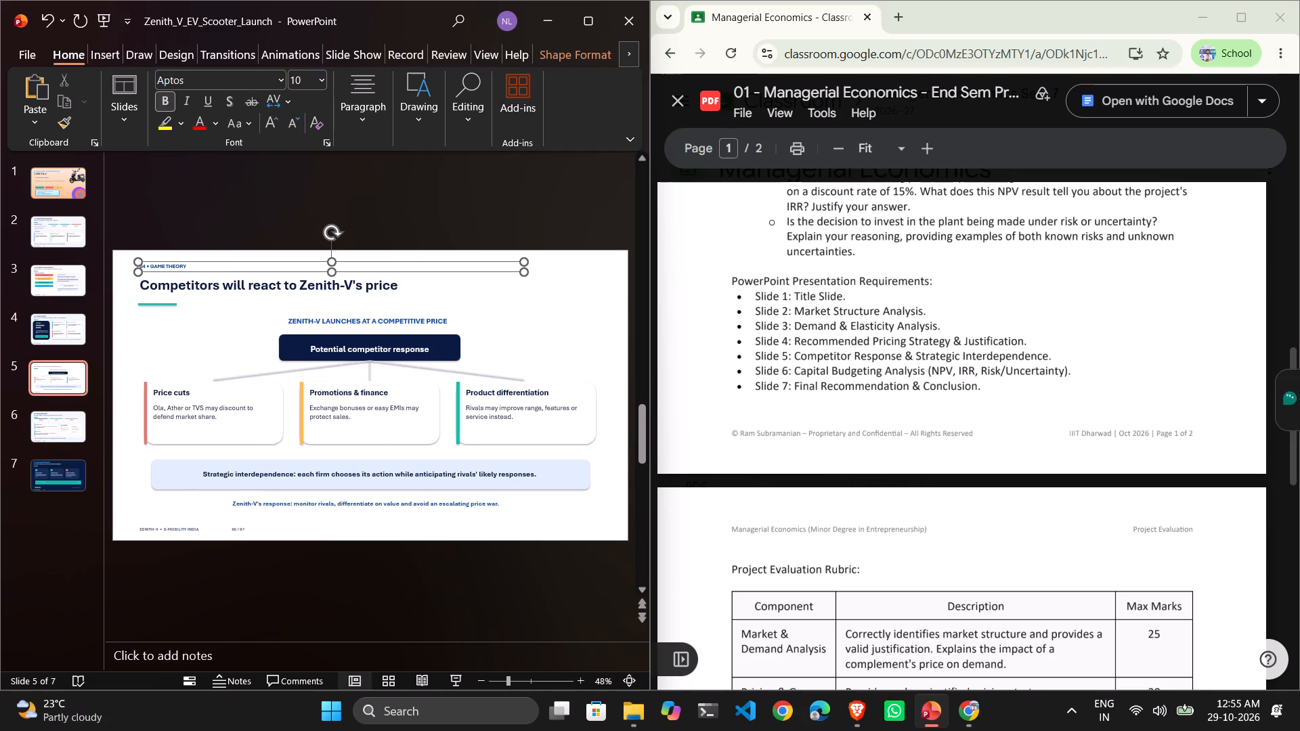
{"action": "key", "text": "ctrl+a"}
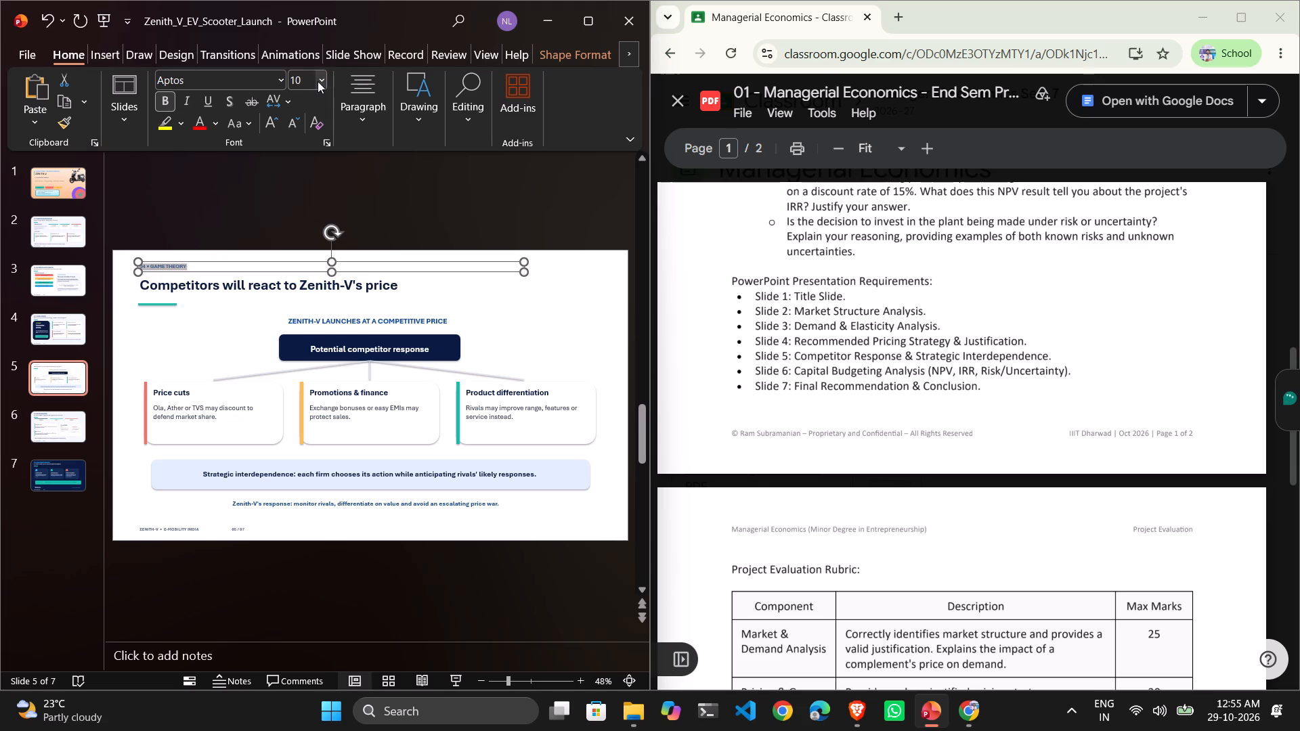
{"action": "left_click", "coordinate": [321, 83]}
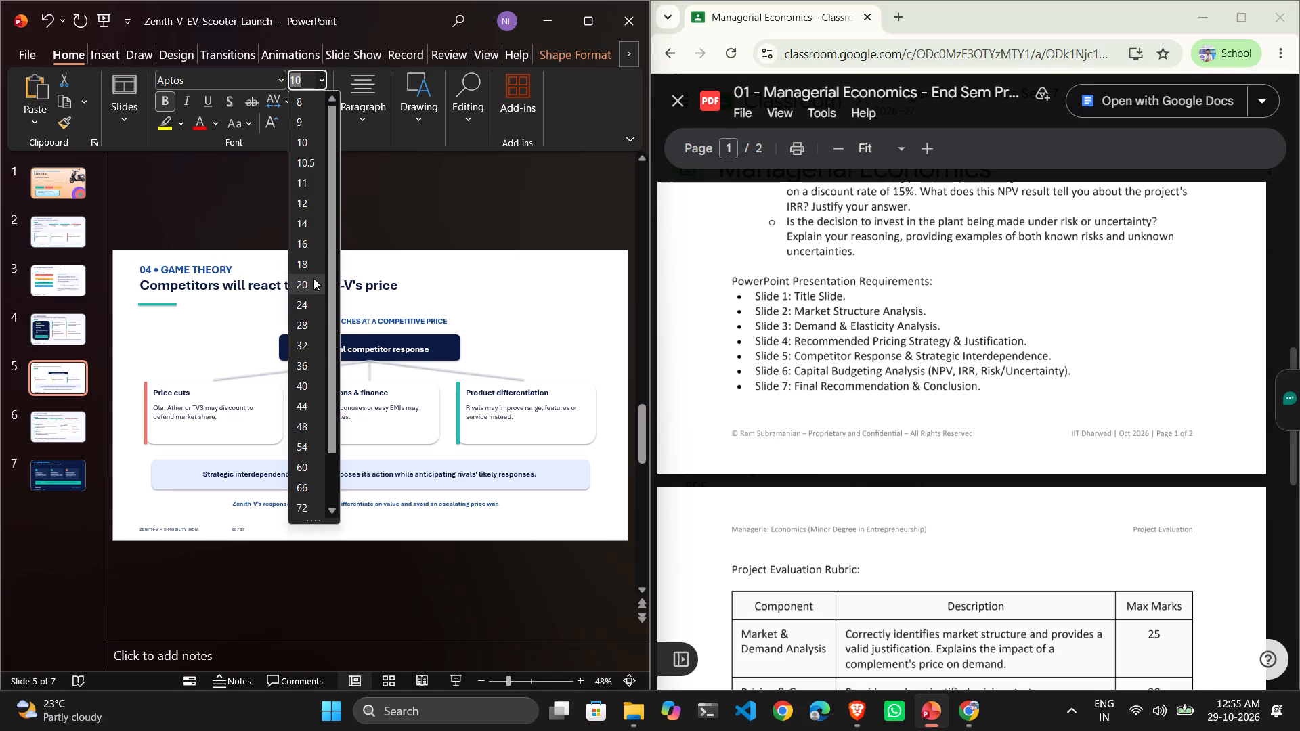
{"action": "left_click", "coordinate": [313, 278]}
Increase the "ZENITH-V LAUNCHES AT A COMPETITIVE PRICE" subheading on slide 5 to font size 16.
{"action": "left_click", "coordinate": [508, 317]}
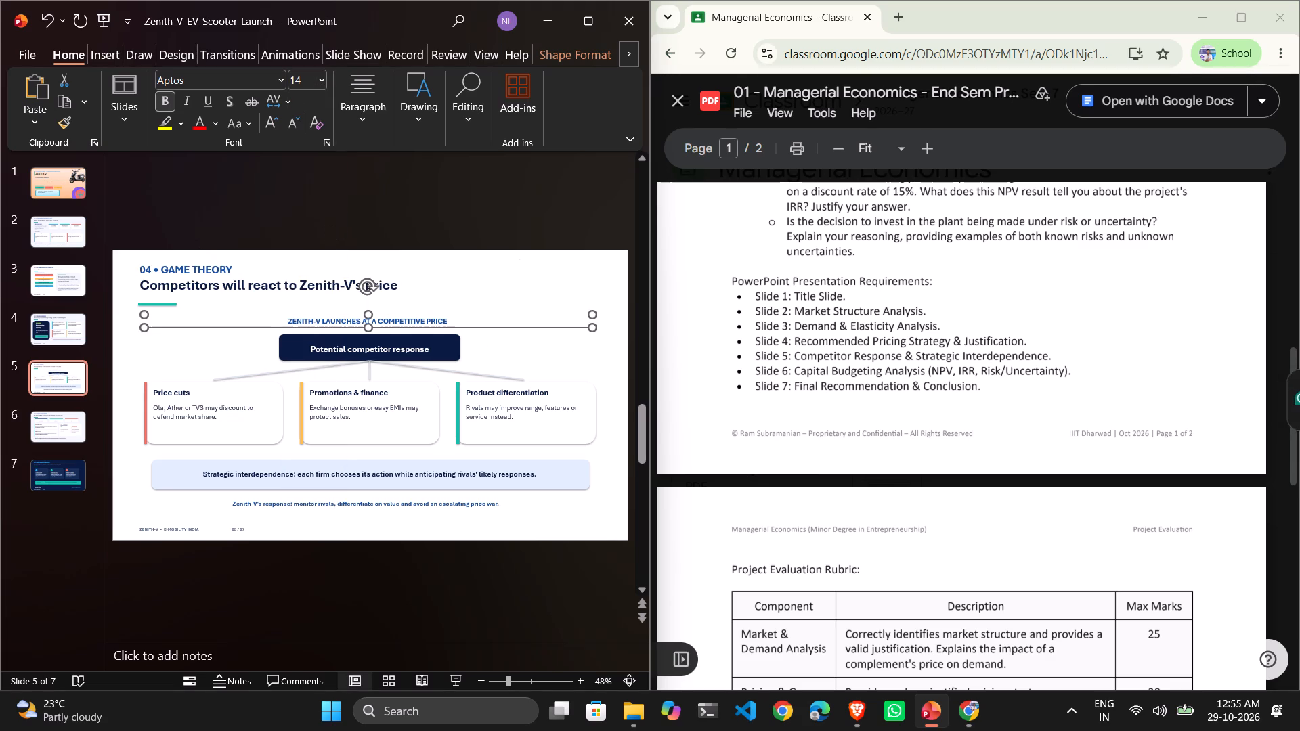
{"action": "left_click", "coordinate": [544, 269]}
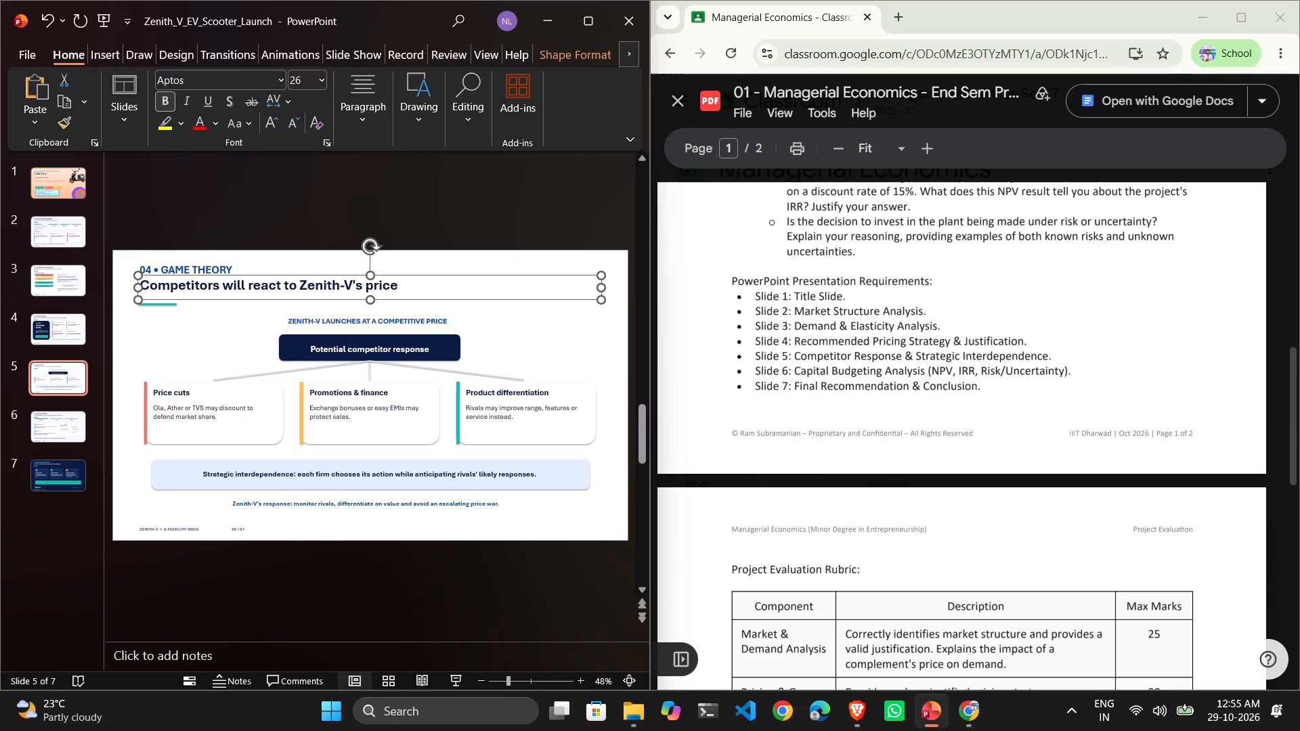
{"action": "left_click", "coordinate": [469, 317]}
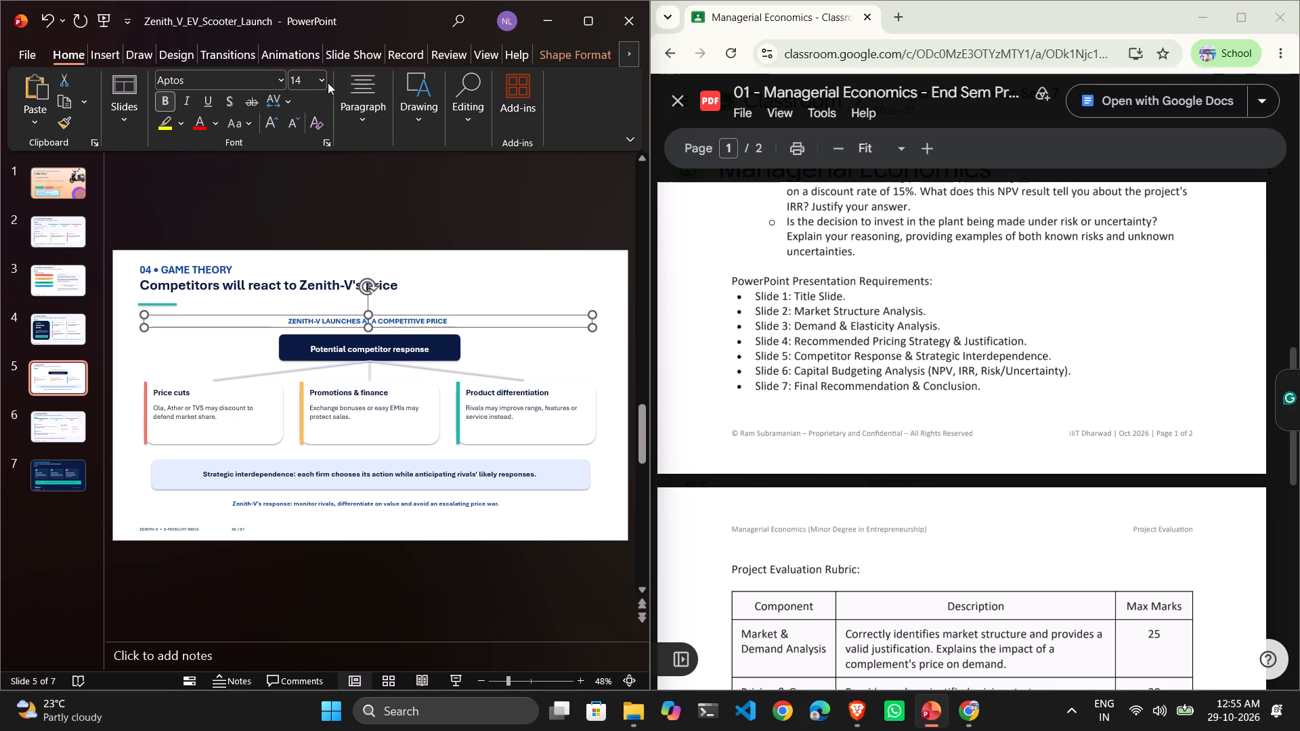
{"action": "left_click", "coordinate": [276, 125]}
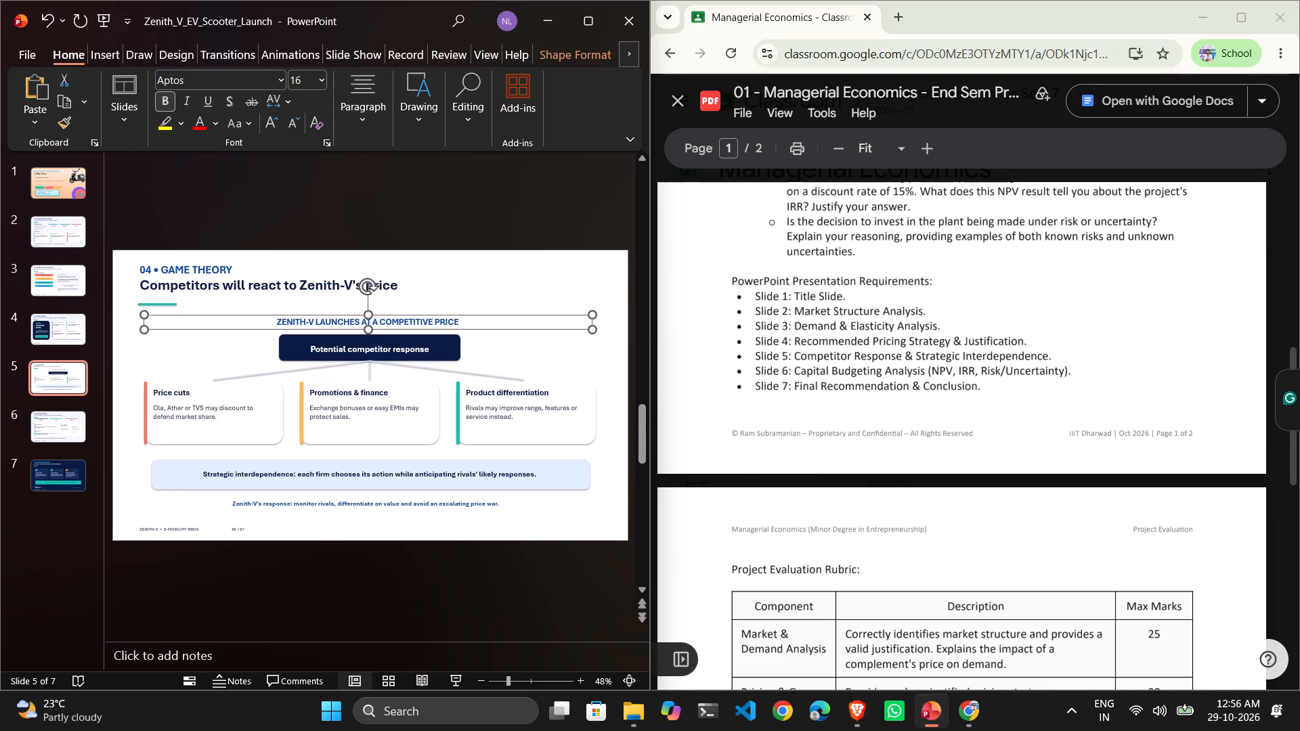
Compare the heading style of slide 5 with that of slide 4.
{"action": "left_click", "coordinate": [70, 378]}
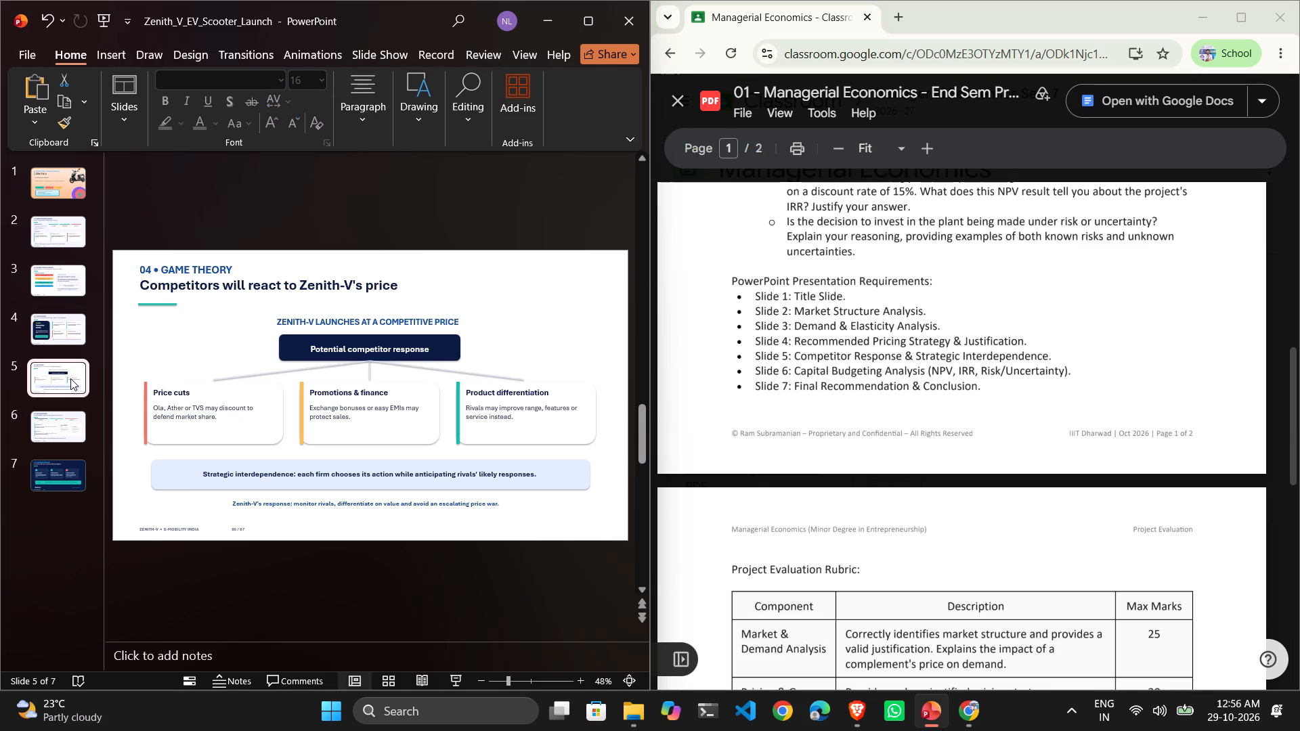
{"action": "left_click", "coordinate": [60, 330]}
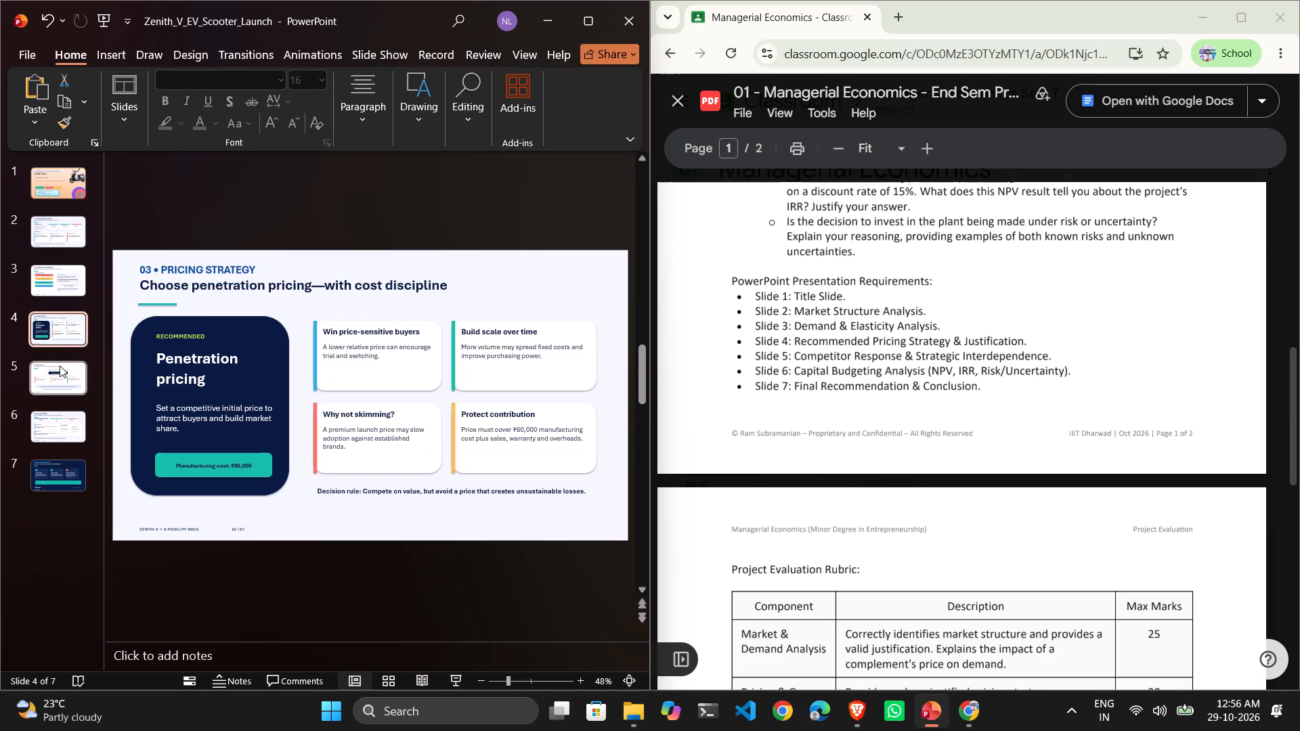
{"action": "left_click", "coordinate": [60, 365]}
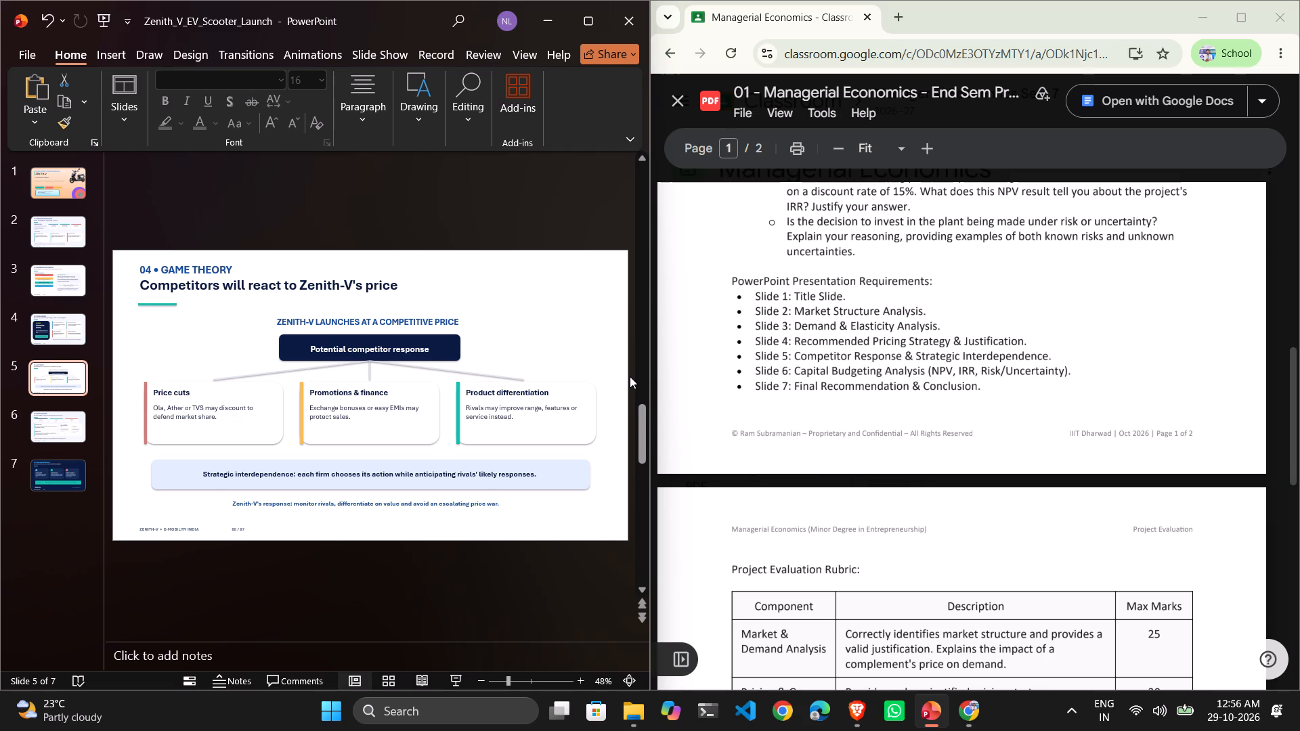
Check slide 6 on capital budgeting and slide 7 on the final recommendation against the assignment's slide requirements.
{"action": "key", "text": "Down"}
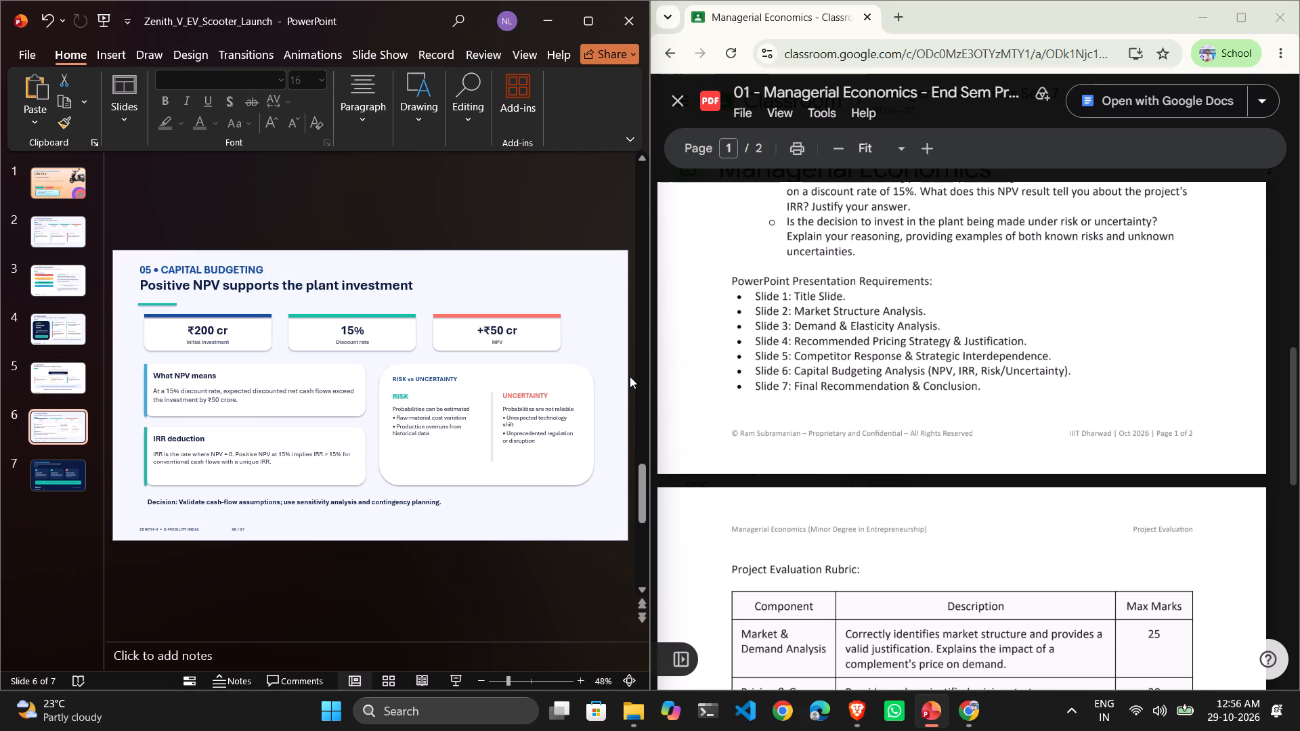
{"action": "key", "text": "Down"}
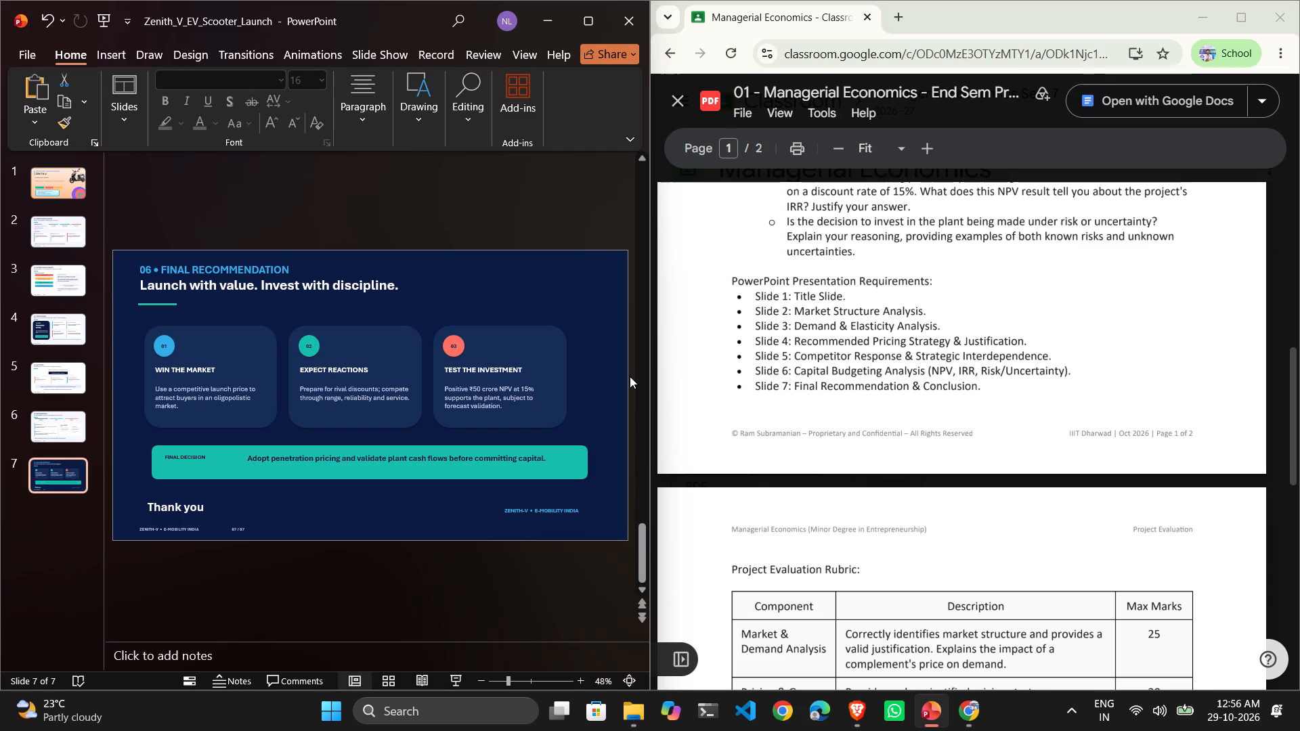
{"action": "left_click", "coordinate": [607, 276]}
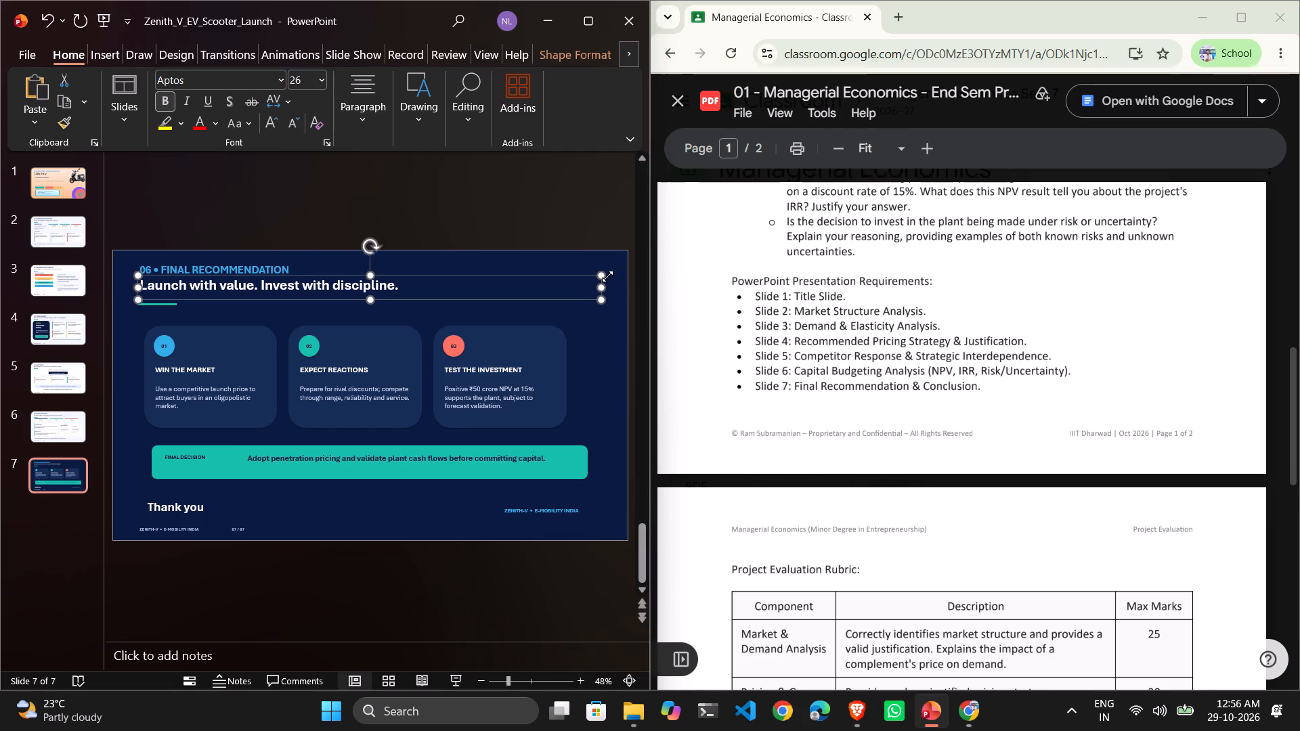
{"action": "left_click", "coordinate": [585, 374]}
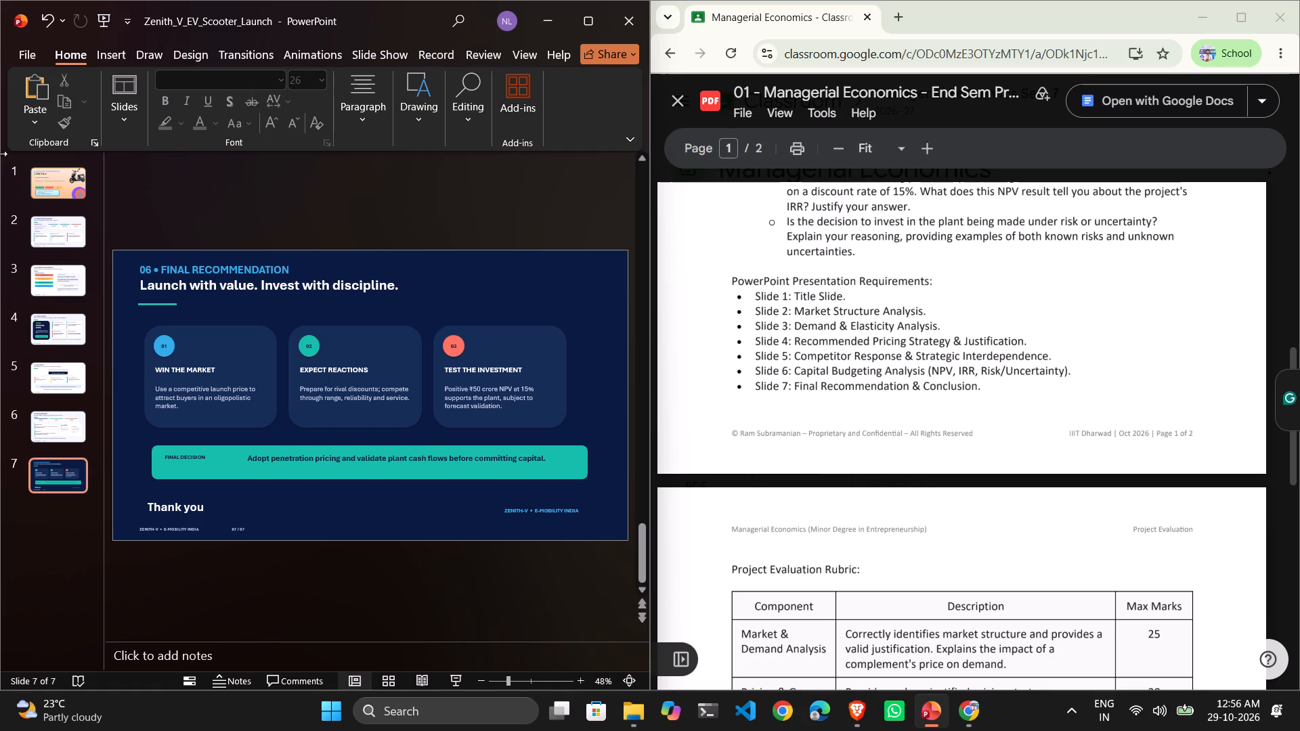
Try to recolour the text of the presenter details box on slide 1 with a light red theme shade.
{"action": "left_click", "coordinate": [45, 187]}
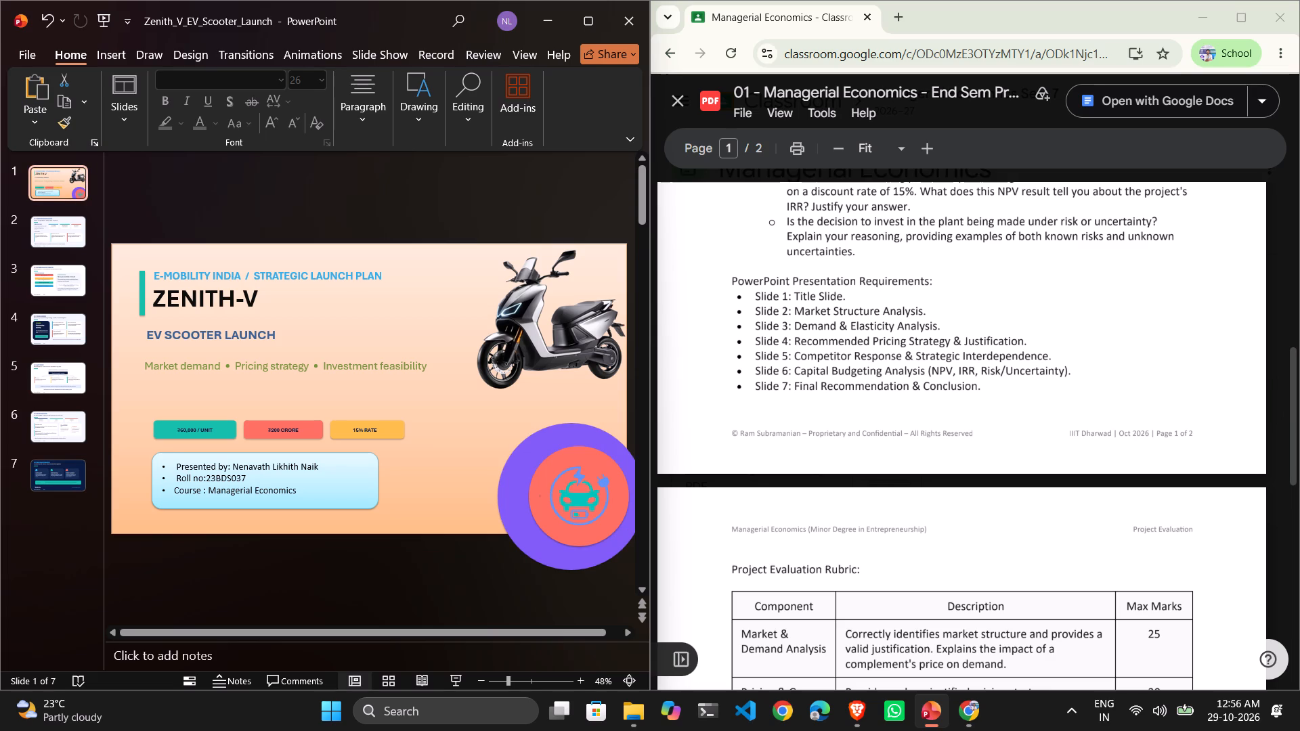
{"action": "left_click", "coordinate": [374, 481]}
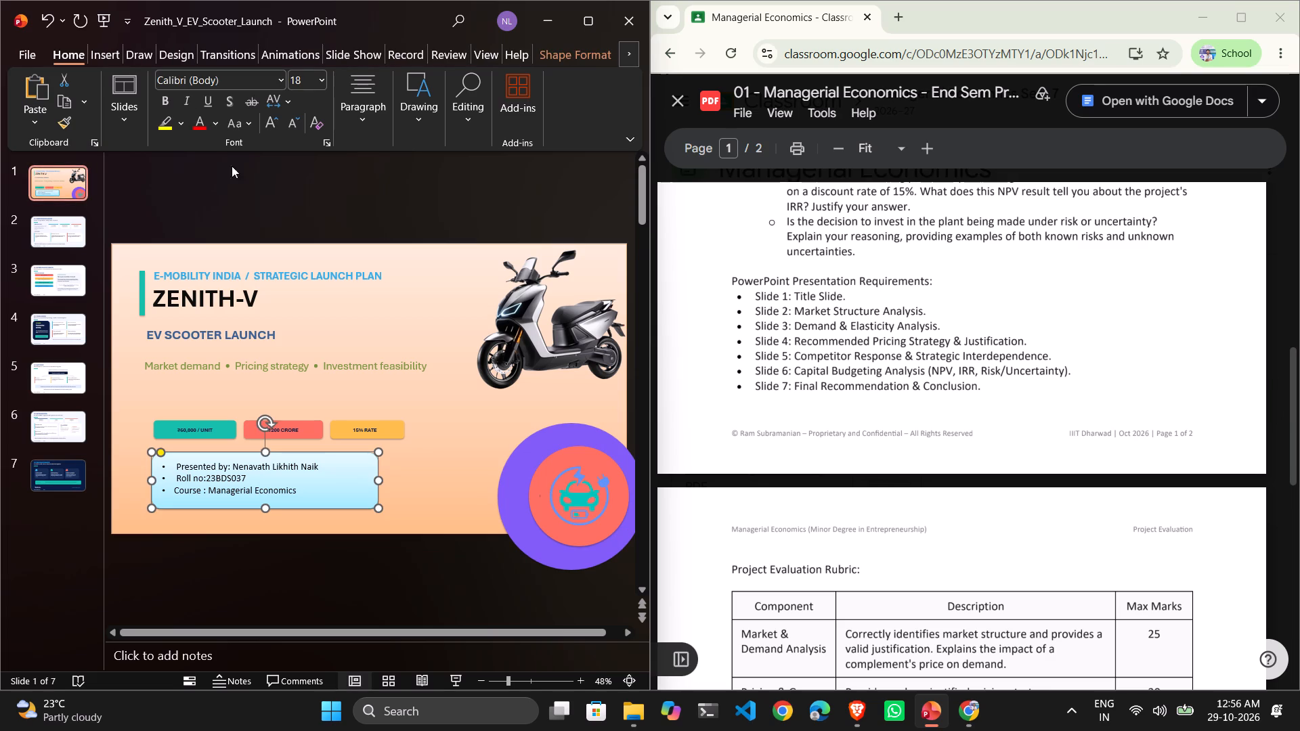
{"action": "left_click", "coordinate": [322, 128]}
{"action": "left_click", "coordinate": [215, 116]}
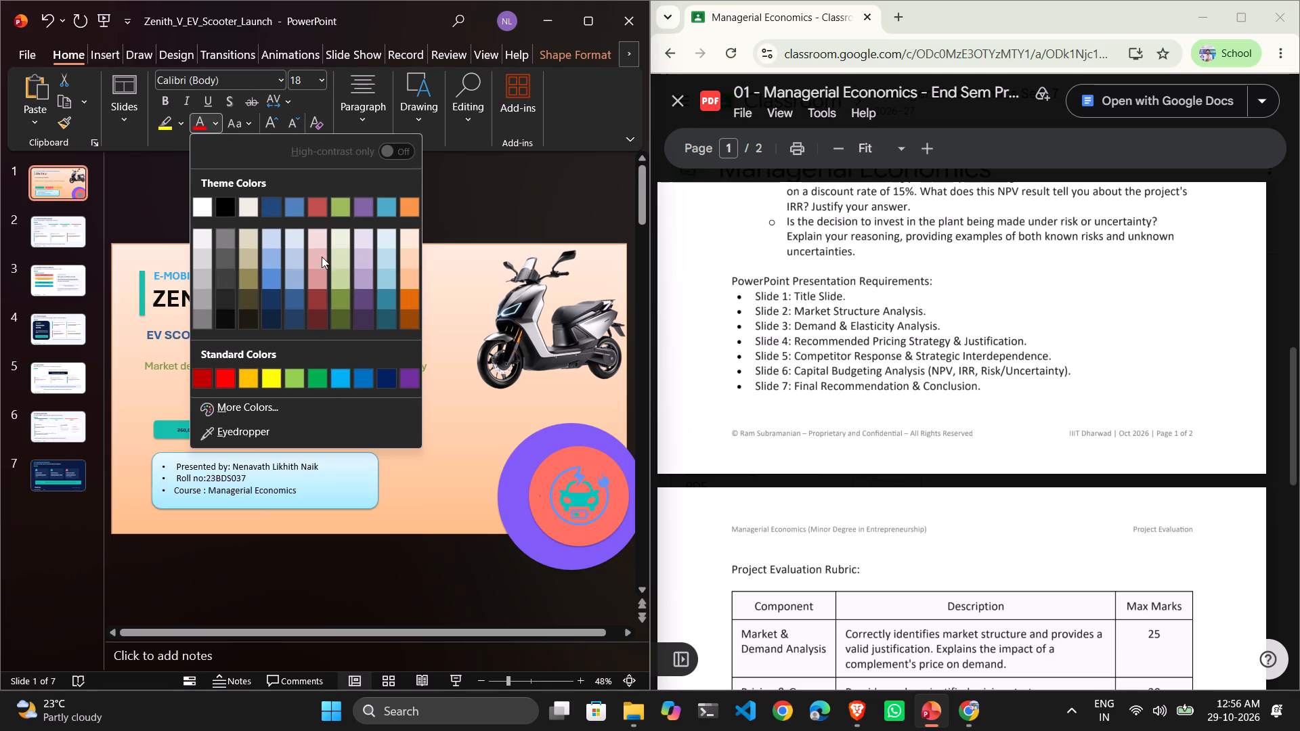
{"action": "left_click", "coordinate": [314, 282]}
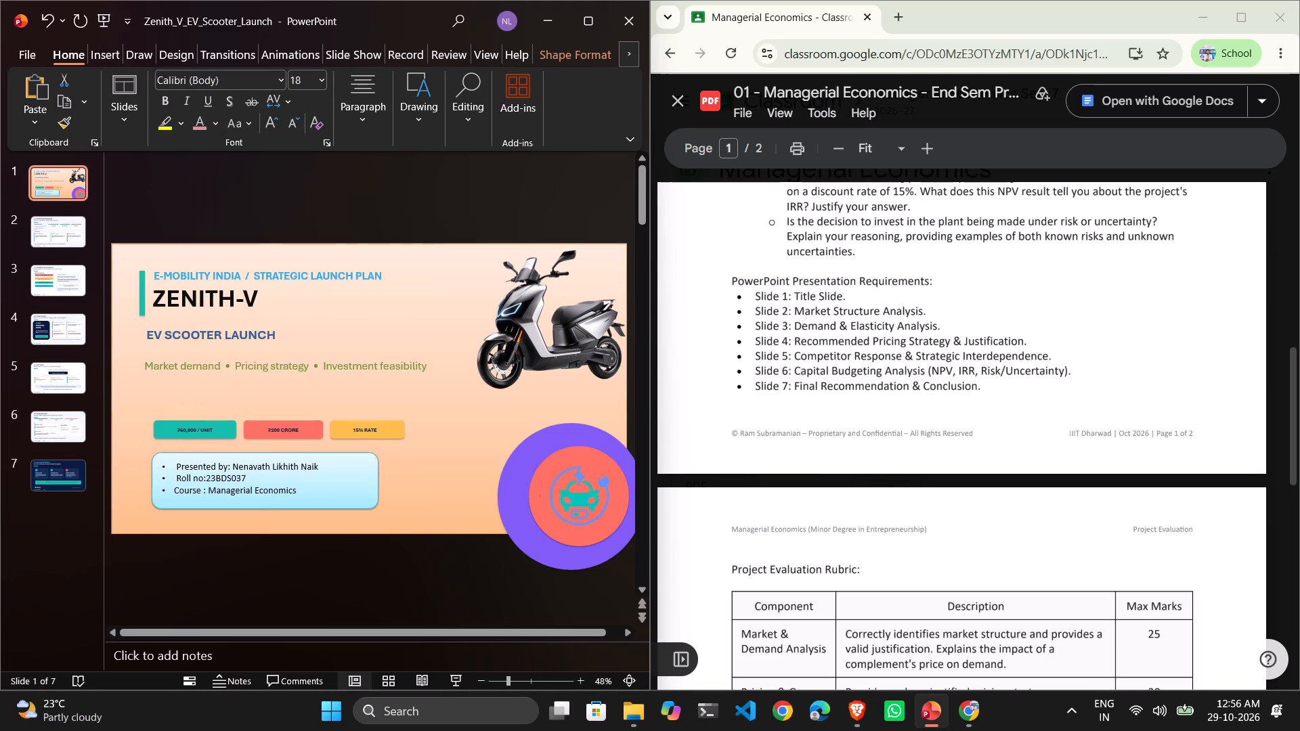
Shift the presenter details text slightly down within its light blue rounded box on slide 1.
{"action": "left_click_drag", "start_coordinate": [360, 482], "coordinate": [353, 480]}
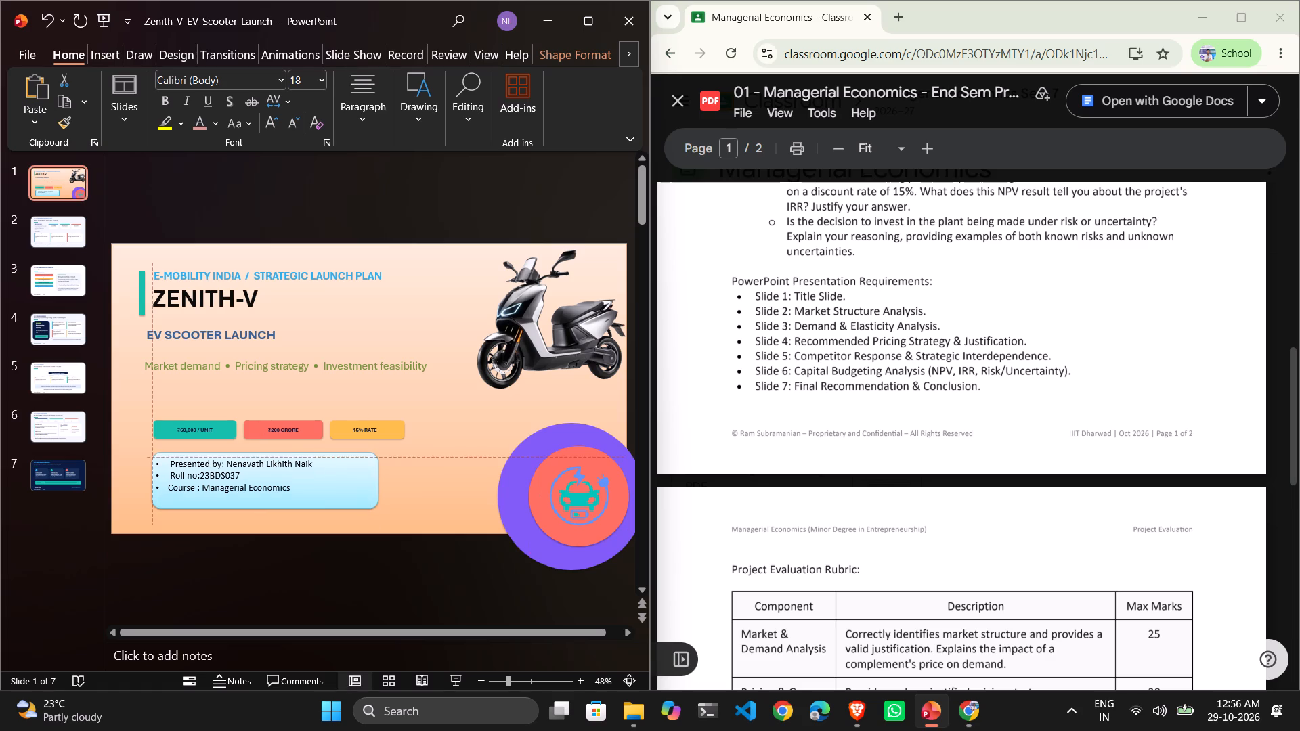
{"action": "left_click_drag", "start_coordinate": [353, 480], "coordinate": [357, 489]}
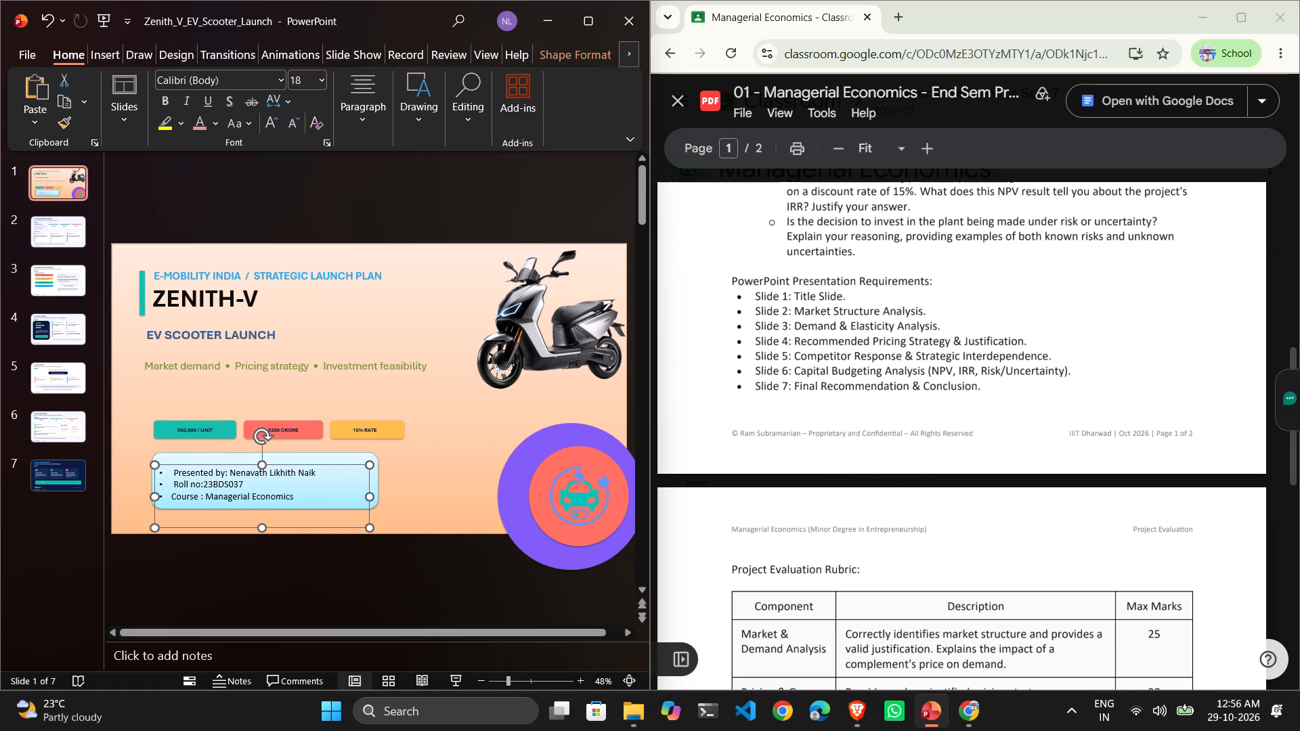
Try to set the font colour of the light blue presenter details box on slide 1 to the darkest red theme shade.
{"action": "left_click", "coordinate": [328, 454]}
{"action": "left_click", "coordinate": [328, 454]}
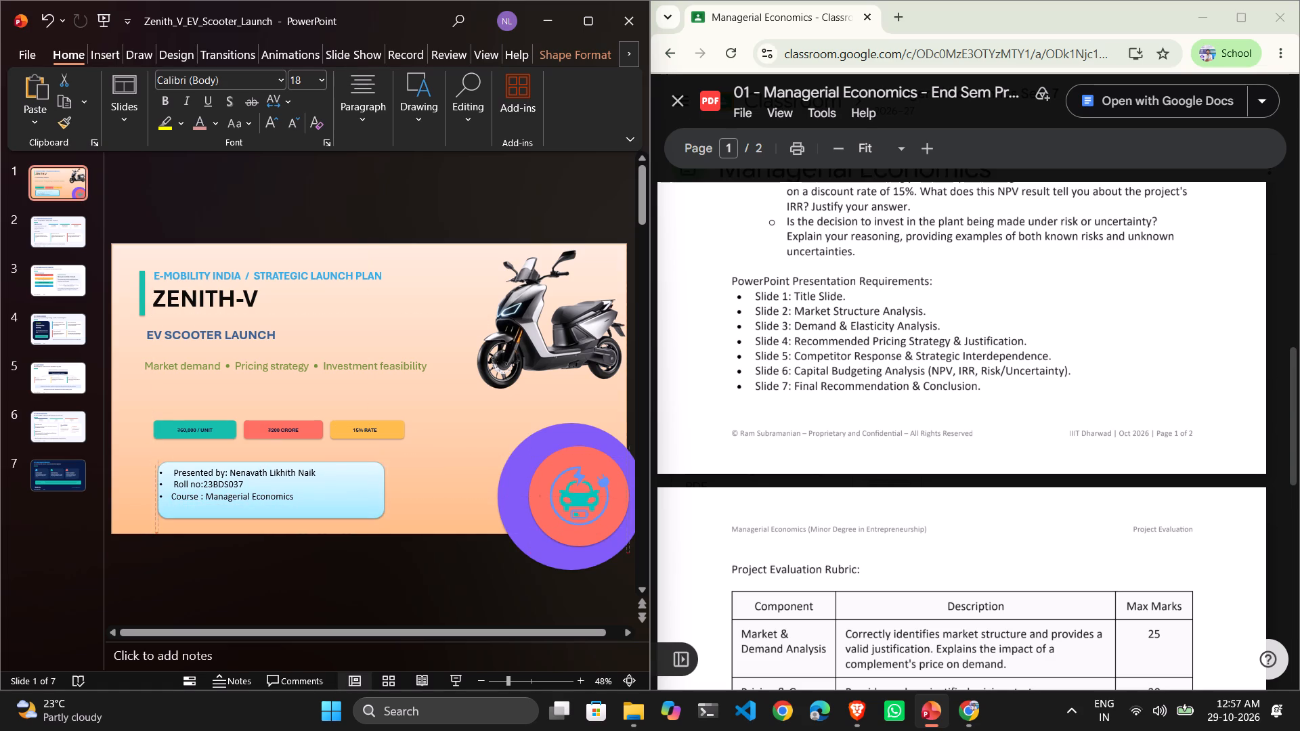
{"action": "left_click", "coordinate": [213, 120]}
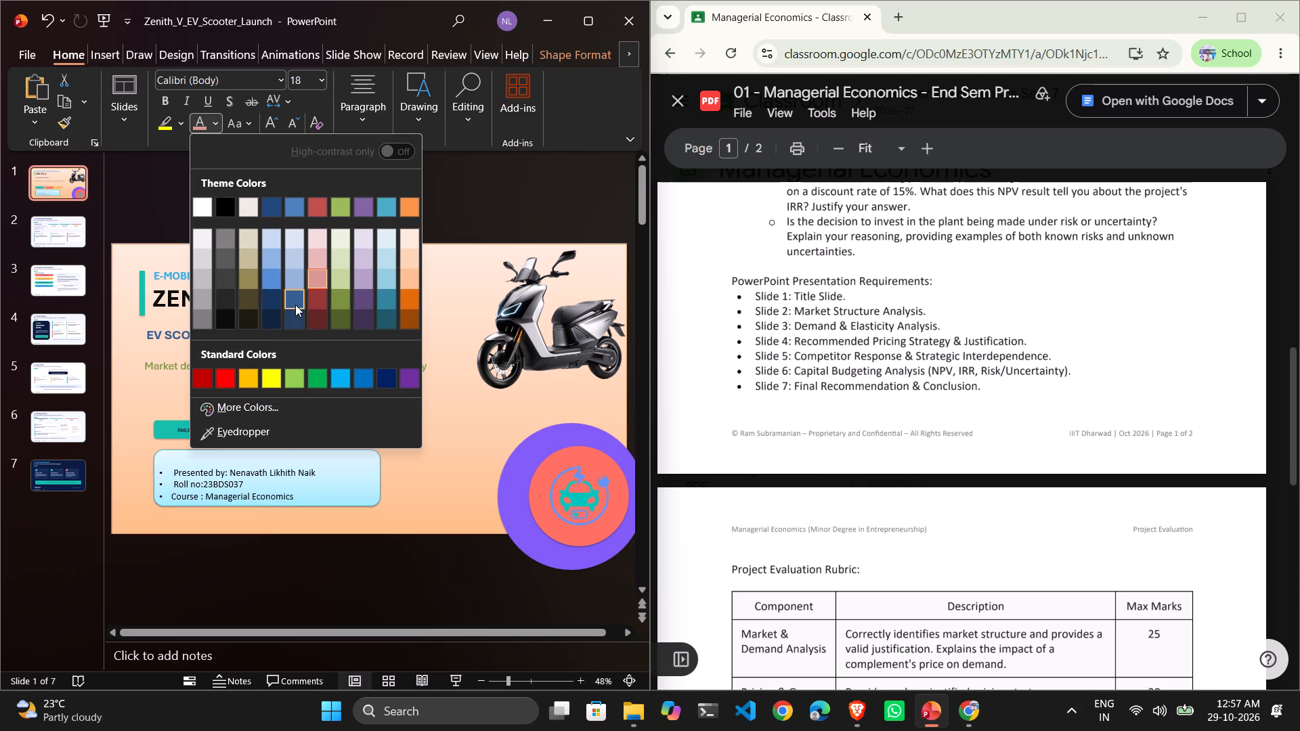
{"action": "left_click", "coordinate": [315, 319]}
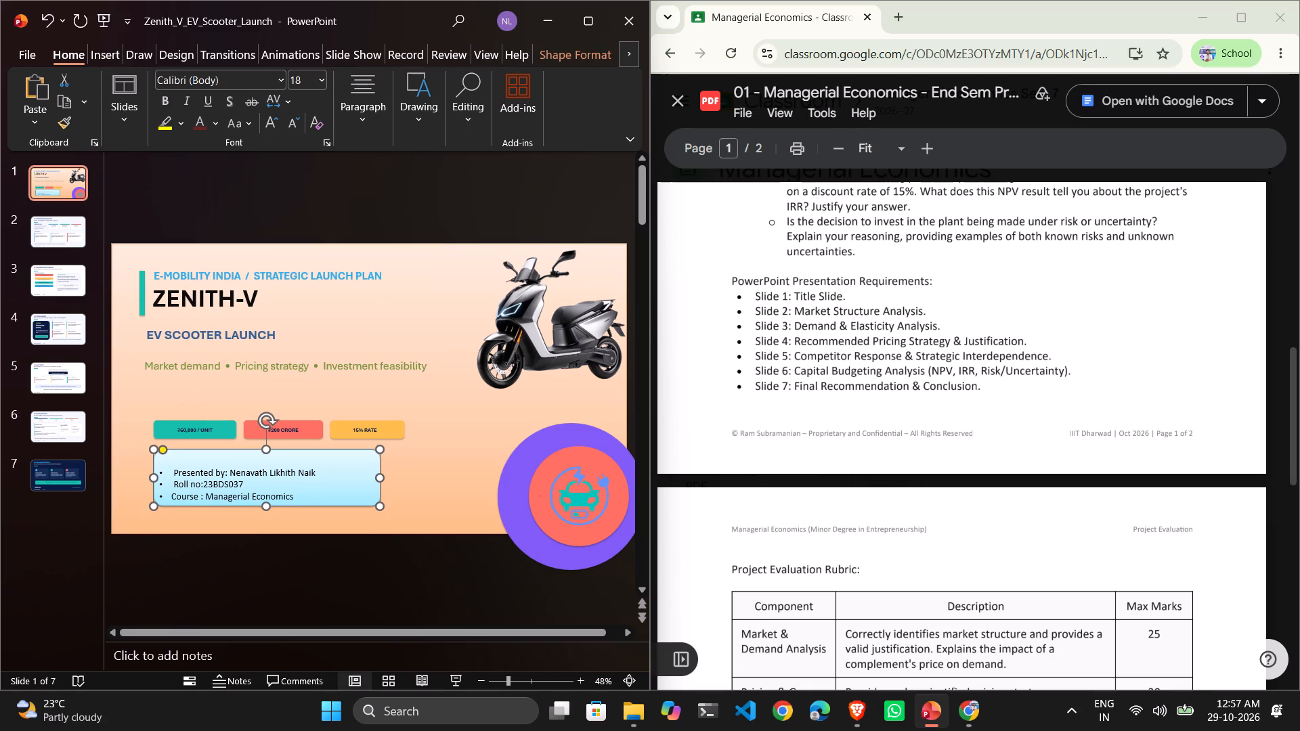
Move the presenter details text slightly up within its light blue rounded box on slide 1.
{"action": "left_click", "coordinate": [314, 487]}
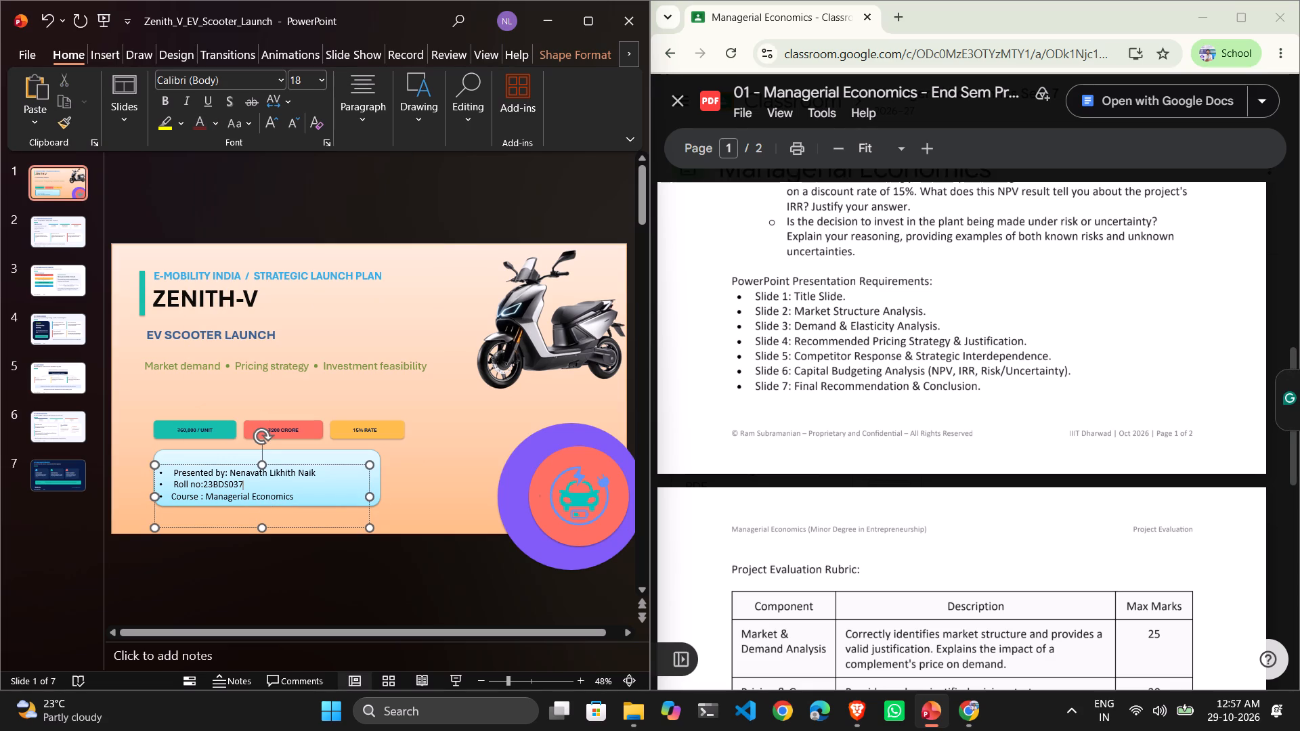
{"action": "left_click_drag", "start_coordinate": [351, 504], "coordinate": [351, 493]}
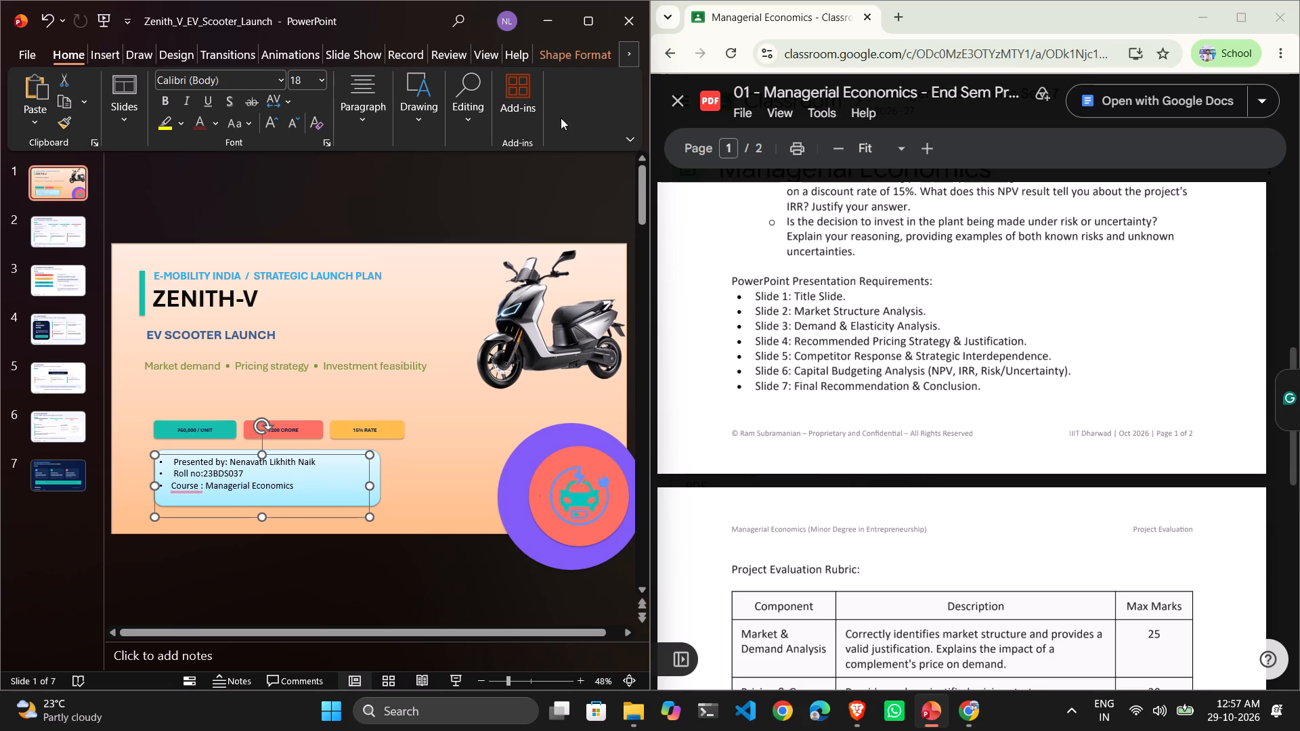
Maximize the presentation window and preview slide 1 as a full-screen slide show.
{"action": "left_click", "coordinate": [596, 24]}
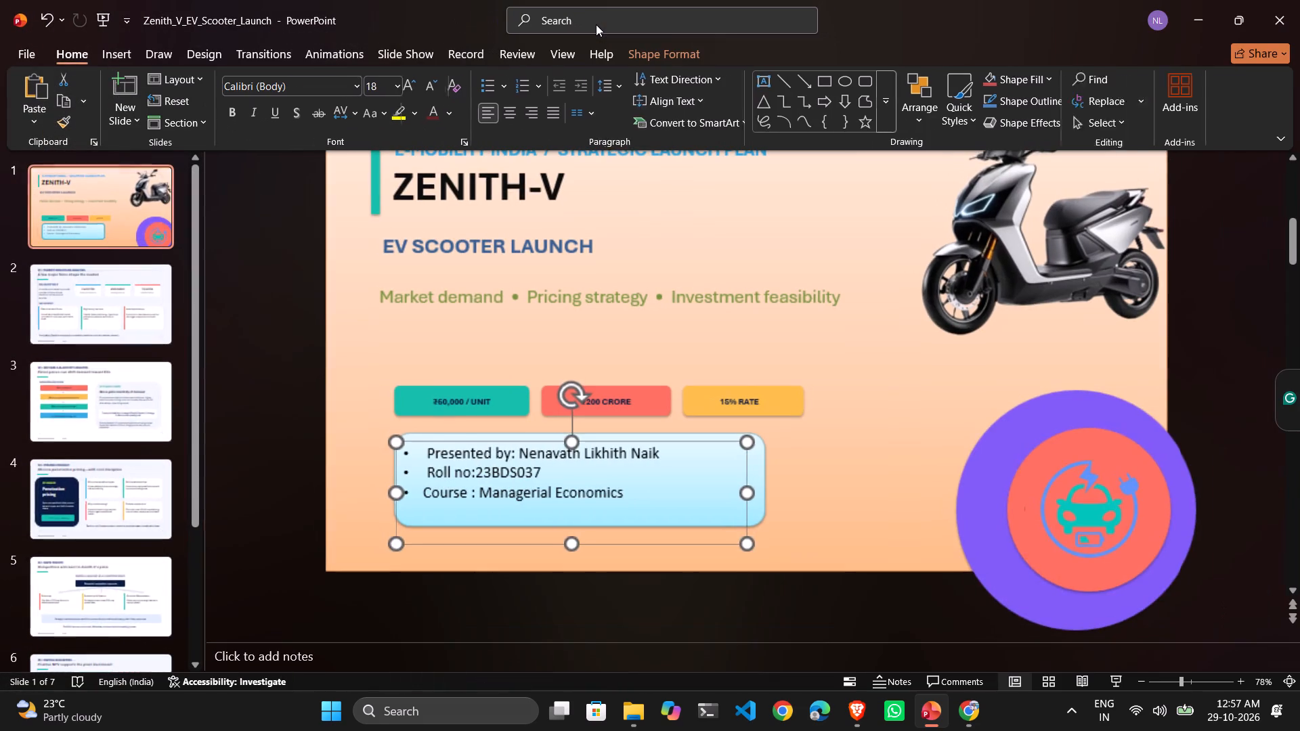
{"action": "left_click", "coordinate": [1120, 678]}
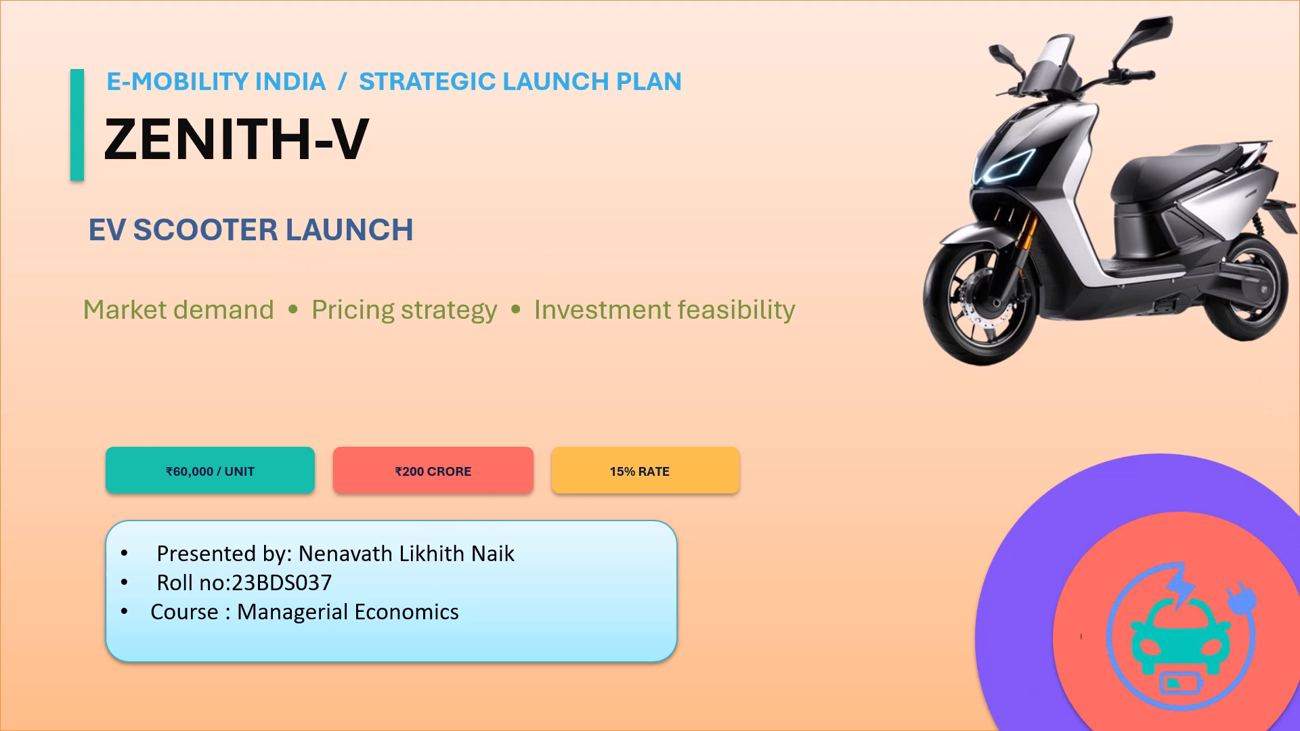
{"action": "key", "text": "Escape"}
Review the Project Evaluation Rubric on page 2 of the assignment PDF in Chrome, and open slide 2 of the presentation.
{"action": "left_click", "coordinate": [974, 714]}
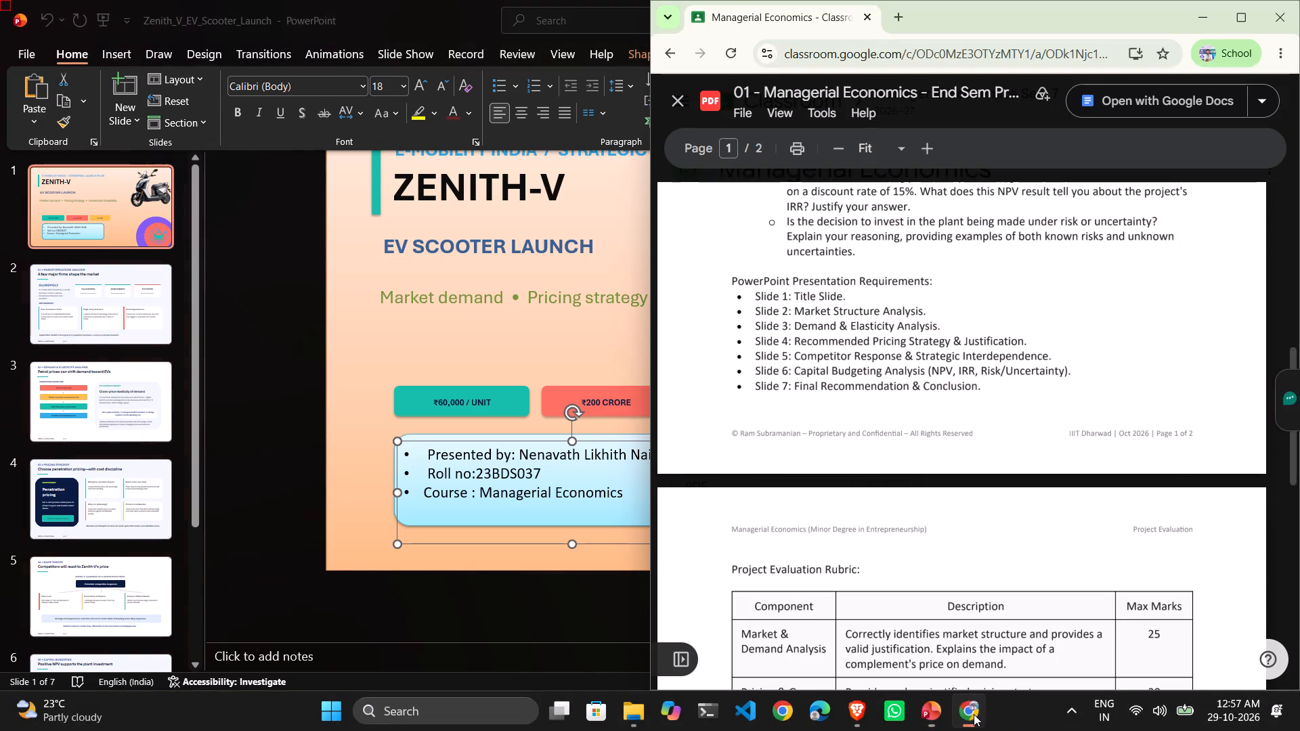
{"action": "scroll", "coordinate": [936, 402], "scroll_direction": "down", "scroll_amount": 2}
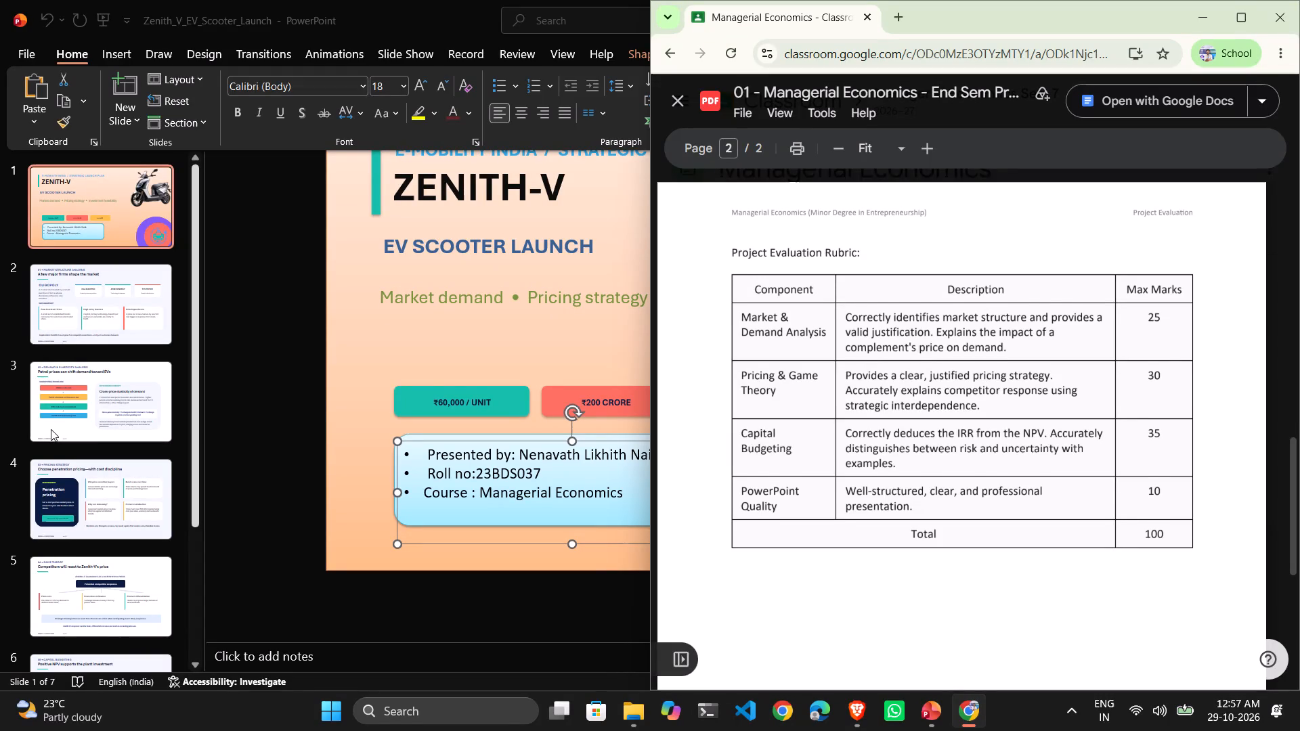
{"action": "scroll", "coordinate": [77, 481], "scroll_direction": "down", "scroll_amount": 1}
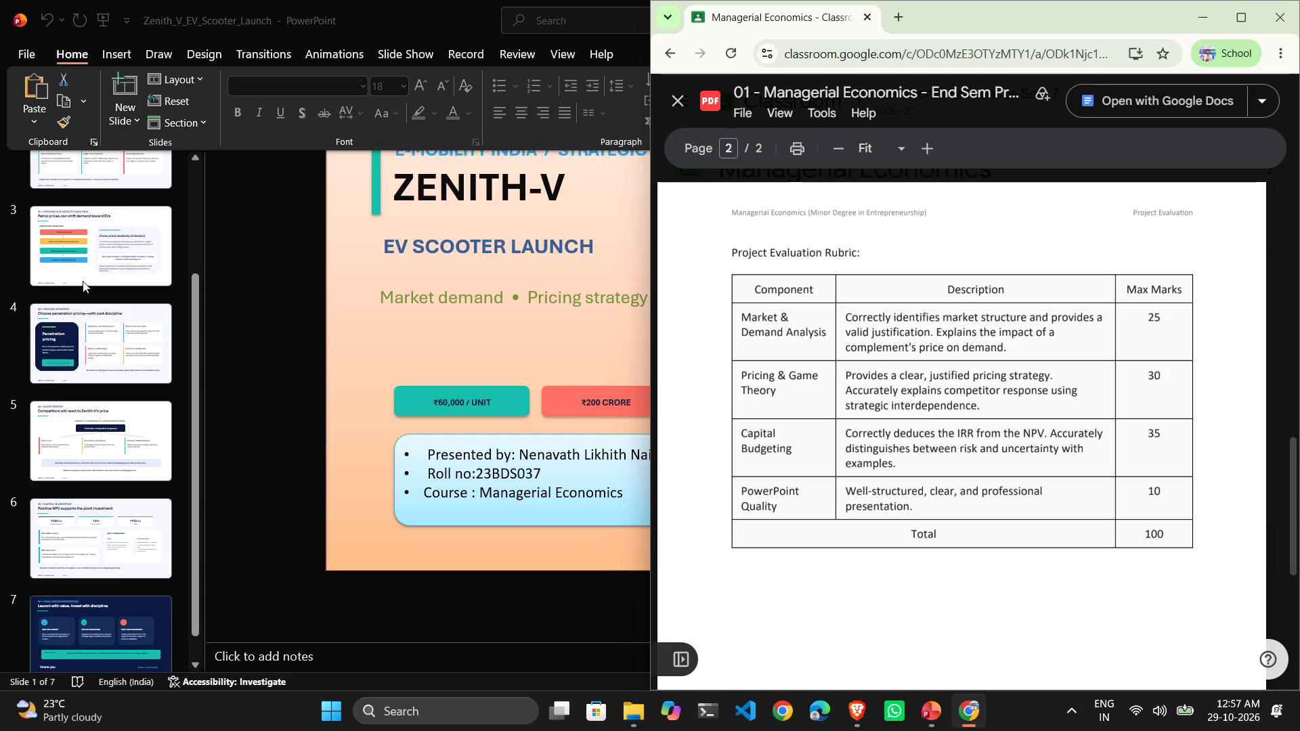
{"action": "scroll", "coordinate": [83, 281], "scroll_direction": "up", "scroll_amount": 1}
{"action": "left_click", "coordinate": [97, 394]}
{"action": "left_click", "coordinate": [110, 301]}
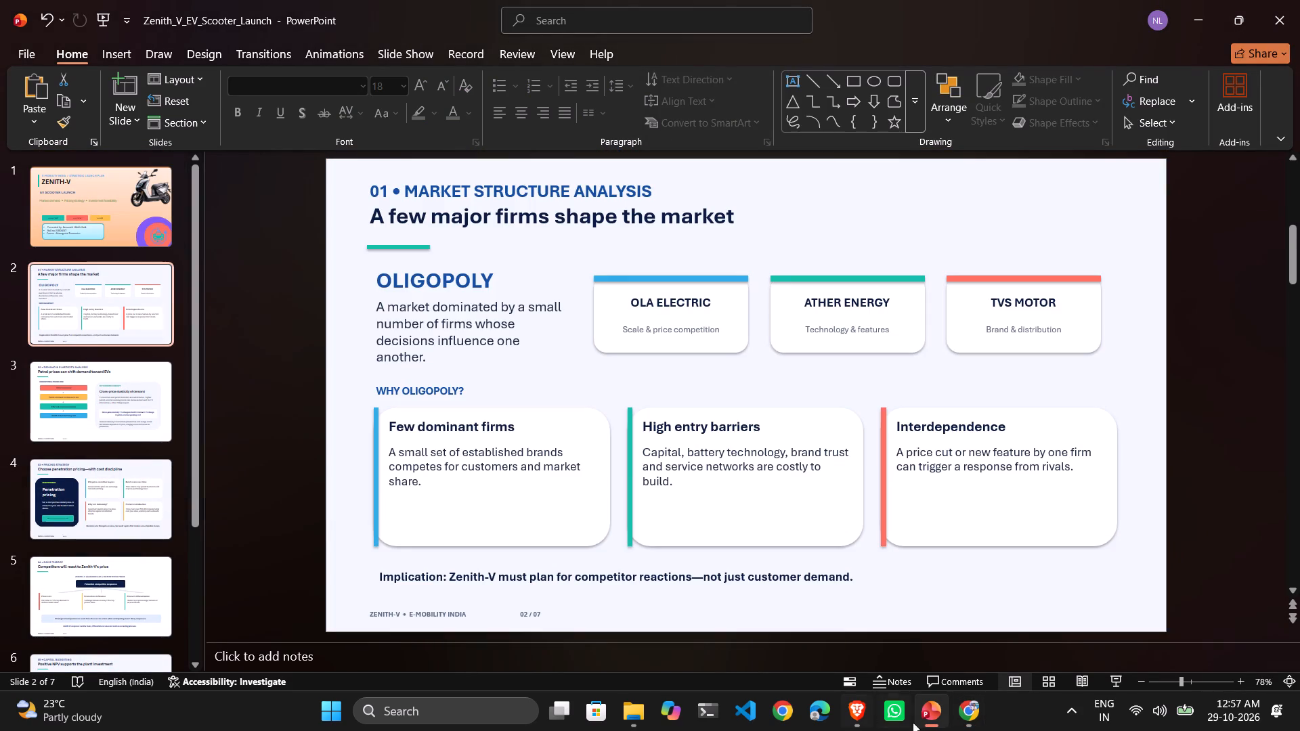
{"action": "left_click", "coordinate": [780, 715]}
{"action": "left_click", "coordinate": [590, 487]}
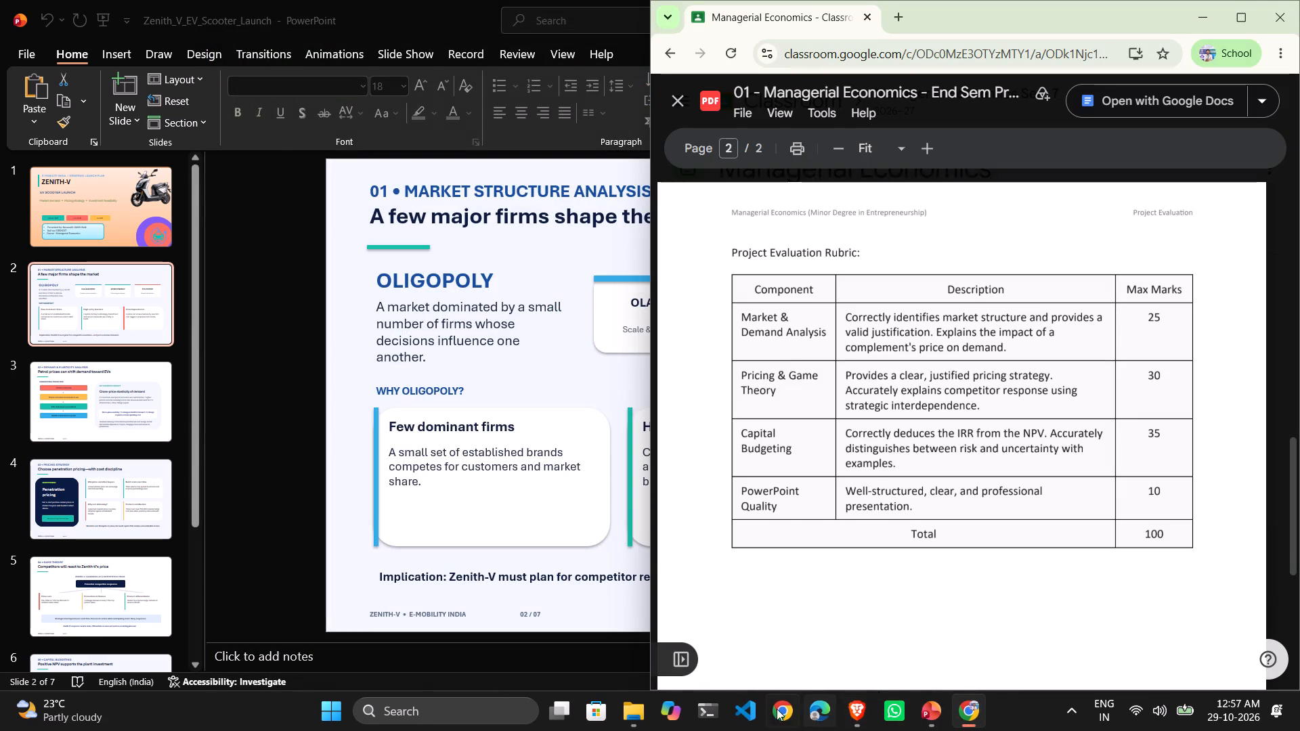
{"action": "left_click", "coordinate": [778, 711]}
{"action": "left_click", "coordinate": [566, 340]}
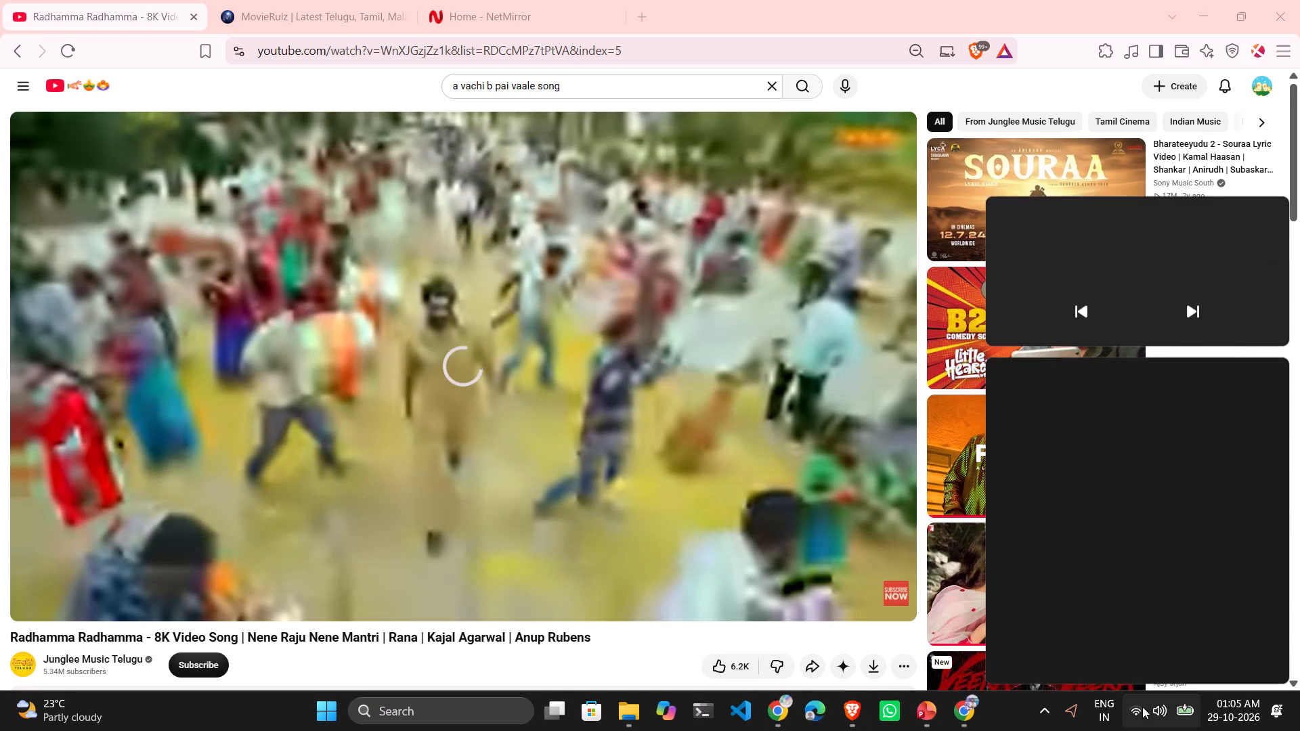
Check the current Wi-Fi connection and the list of available networks, and return to the YouTube video.
{"action": "left_click", "coordinate": [1058, 393]}
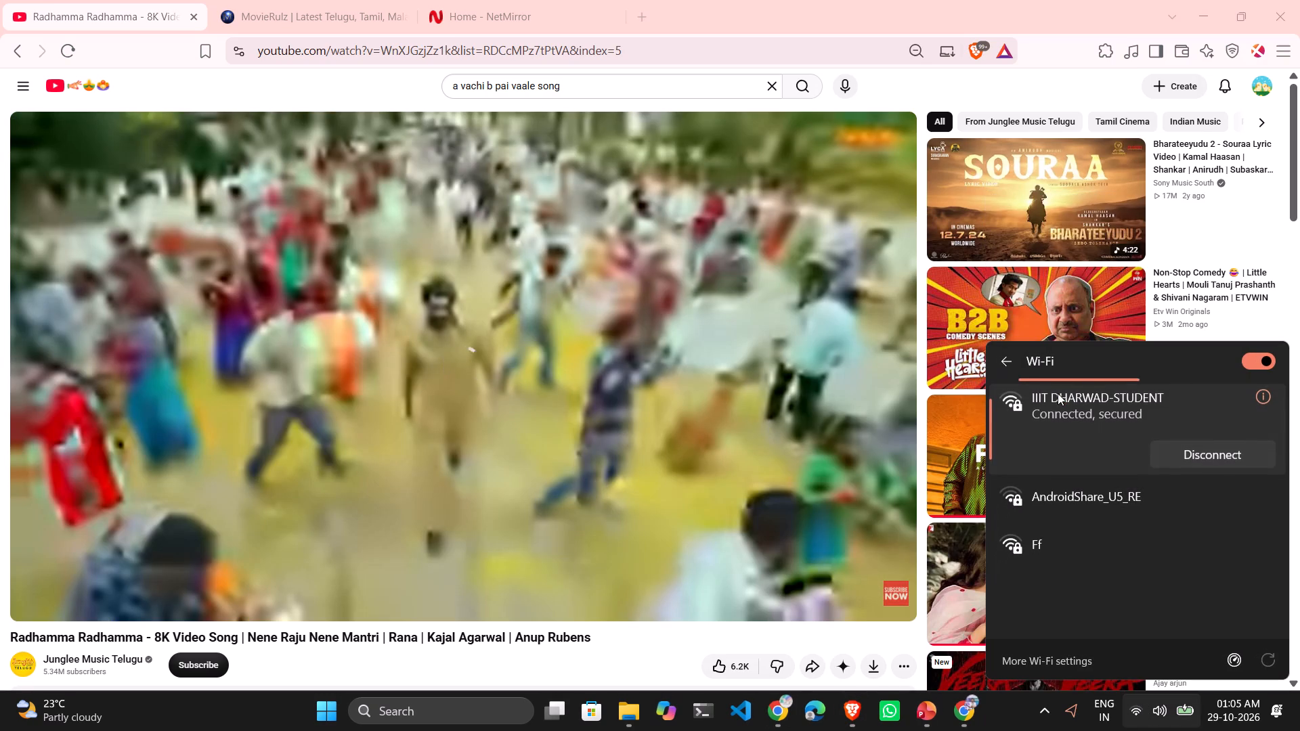
{"action": "left_click", "coordinate": [1077, 430]}
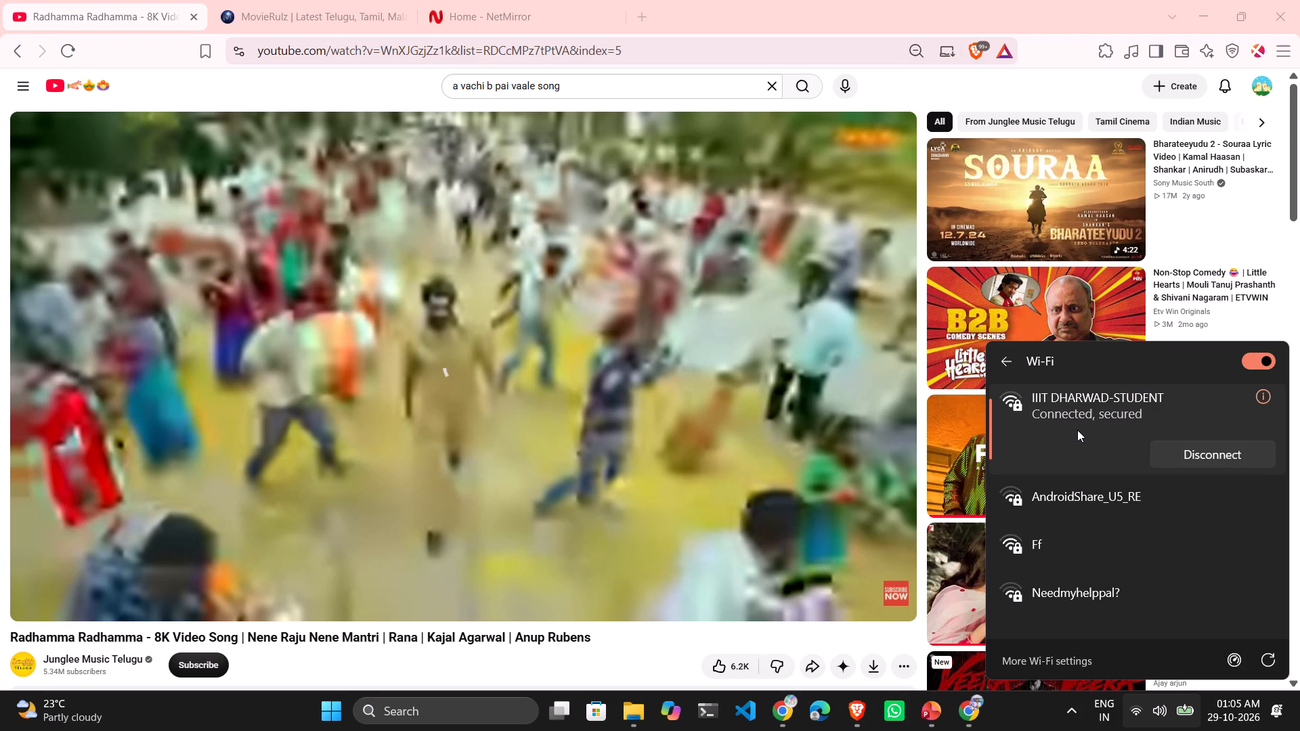
{"action": "left_click", "coordinate": [1005, 76]}
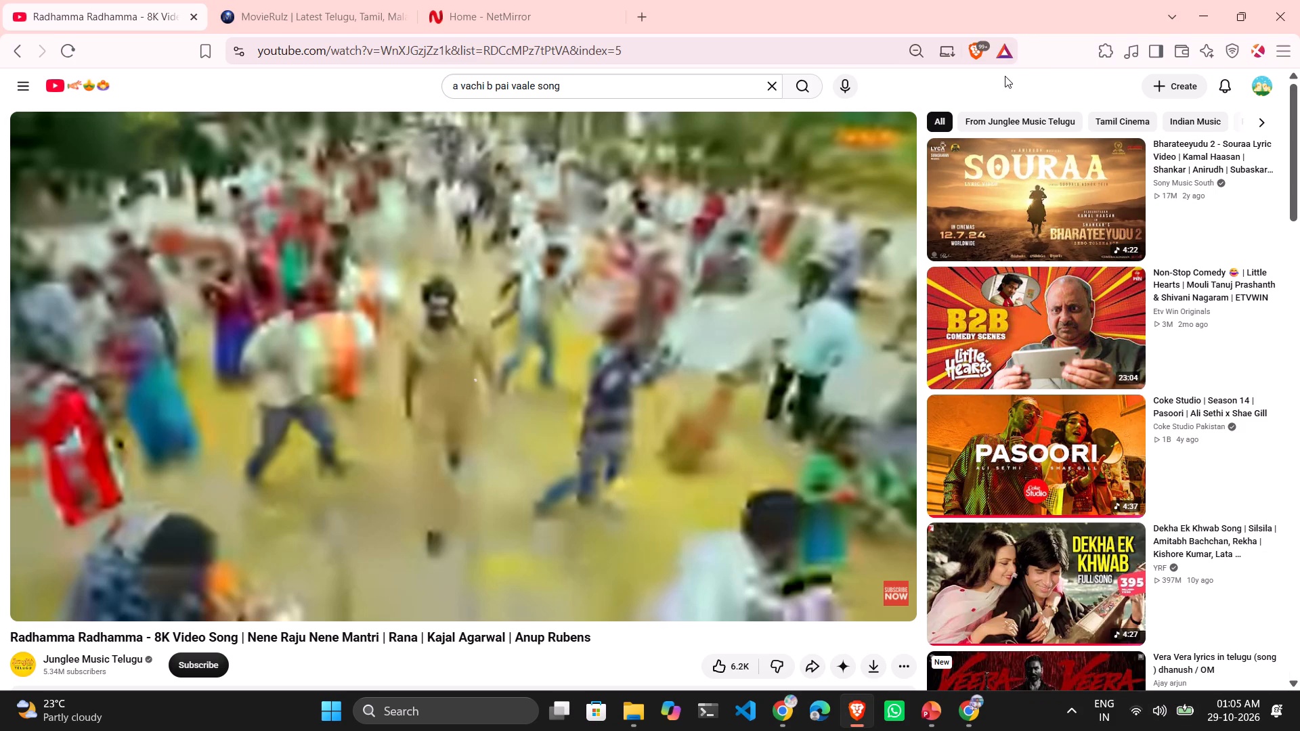
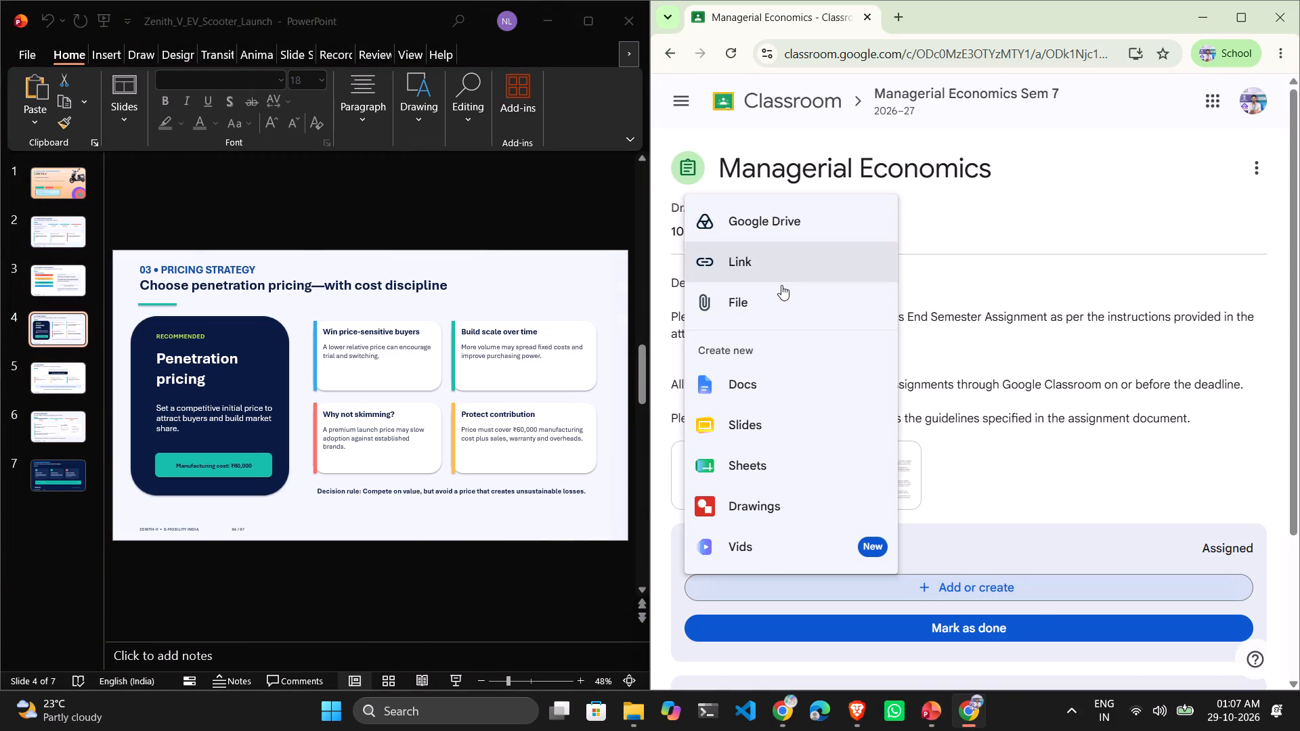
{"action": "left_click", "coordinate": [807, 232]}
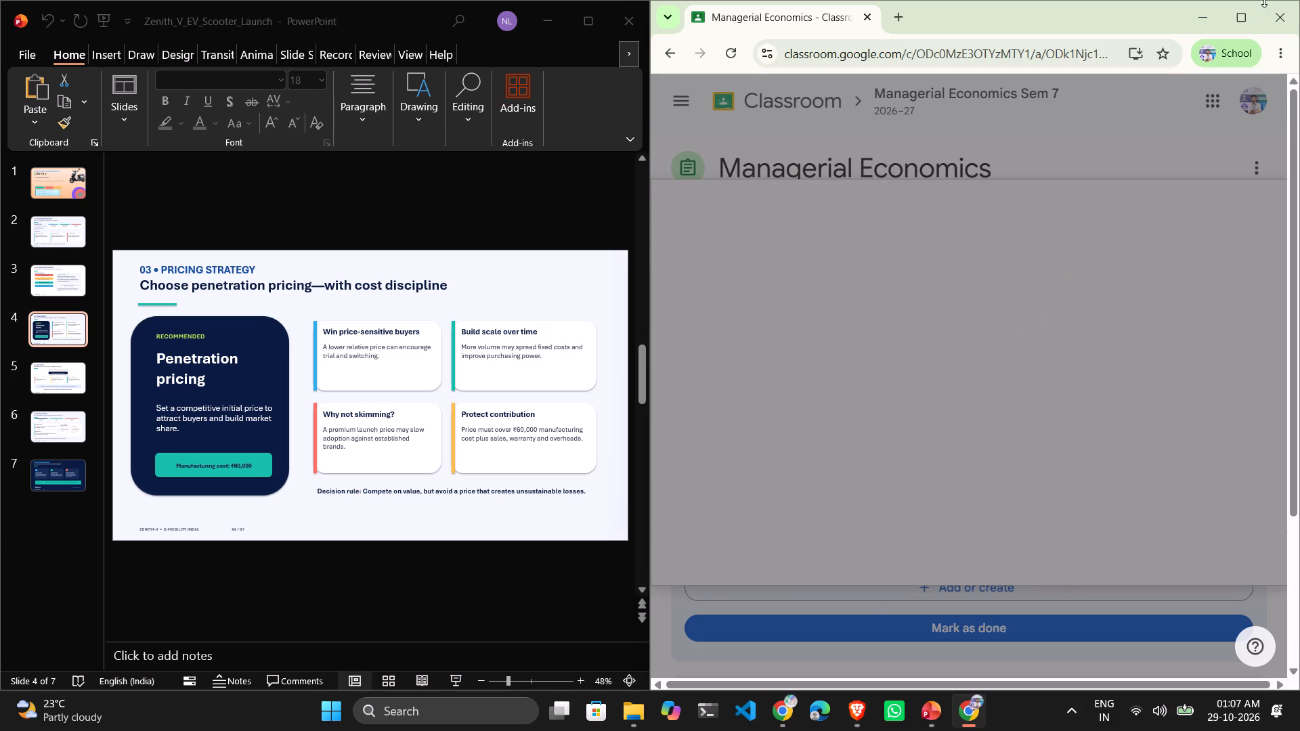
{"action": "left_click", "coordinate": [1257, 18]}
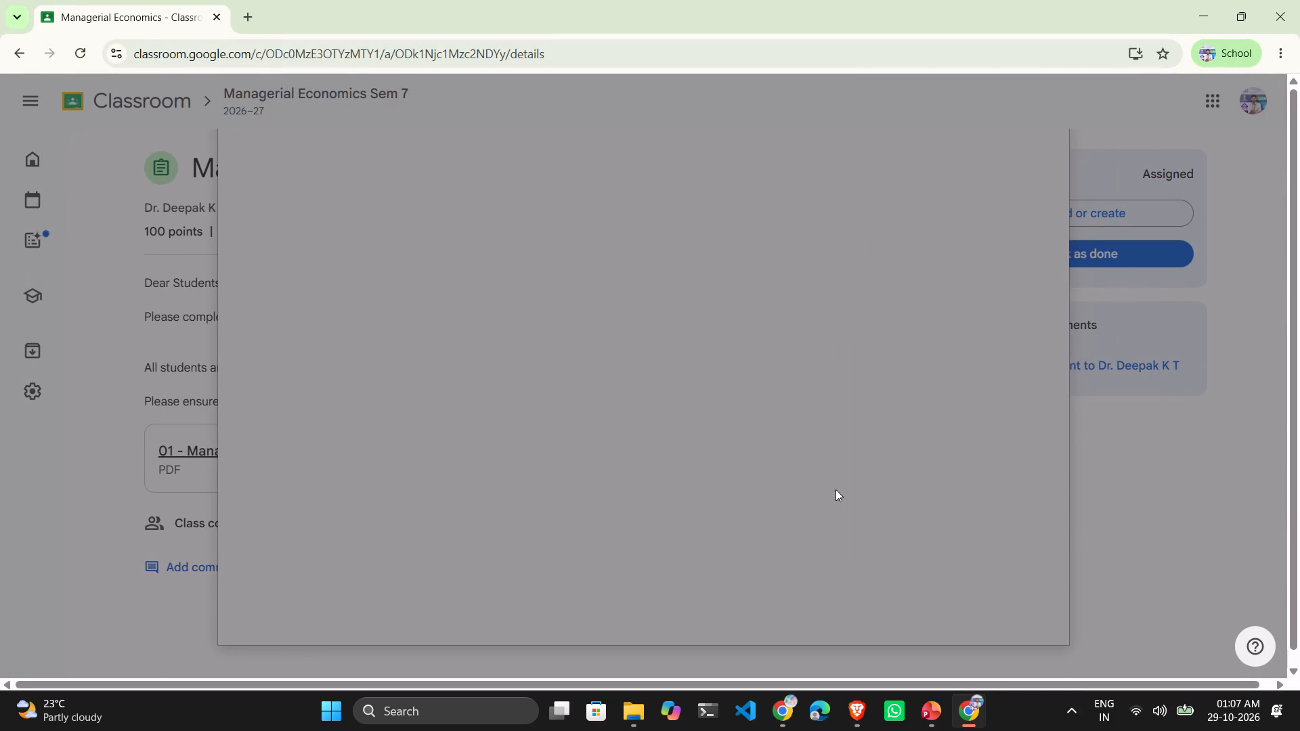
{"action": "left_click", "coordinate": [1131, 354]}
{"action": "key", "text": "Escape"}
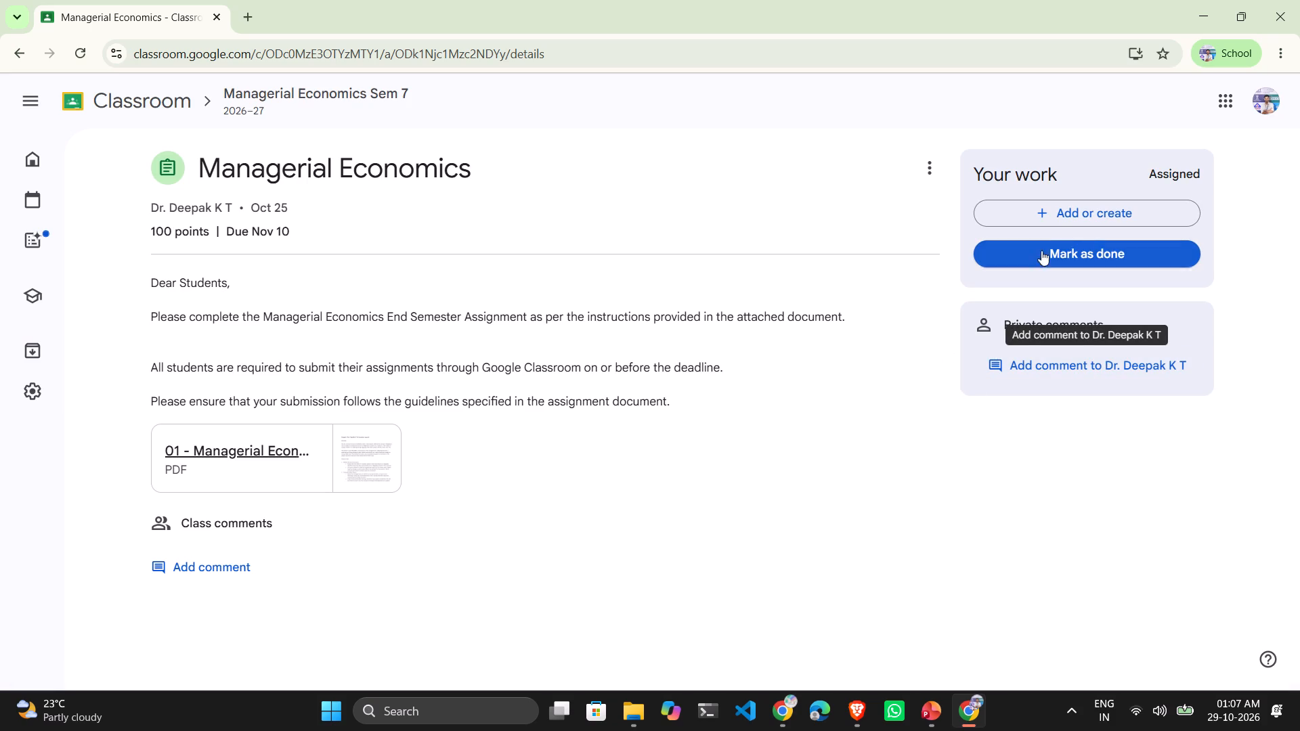
Open the Google Drive file picker for adding work to the Managerial Economics assignment.
{"action": "left_click", "coordinate": [1080, 215]}
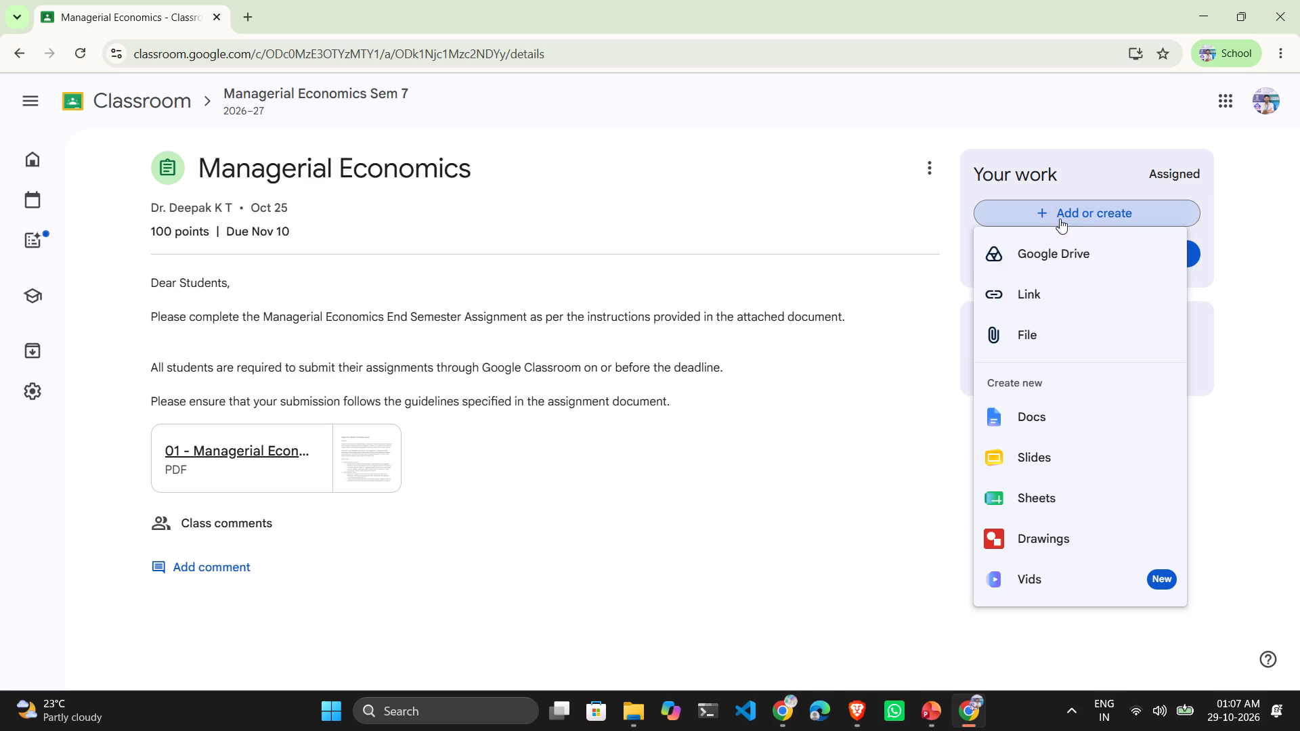
{"action": "left_click", "coordinate": [1069, 239]}
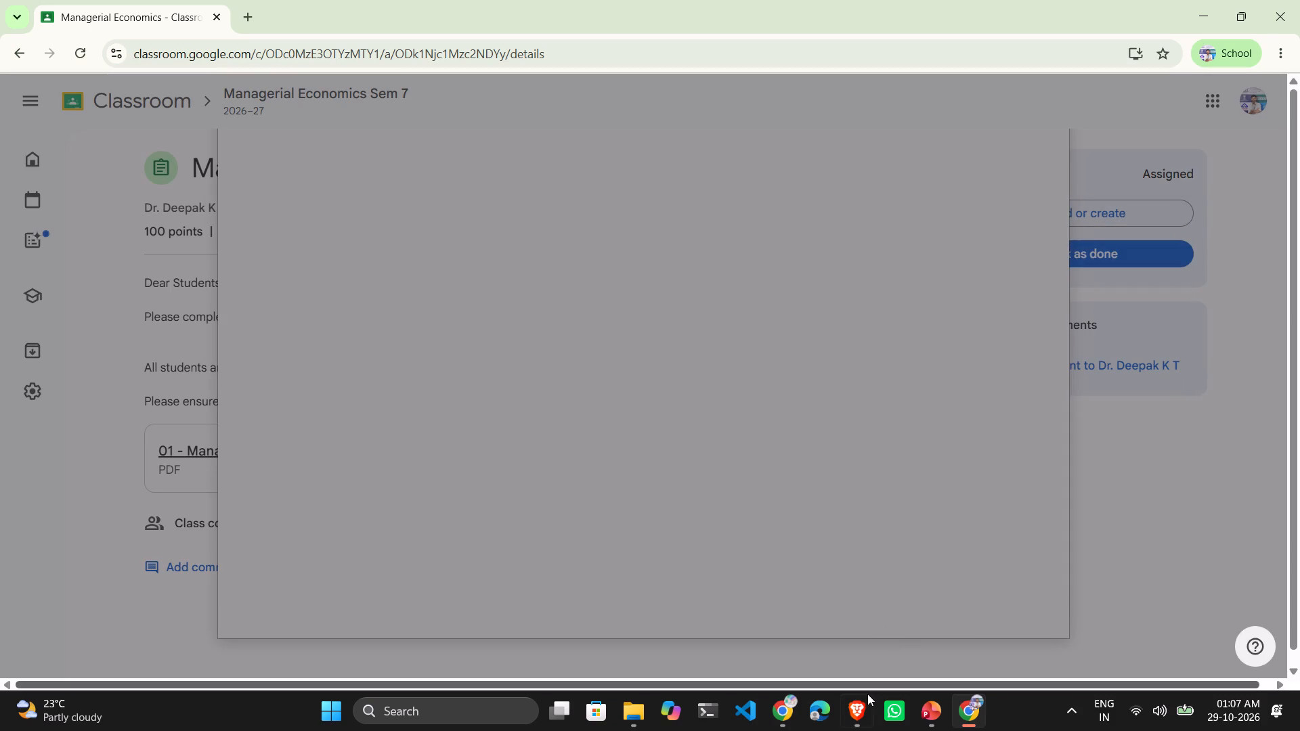
Switch to WhatsApp.
{"action": "left_click", "coordinate": [885, 709]}
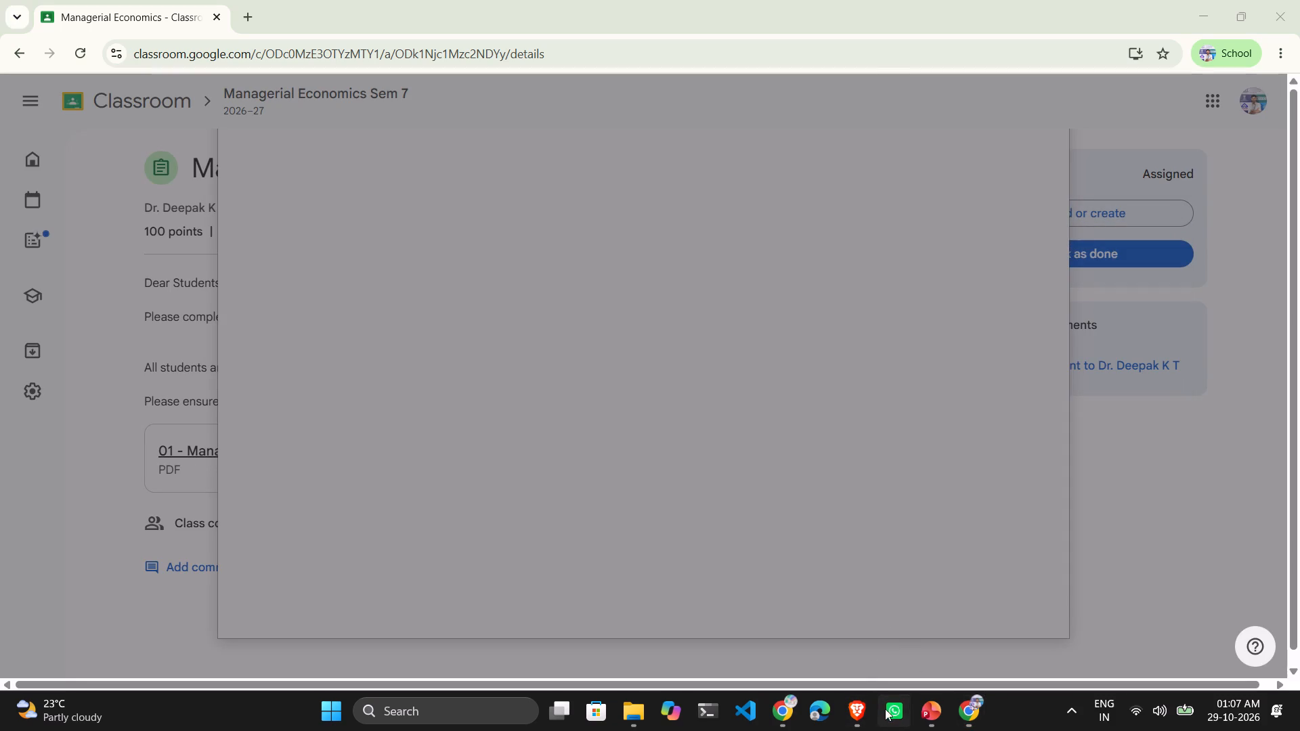
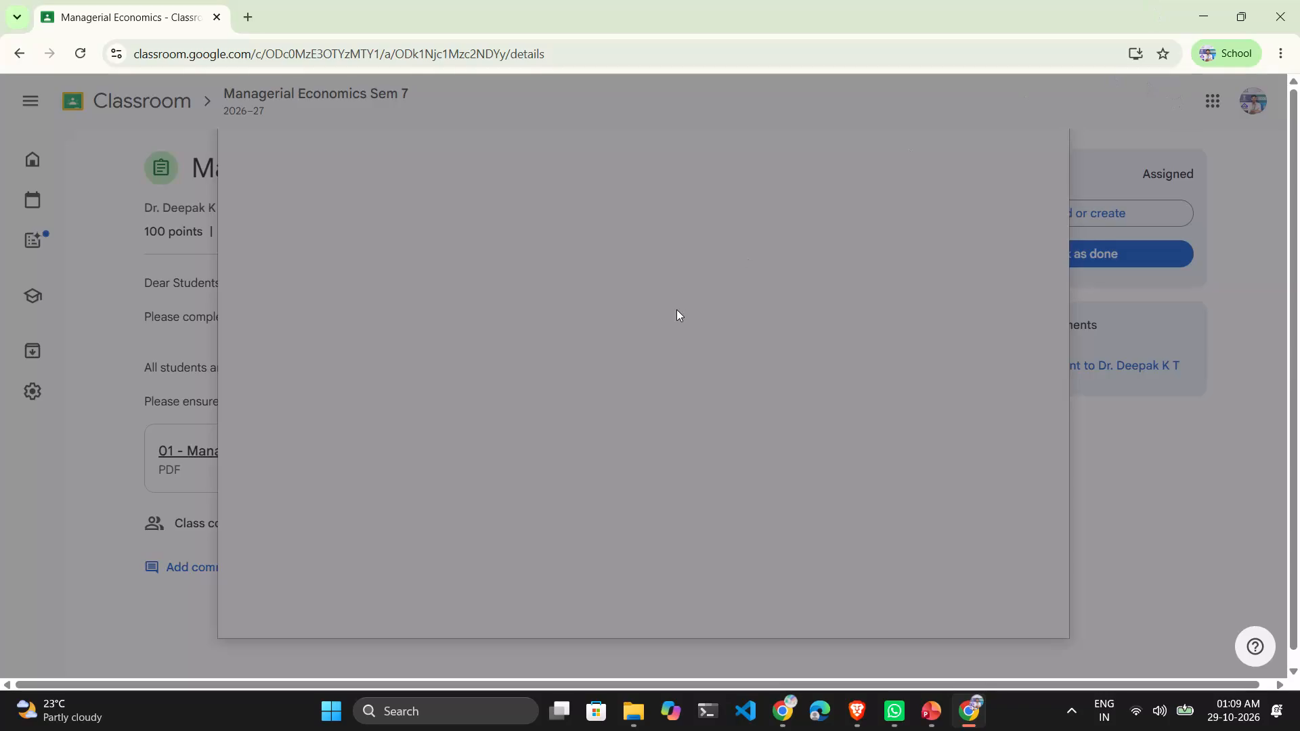
Dismiss the Classroom file picker and open Zenith_V_EV_Scooter_Launch from the recent files in File Explorer.
{"action": "key", "text": "Escape"}
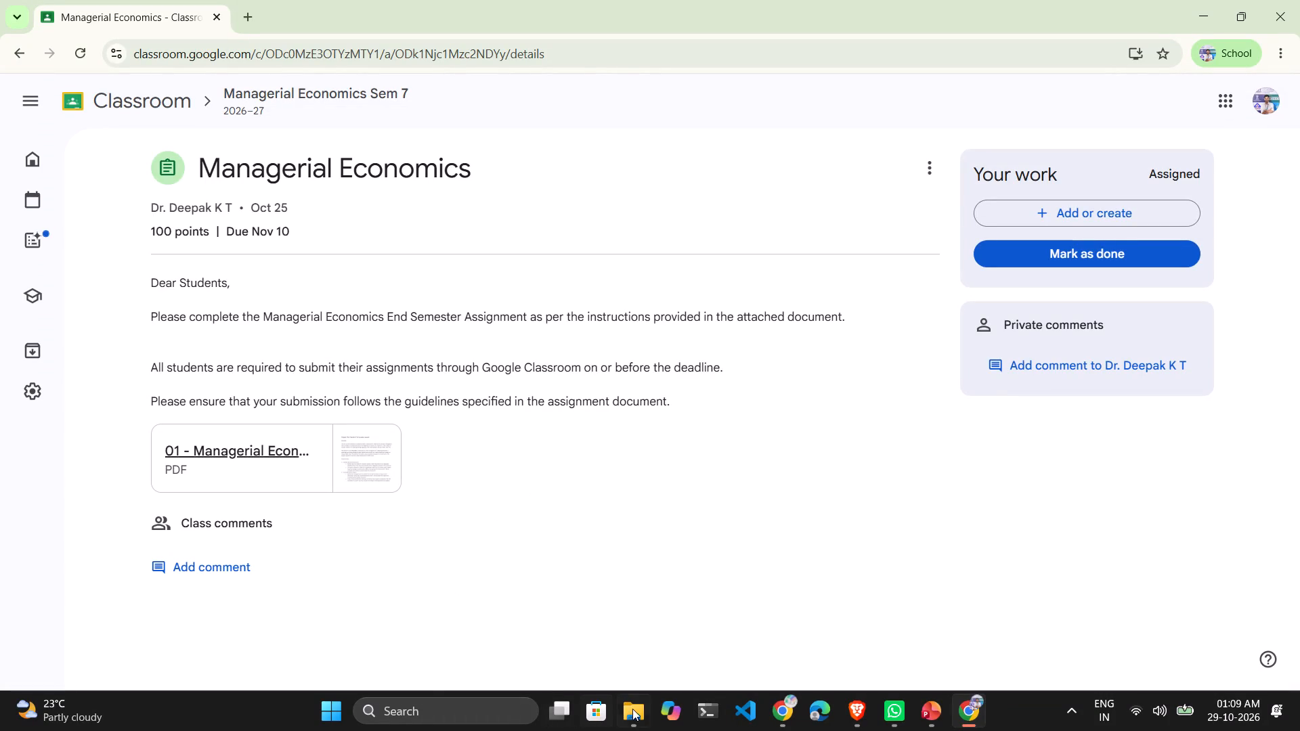
{"action": "left_click", "coordinate": [632, 710]}
{"action": "right_click", "coordinate": [328, 468]}
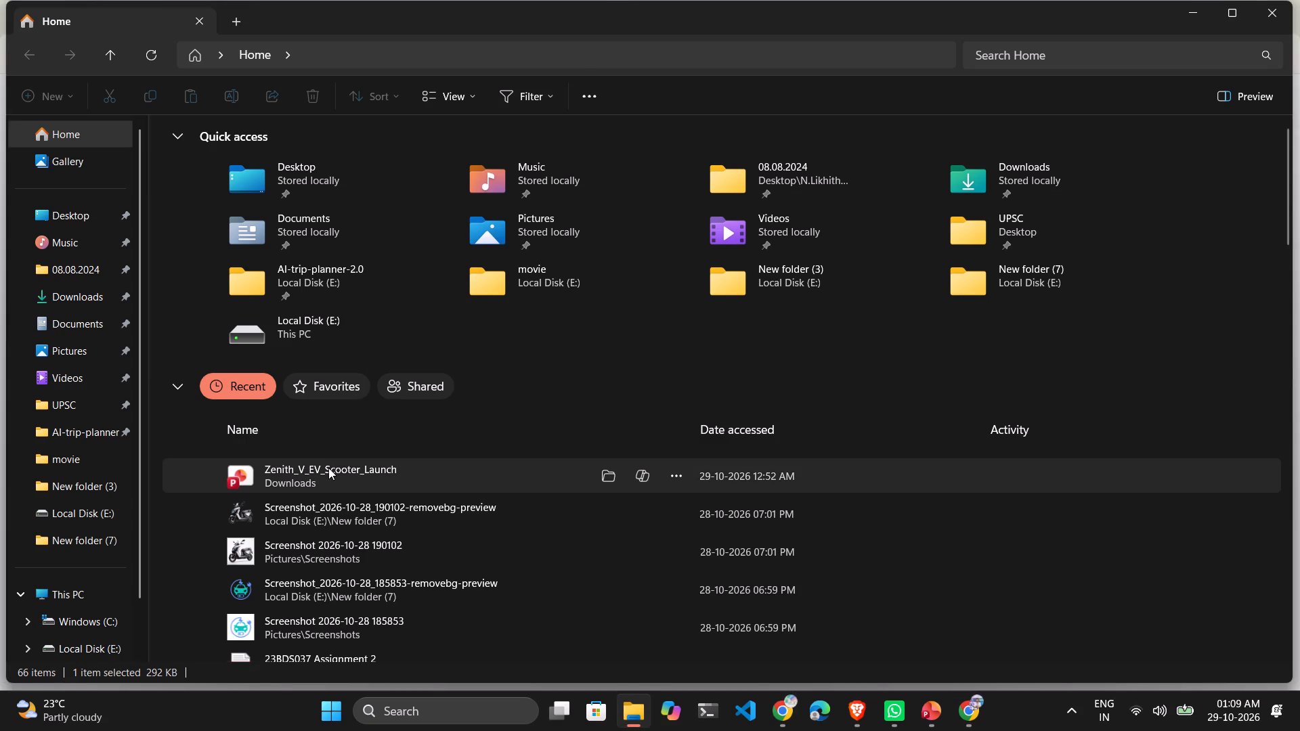
{"action": "double_click", "coordinate": [328, 468]}
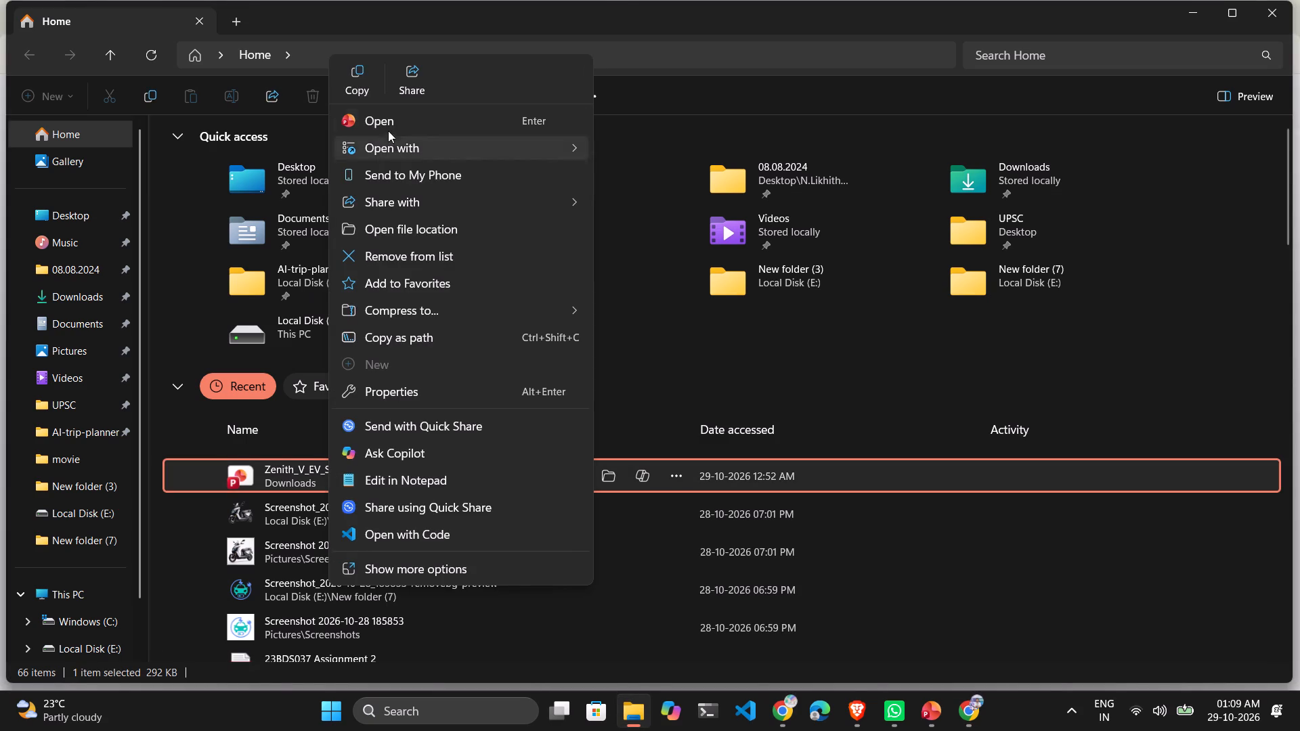
{"action": "left_click", "coordinate": [431, 123]}
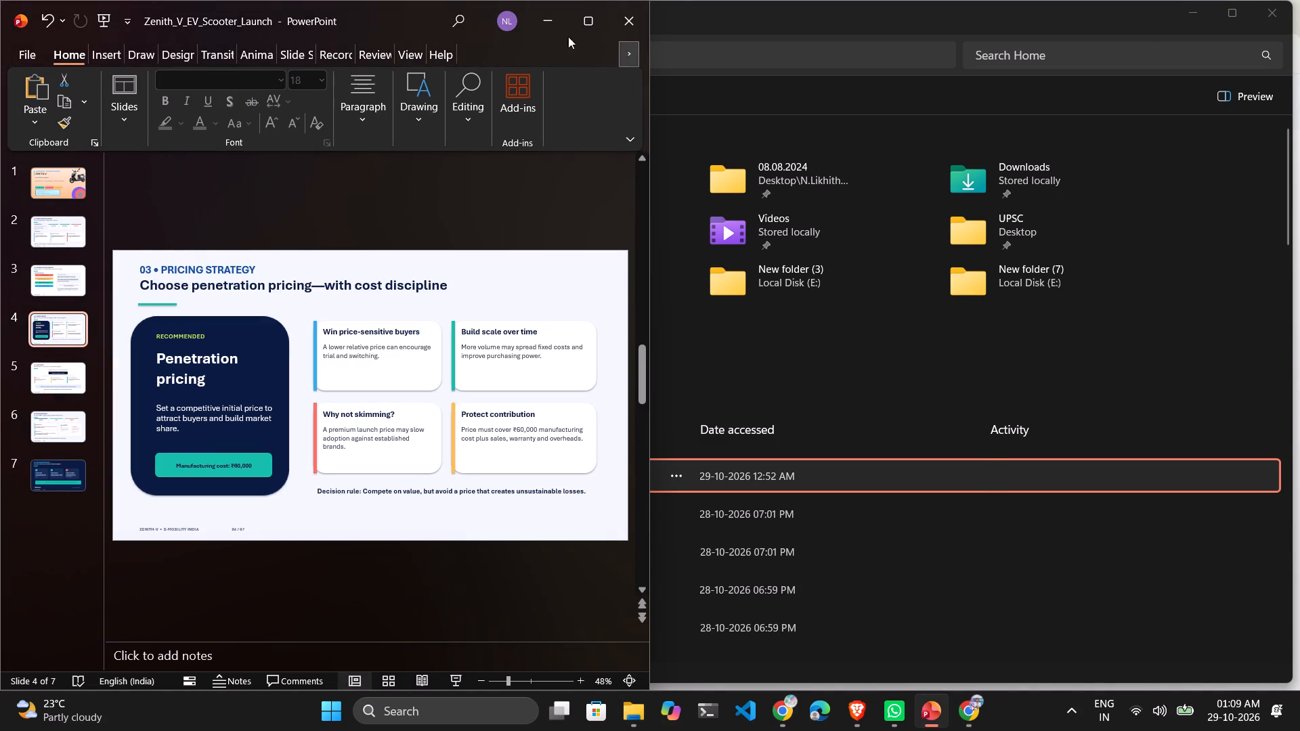
Save the Zenith_V_EV_Scooter_Launch presentation and close it.
{"action": "key", "text": "ctrl+s"}
{"action": "left_click", "coordinate": [613, 16]}
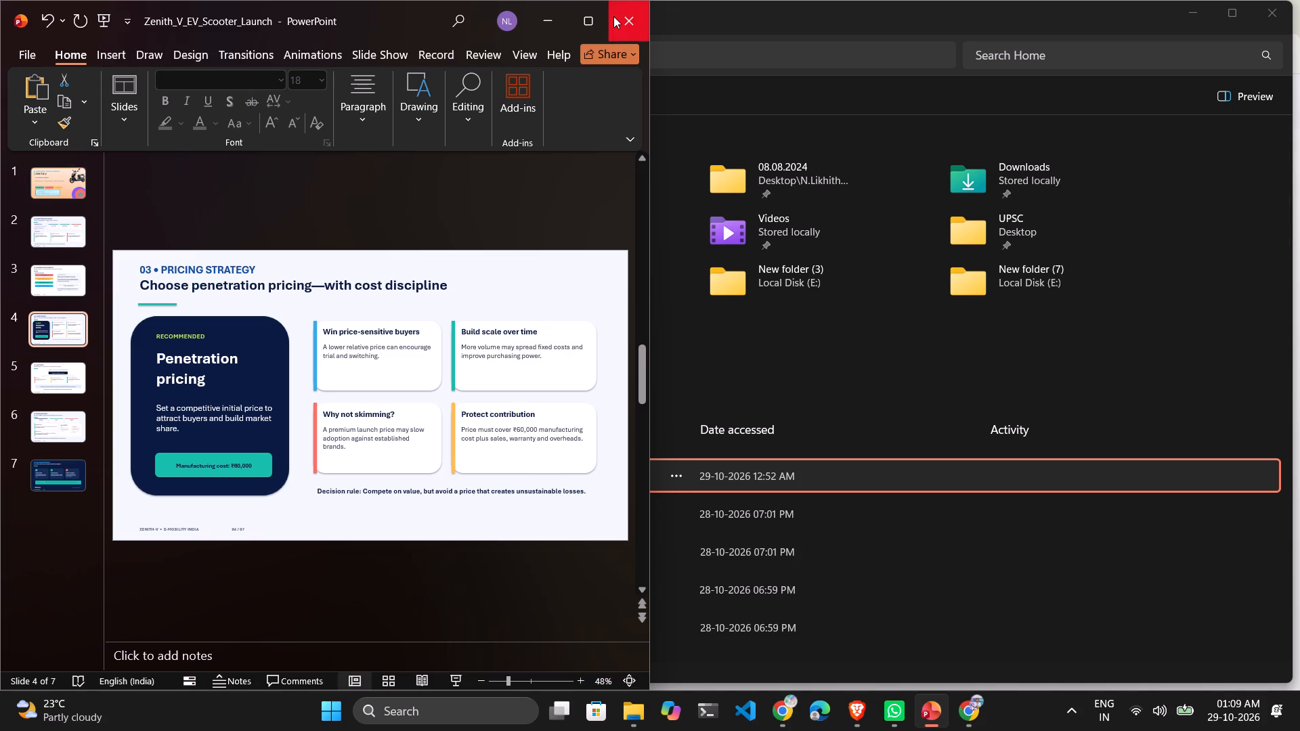
Reopen Zenith_V_EV_Scooter_Launch from the recent files and look through all seven slides, returning to the title slide.
{"action": "double_click", "coordinate": [547, 481]}
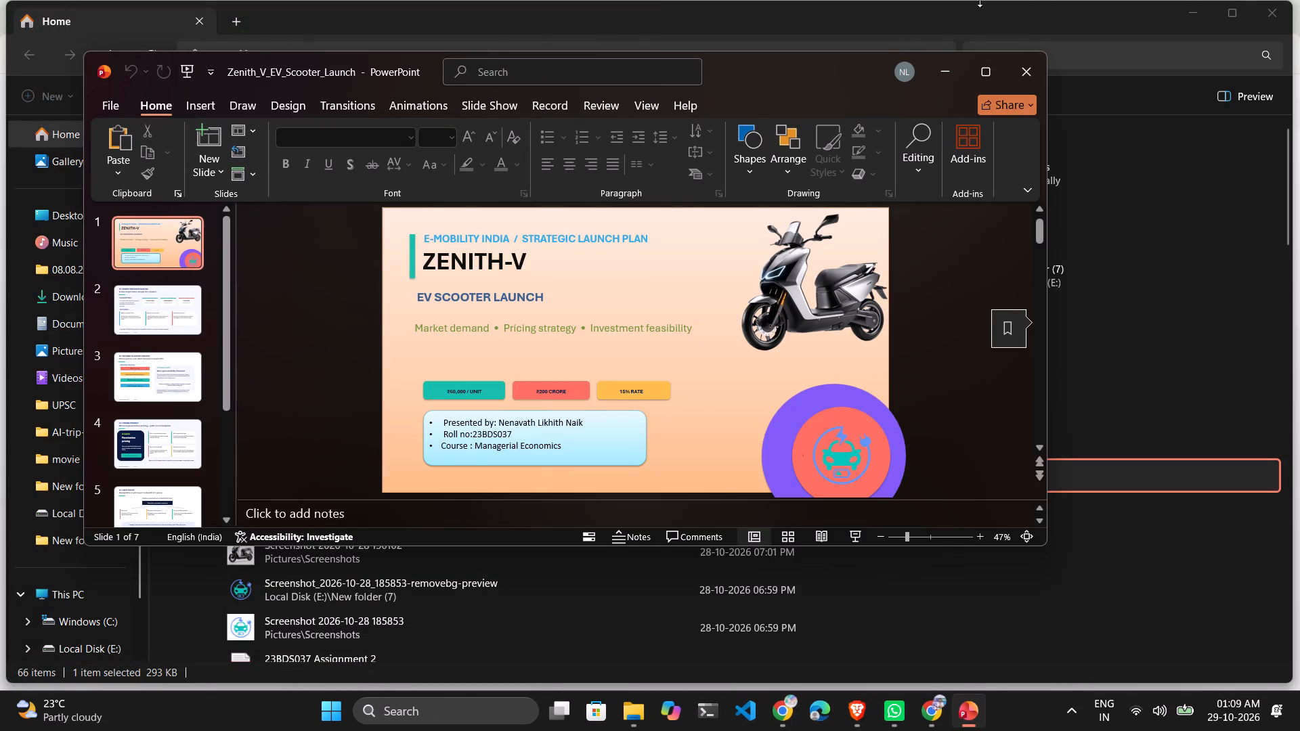
{"action": "left_click", "coordinate": [979, 59]}
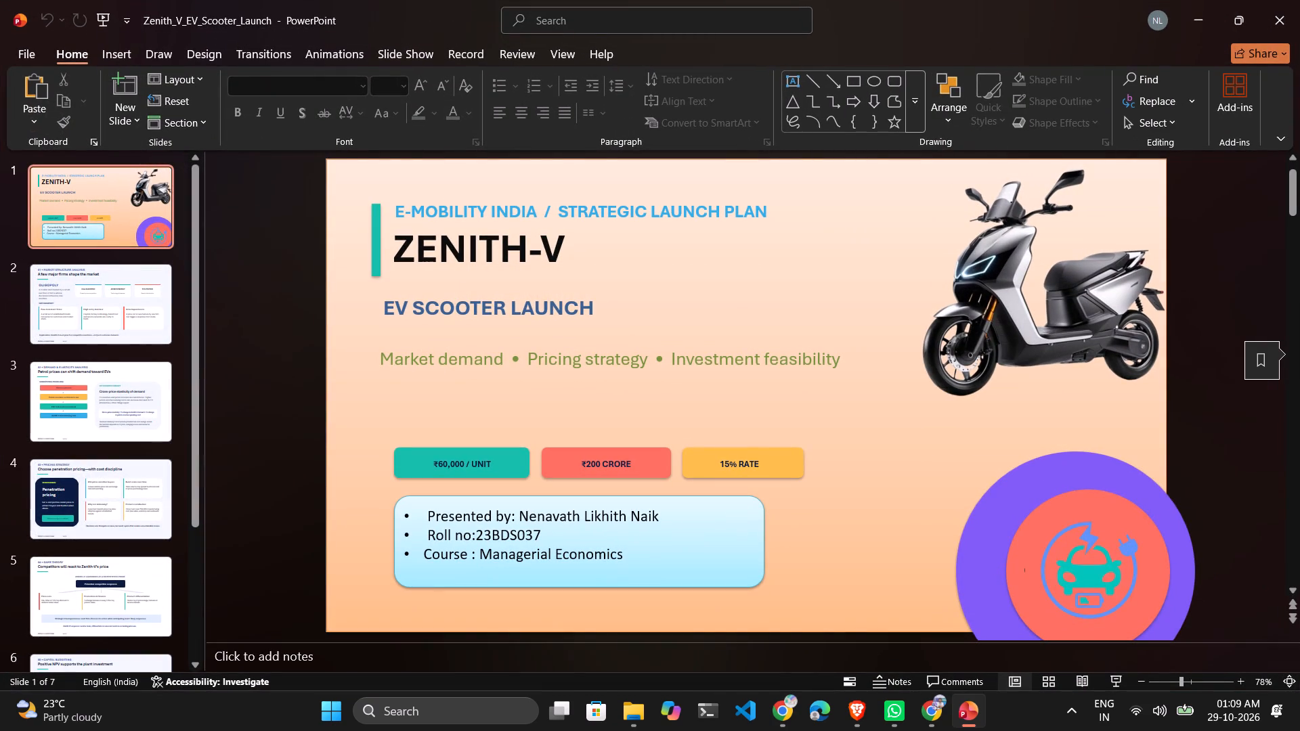
{"action": "key", "text": "Down"}
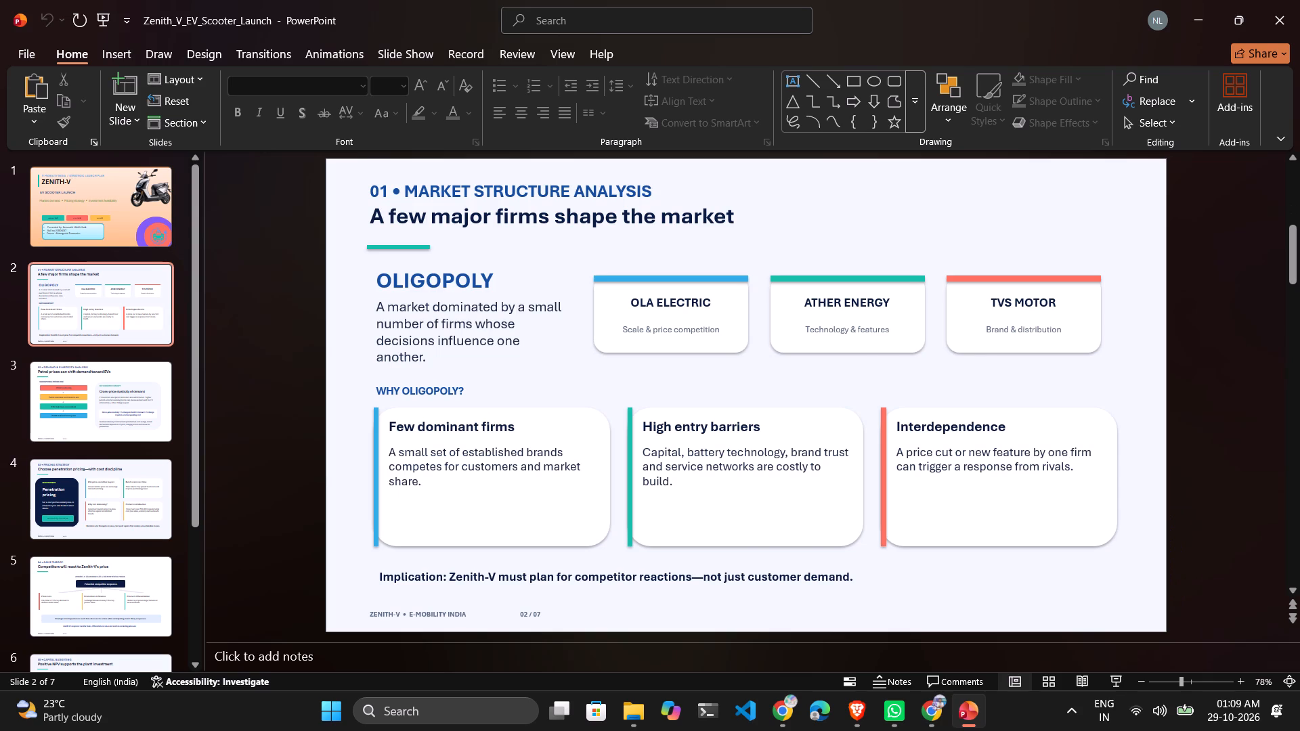
{"action": "key", "text": "Down"}
{"action": "key", "text": "Down"}
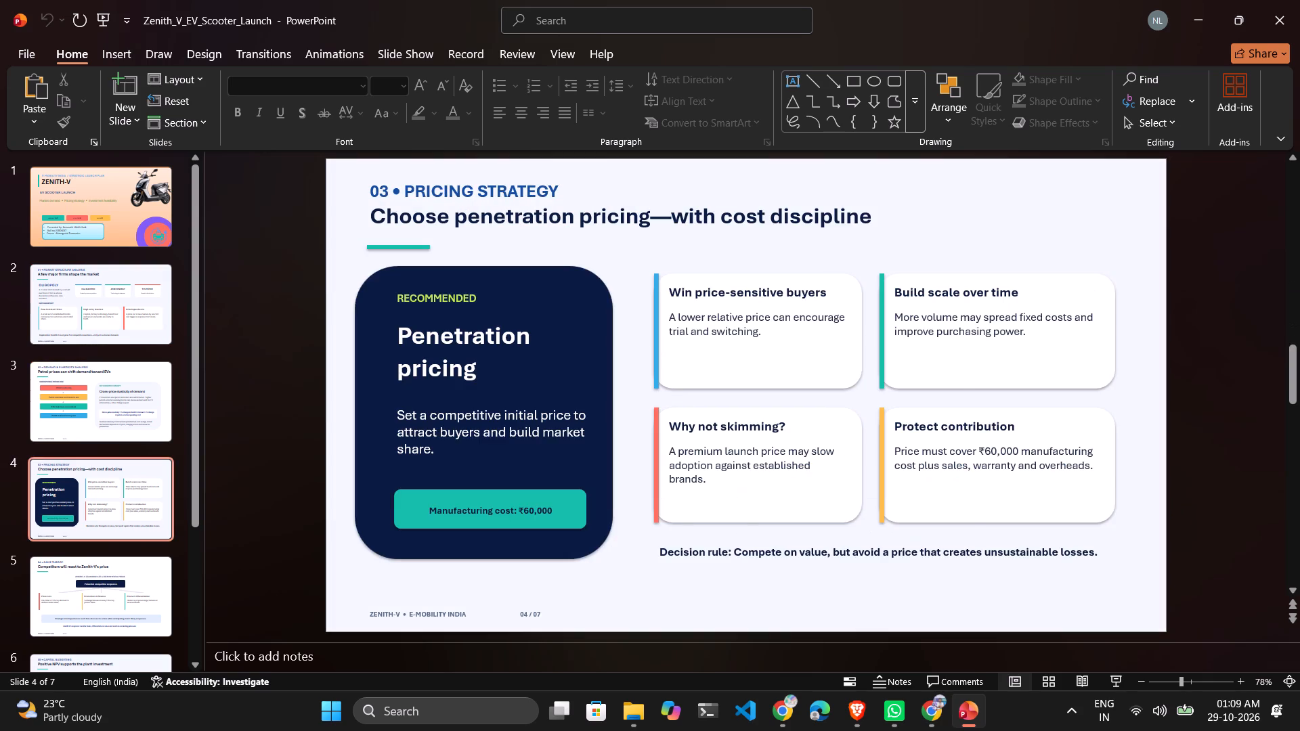
{"action": "key", "text": "Down"}
{"action": "key", "text": "Down"}
{"action": "key", "text": "Down"}
{"action": "key", "text": "Down"}
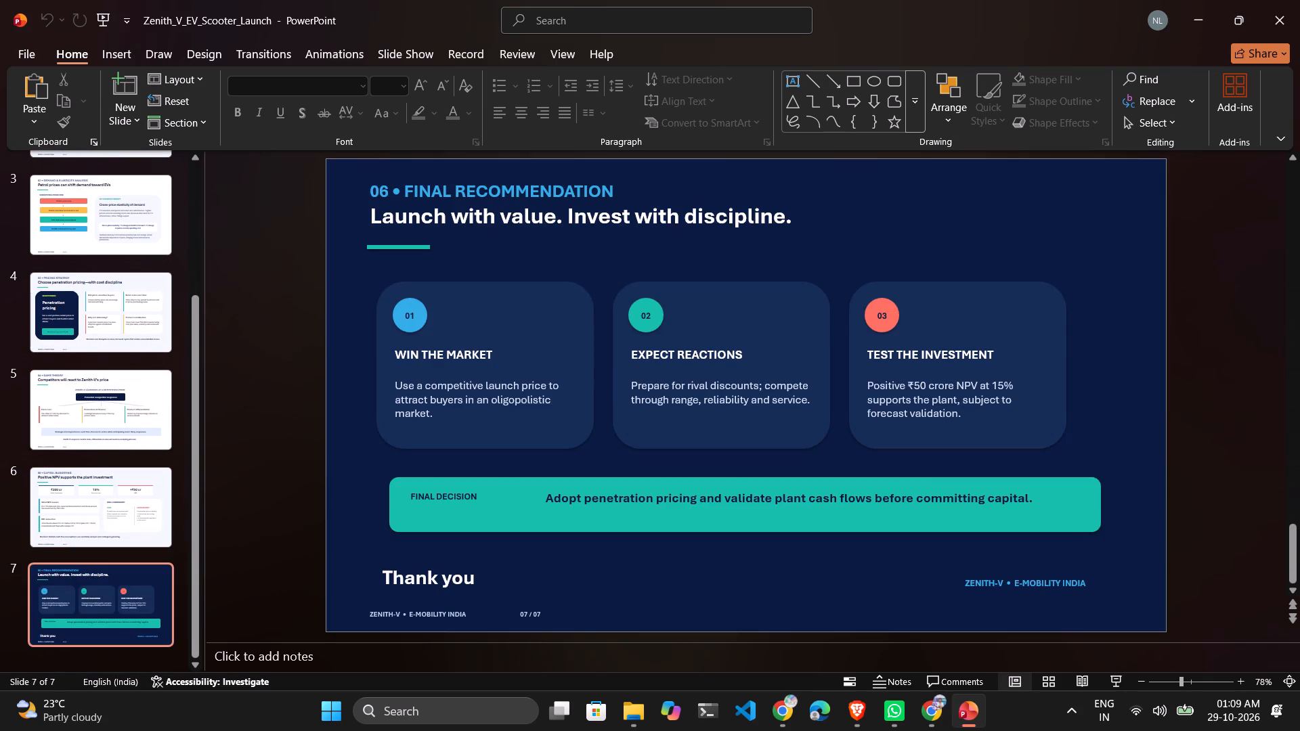
{"action": "key", "text": "Up"}
{"action": "key", "text": "Up"}
{"action": "key", "text": "Up"}
{"action": "key", "text": "Up"}
{"action": "key", "text": "Up"}
{"action": "key", "text": "Up"}
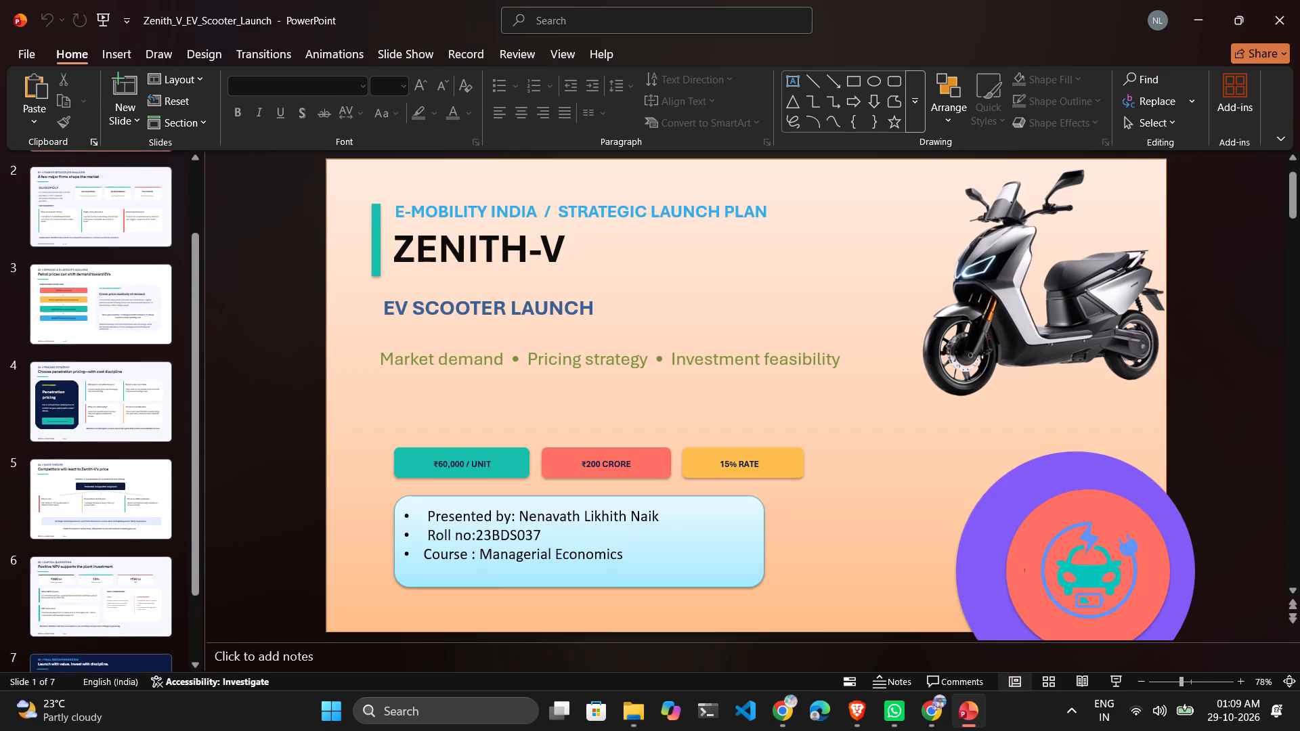
{"action": "key", "text": "Up"}
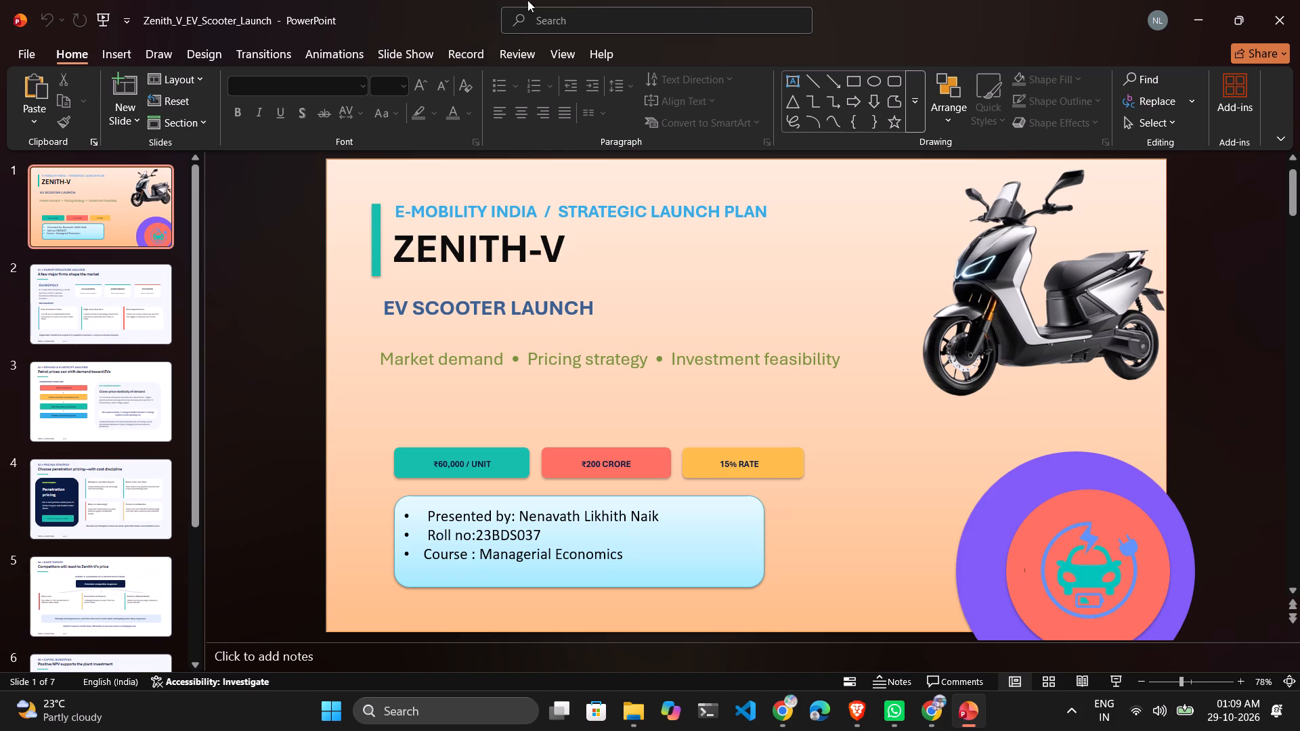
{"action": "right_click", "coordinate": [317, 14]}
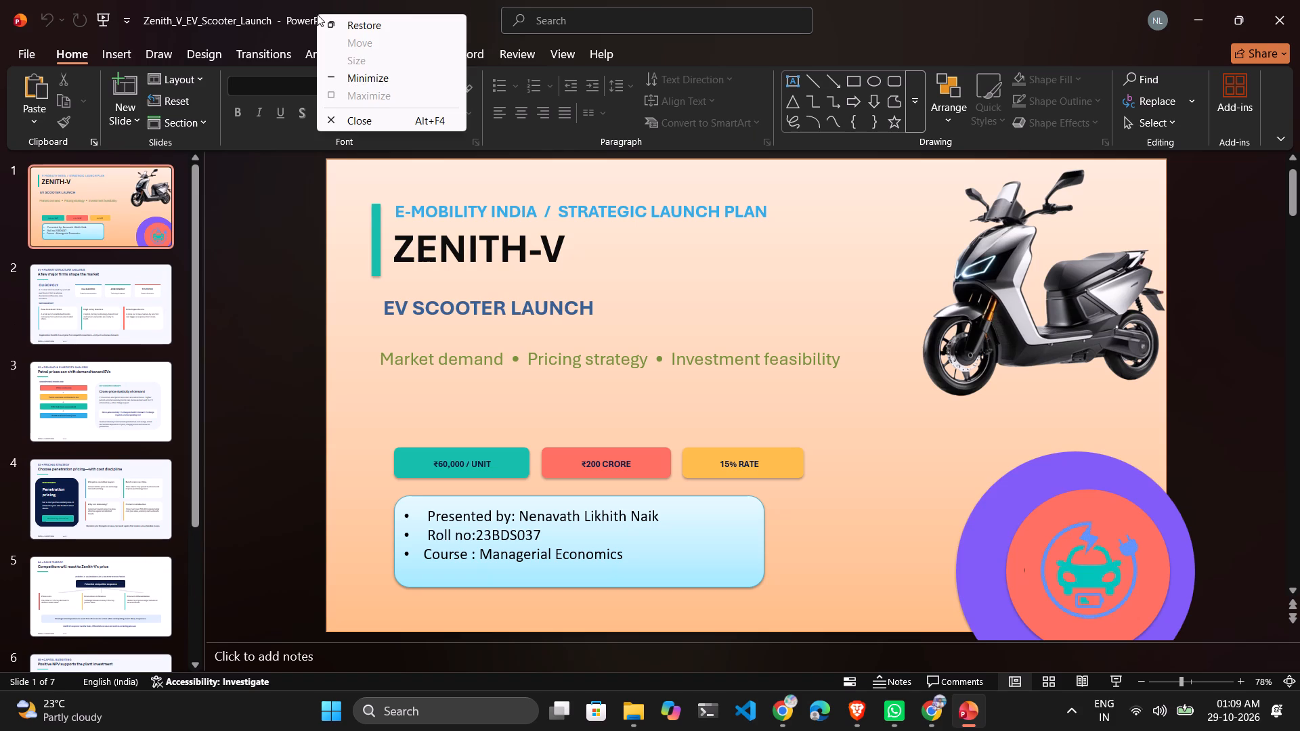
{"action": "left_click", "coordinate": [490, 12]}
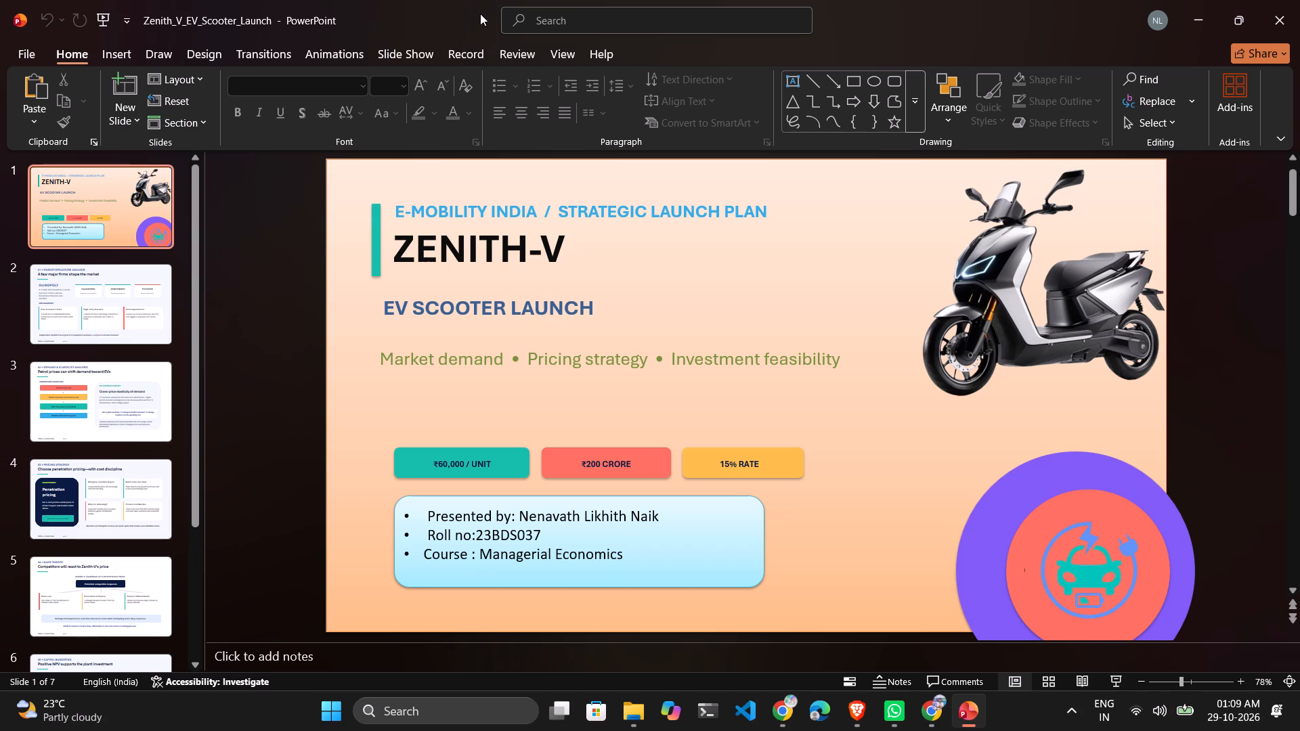
Open the recent presentation "radiometric ^0 geometric correction of remotely sensed data", check its title slide and close it.
{"action": "left_click", "coordinate": [34, 54]}
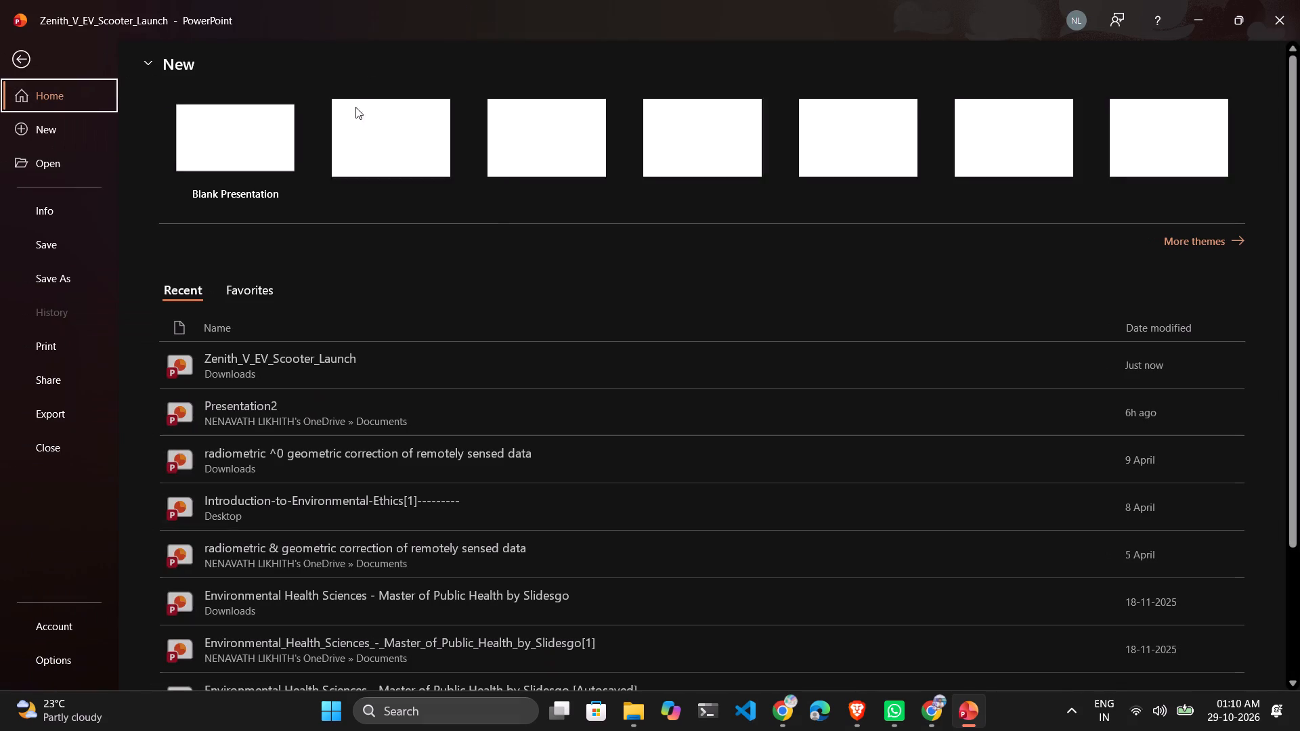
{"action": "scroll", "coordinate": [345, 558], "scroll_direction": "down", "scroll_amount": 1}
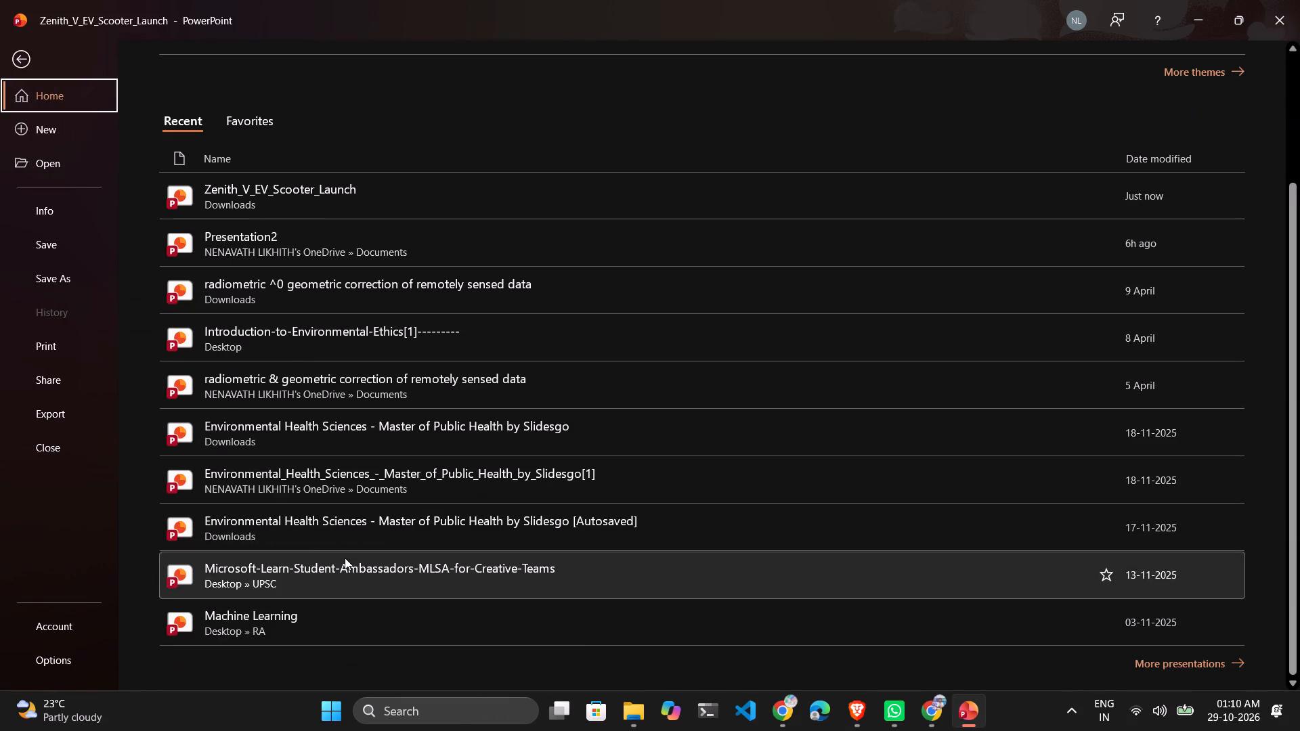
{"action": "double_click", "coordinate": [393, 300]}
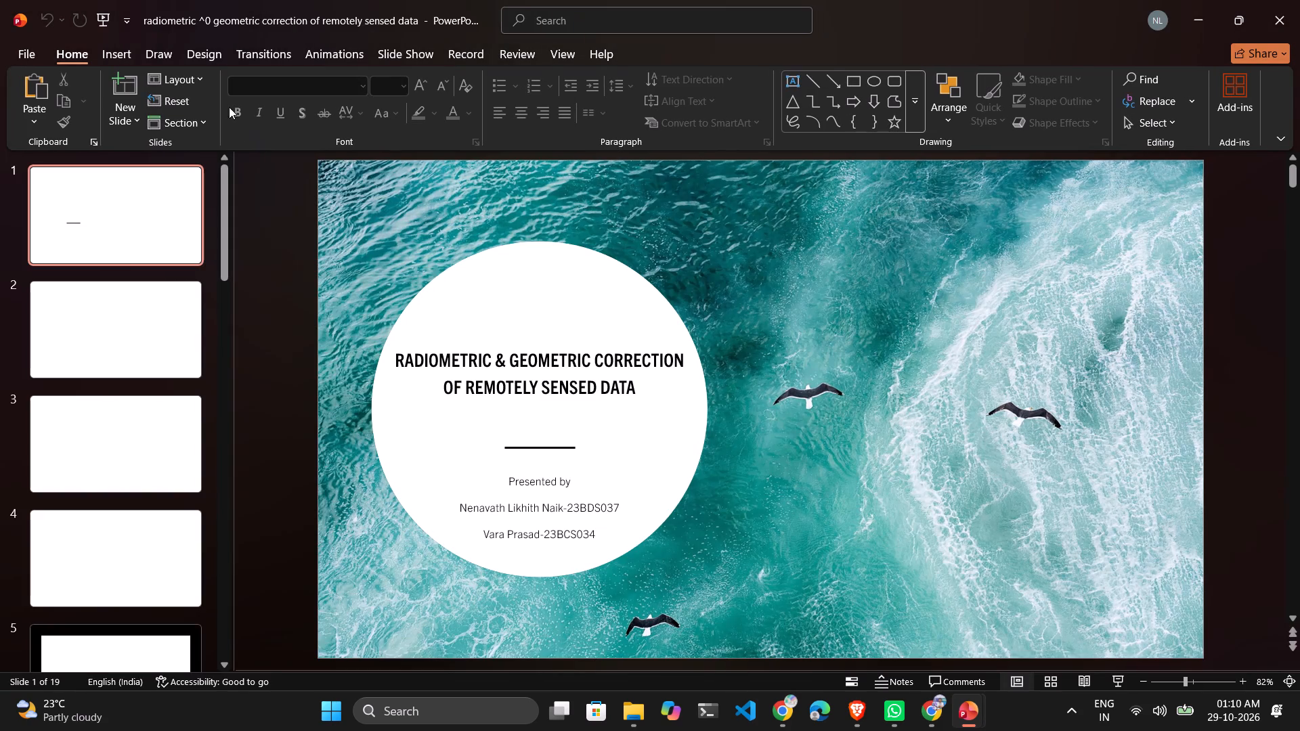
{"action": "left_click", "coordinate": [351, 20]}
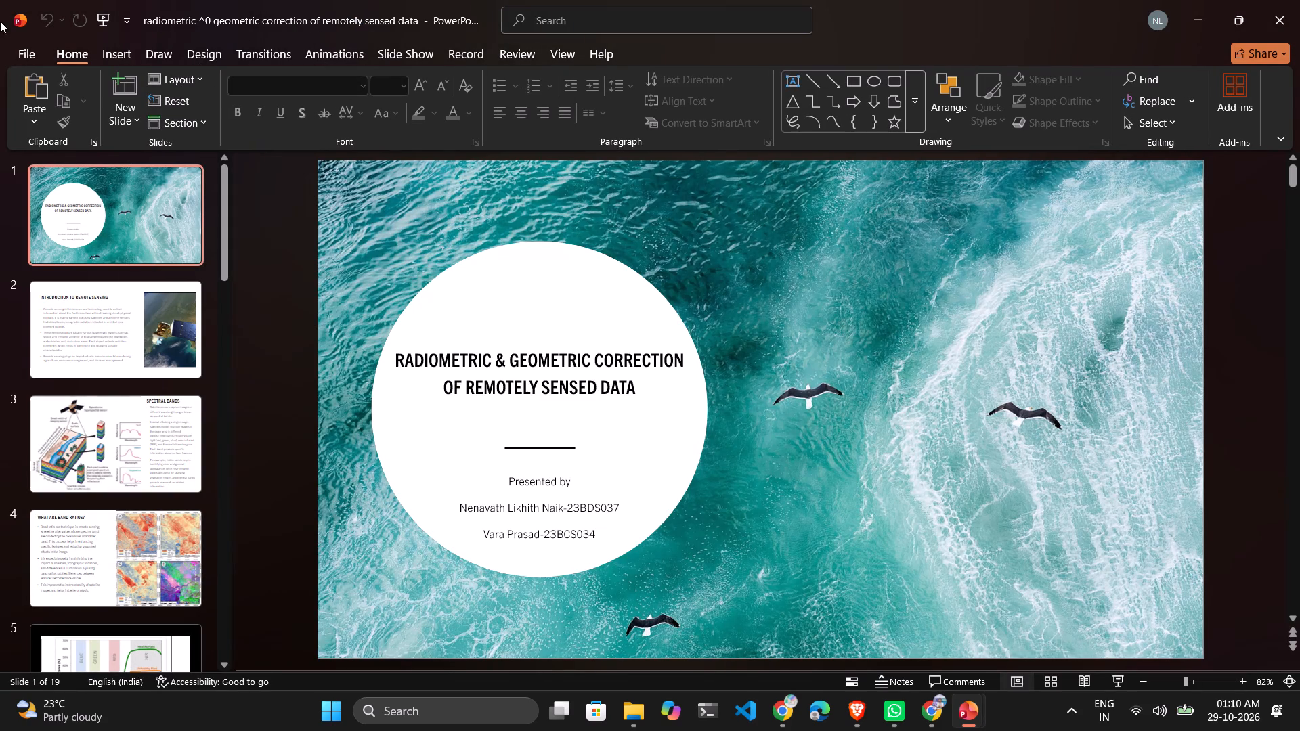
{"action": "left_click", "coordinate": [1299, 0]}
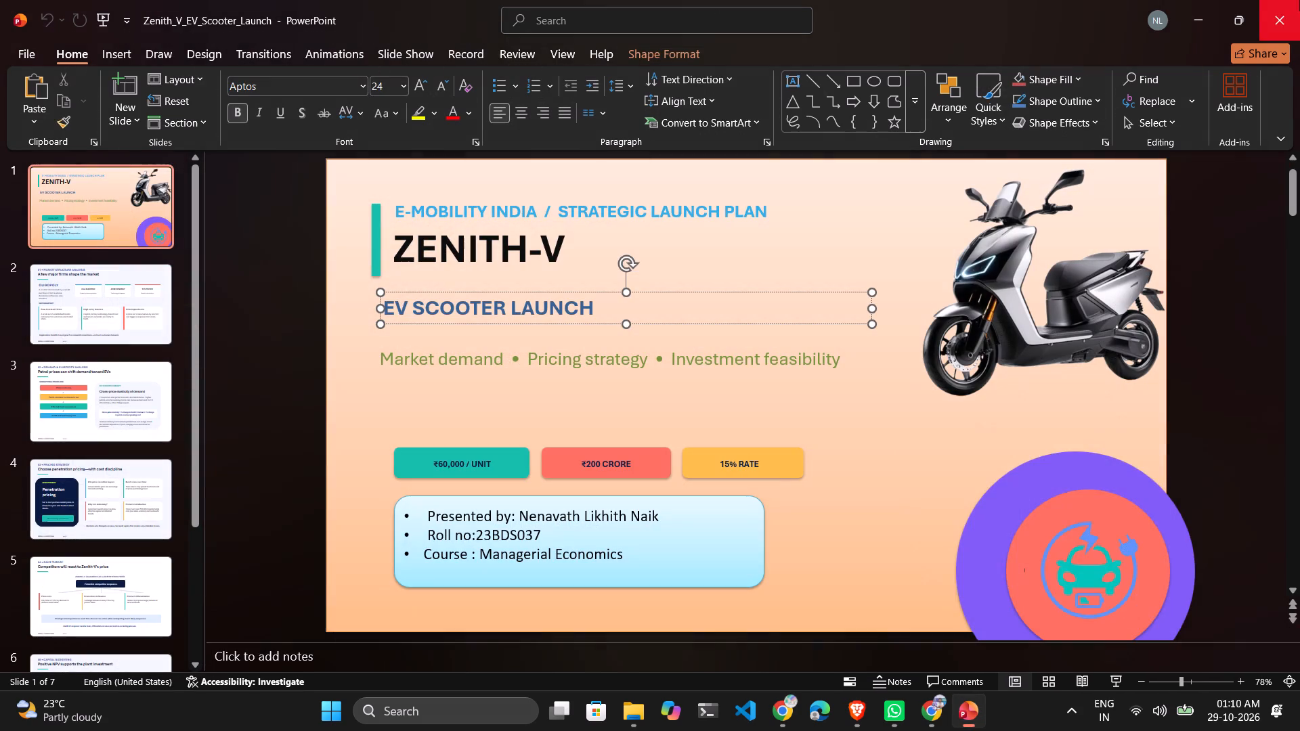
Run the Zenith-V slide show from the title slide, review every slide through to the end and exit the show.
{"action": "left_click", "coordinate": [886, 544]}
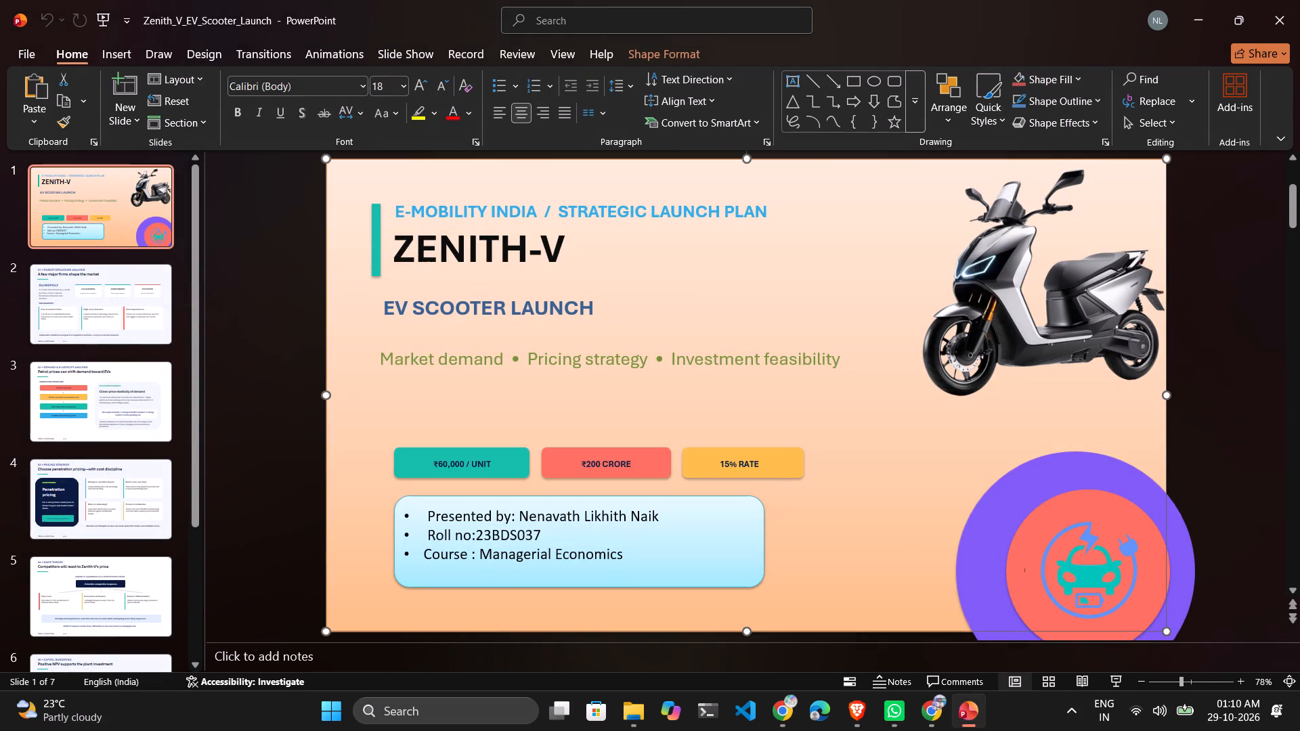
{"action": "scroll", "coordinate": [886, 544], "scroll_direction": "right", "scroll_amount": 1}
{"action": "left_click", "coordinate": [1115, 680]}
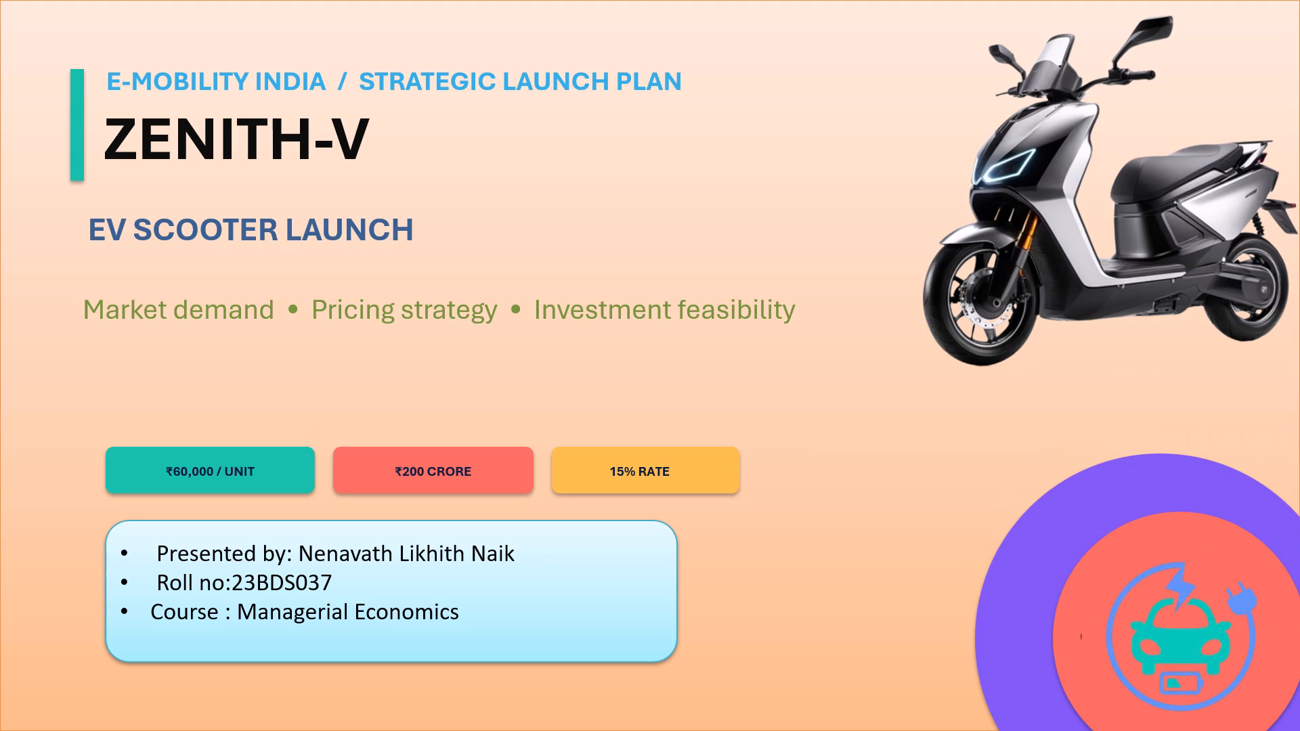
{"action": "key", "text": "Down"}
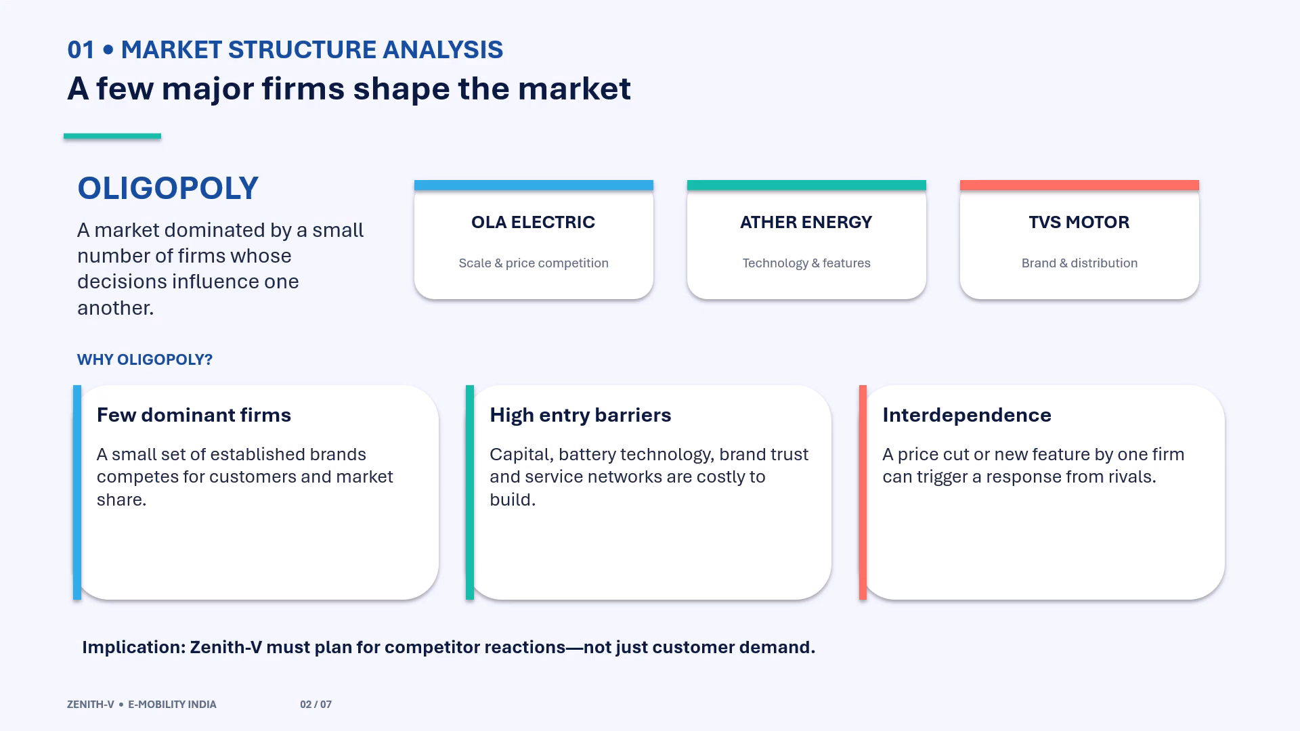
{"action": "key", "text": "Down"}
{"action": "key", "text": "Up"}
{"action": "key", "text": "Up"}
{"action": "key", "text": "Down"}
{"action": "key", "text": "Down"}
{"action": "key", "text": "Down"}
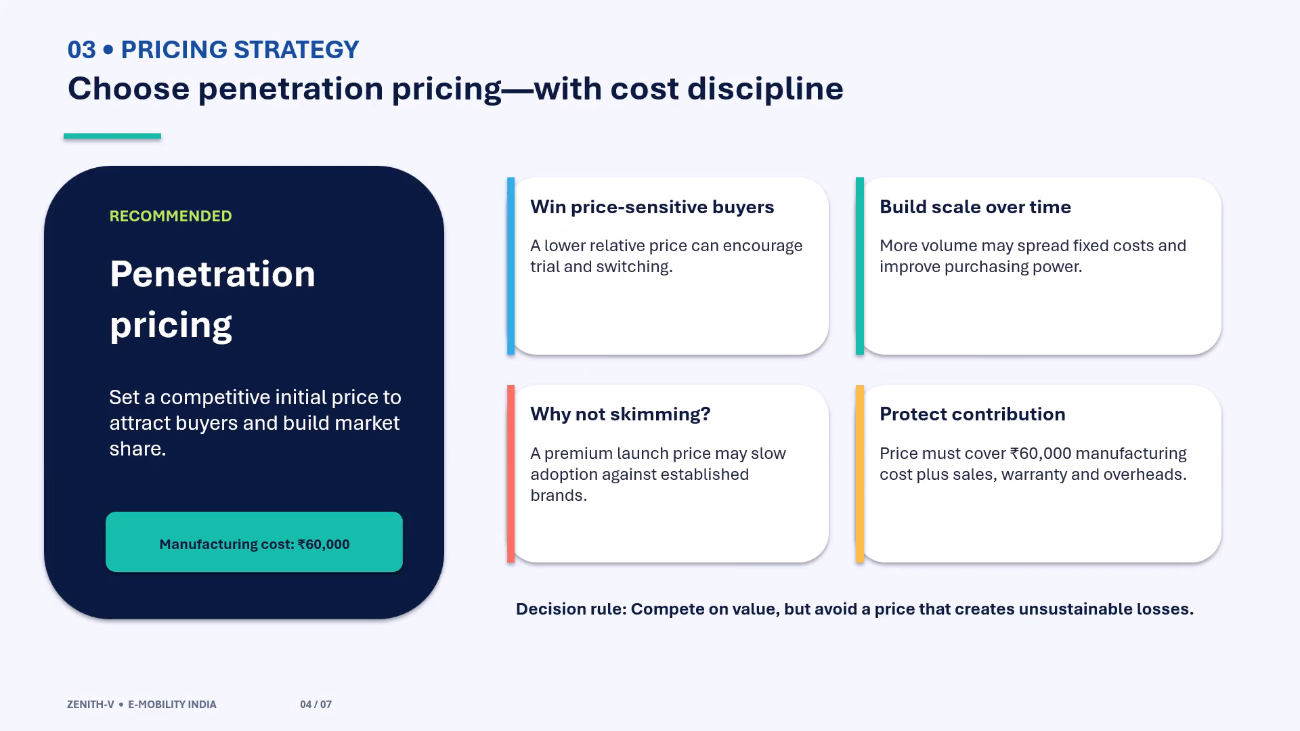
{"action": "key", "text": "Down"}
{"action": "key", "text": "Down"}
{"action": "key", "text": "Down"}
{"action": "key", "text": "Down"}
{"action": "key", "text": "Down"}
{"action": "key", "text": "Down"}
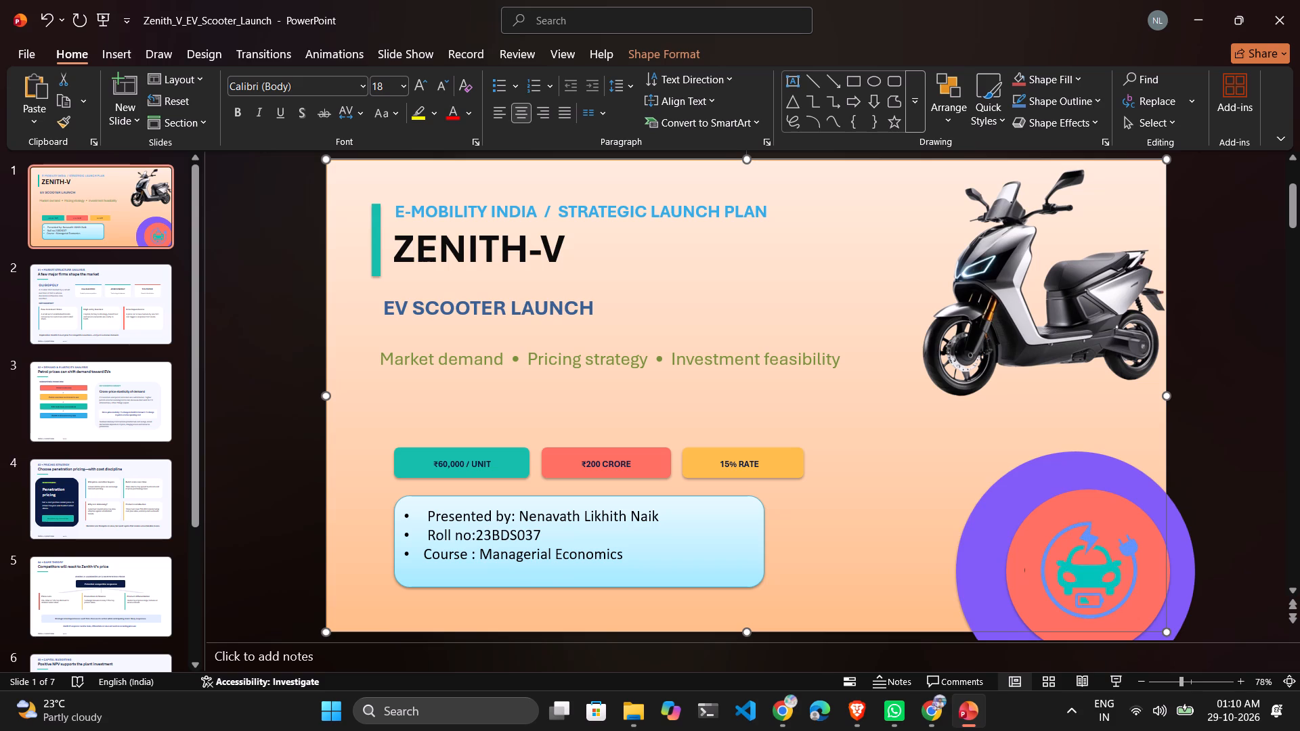
Minimize the presentation and copy the Zenith_V_EV_Scooter_Launch file from File Explorer's recent files.
{"action": "left_click", "coordinate": [1196, 14]}
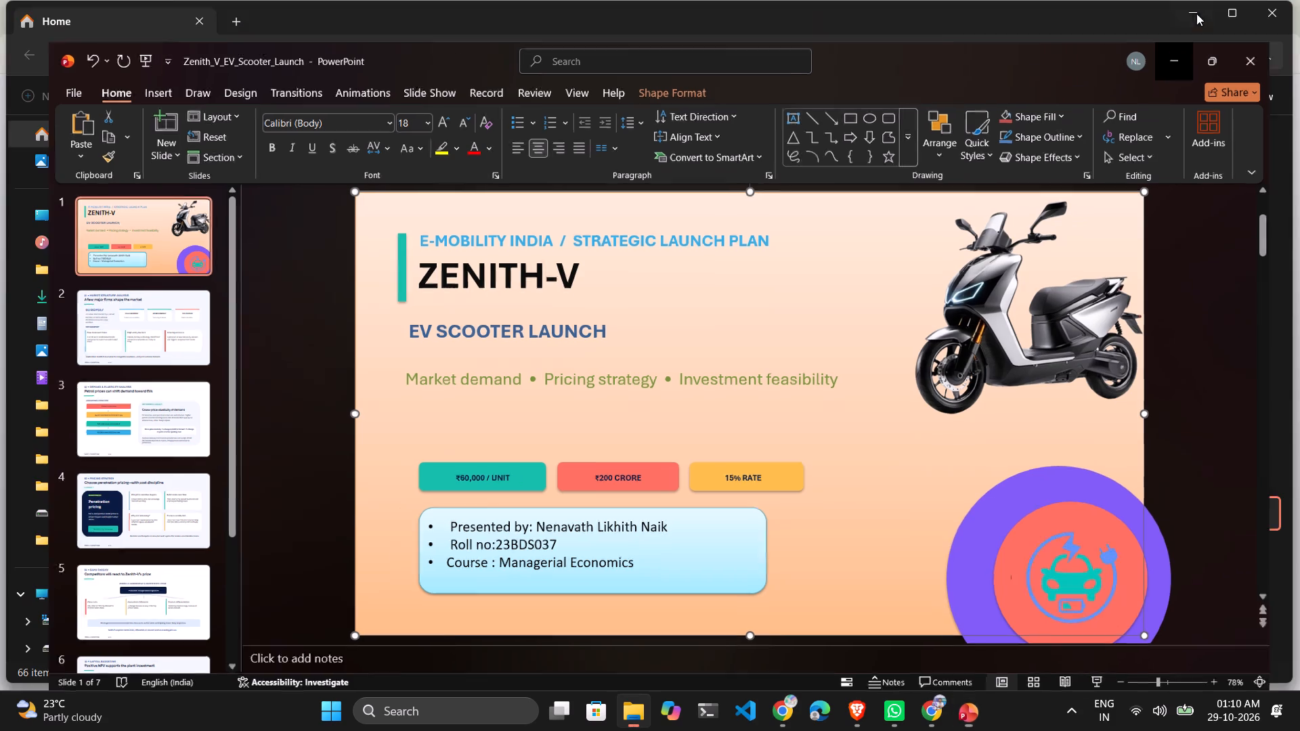
{"action": "right_click", "coordinate": [351, 514]}
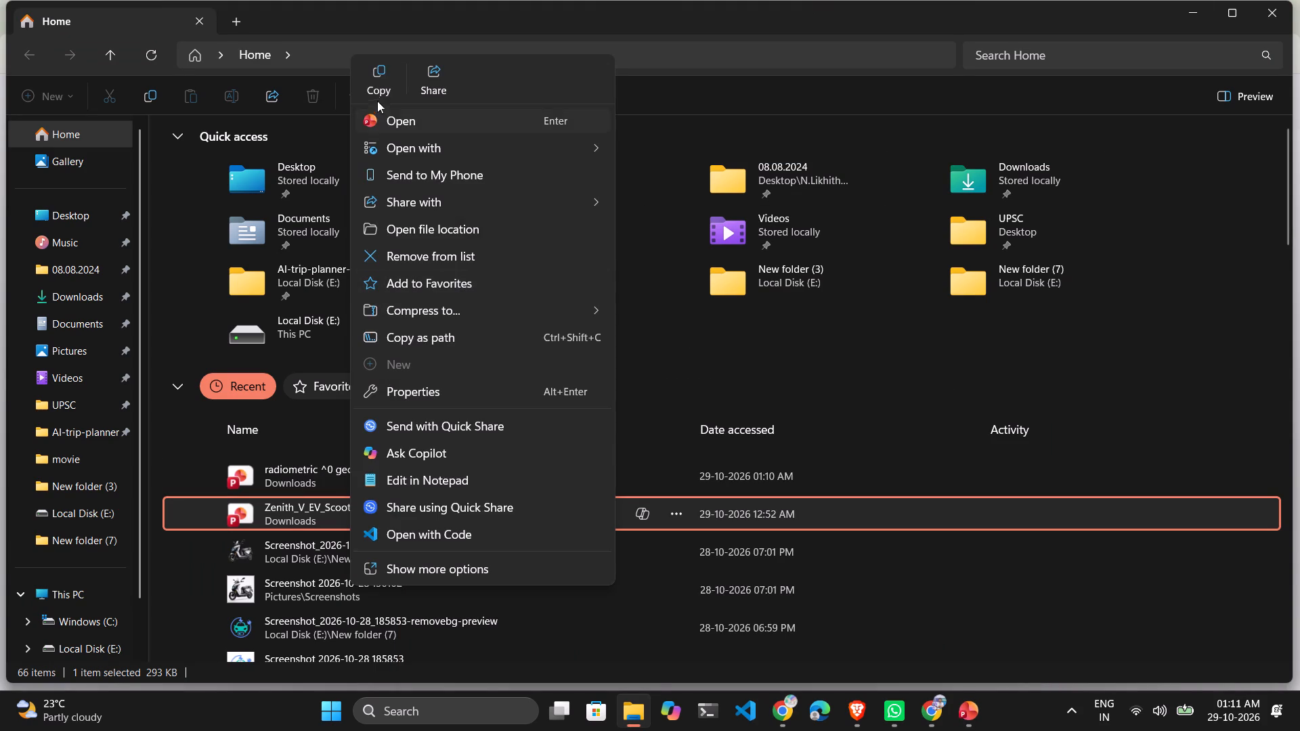
{"action": "left_click", "coordinate": [380, 79]}
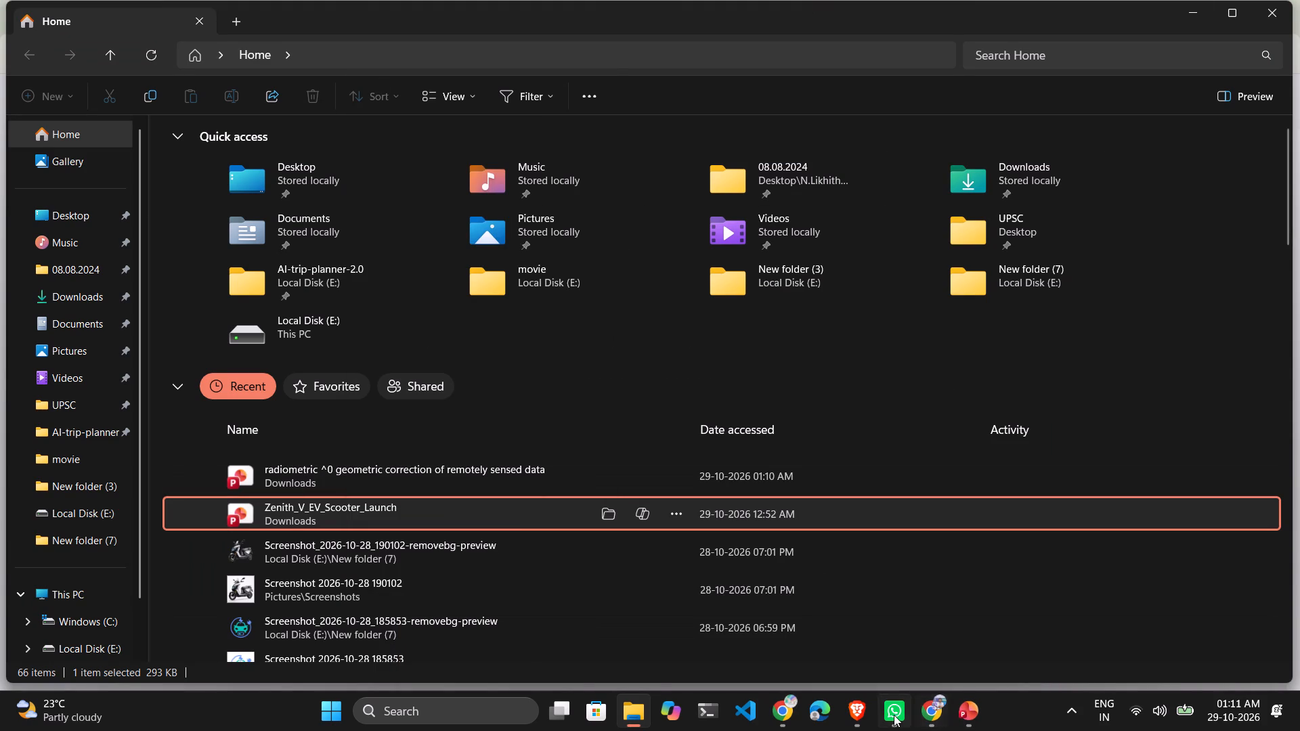
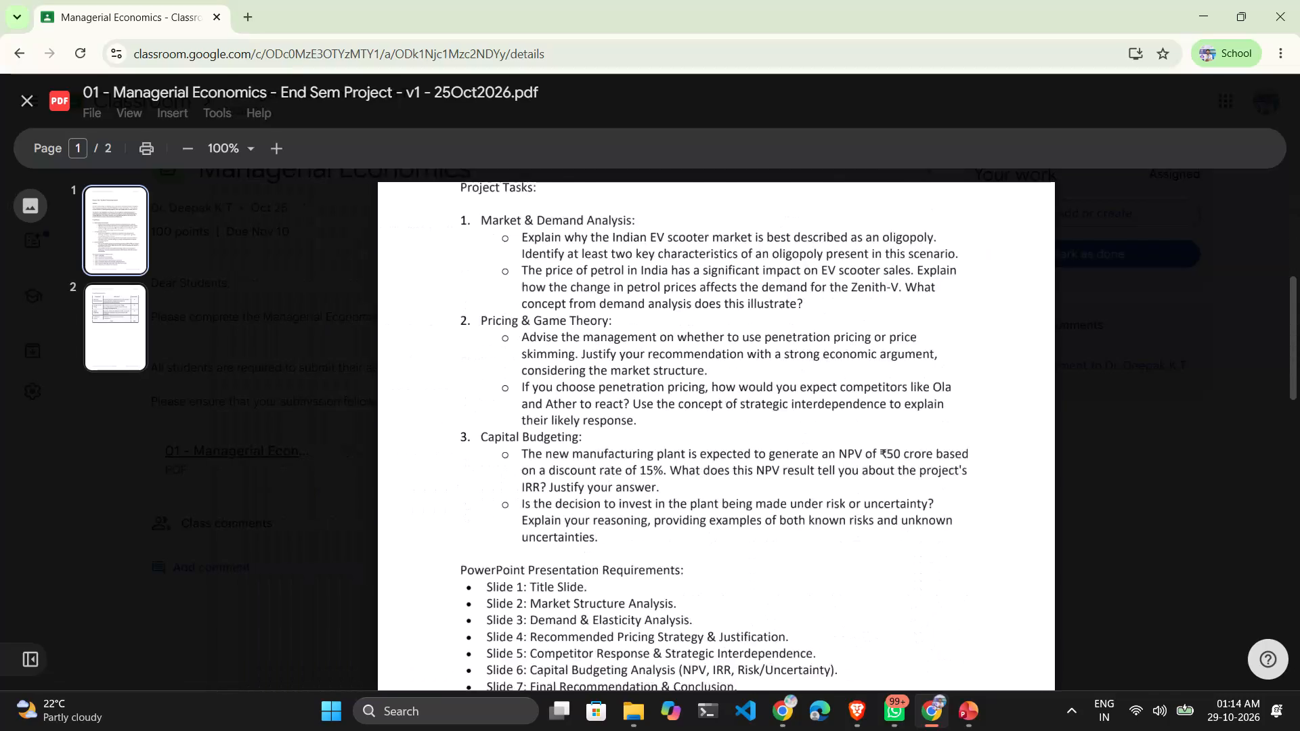
Capture a screenshot of the PowerPoint Presentation Requirements list, Slide 1 through Slide 7, in the End Sem Project PDF.
{"action": "scroll", "coordinate": [445, 420], "scroll_direction": "down", "scroll_amount": 1}
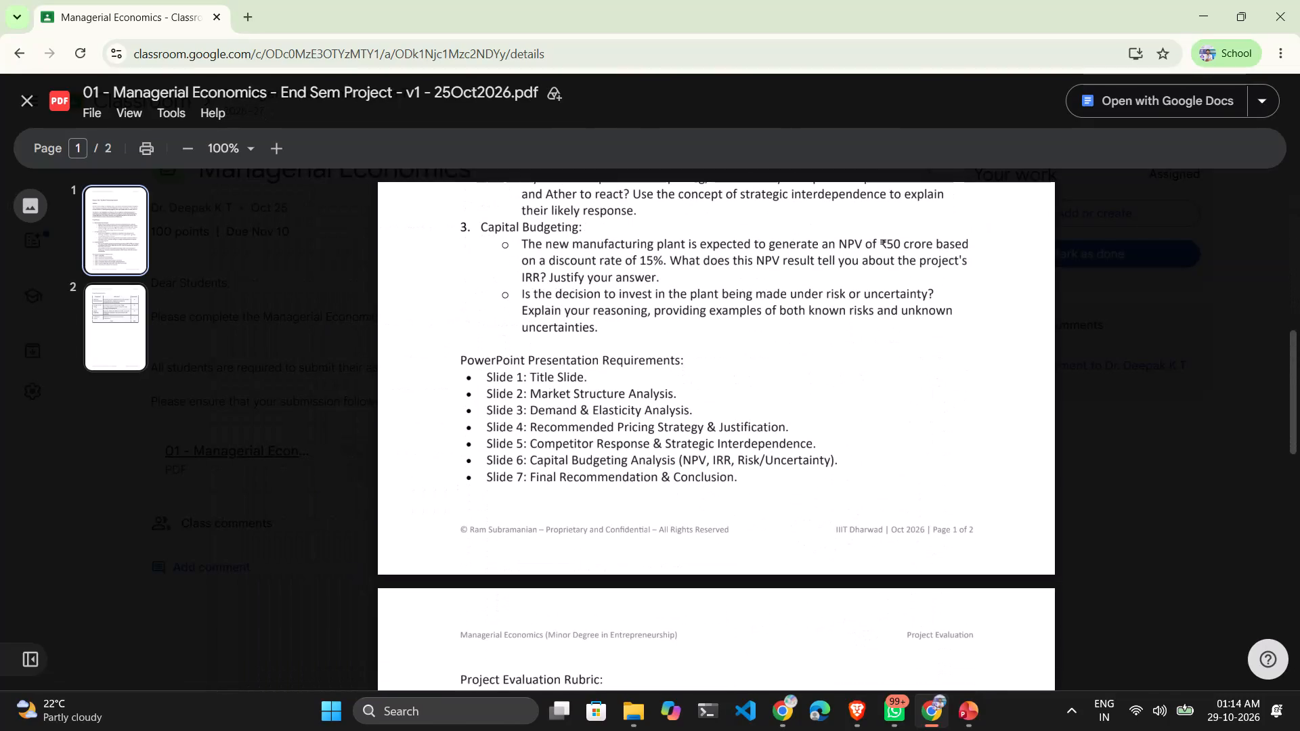
{"action": "key", "text": "Print"}
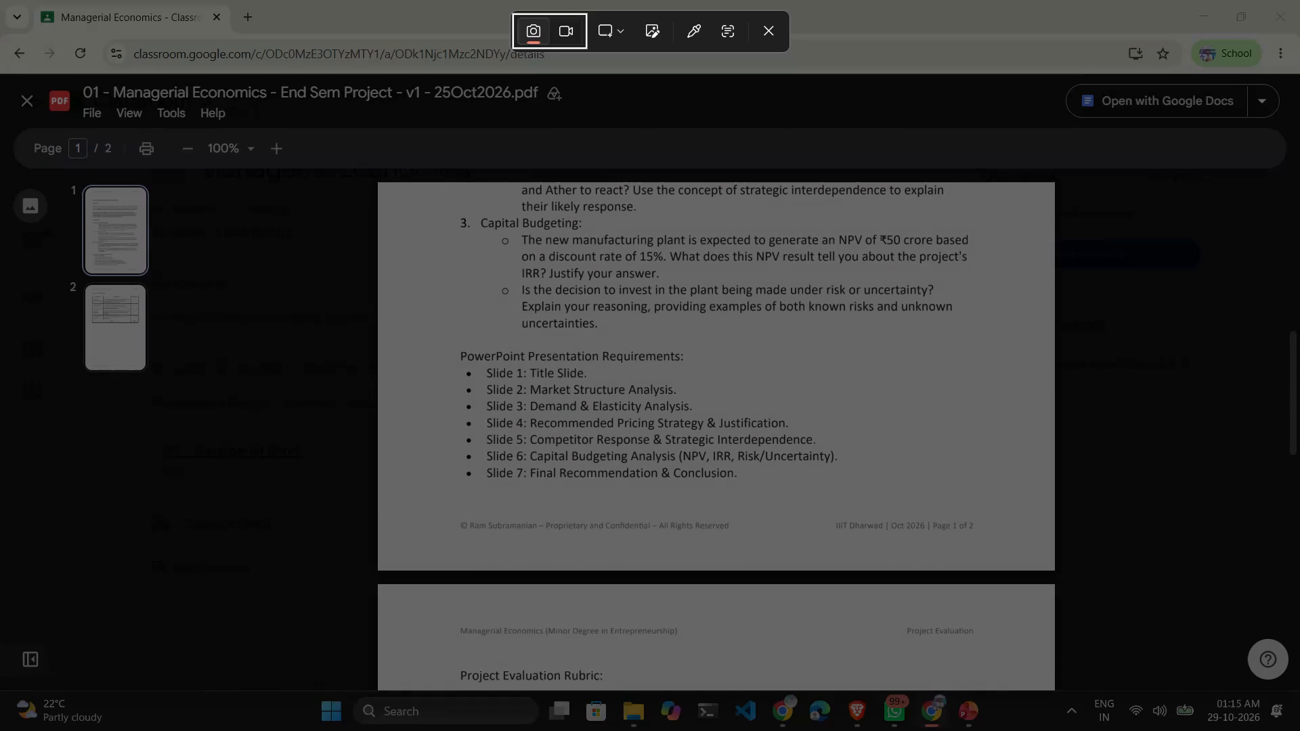
{"action": "left_click_drag", "start_coordinate": [454, 349], "coordinate": [842, 478]}
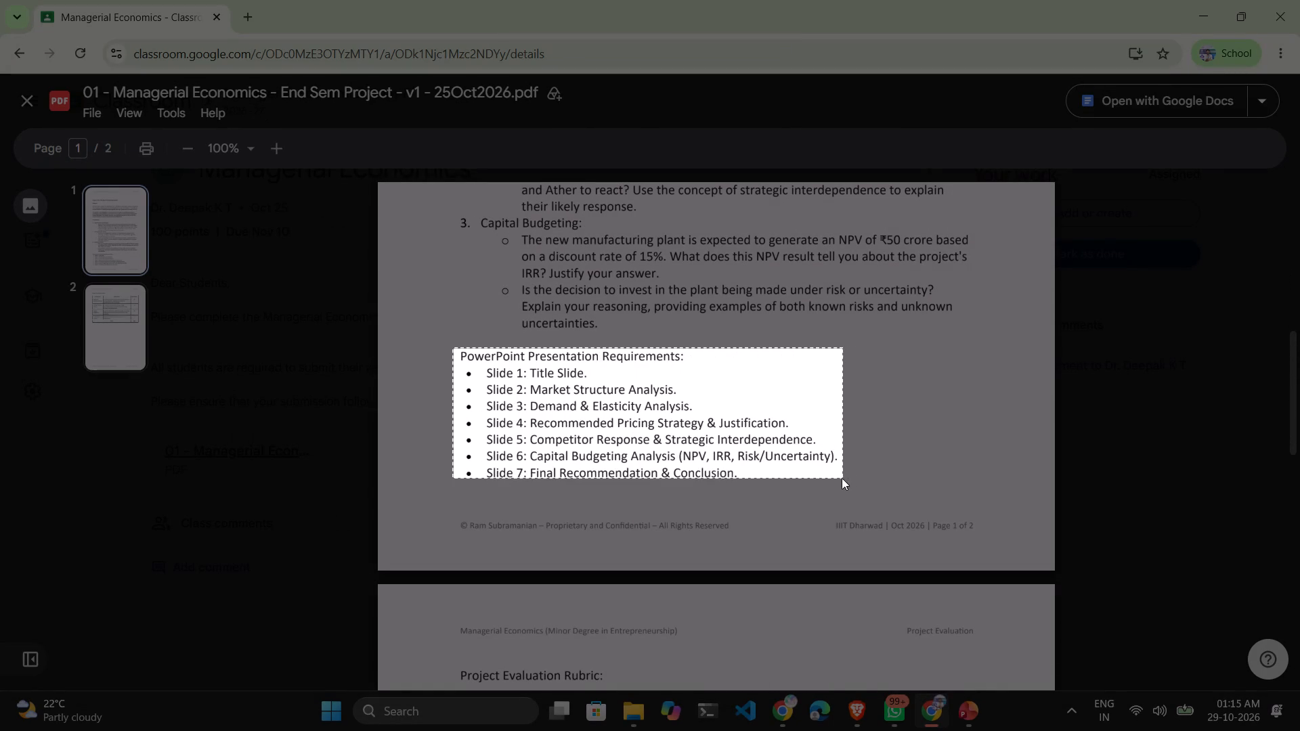
{"action": "left_click_drag", "start_coordinate": [842, 478], "coordinate": [840, 483]}
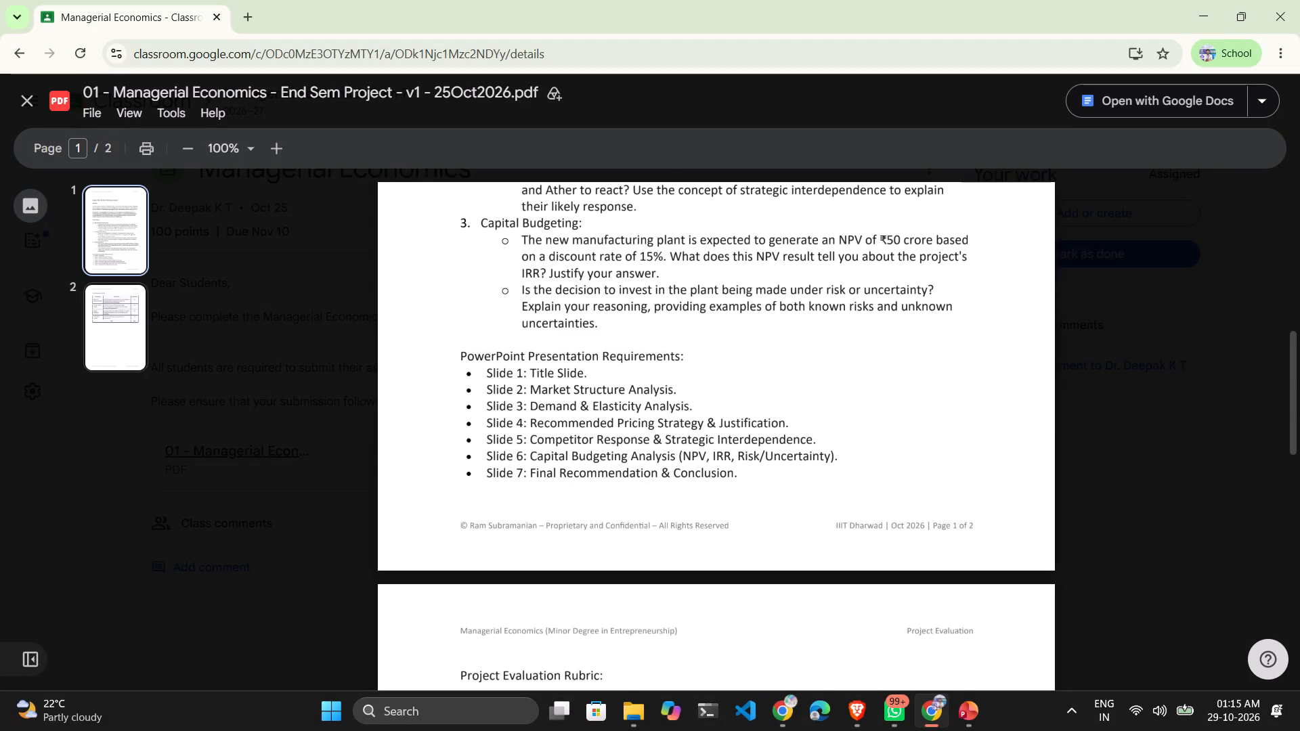
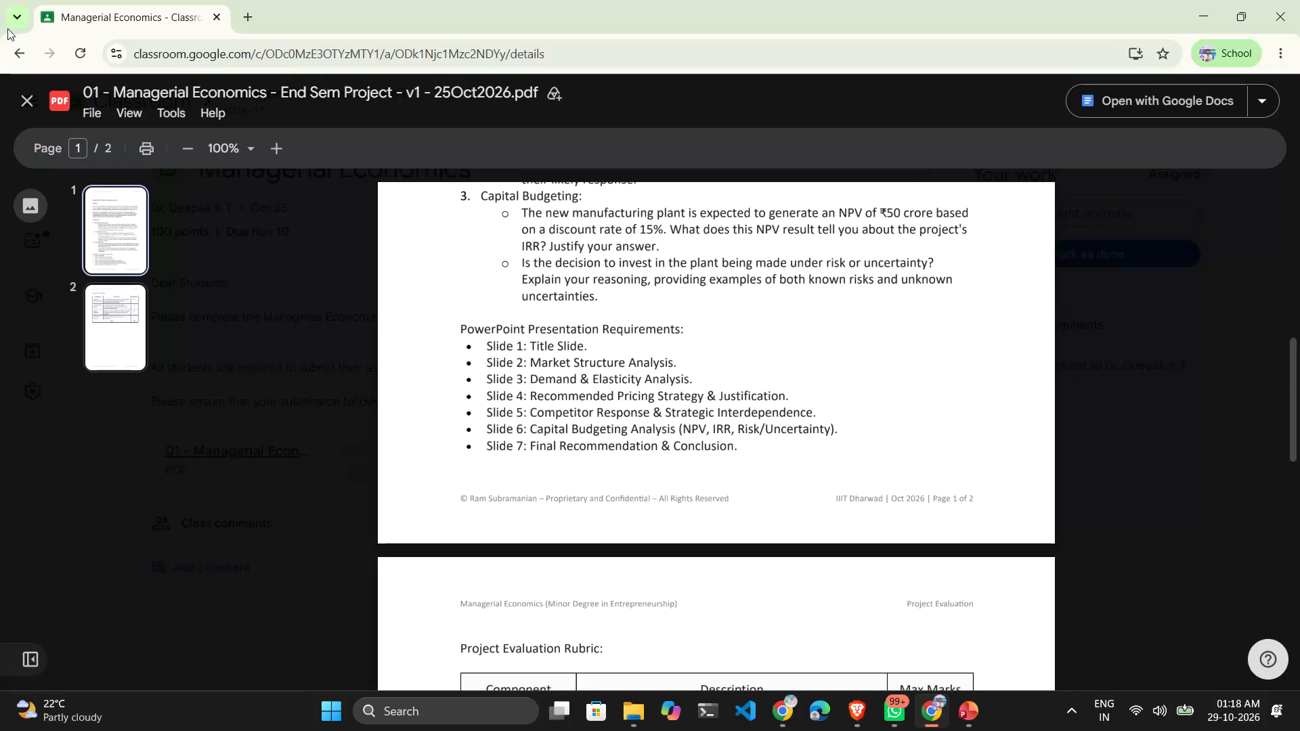
Close the assignment PDF and upload the recent Zenith_V_EV_Scooter_Launch presentation file as your work for the Managerial Economics assignment.
{"action": "left_click", "coordinate": [22, 95]}
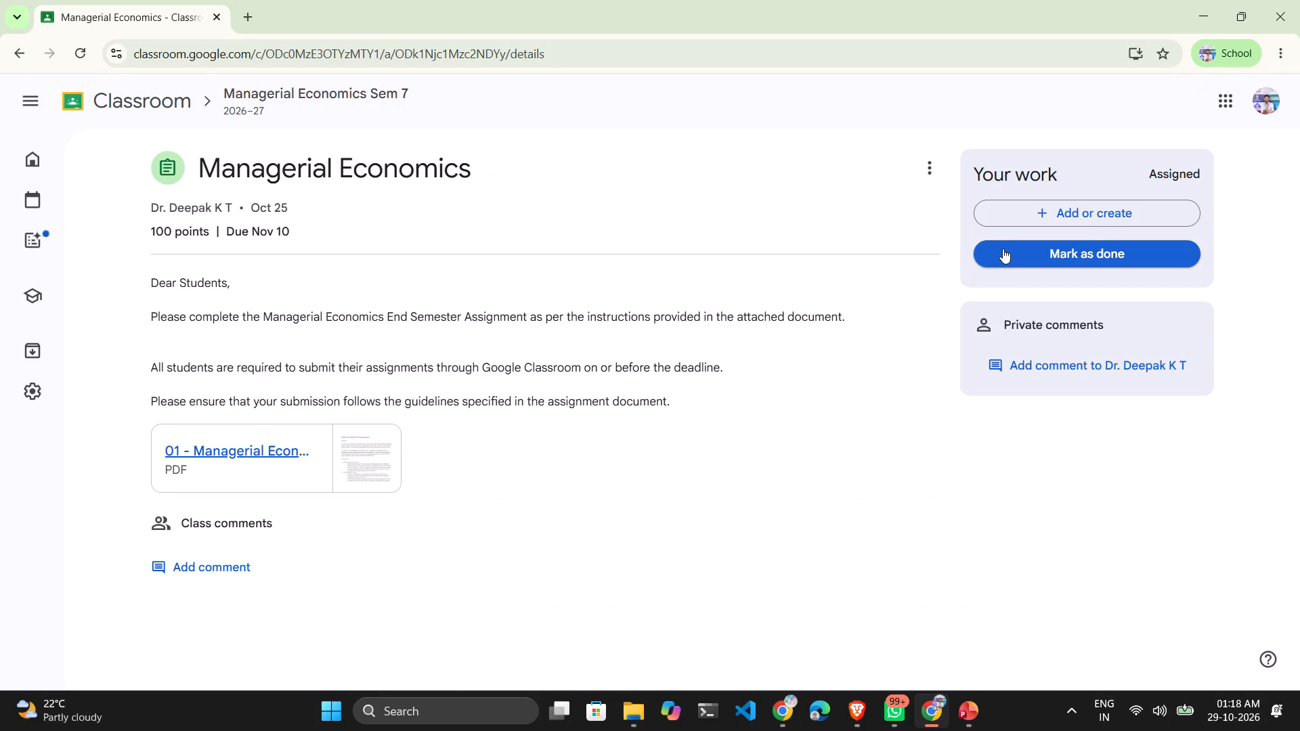
{"action": "left_click", "coordinate": [1027, 216]}
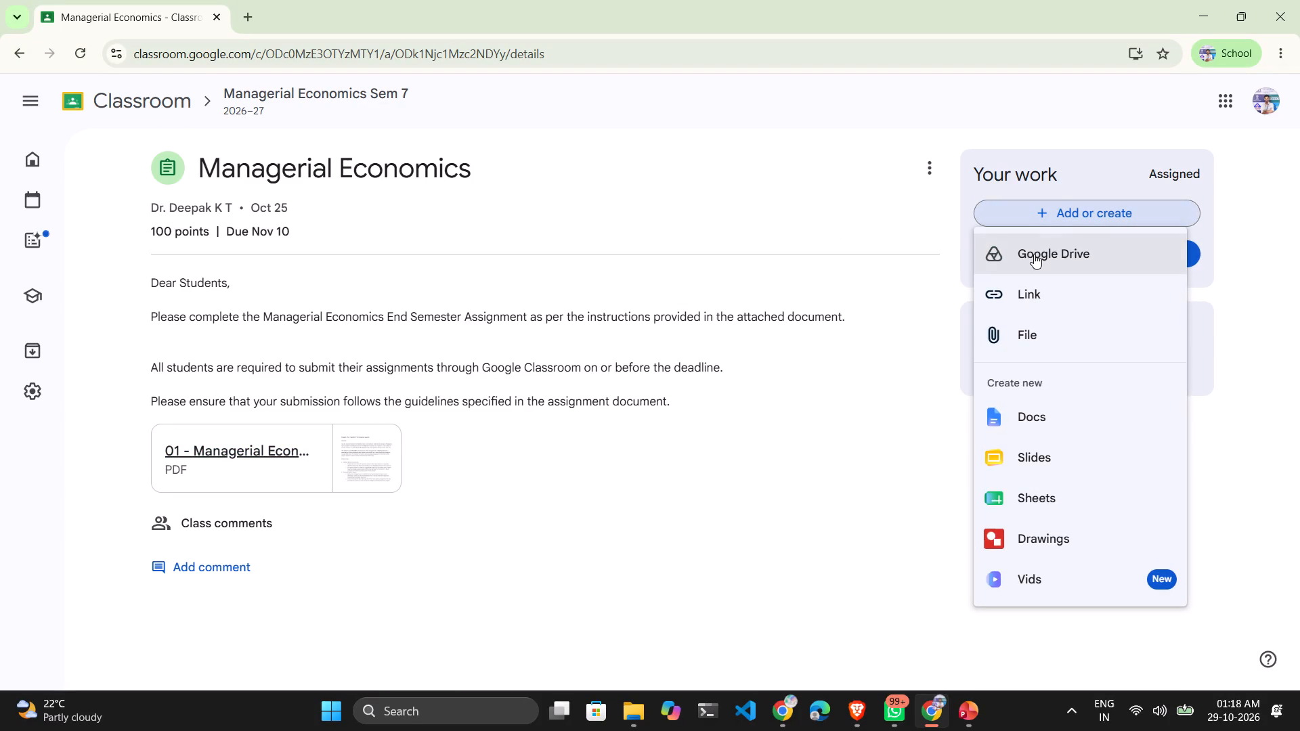
{"action": "left_click", "coordinate": [1020, 340]}
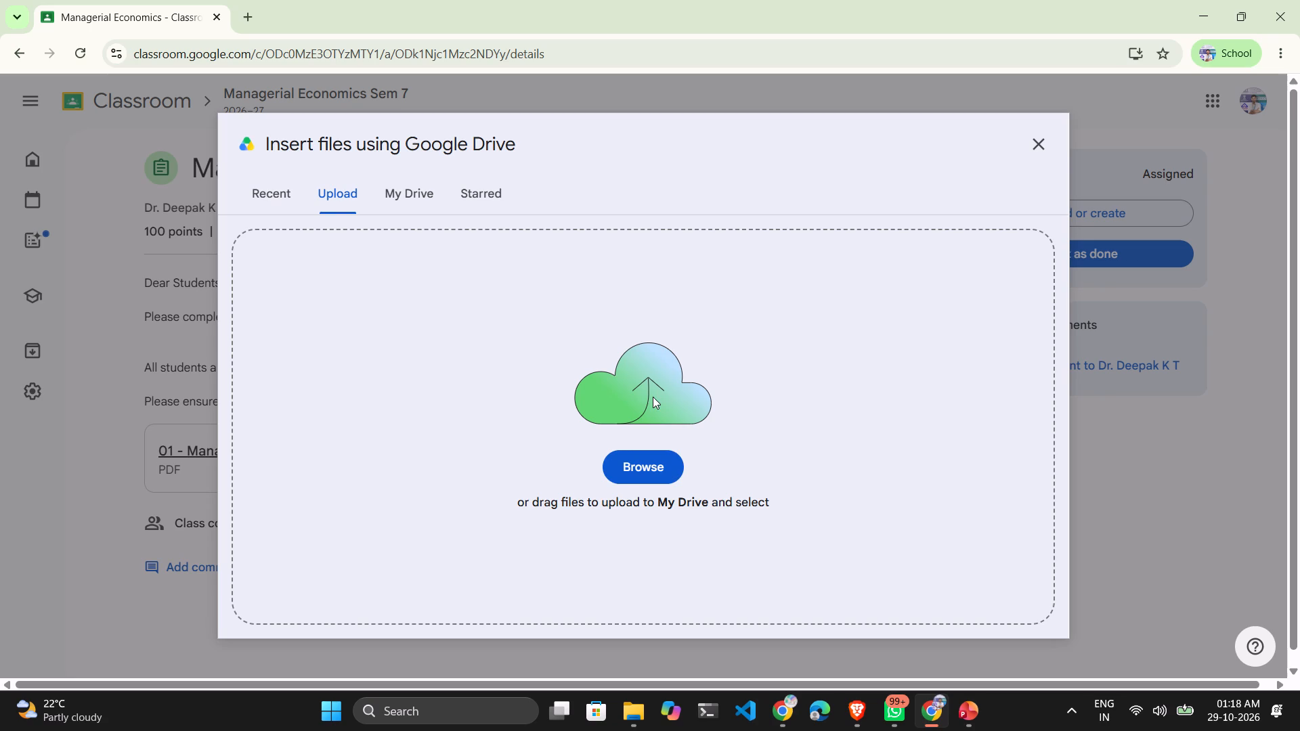
{"action": "left_click", "coordinate": [640, 456]}
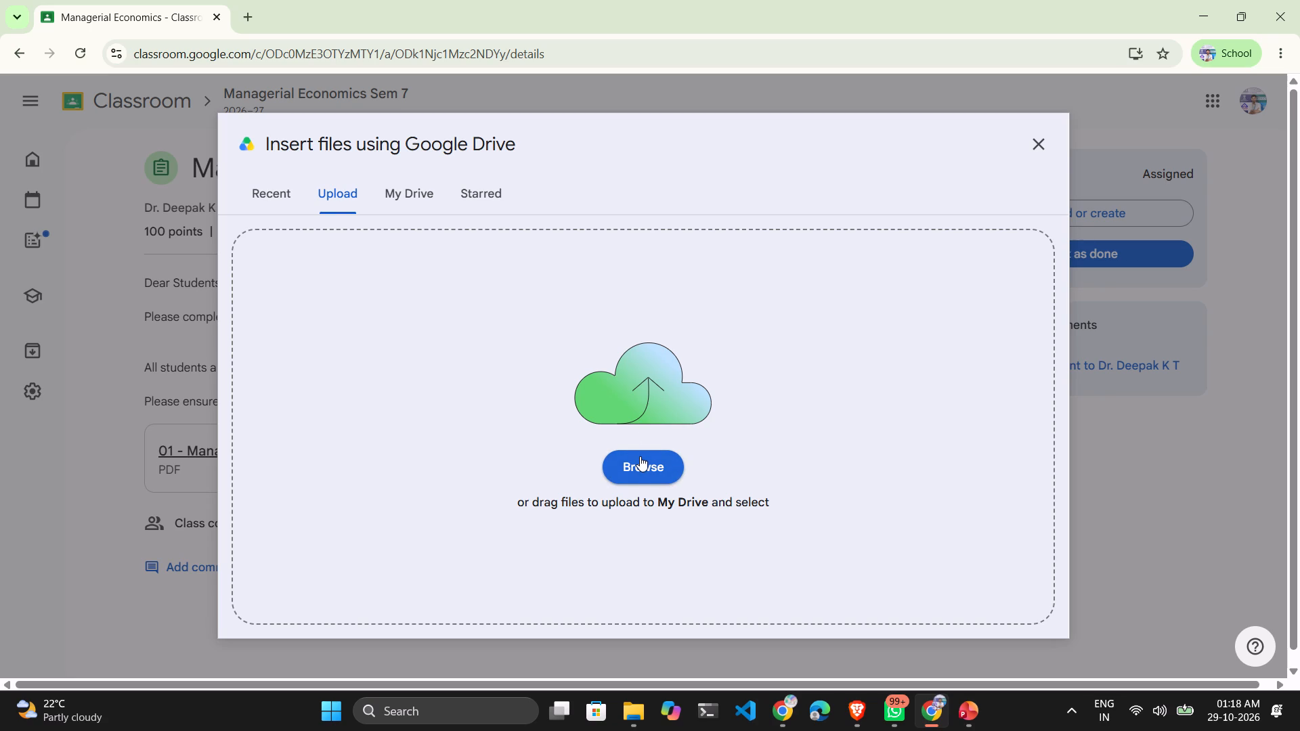
{"action": "left_click", "coordinate": [632, 463]}
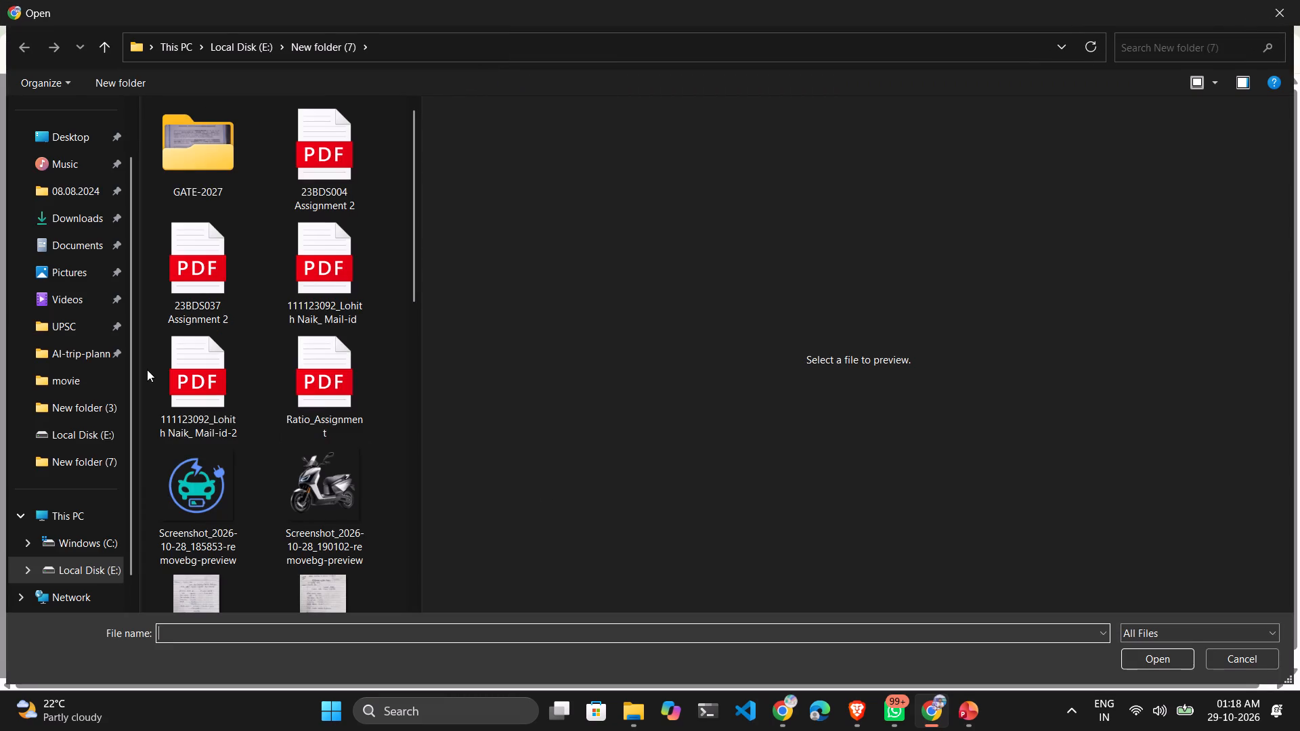
{"action": "scroll", "coordinate": [82, 141], "scroll_direction": "up", "scroll_amount": 3}
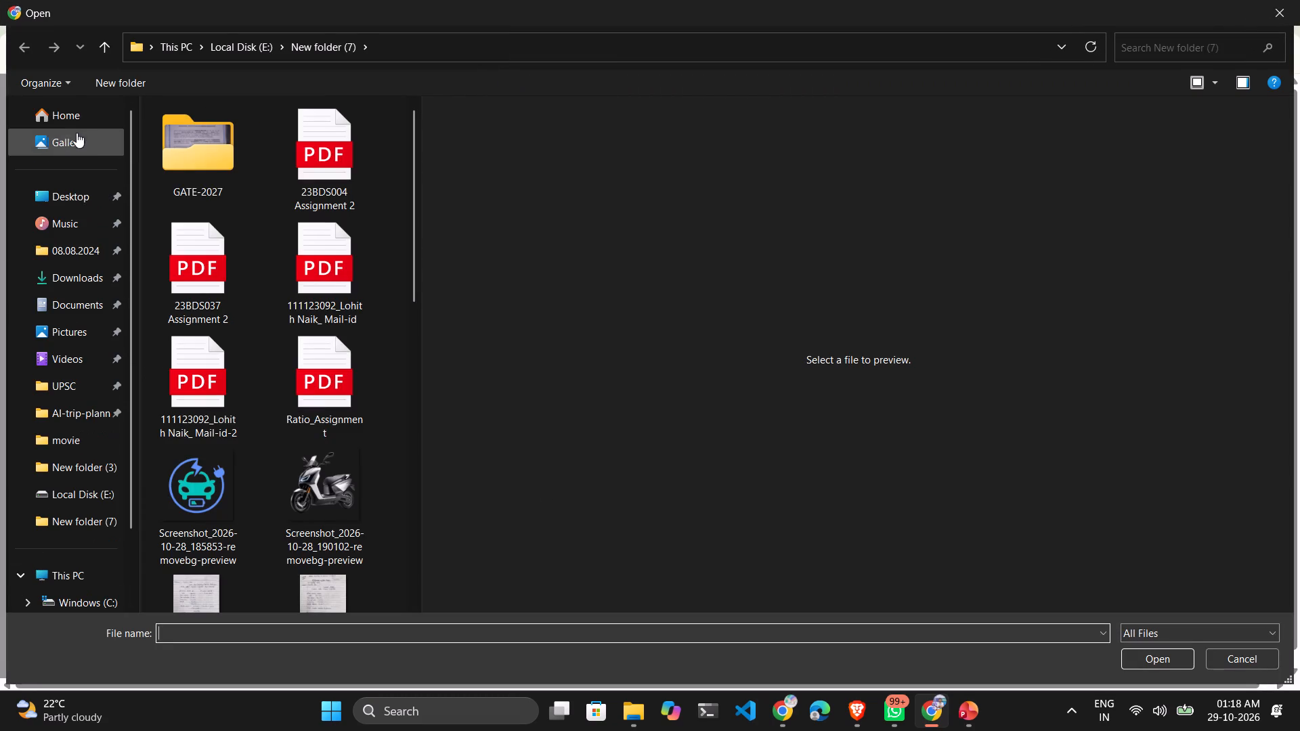
{"action": "left_click", "coordinate": [69, 113]}
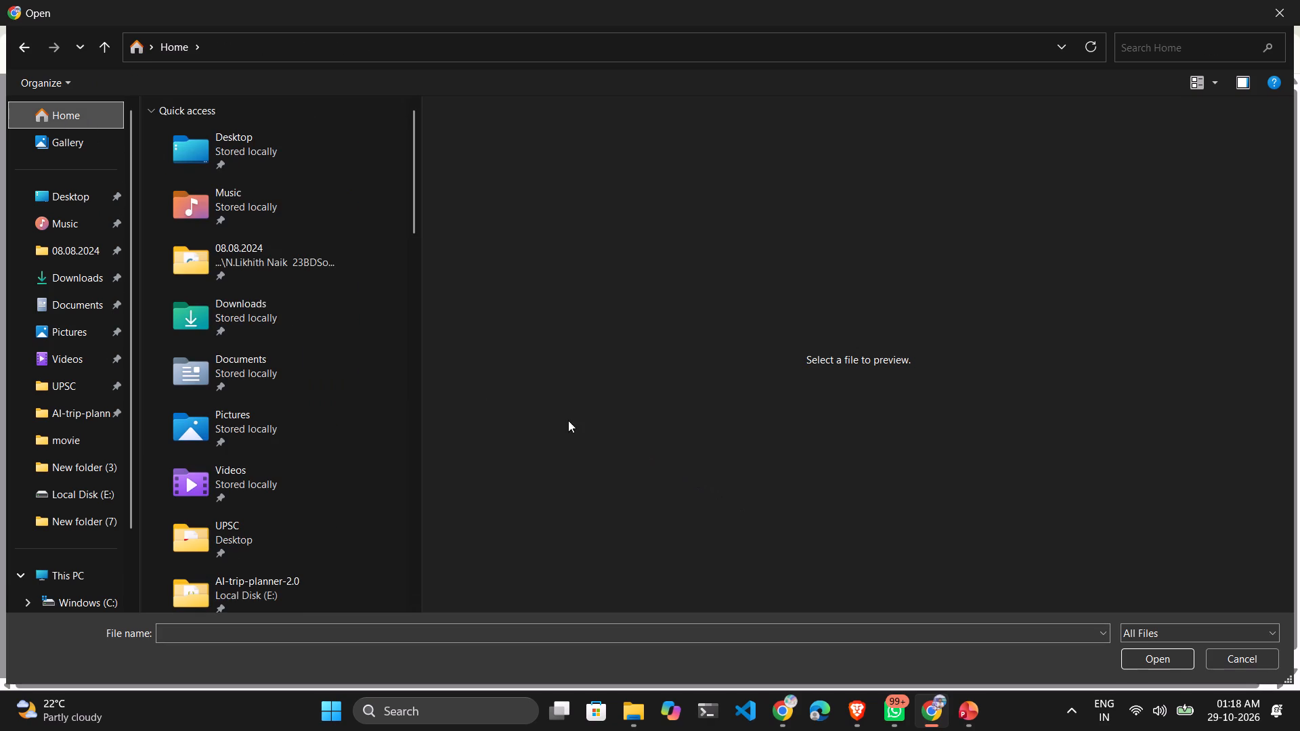
{"action": "scroll", "coordinate": [272, 244], "scroll_direction": "down", "scroll_amount": 5}
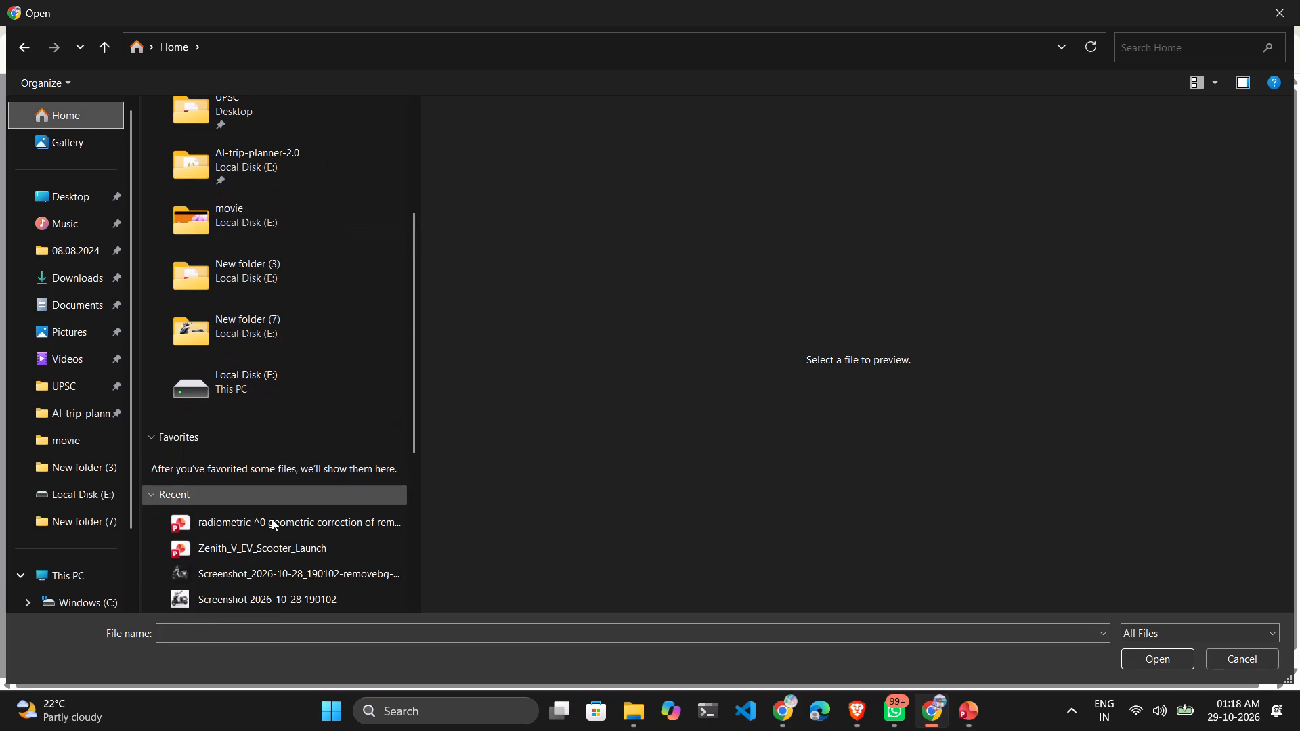
{"action": "left_click", "coordinate": [265, 541]}
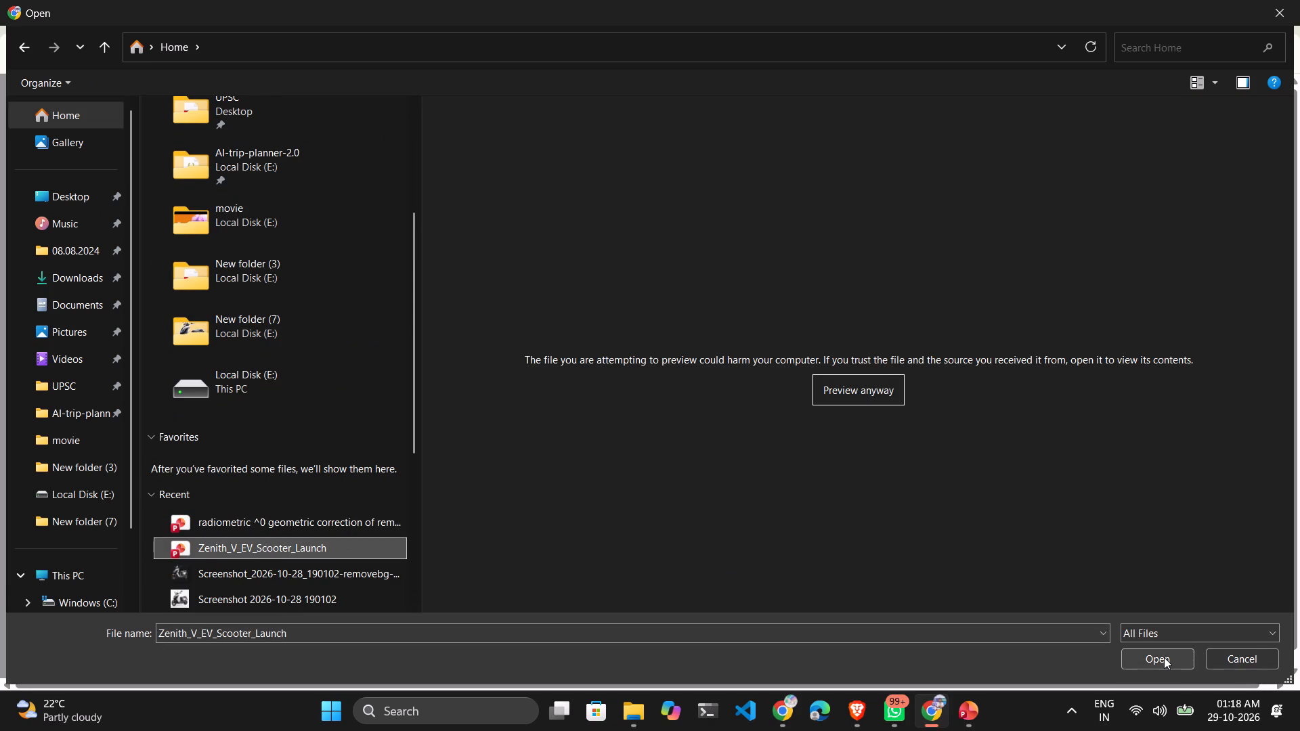
{"action": "left_click", "coordinate": [1164, 657]}
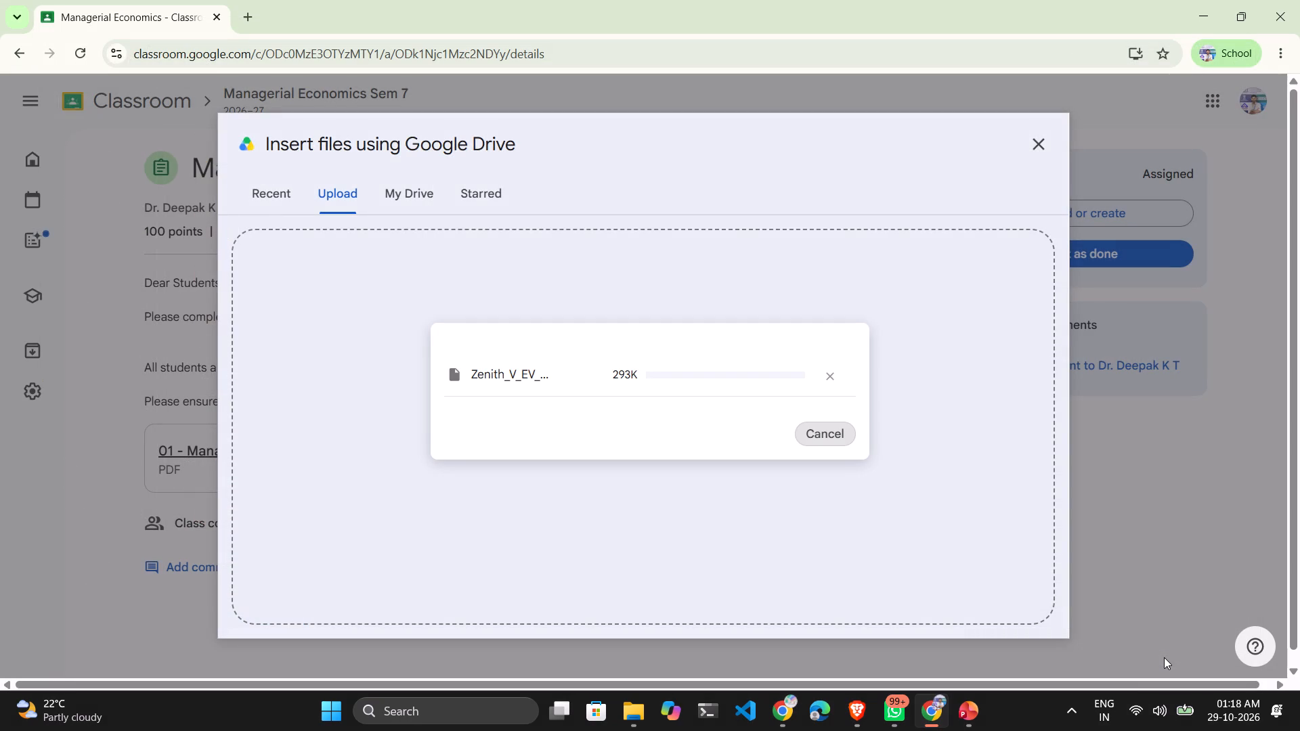
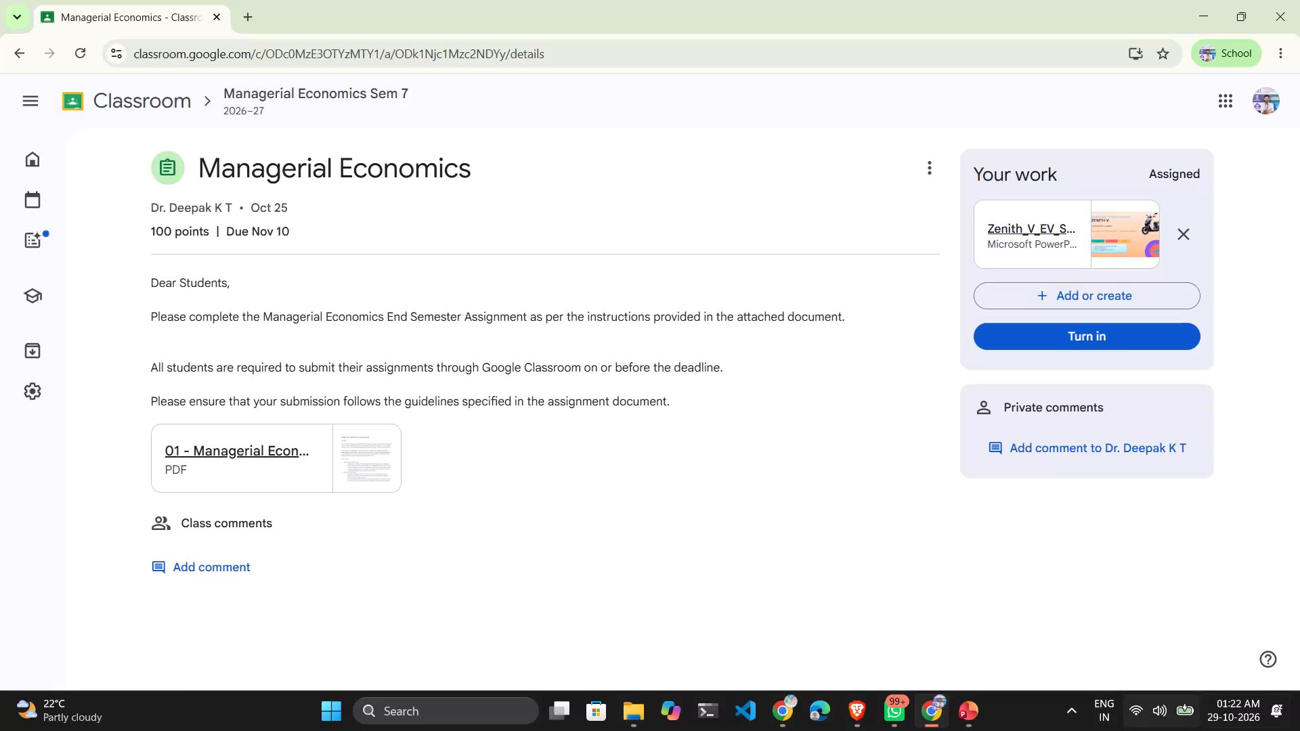
Switch to PowerPoint and review the Zenith-V title slide and the market structure analysis slide of the launch presentation.
{"action": "left_click", "coordinate": [962, 710]}
{"action": "key", "text": "Down"}
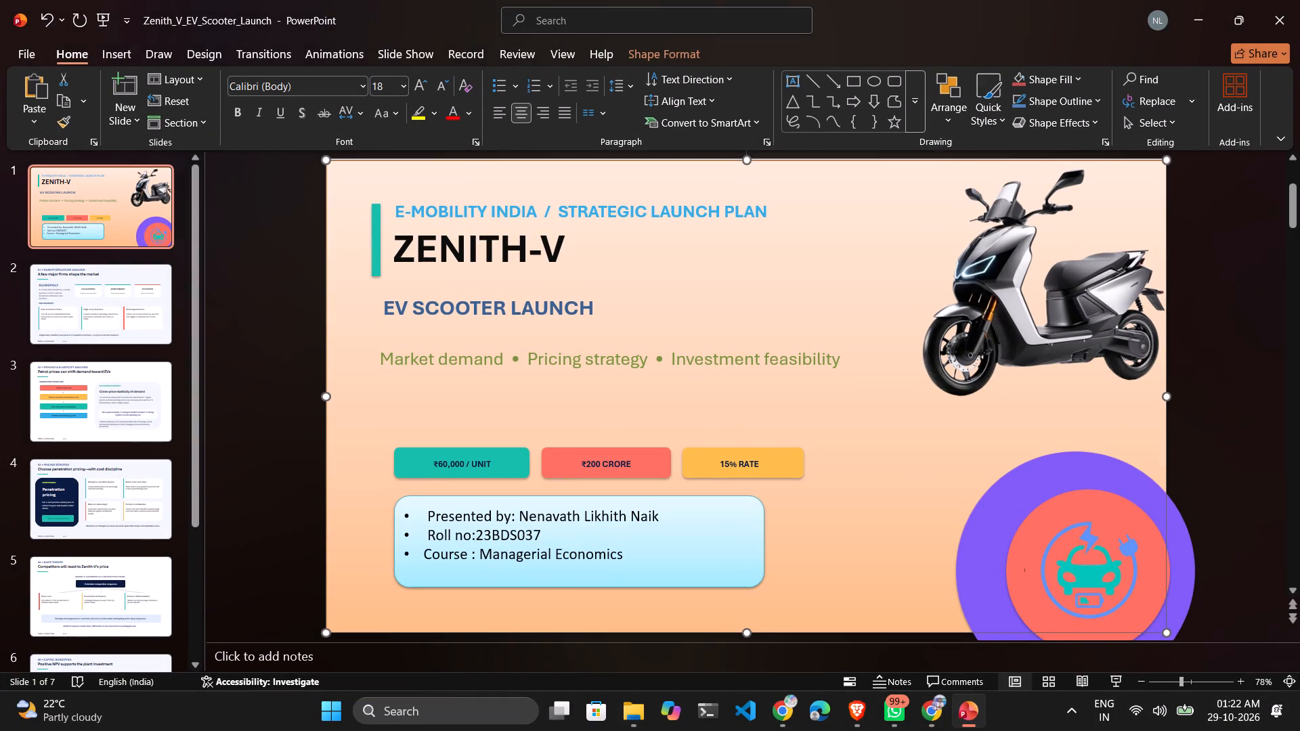
{"action": "left_click", "coordinate": [98, 277]}
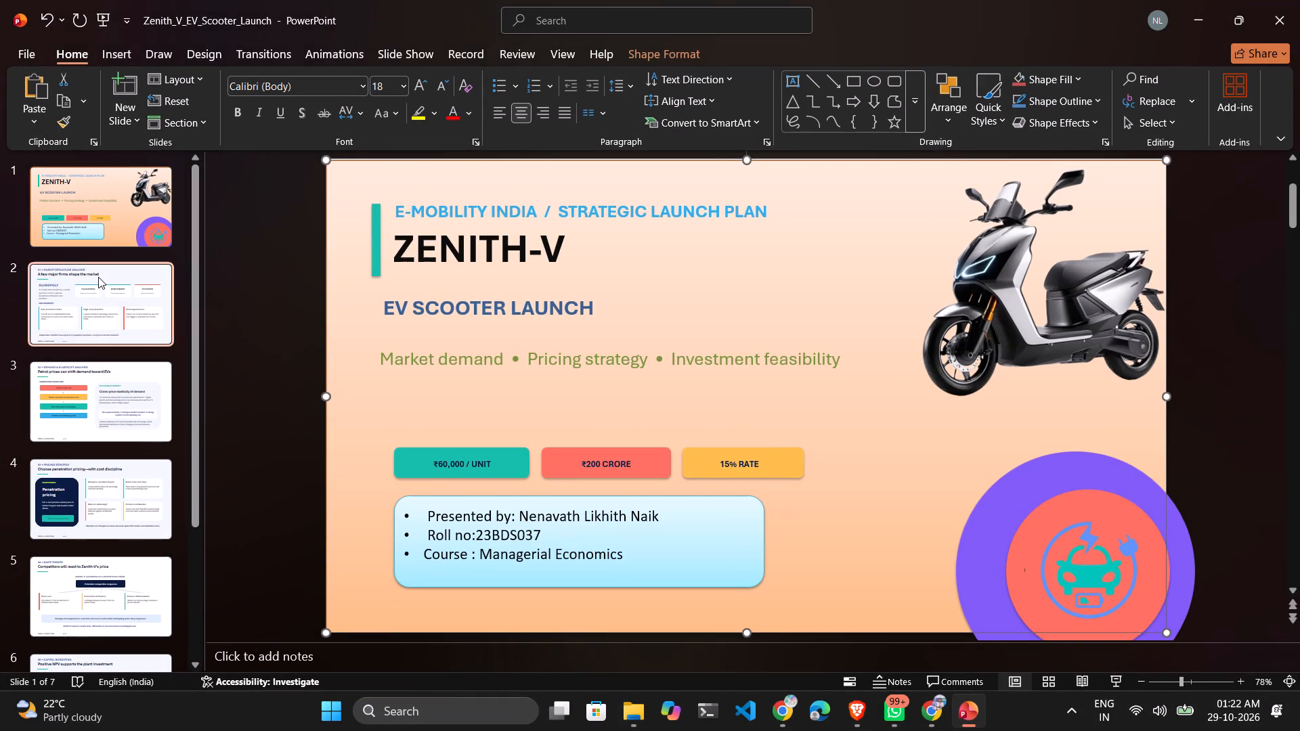
{"action": "left_click", "coordinate": [108, 218]}
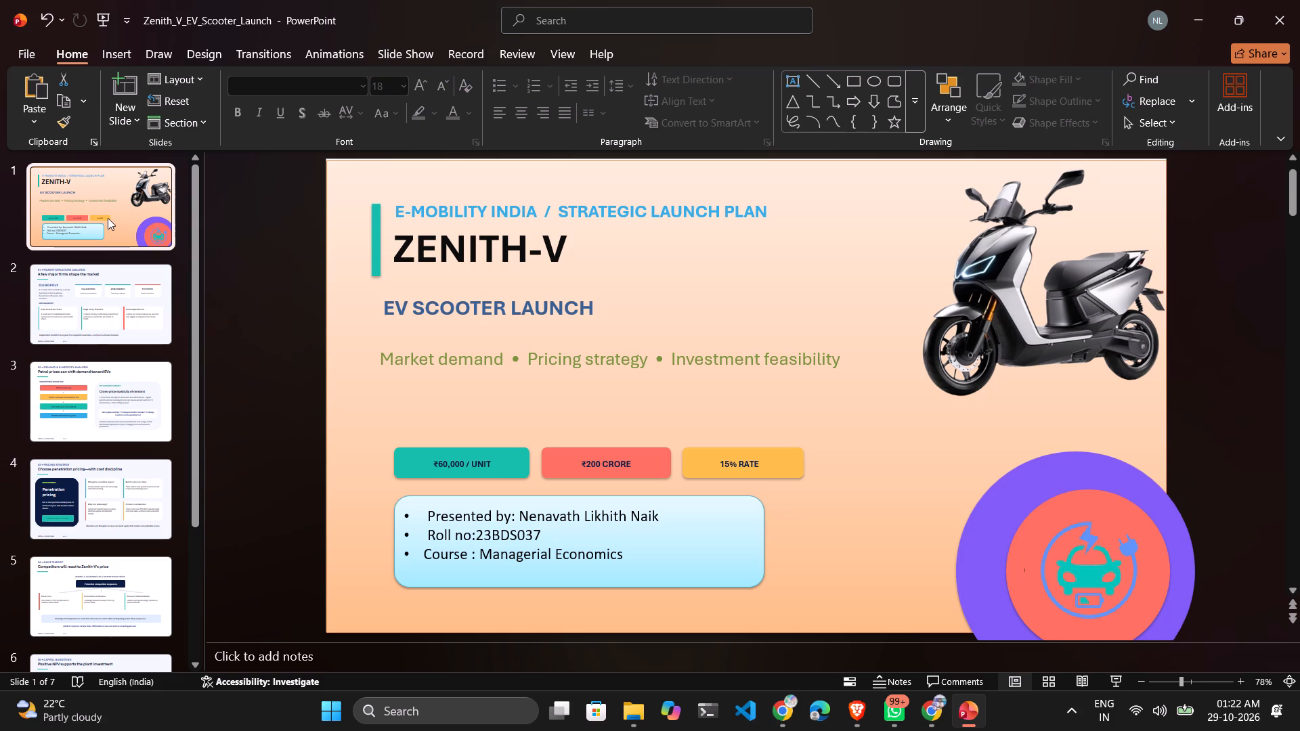
{"action": "key", "text": "Down"}
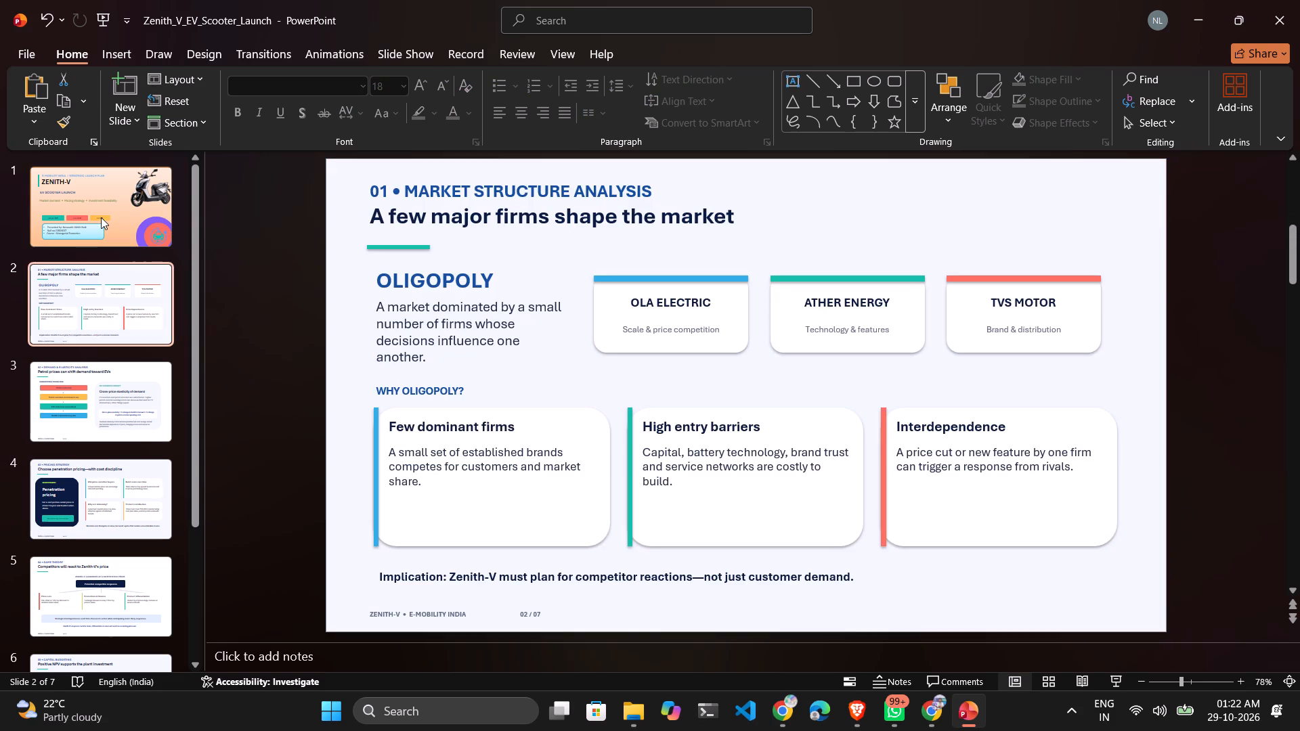
{"action": "key", "text": "Up"}
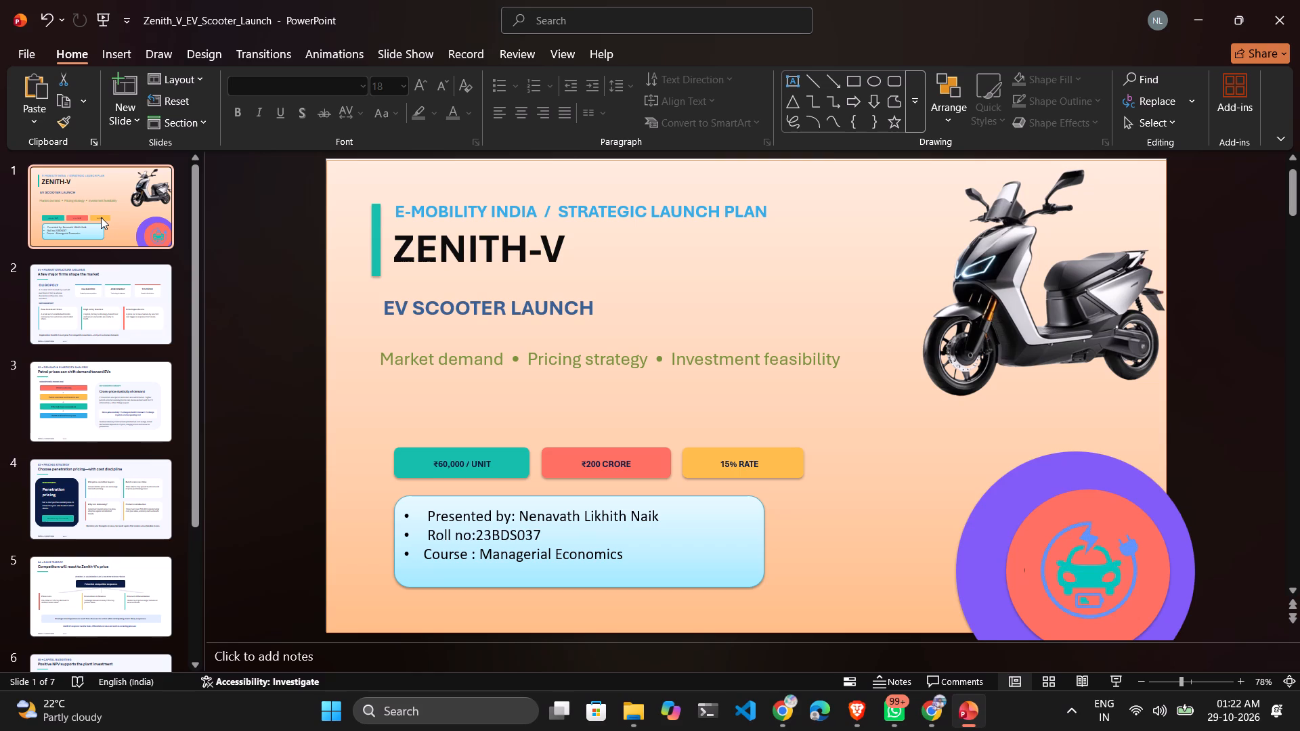
{"action": "key", "text": "Down"}
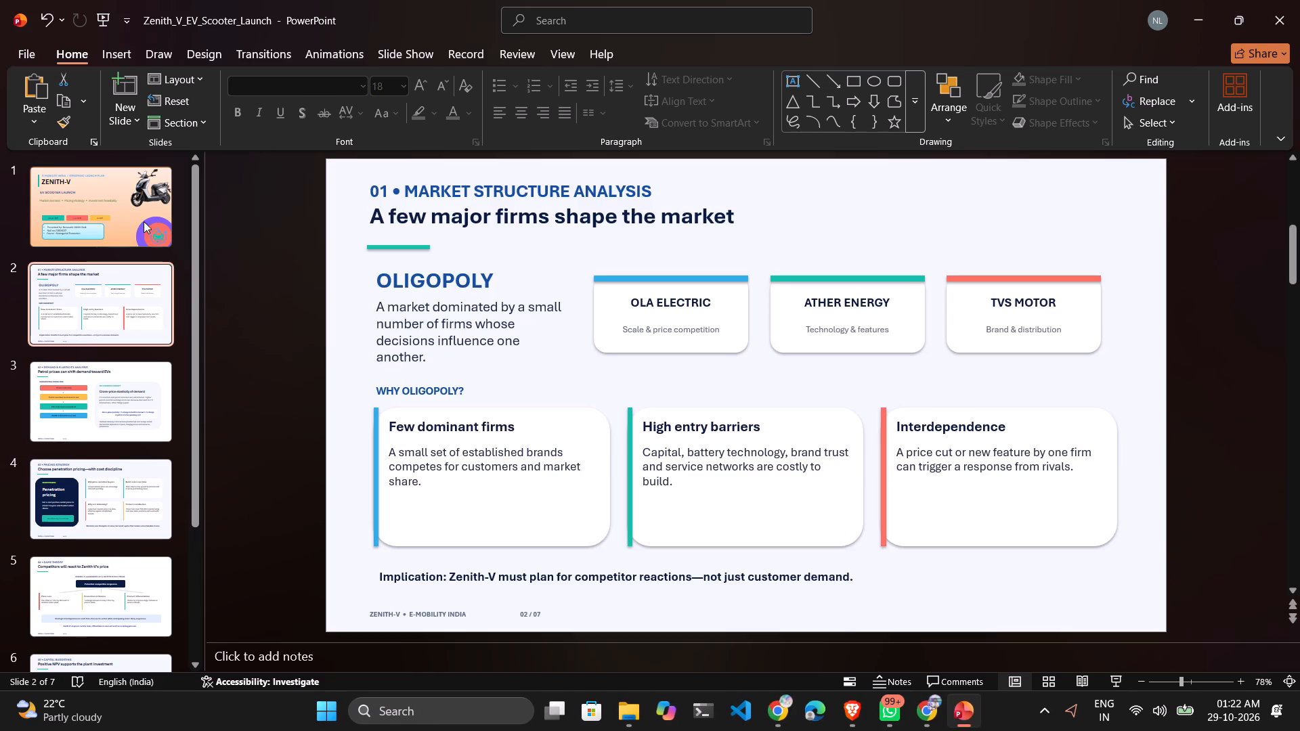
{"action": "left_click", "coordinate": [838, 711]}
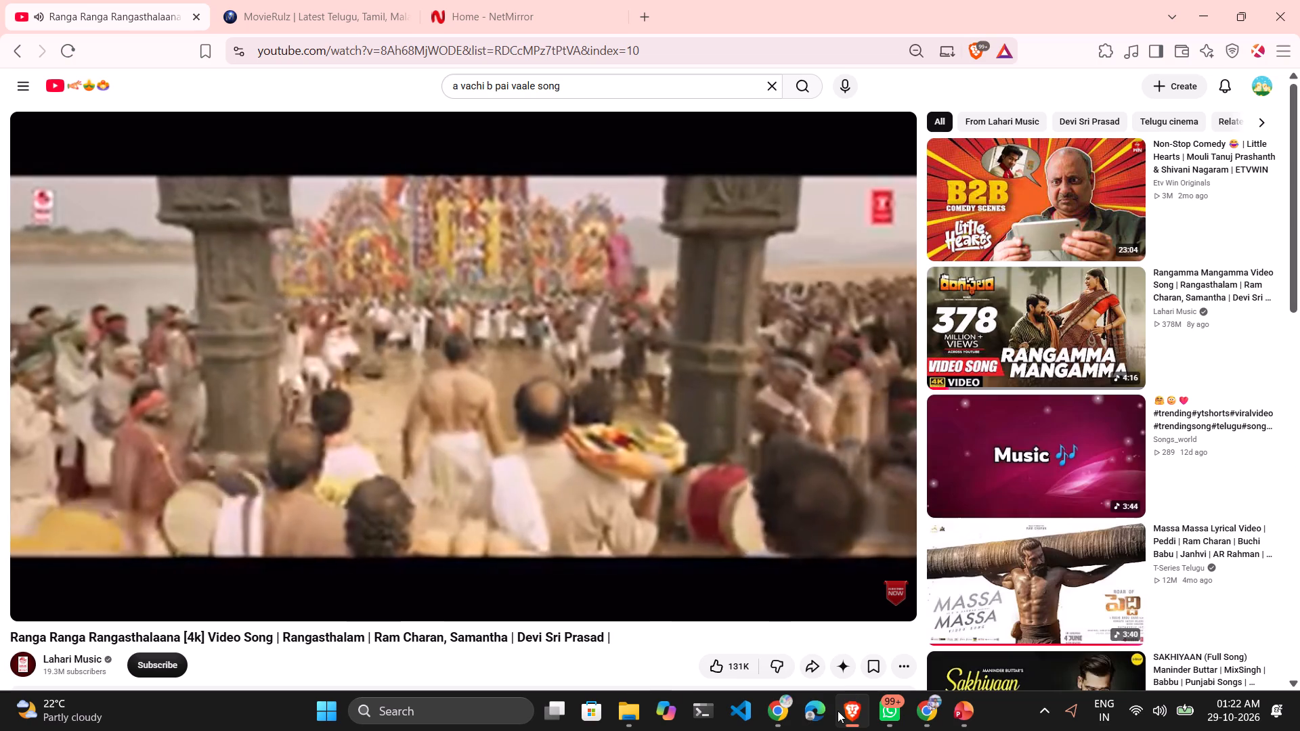
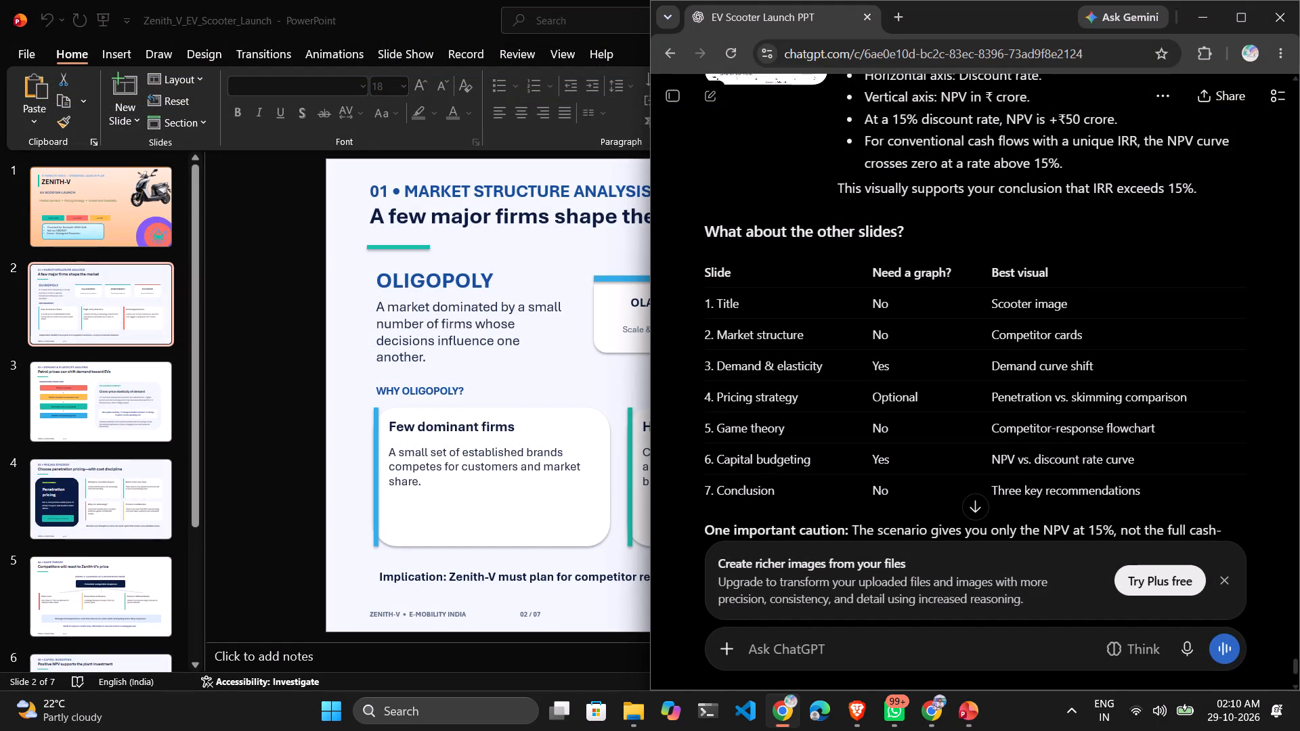
Switch to the Zenith_V_EV_Scooter_Launch presentation in PowerPoint and go to slide 6, Capital Budgeting.
{"action": "left_click", "coordinate": [968, 717]}
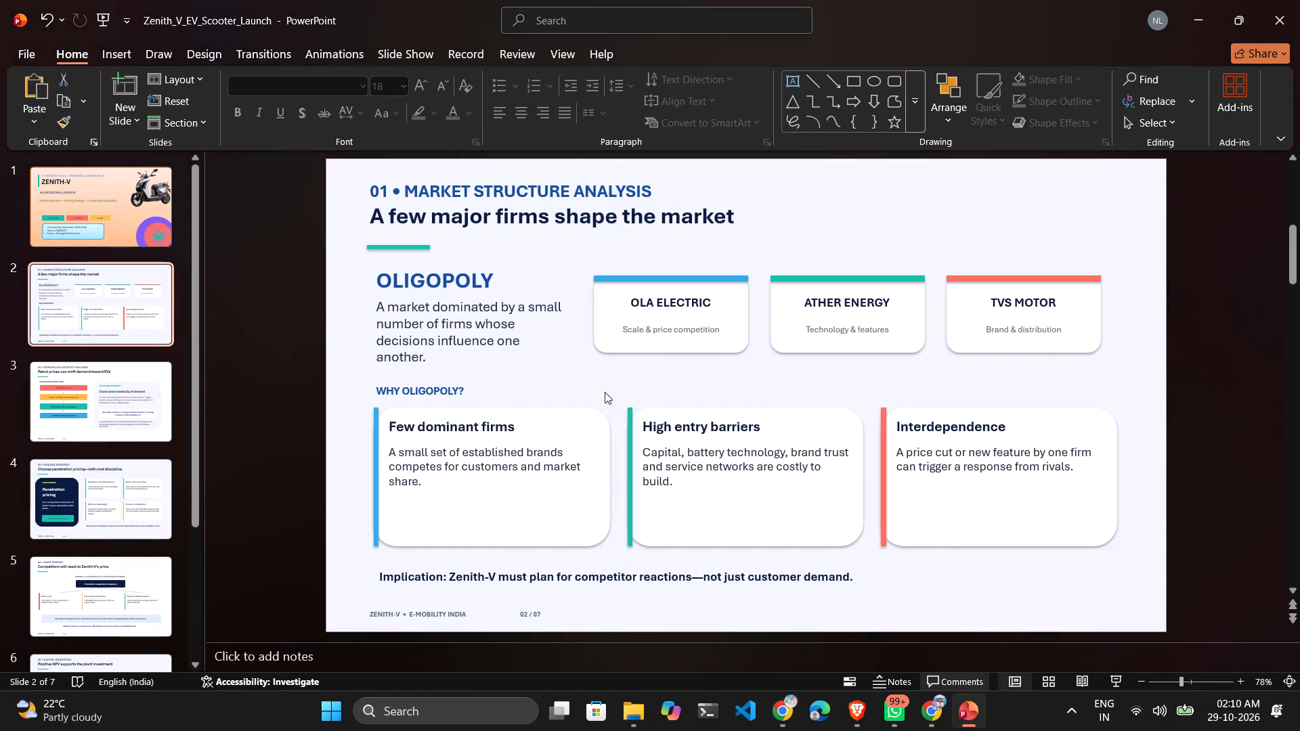
{"action": "key", "text": "Down"}
{"action": "key", "text": "Down"}
{"action": "key", "text": "Down"}
{"action": "key", "text": "Down"}
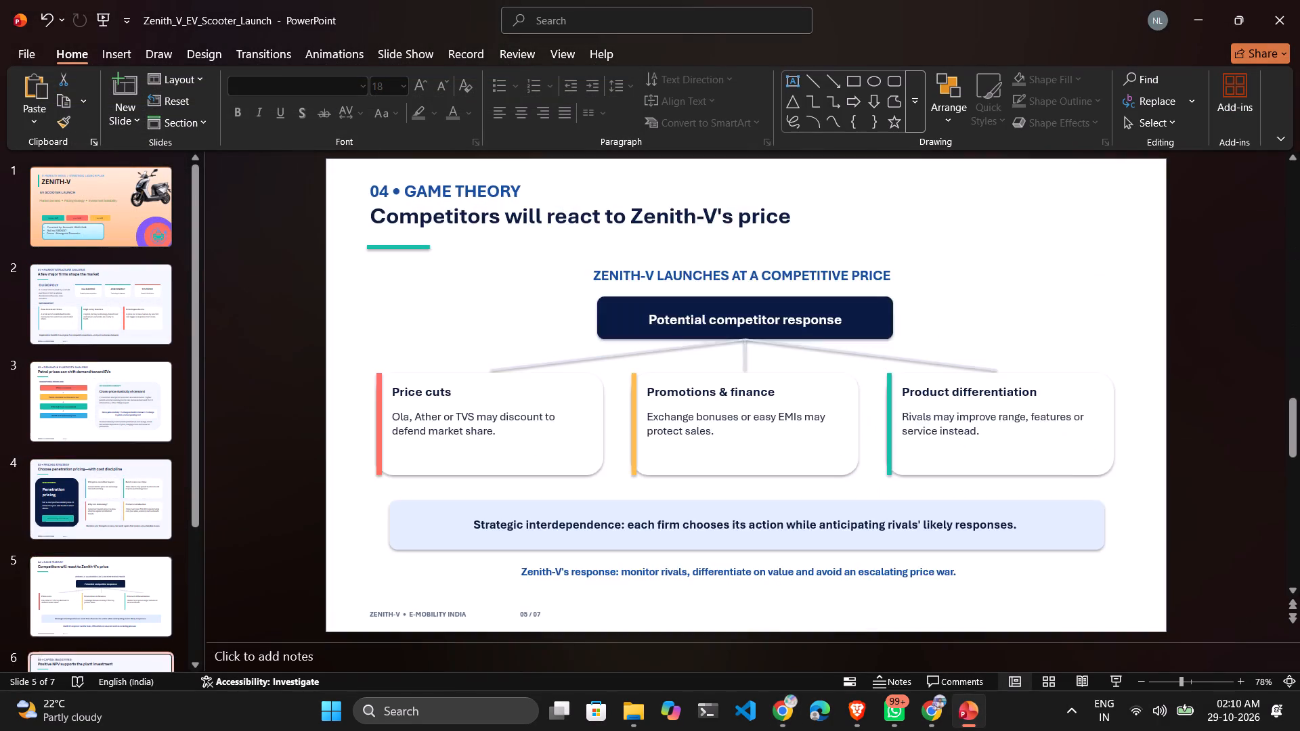
{"action": "key", "text": "Down"}
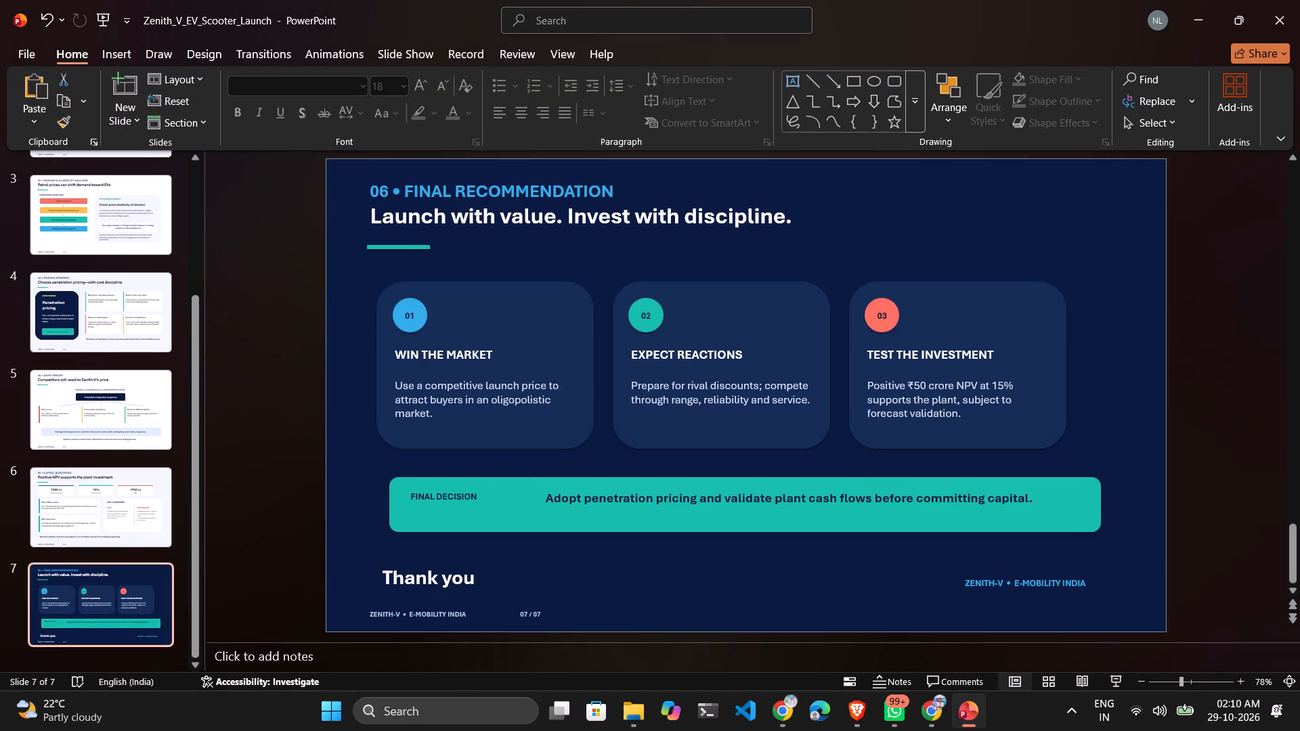
{"action": "key", "text": "Up"}
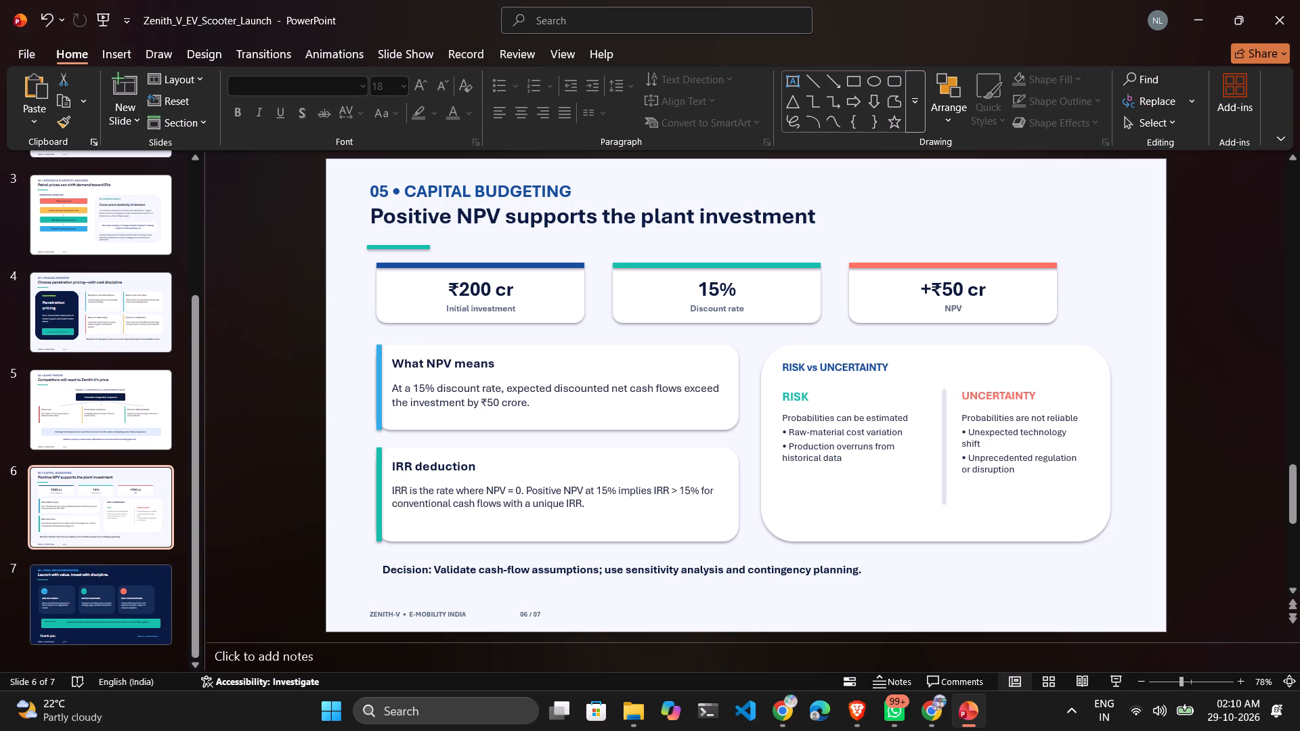
Shift the "What NPV means" card's background, blue accent bar and body text toward the slide's left edge.
{"action": "left_click_drag", "start_coordinate": [647, 418], "coordinate": [655, 418]}
{"action": "left_click_drag", "start_coordinate": [651, 357], "coordinate": [655, 372]}
{"action": "left_click", "coordinate": [660, 351]}
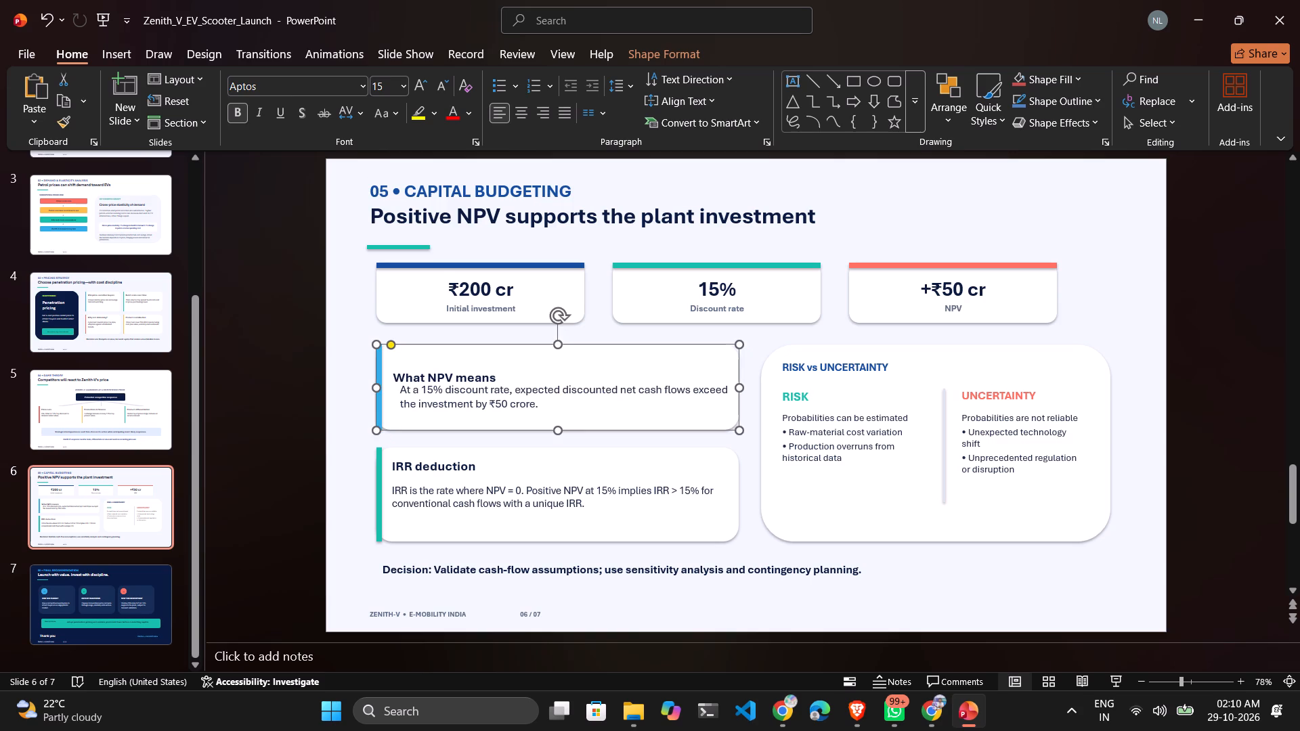
{"action": "left_click_drag", "start_coordinate": [660, 351], "coordinate": [646, 351]}
{"action": "left_click_drag", "start_coordinate": [646, 351], "coordinate": [617, 352]}
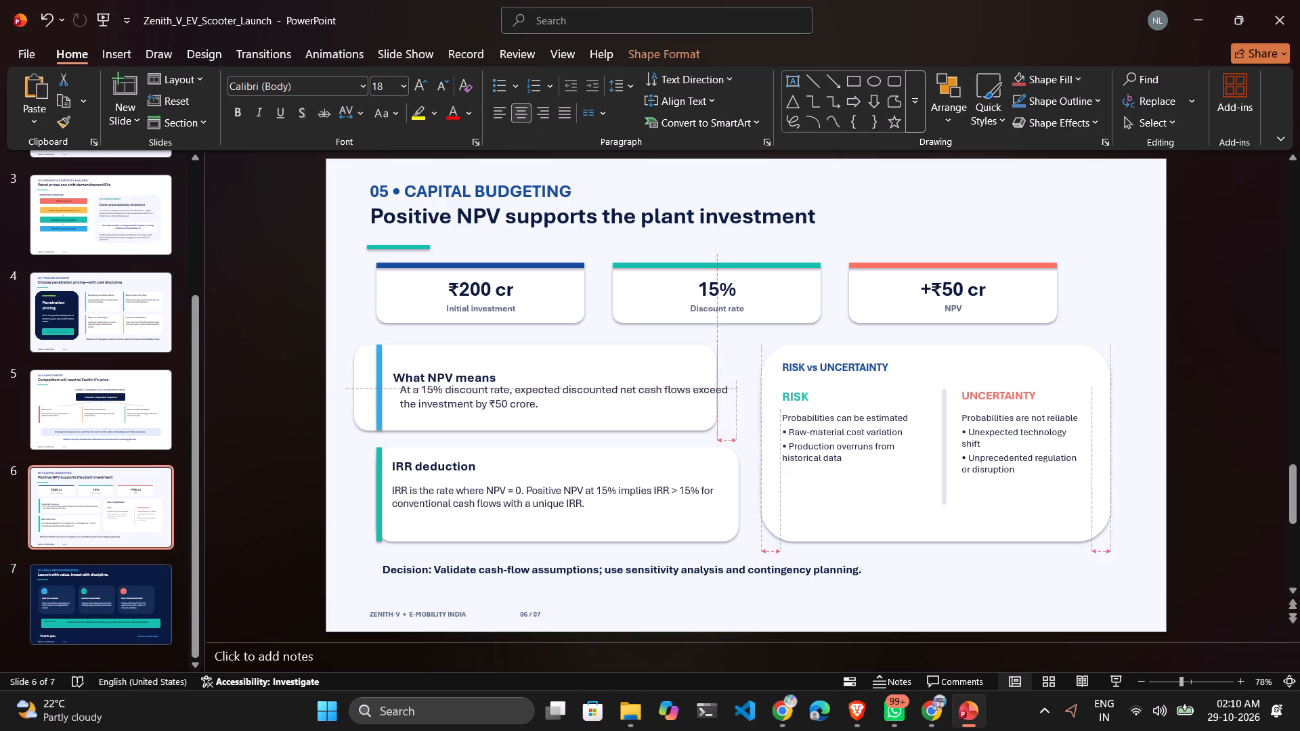
{"action": "left_click_drag", "start_coordinate": [617, 352], "coordinate": [610, 352]}
{"action": "left_click_drag", "start_coordinate": [378, 400], "coordinate": [356, 401]}
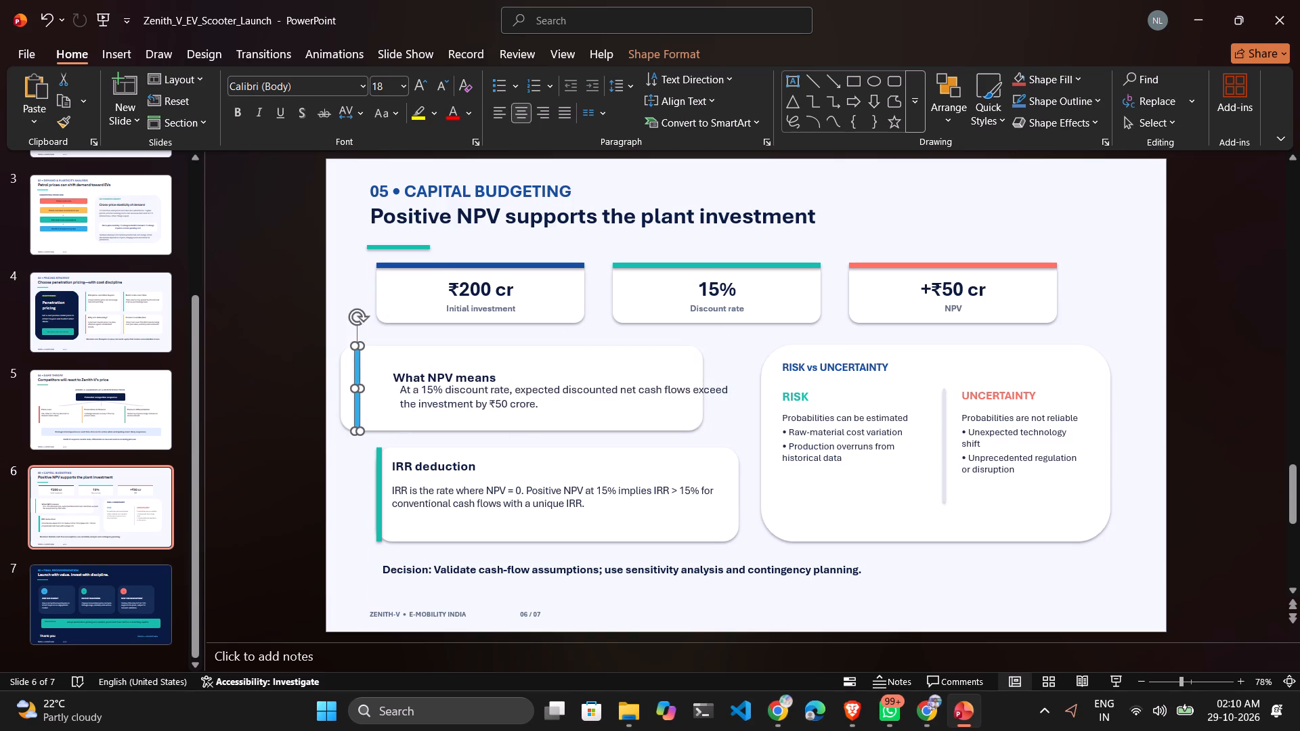
{"action": "left_click", "coordinate": [452, 397]}
{"action": "left_click_drag", "start_coordinate": [573, 424], "coordinate": [529, 423]}
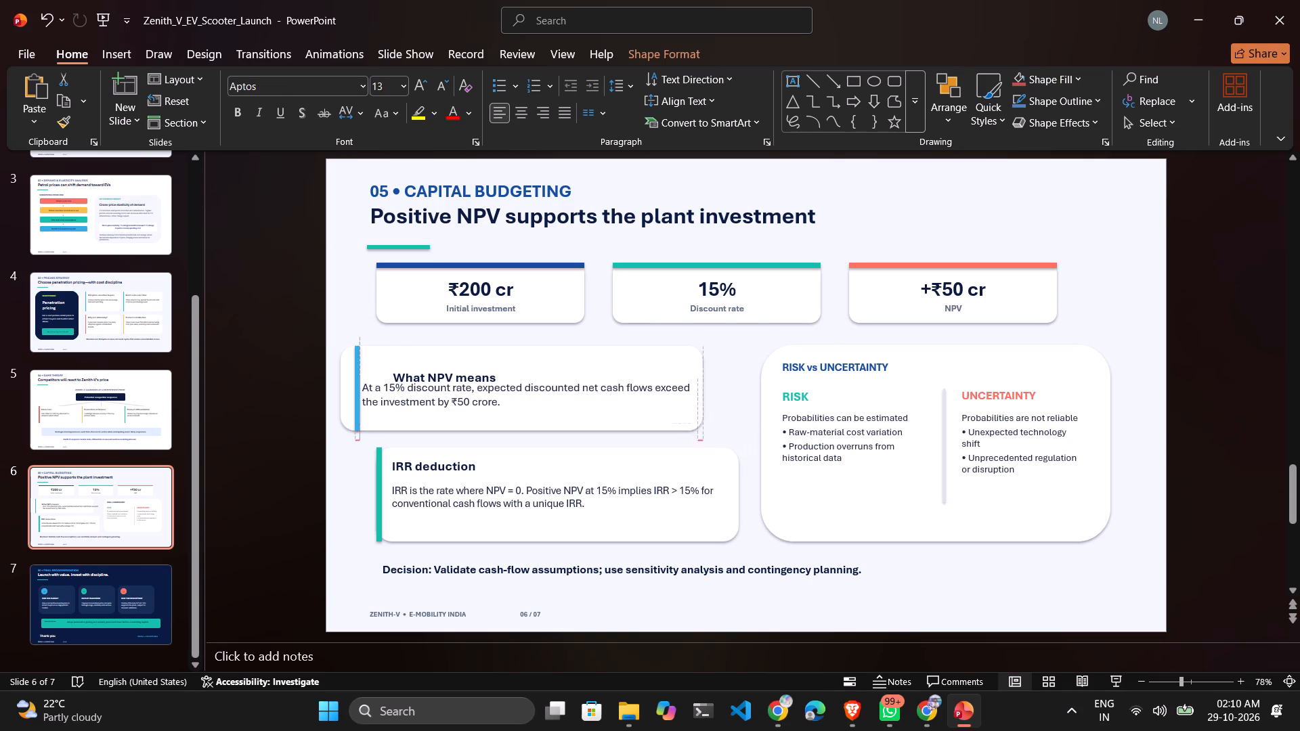
{"action": "left_click_drag", "start_coordinate": [529, 423], "coordinate": [536, 424]}
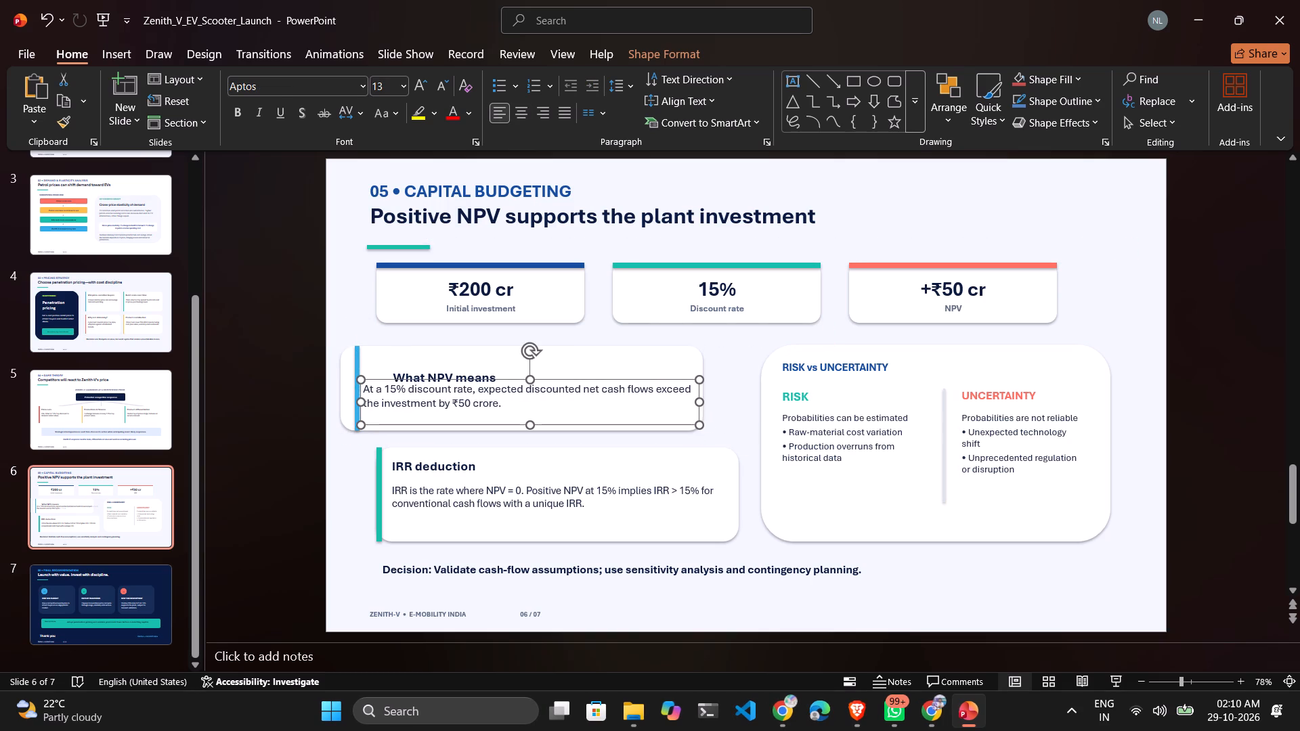
Shift the "IRR deduction" card background toward the slide's left edge and line up the "What NPV means" background with it, slightly raised.
{"action": "left_click", "coordinate": [562, 537]}
{"action": "left_click_drag", "start_coordinate": [562, 537], "coordinate": [517, 534]}
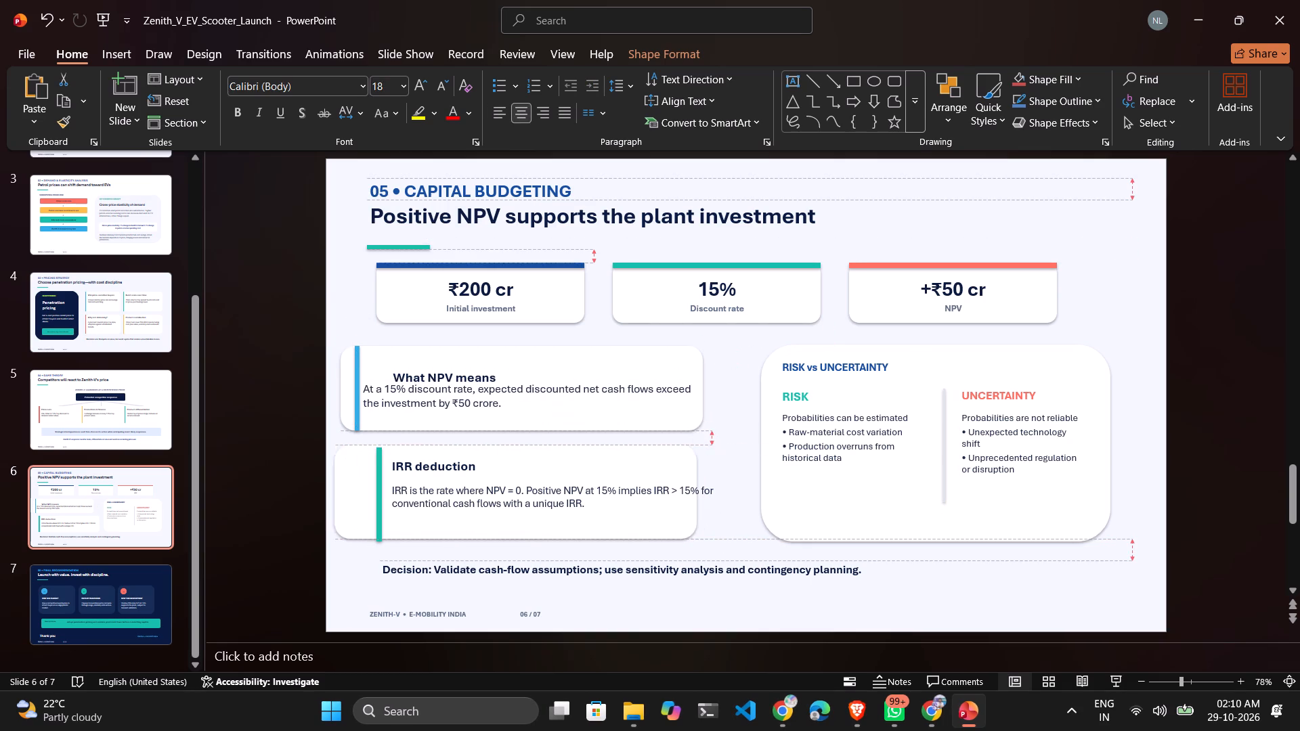
{"action": "left_click_drag", "start_coordinate": [517, 534], "coordinate": [522, 533]}
{"action": "left_click_drag", "start_coordinate": [582, 352], "coordinate": [575, 350]}
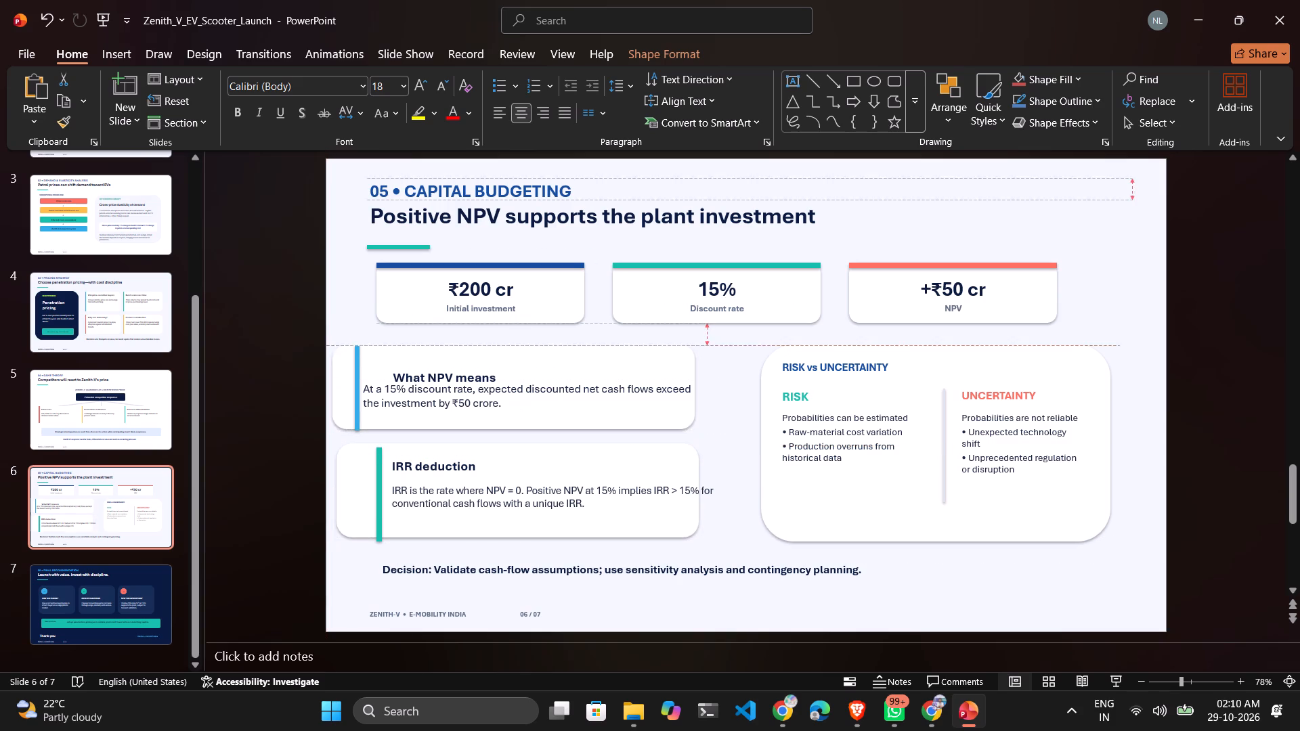
{"action": "left_click_drag", "start_coordinate": [575, 350], "coordinate": [576, 342]}
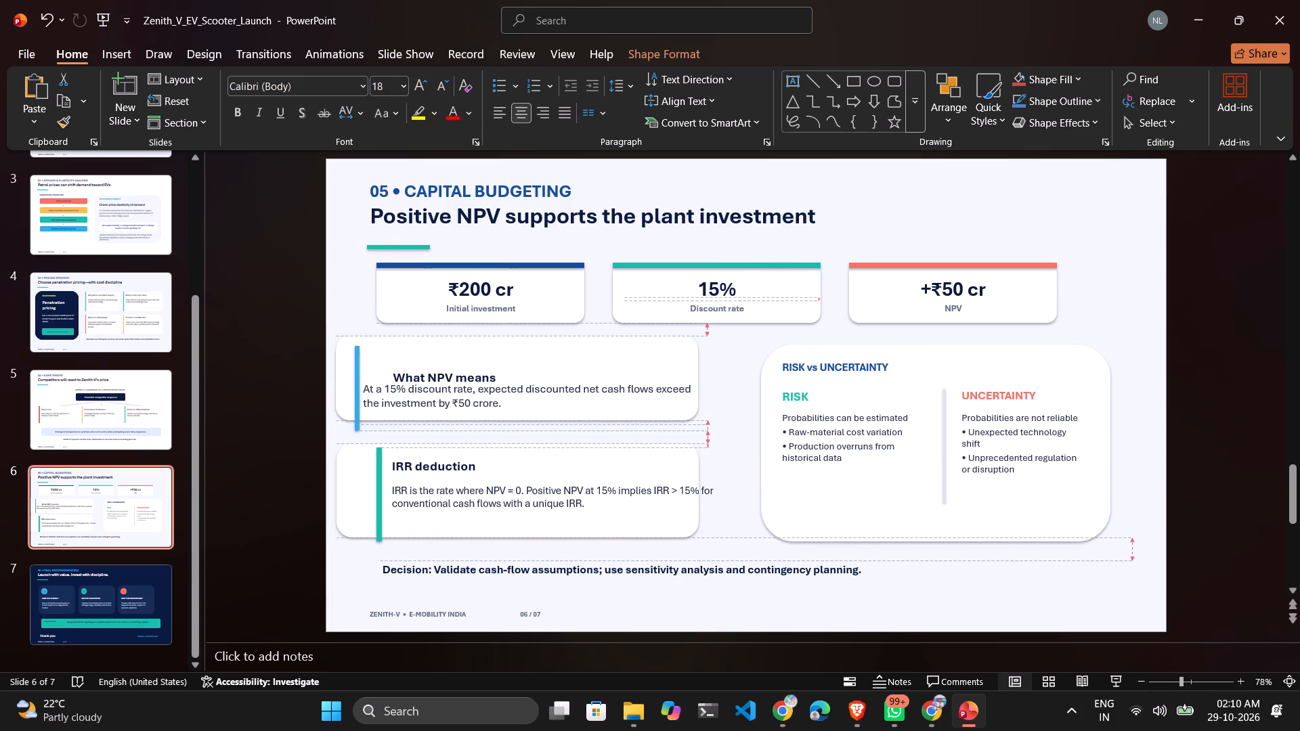
{"action": "left_click_drag", "start_coordinate": [576, 342], "coordinate": [576, 342]}
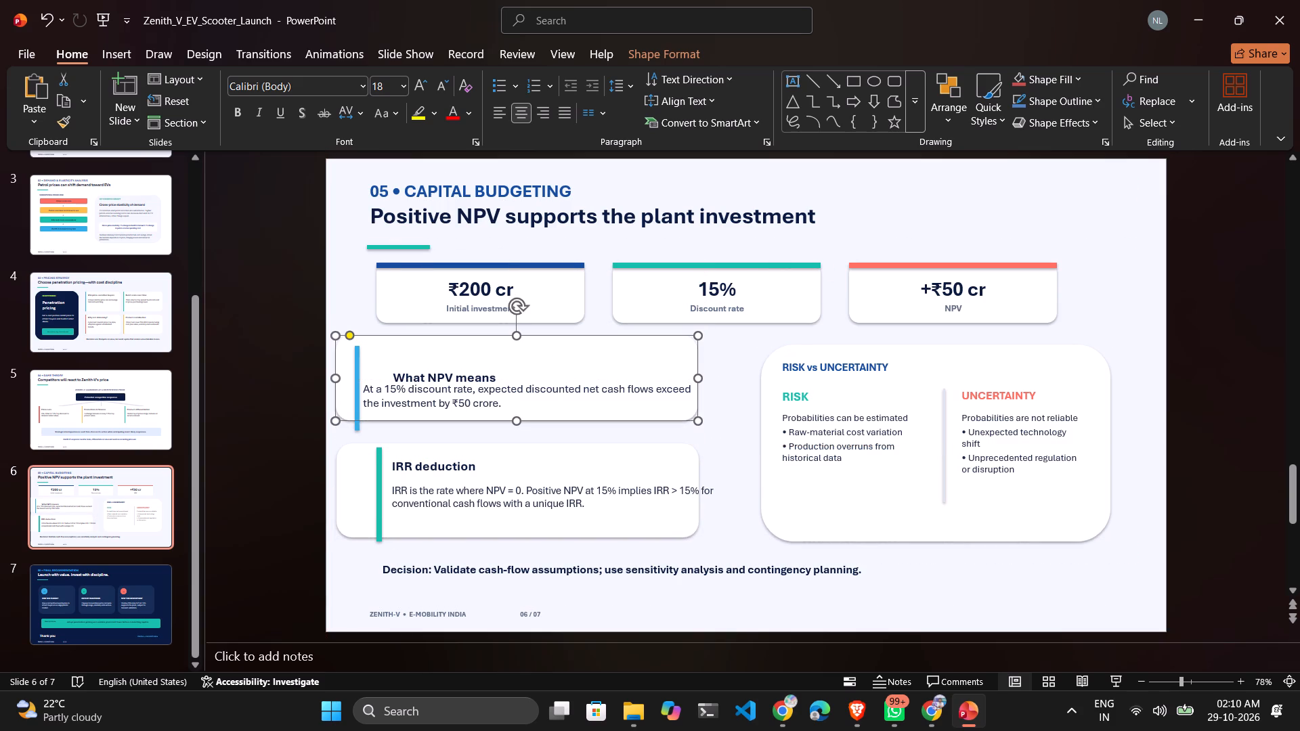
Shift the initial investment card's ₹200 cr text, background and blue top bar toward the slide's left edge.
{"action": "left_click_drag", "start_coordinate": [538, 280], "coordinate": [516, 292]}
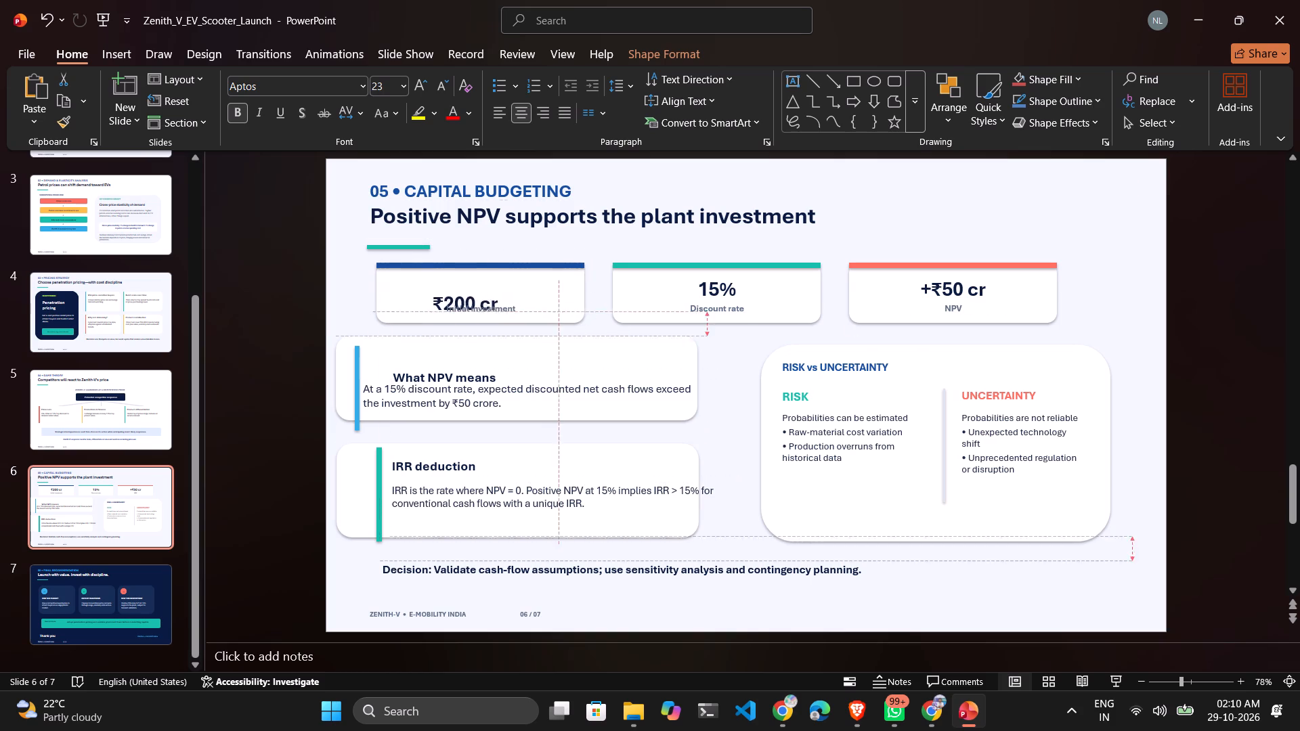
{"action": "left_click_drag", "start_coordinate": [516, 292], "coordinate": [509, 289]}
{"action": "left_click_drag", "start_coordinate": [579, 294], "coordinate": [536, 294]}
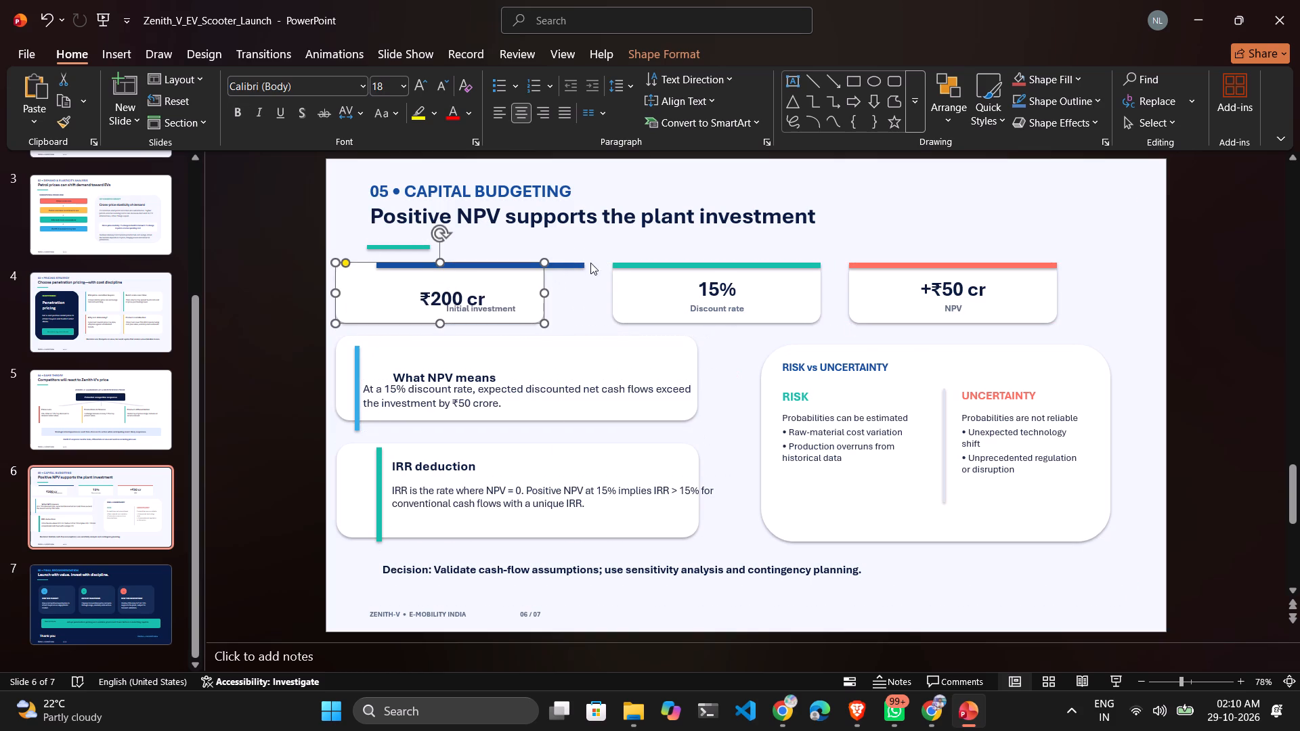
{"action": "left_click_drag", "start_coordinate": [571, 264], "coordinate": [534, 265]}
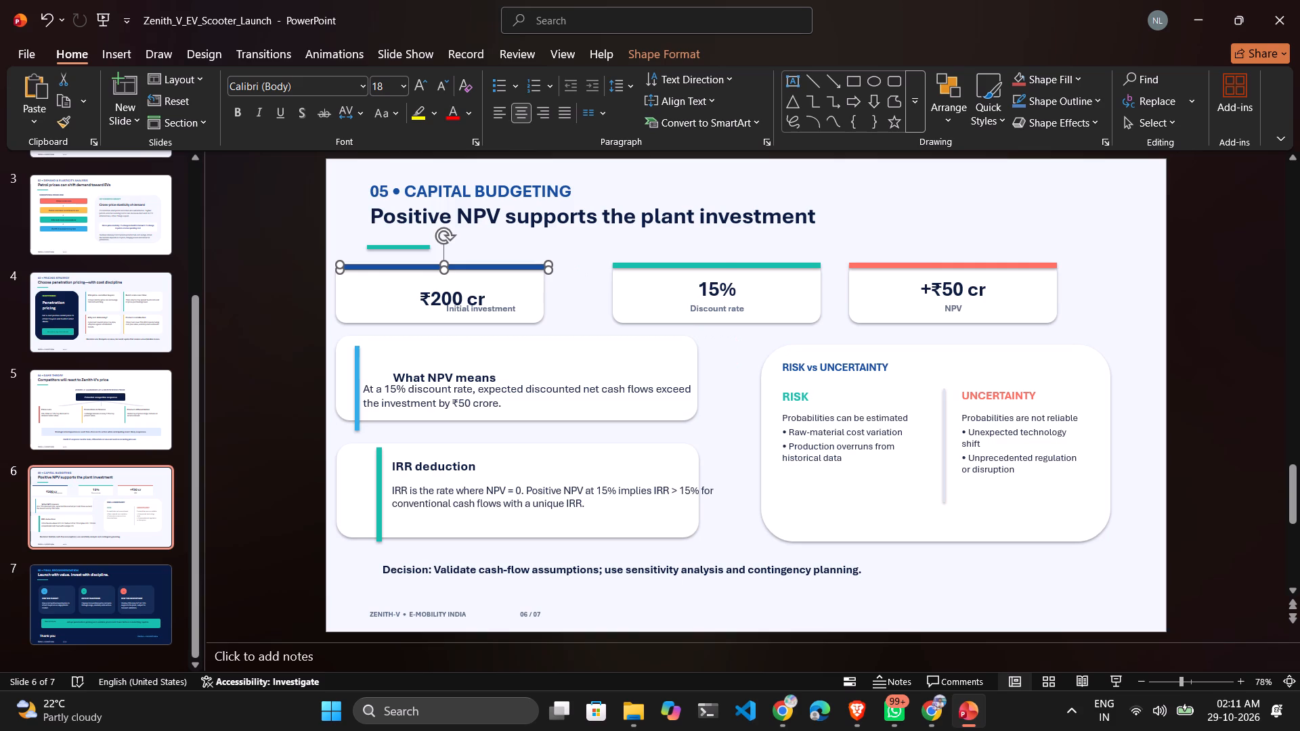
Move the 15% discount rate card's background left, close beside the initial investment card.
{"action": "left_click", "coordinate": [645, 305]}
{"action": "left_click", "coordinate": [627, 286]}
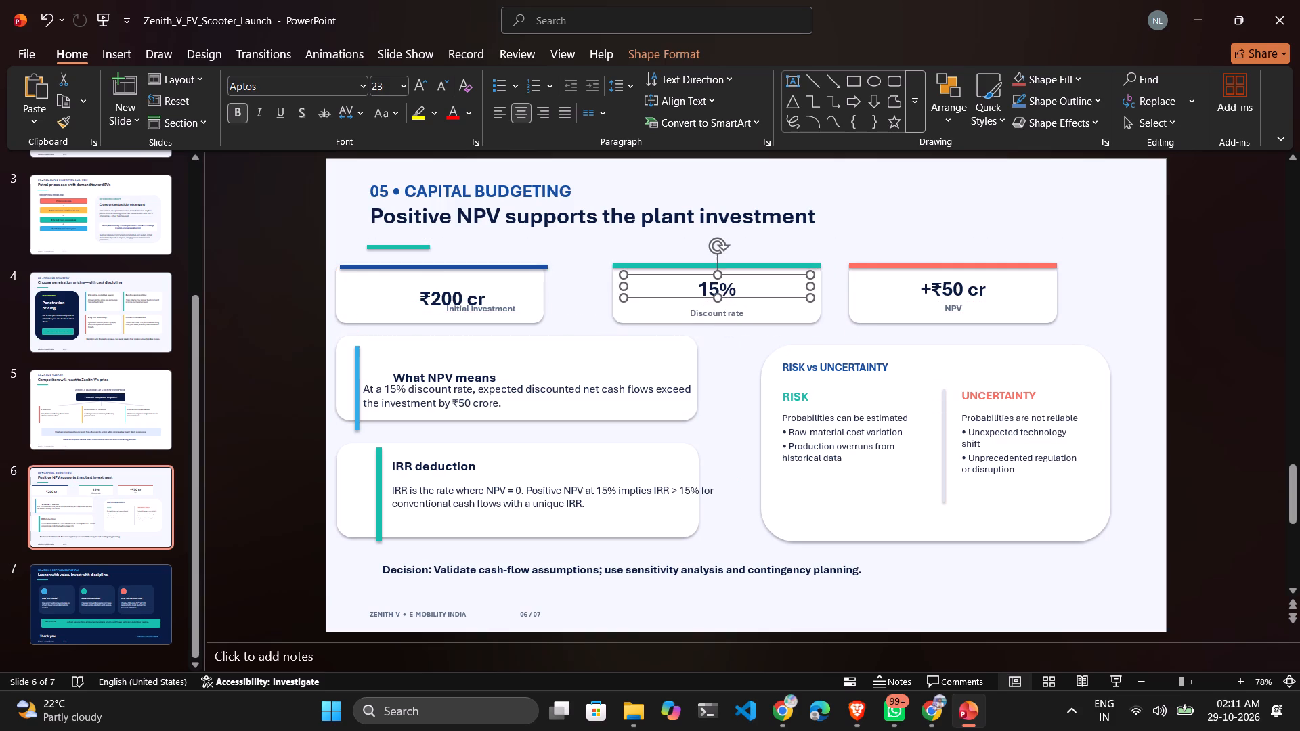
{"action": "left_click_drag", "start_coordinate": [613, 310], "coordinate": [578, 310]}
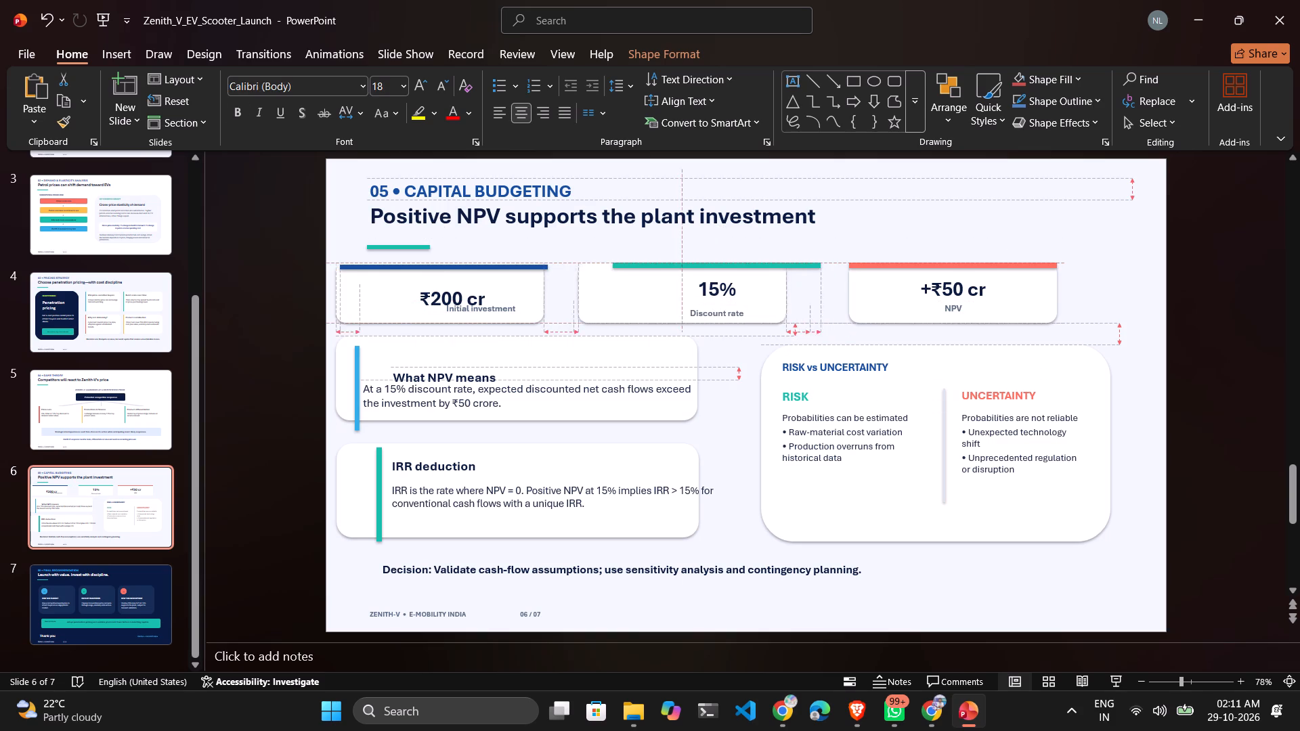
{"action": "left_click_drag", "start_coordinate": [578, 310], "coordinate": [563, 310]}
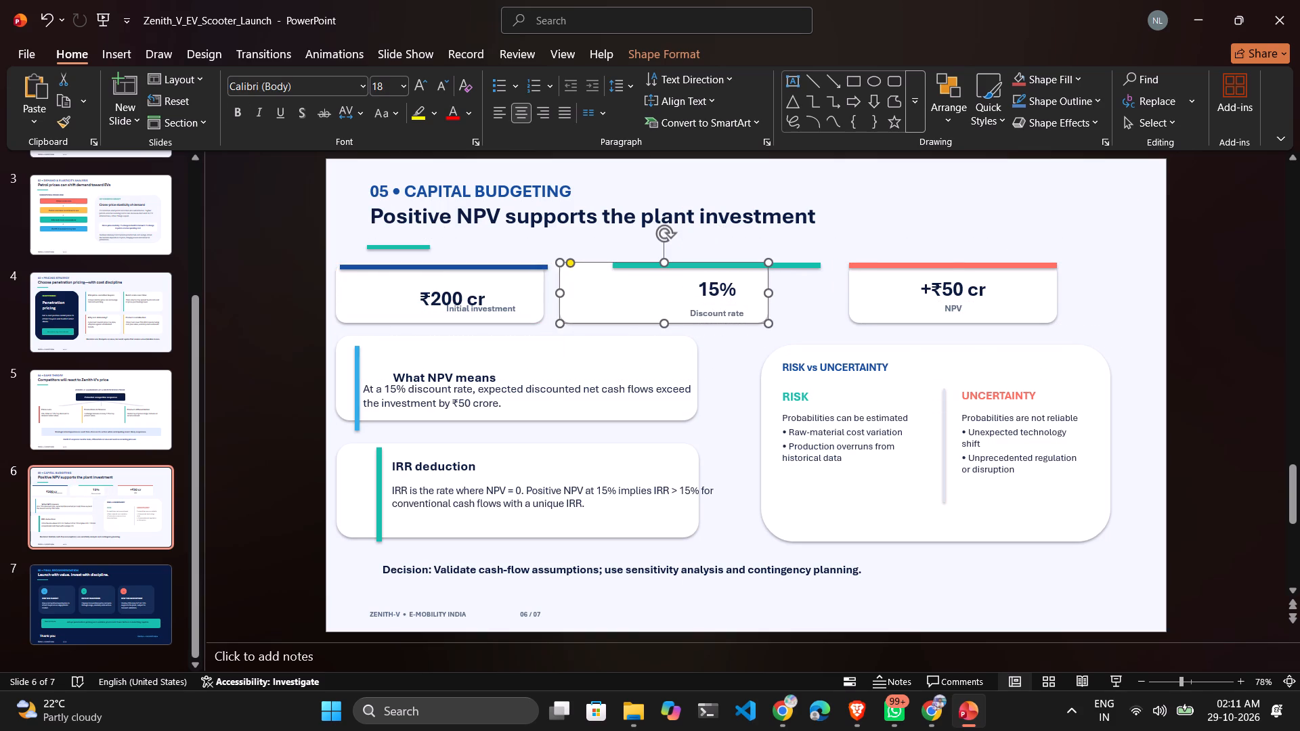
Move the +₹50 cr NPV card's background and red top bar left, close beside the discount rate card.
{"action": "left_click", "coordinate": [861, 312]}
{"action": "left_click", "coordinate": [861, 312]}
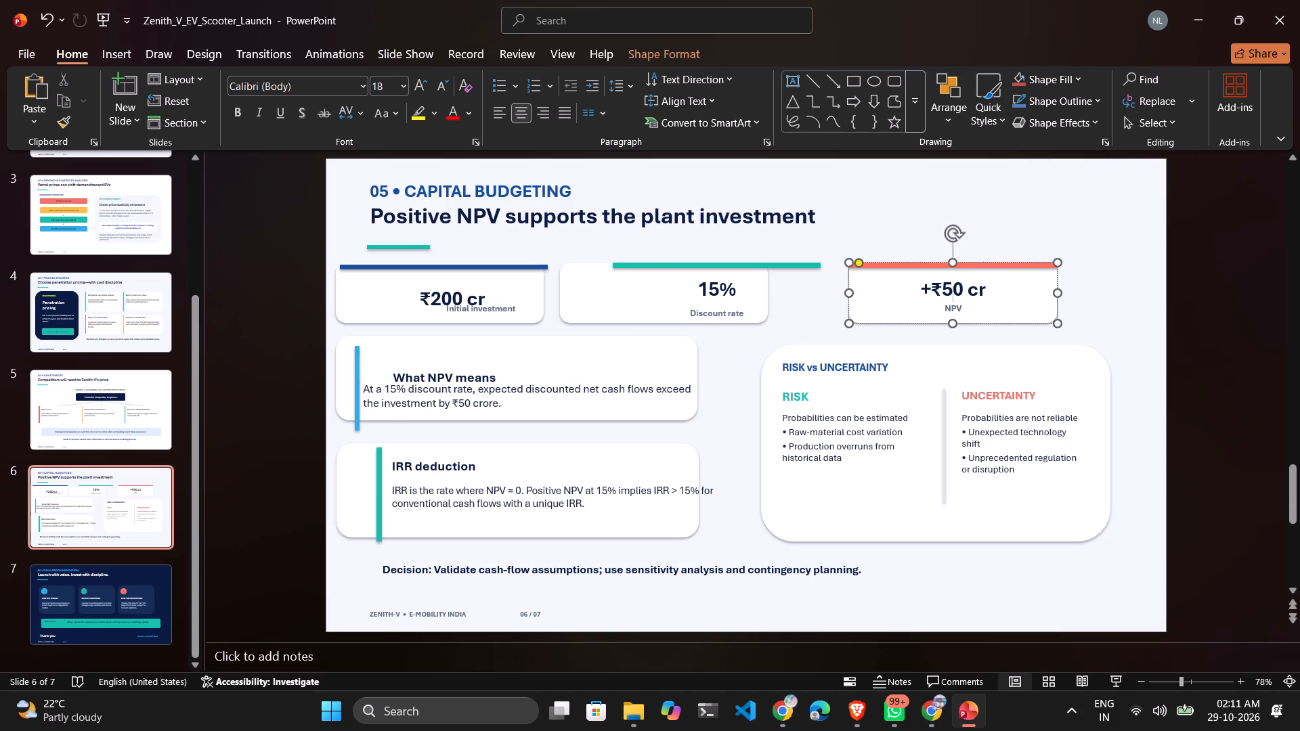
{"action": "left_click_drag", "start_coordinate": [865, 314], "coordinate": [805, 317]}
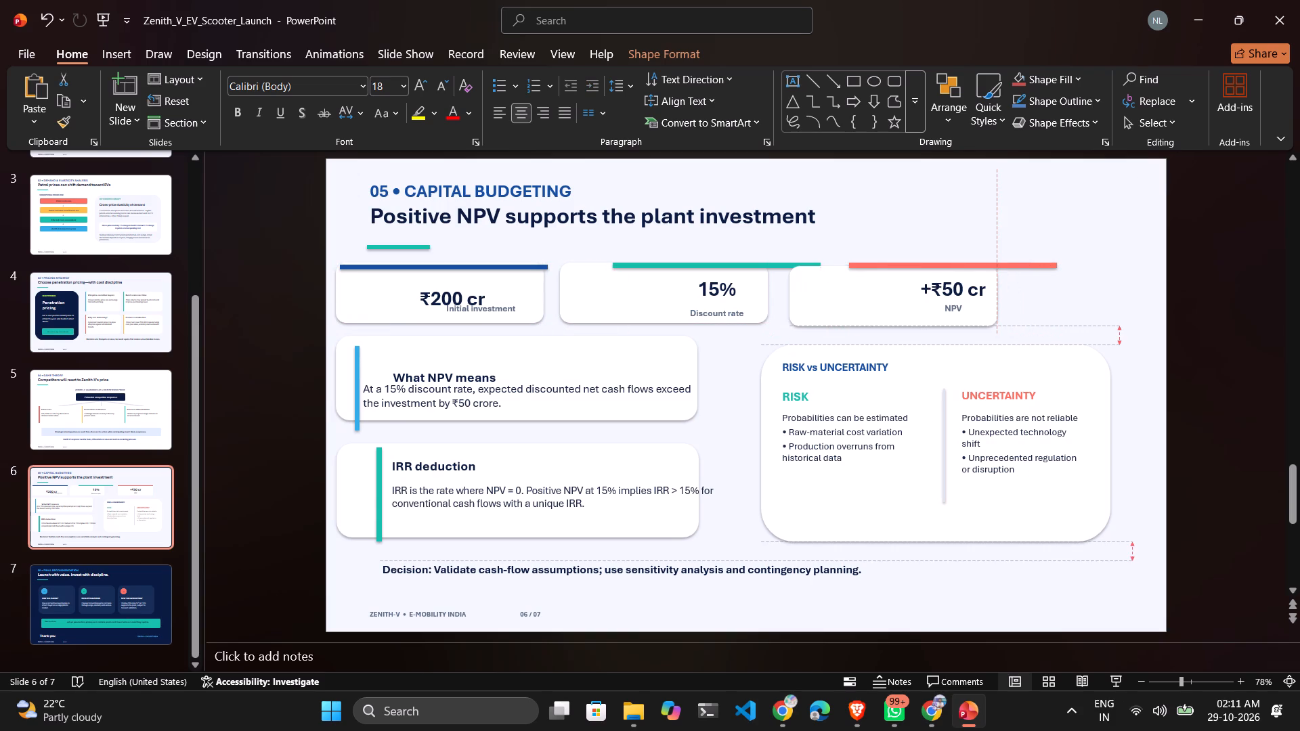
{"action": "left_click_drag", "start_coordinate": [805, 317], "coordinate": [800, 311]}
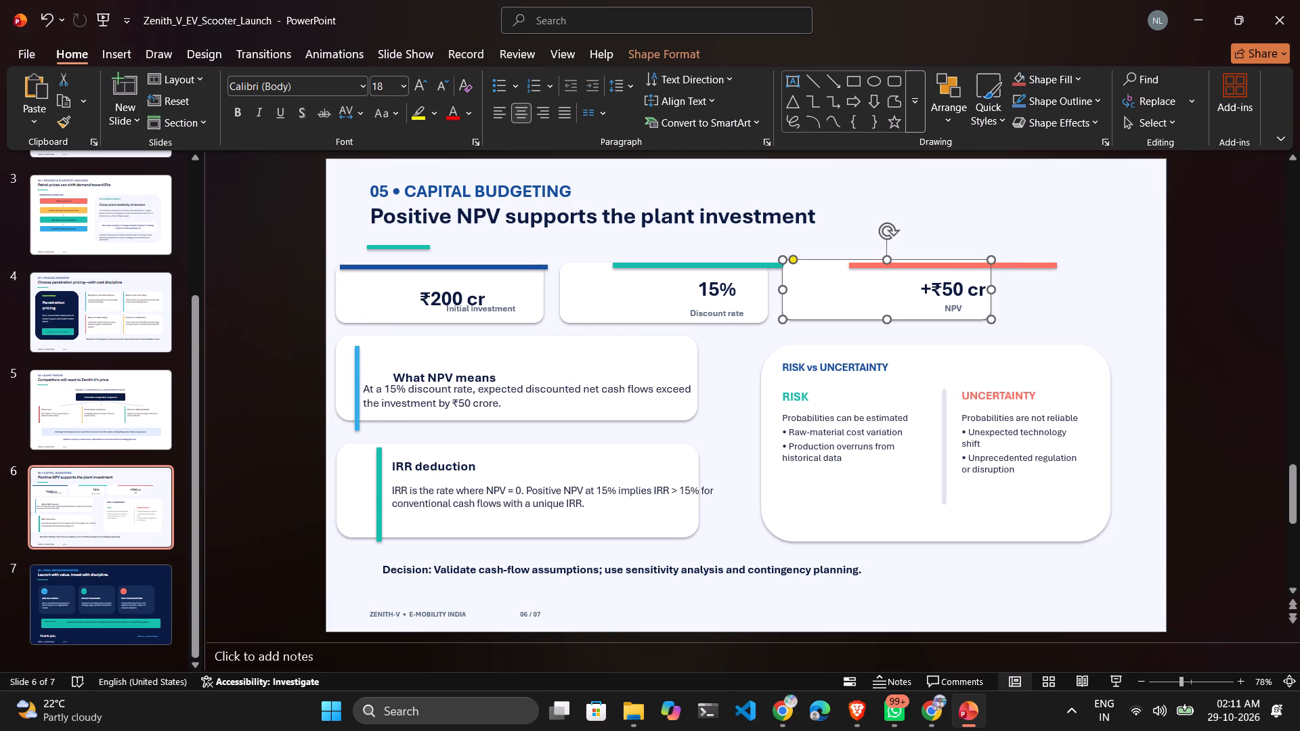
{"action": "left_click_drag", "start_coordinate": [1032, 269], "coordinate": [966, 274]}
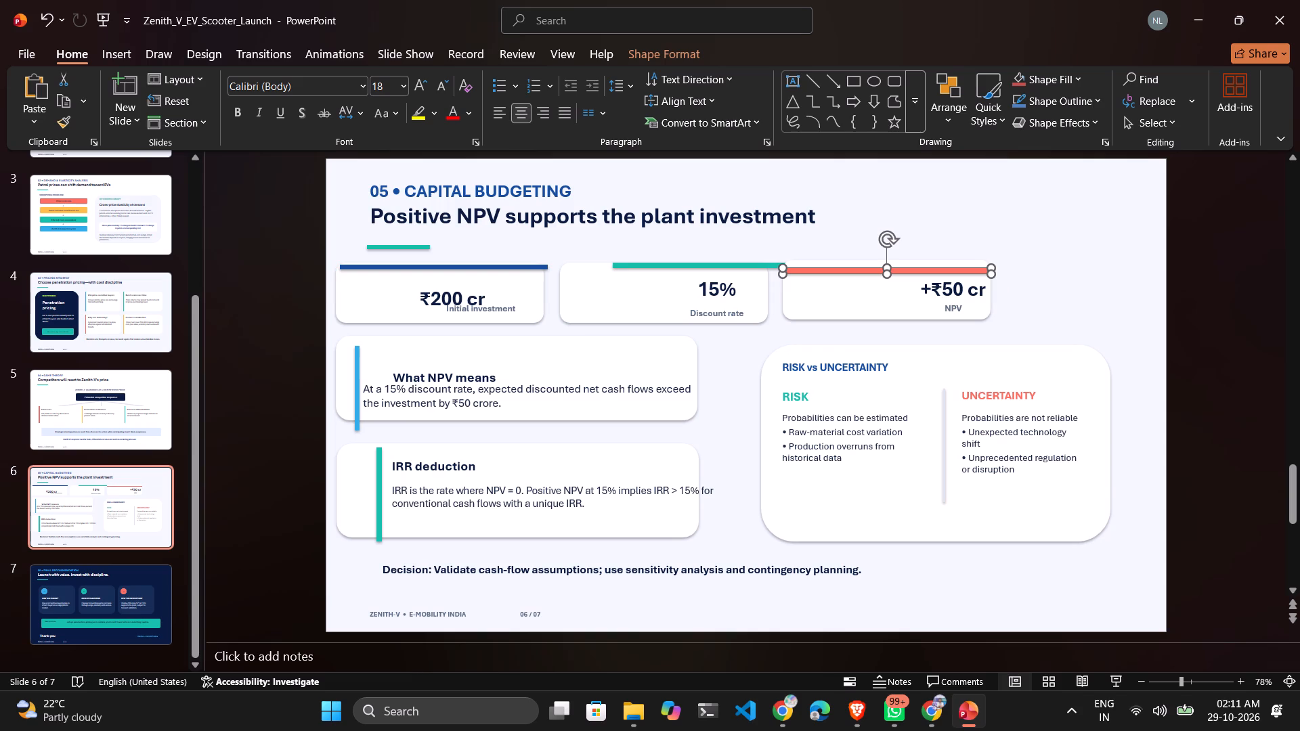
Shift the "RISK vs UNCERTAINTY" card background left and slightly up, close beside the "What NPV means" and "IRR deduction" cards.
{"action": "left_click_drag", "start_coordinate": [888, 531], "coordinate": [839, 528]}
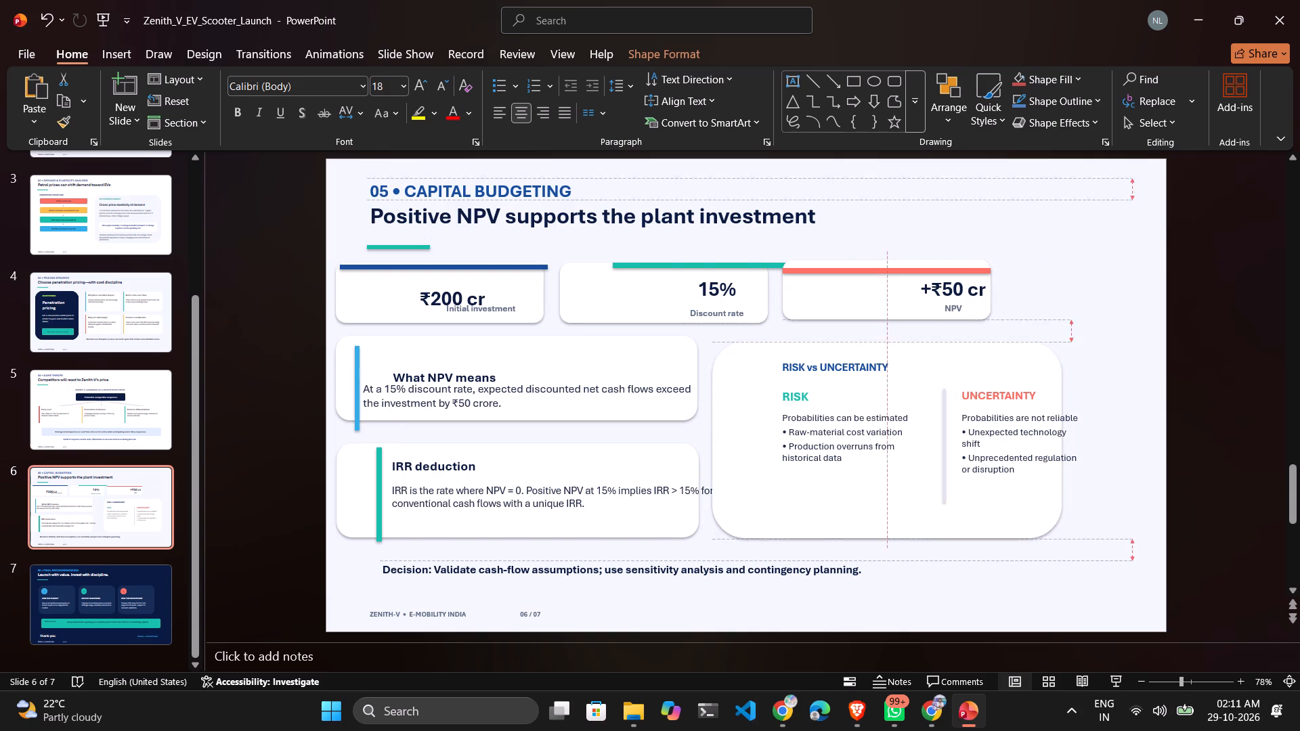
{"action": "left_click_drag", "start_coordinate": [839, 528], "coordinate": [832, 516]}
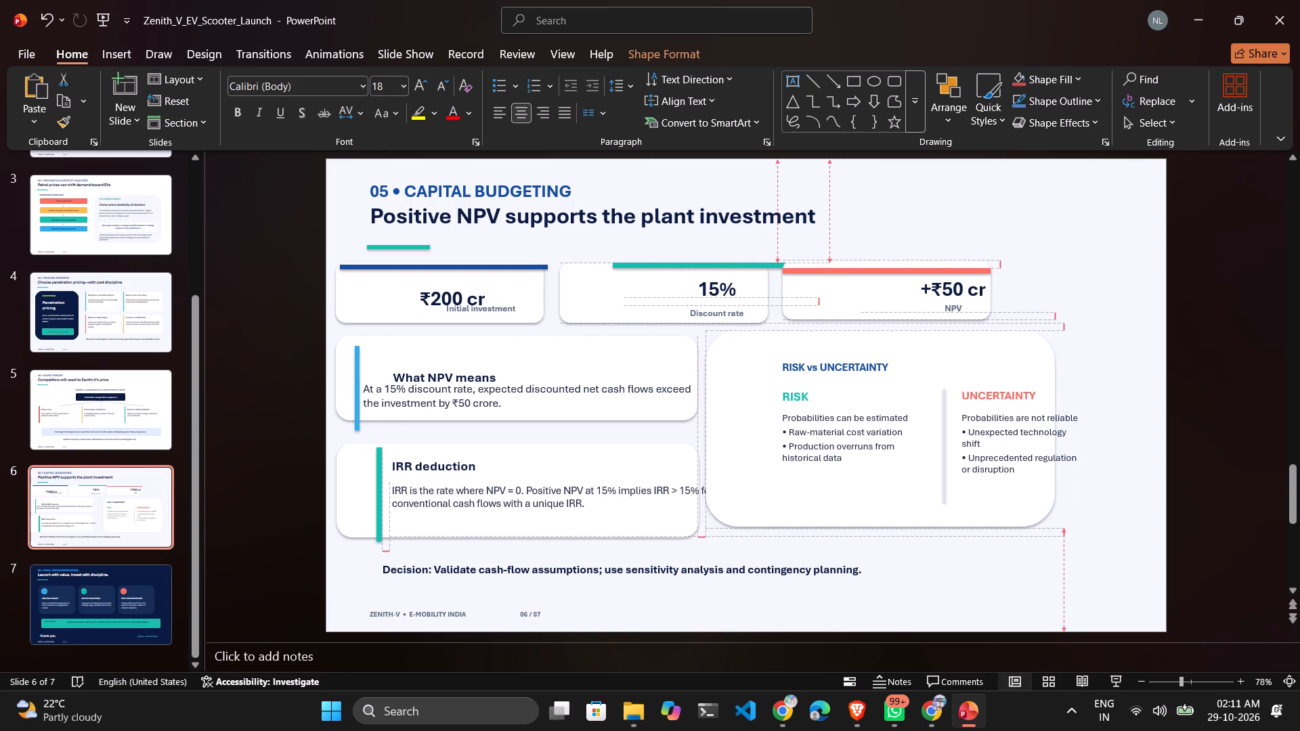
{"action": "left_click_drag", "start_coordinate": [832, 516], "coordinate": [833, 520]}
Narrow the "IRR deduction" body text box so its two lines wrap inside the card background.
{"action": "left_click", "coordinate": [672, 496]}
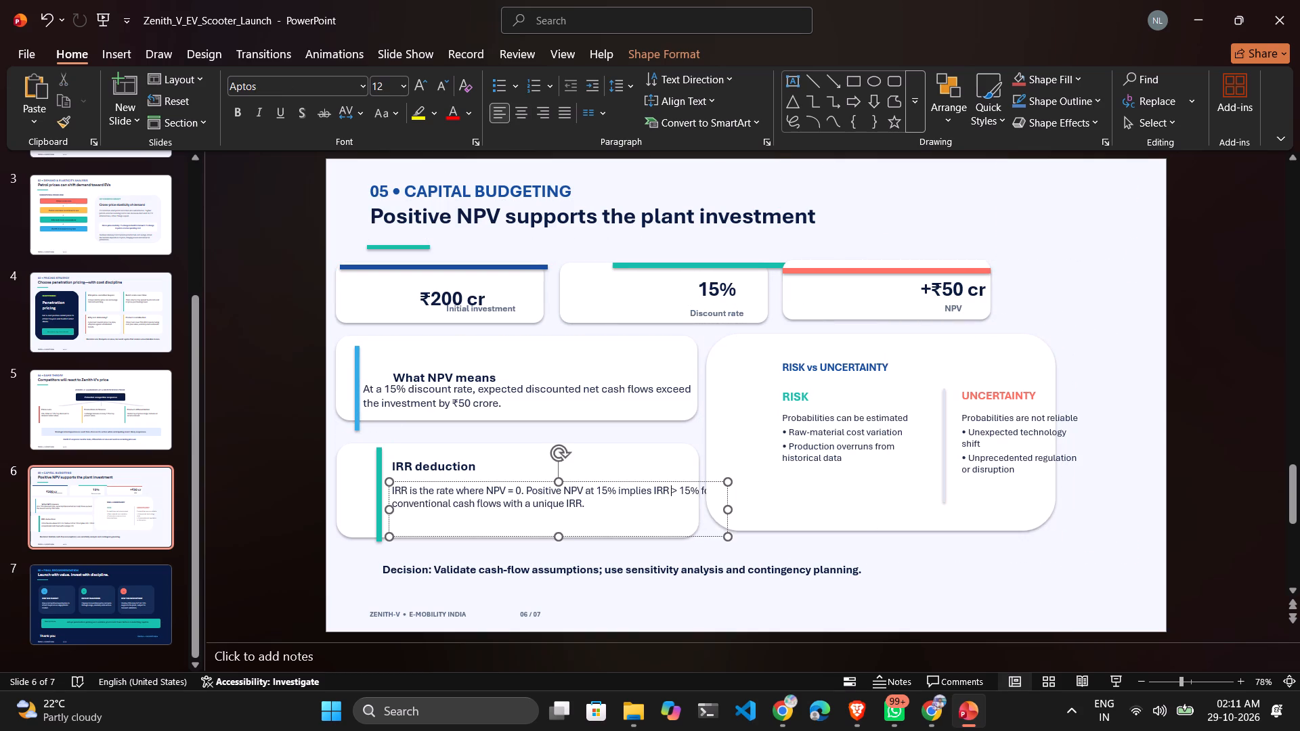
{"action": "left_click_drag", "start_coordinate": [560, 535], "coordinate": [558, 561]}
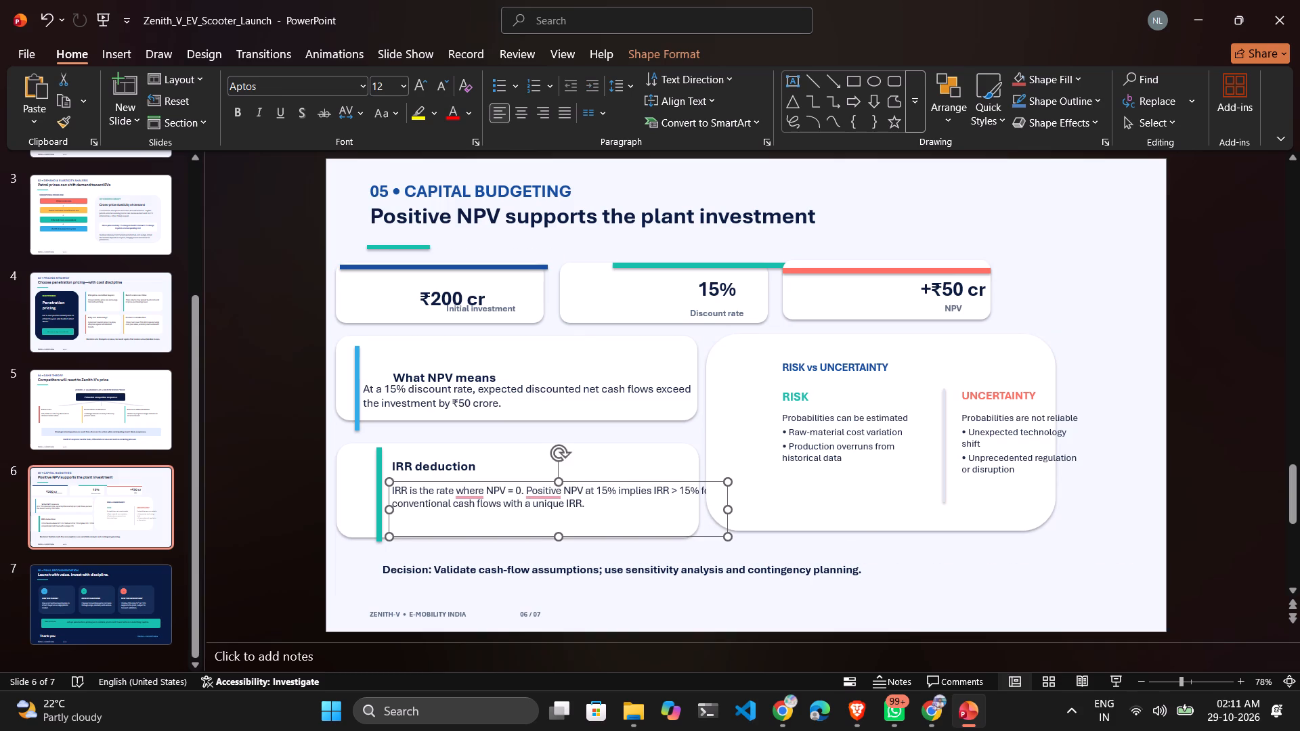
{"action": "left_click_drag", "start_coordinate": [729, 510], "coordinate": [672, 512]}
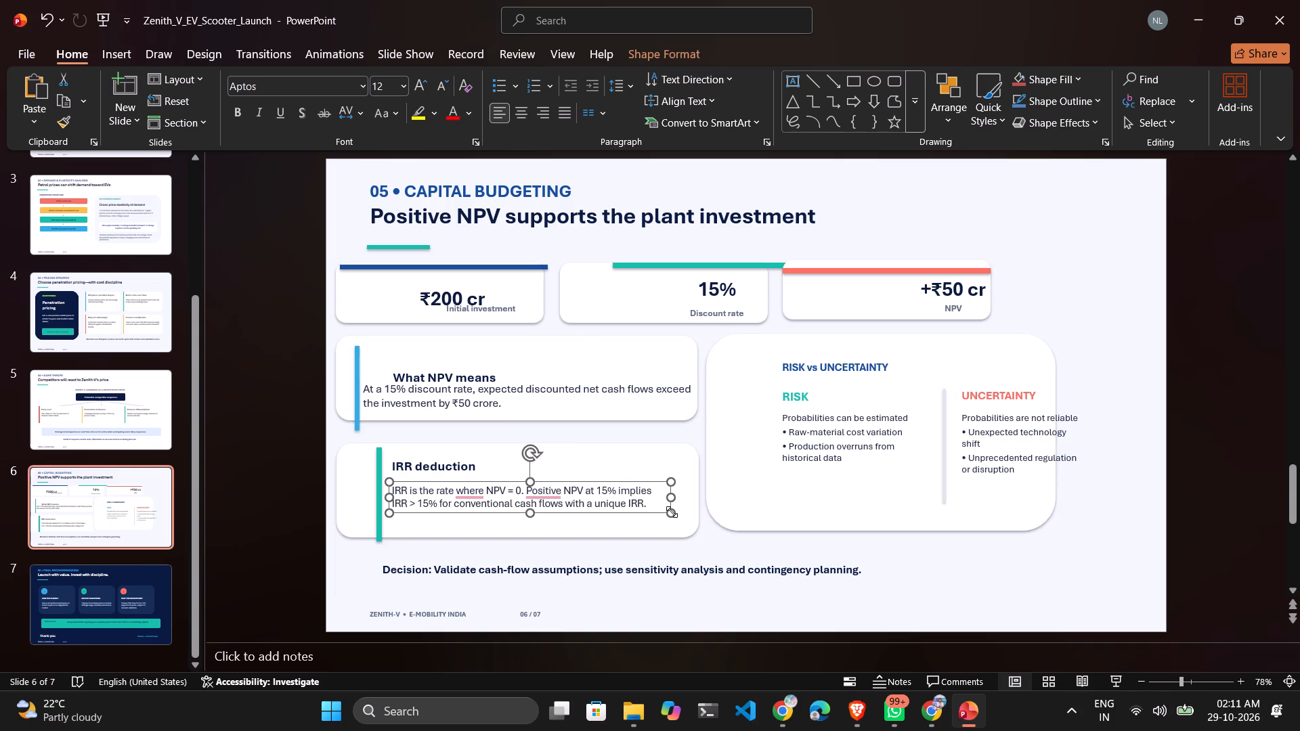
Move the risk card background over the "What NPV means" and "IRR deduction" cards, and place the risk bullet text in its left half.
{"action": "left_click_drag", "start_coordinate": [859, 495], "coordinate": [832, 523]}
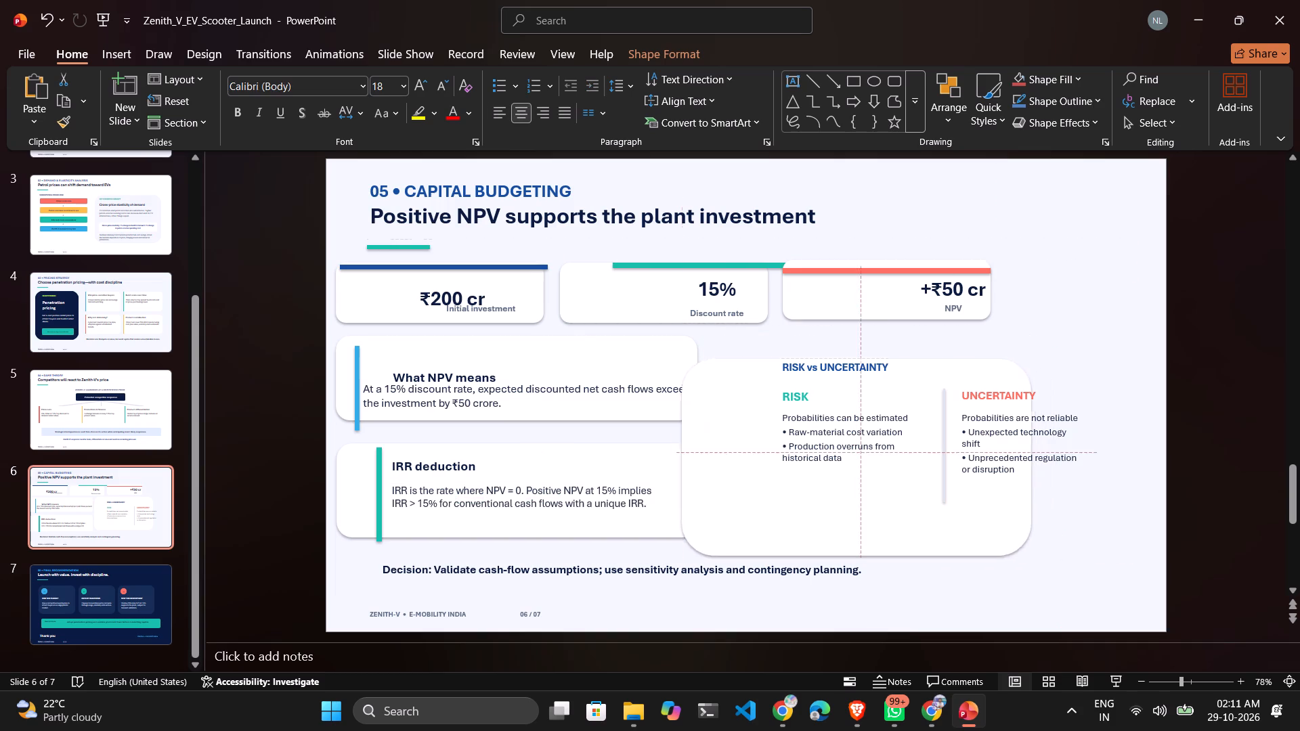
{"action": "left_click_drag", "start_coordinate": [832, 523], "coordinate": [553, 512]}
{"action": "left_click", "coordinate": [859, 491]}
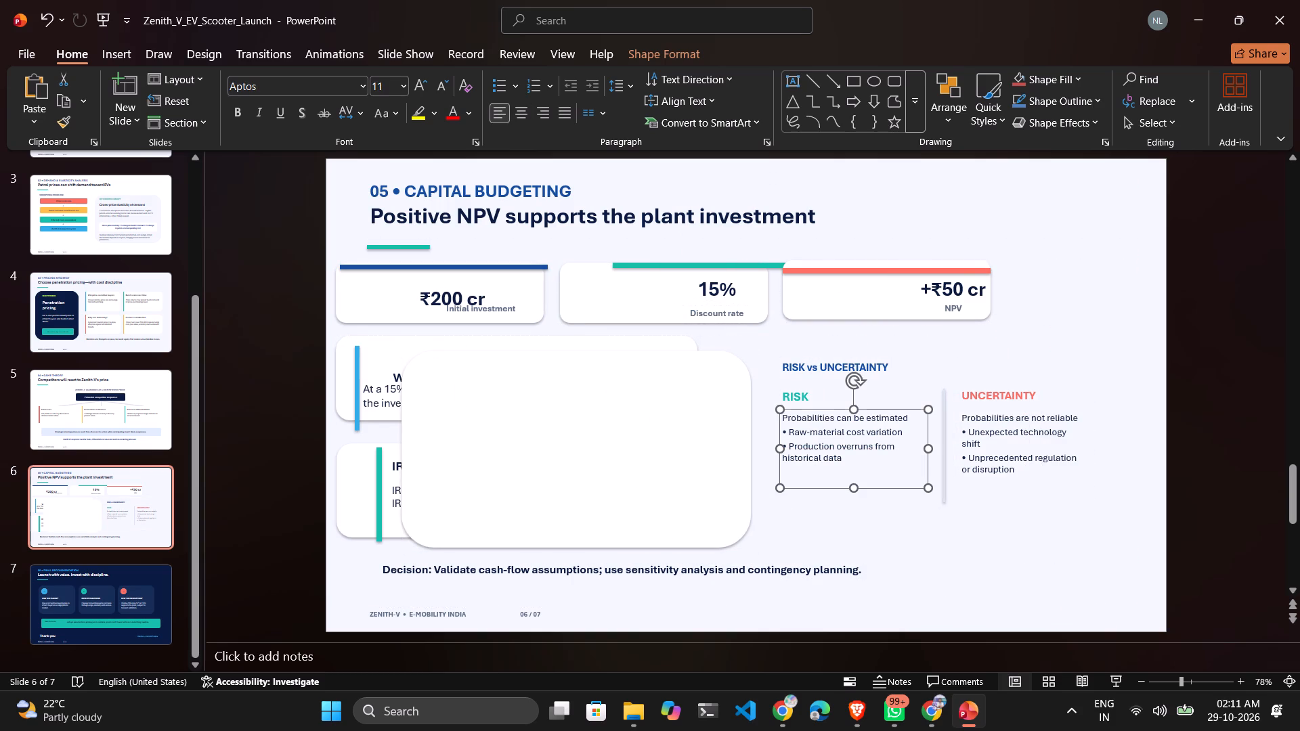
{"action": "left_click", "coordinate": [972, 501]}
{"action": "left_click", "coordinate": [866, 473]}
{"action": "left_click_drag", "start_coordinate": [866, 473], "coordinate": [824, 482]}
{"action": "left_click_drag", "start_coordinate": [824, 482], "coordinate": [458, 493]}
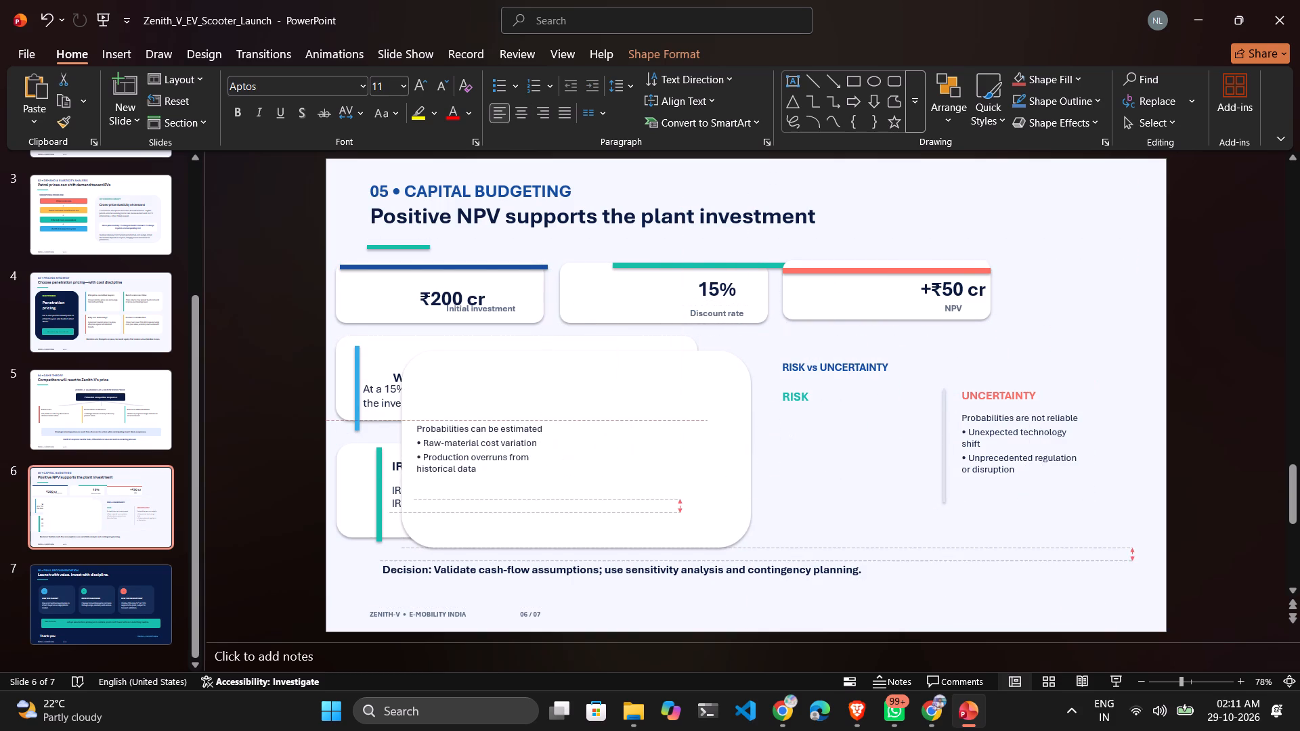
Move the uncertainty bullet text into the right half of the relocated card background and the vertical divider between the two texts.
{"action": "left_click", "coordinate": [1010, 487]}
{"action": "left_click_drag", "start_coordinate": [1010, 487], "coordinate": [854, 470]}
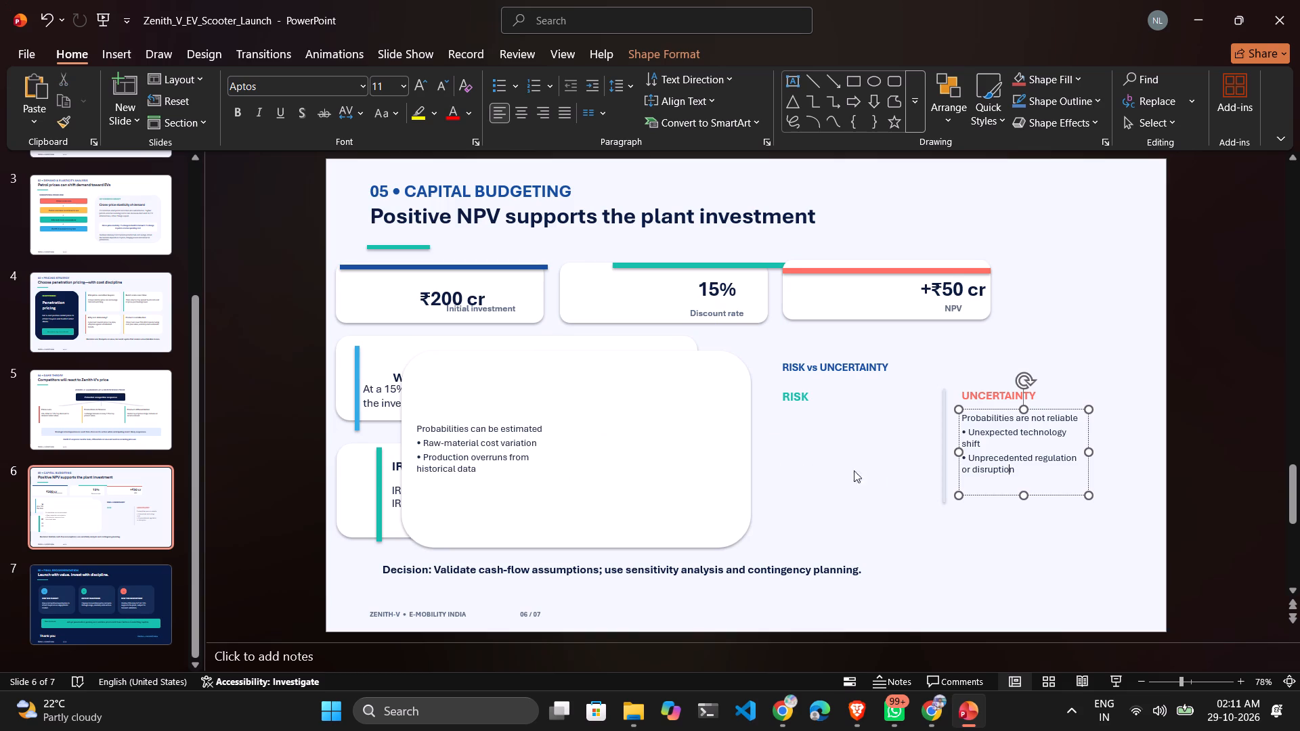
{"action": "left_click_drag", "start_coordinate": [854, 470], "coordinate": [997, 491]}
{"action": "left_click_drag", "start_coordinate": [997, 491], "coordinate": [620, 490]}
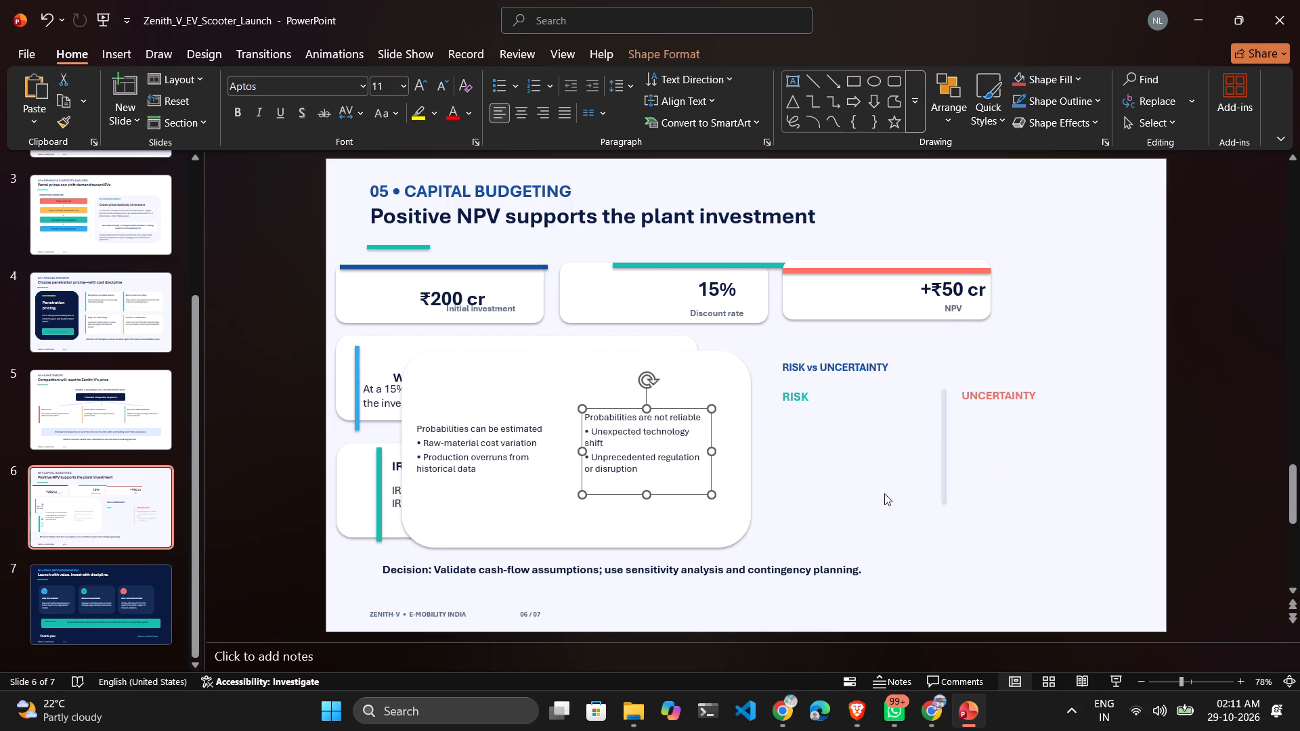
{"action": "left_click_drag", "start_coordinate": [947, 495], "coordinate": [540, 499]}
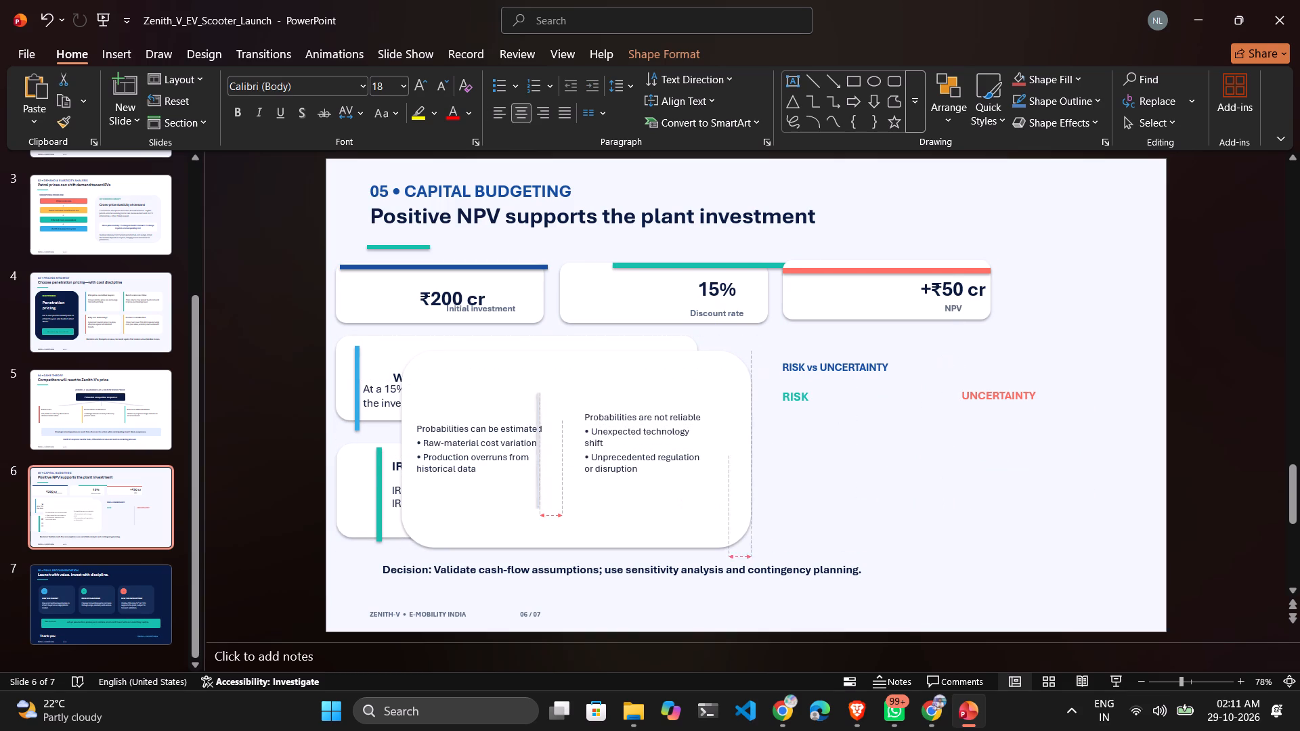
{"action": "left_click_drag", "start_coordinate": [540, 499], "coordinate": [569, 502]}
Move the "RISK", "RISK vs UNCERTAINTY" and "UNCERTAINTY" headings onto the relocated card, with the title above the two column headings.
{"action": "left_click_drag", "start_coordinate": [833, 398], "coordinate": [780, 392]}
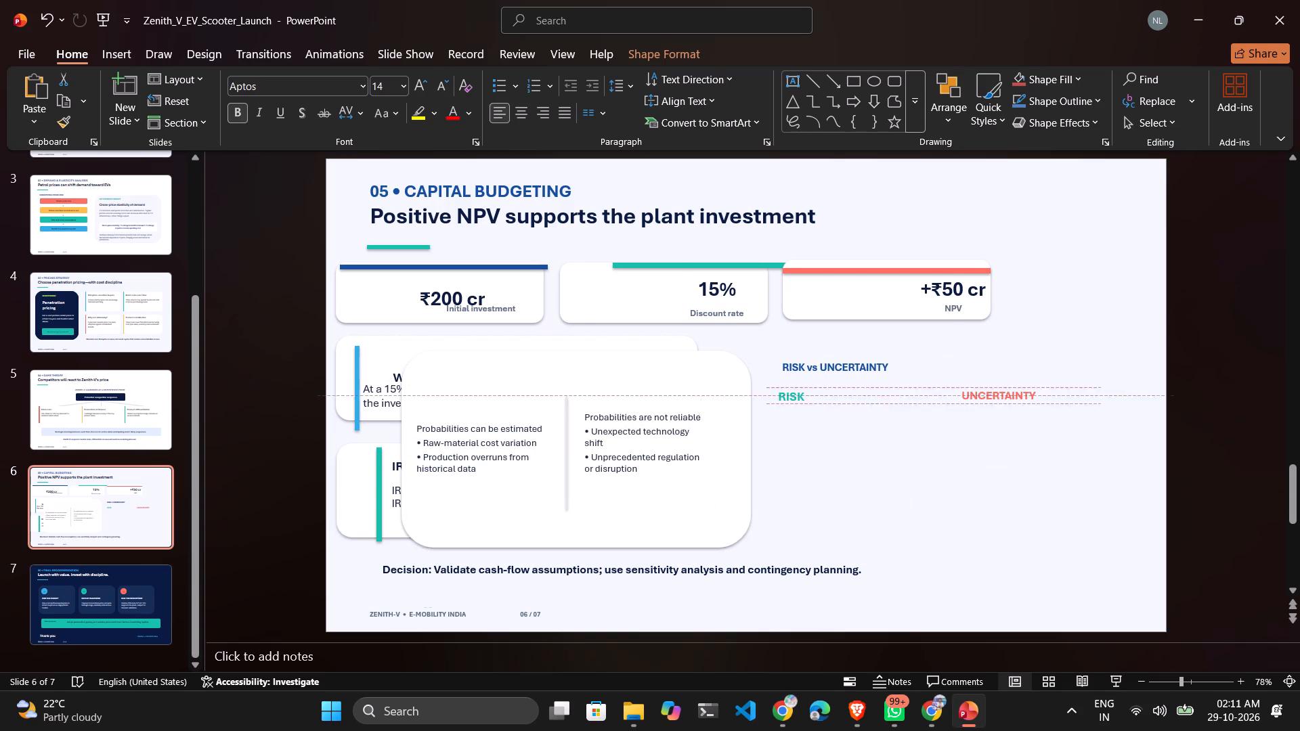
{"action": "left_click_drag", "start_coordinate": [780, 392], "coordinate": [537, 393]}
{"action": "left_click", "coordinate": [865, 367]}
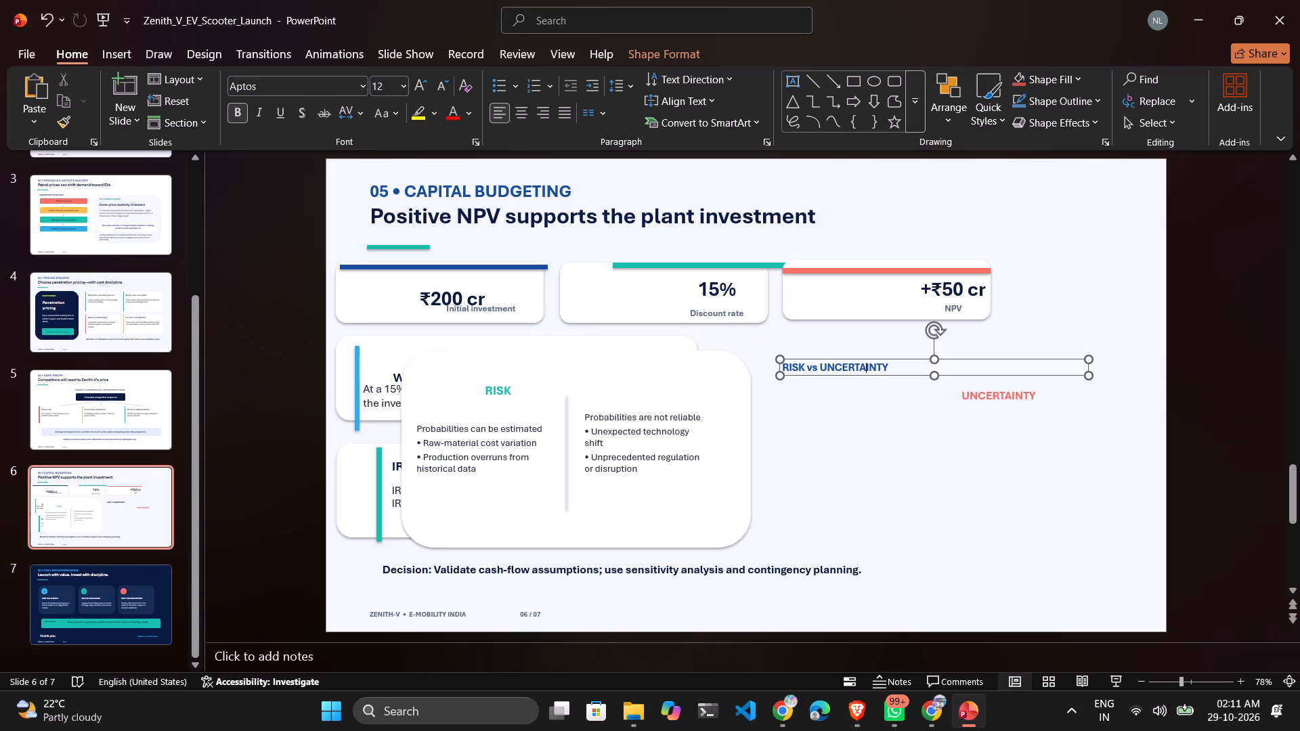
{"action": "left_click_drag", "start_coordinate": [873, 374], "coordinate": [630, 389]}
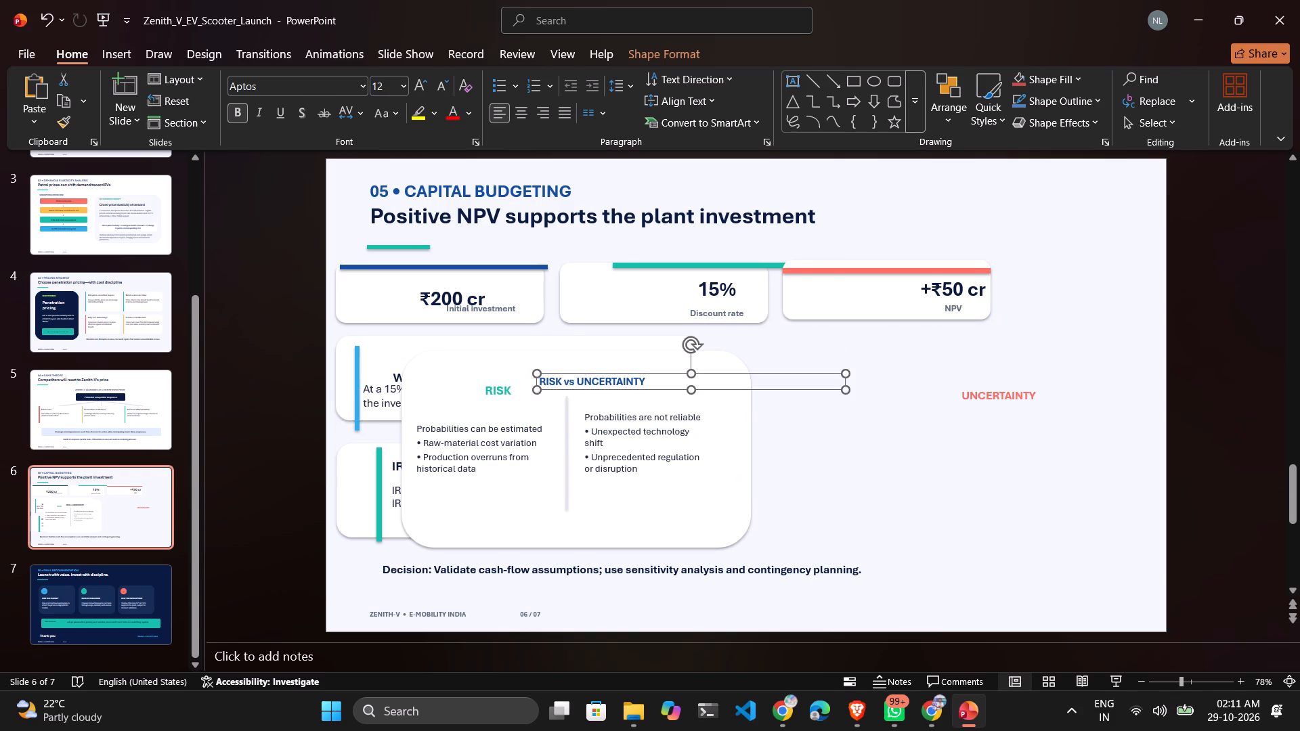
{"action": "left_click_drag", "start_coordinate": [630, 391], "coordinate": [593, 372]}
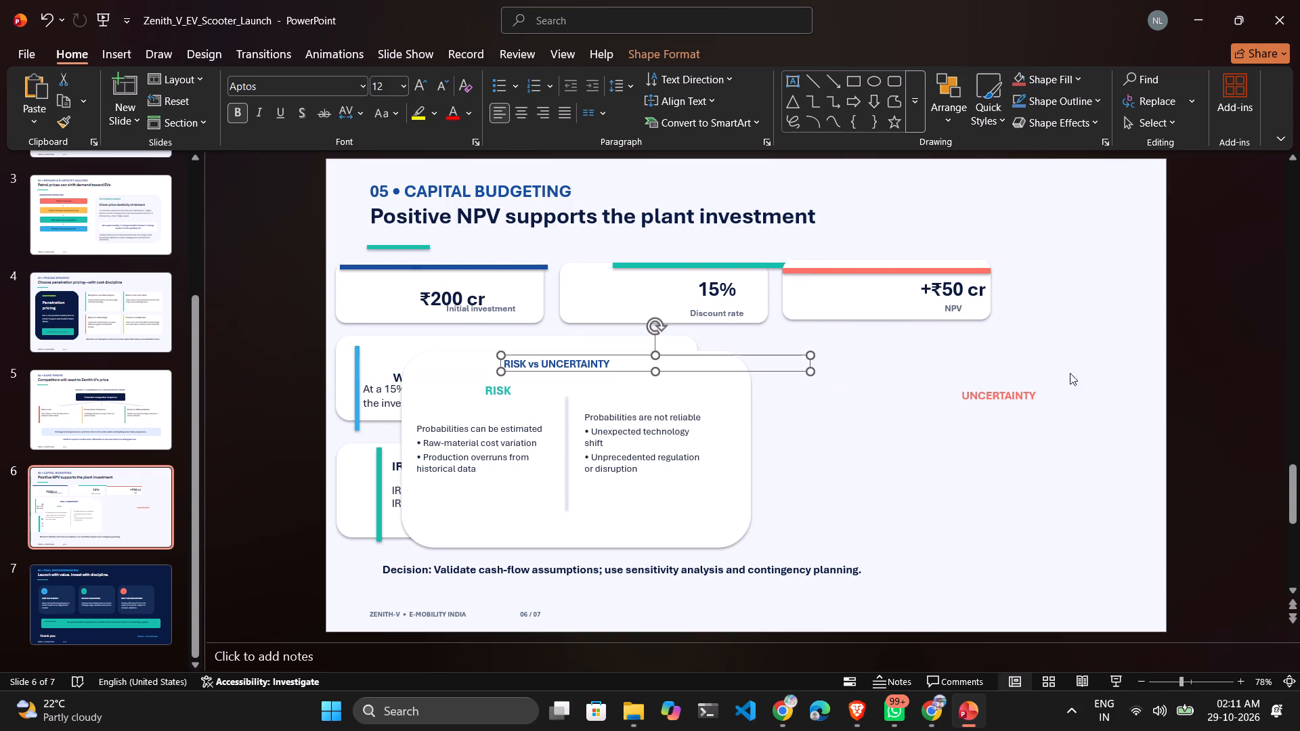
{"action": "left_click", "coordinate": [980, 394]}
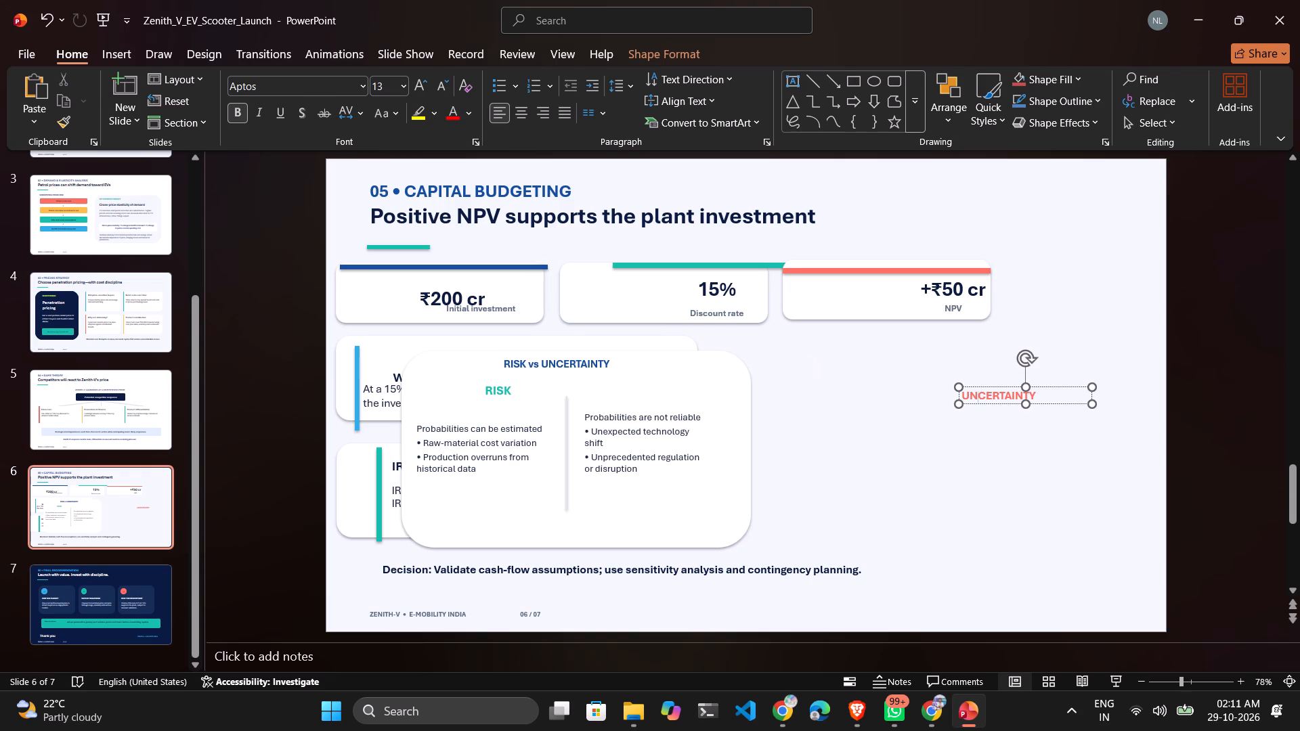
{"action": "left_click_drag", "start_coordinate": [981, 406], "coordinate": [614, 402]}
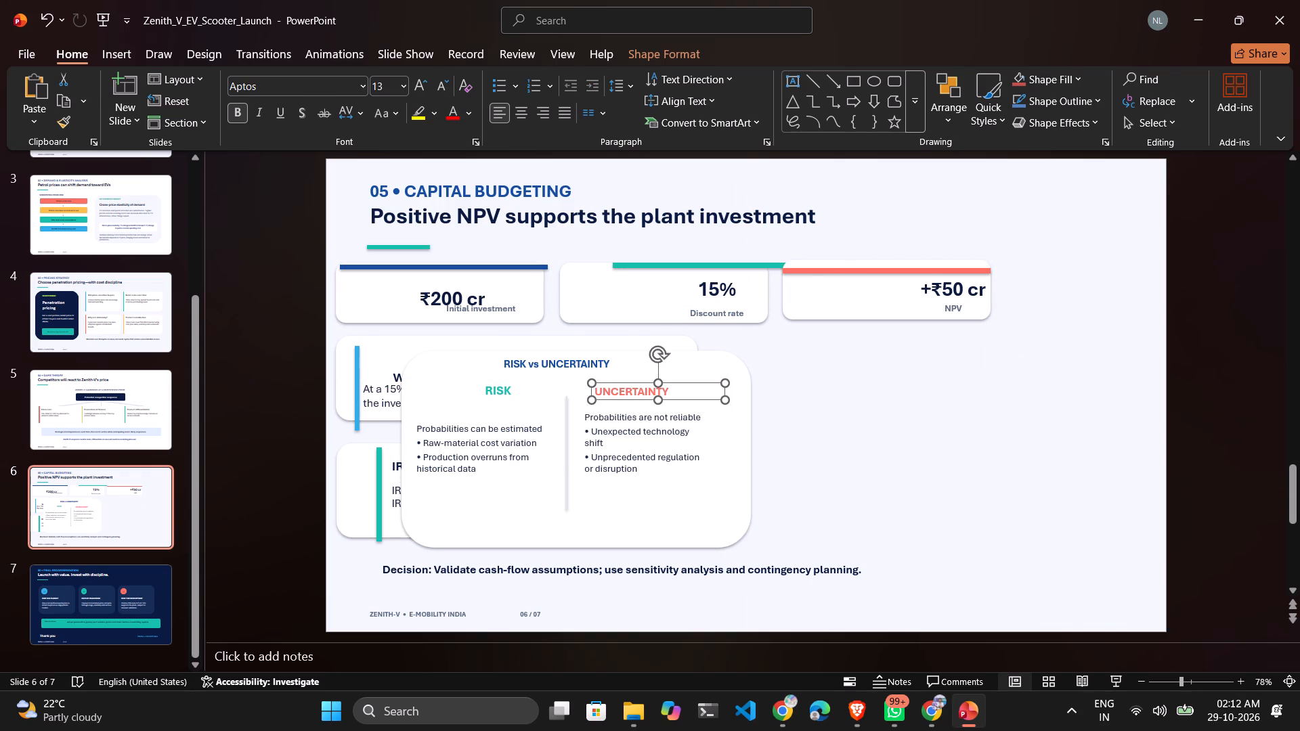
Paste the copied NPV profile graph onto slide 6 and scale it down to less than half its size.
{"action": "key", "text": "ctrl+v"}
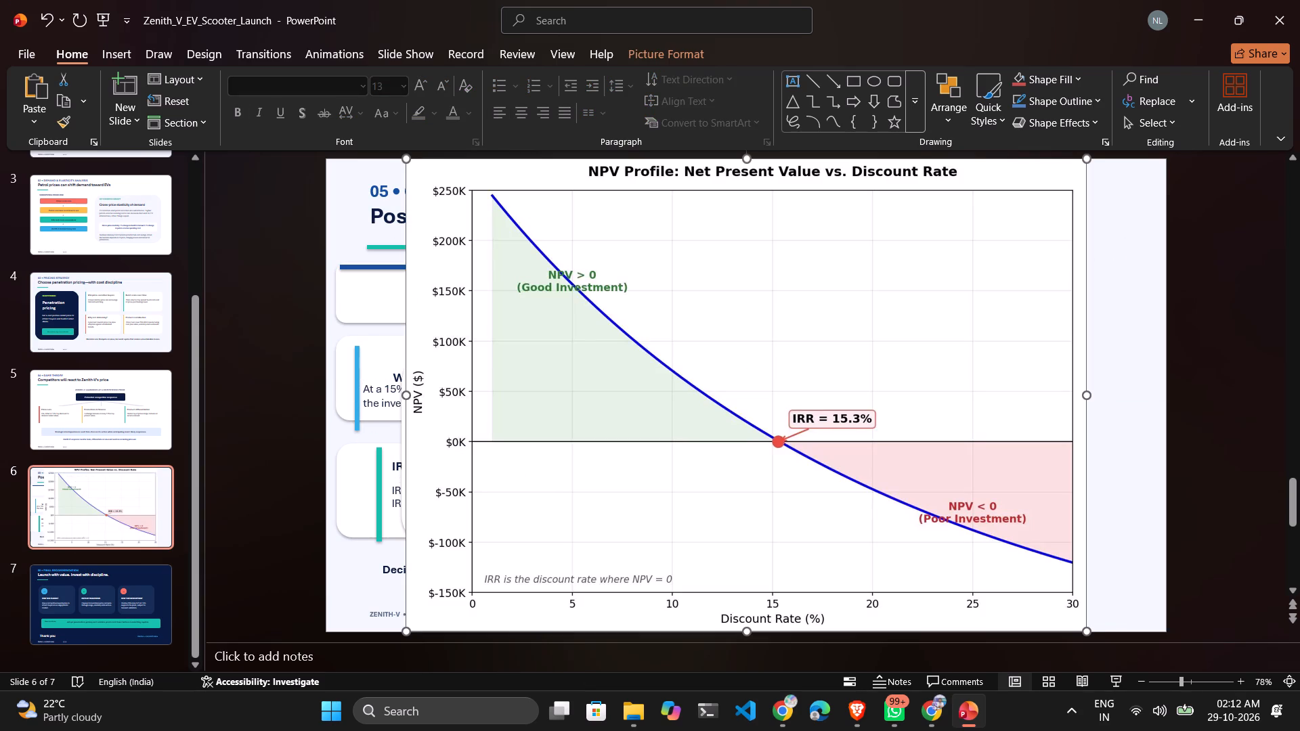
{"action": "left_click", "coordinate": [991, 430]}
{"action": "left_click_drag", "start_coordinate": [1084, 157], "coordinate": [653, 437]}
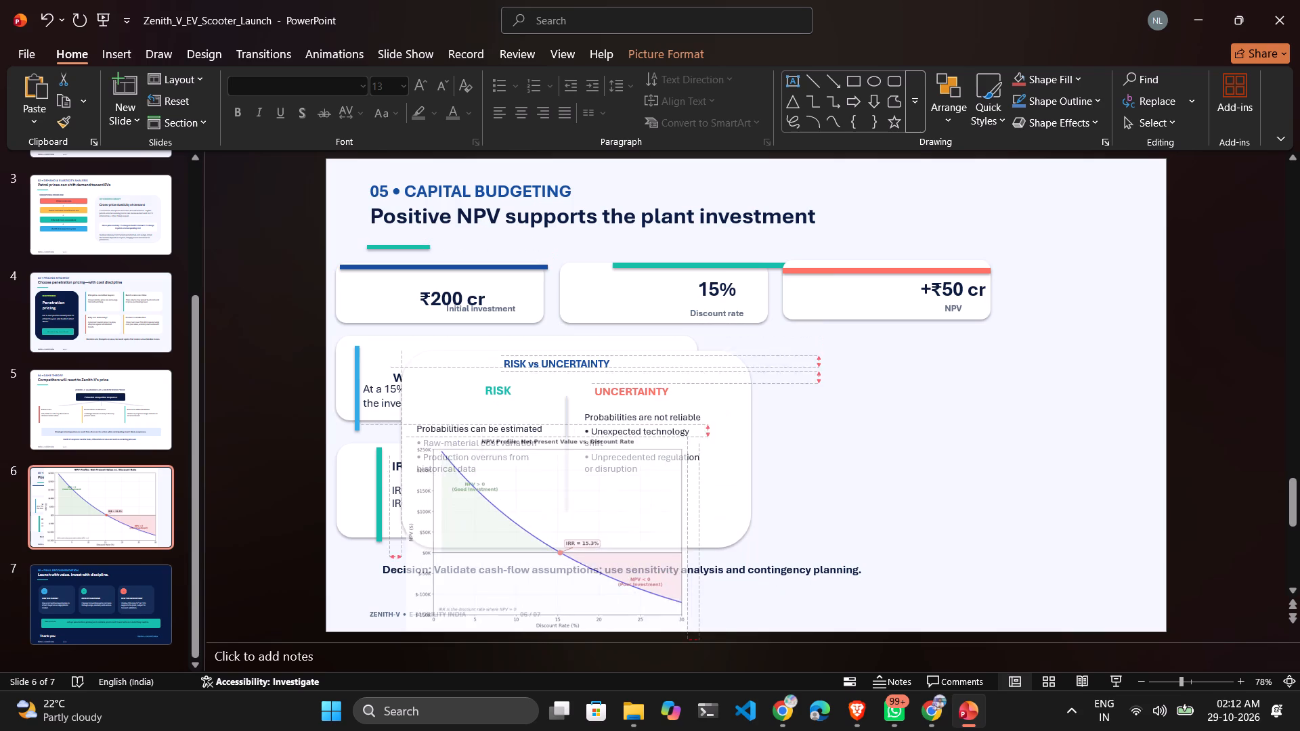
{"action": "left_click_drag", "start_coordinate": [653, 437], "coordinate": [640, 450]}
Move the NPV graph to the free area below the +₹50 cr card and enlarge it to fill the space near the slide's right edge.
{"action": "left_click_drag", "start_coordinate": [538, 533], "coordinate": [854, 446]}
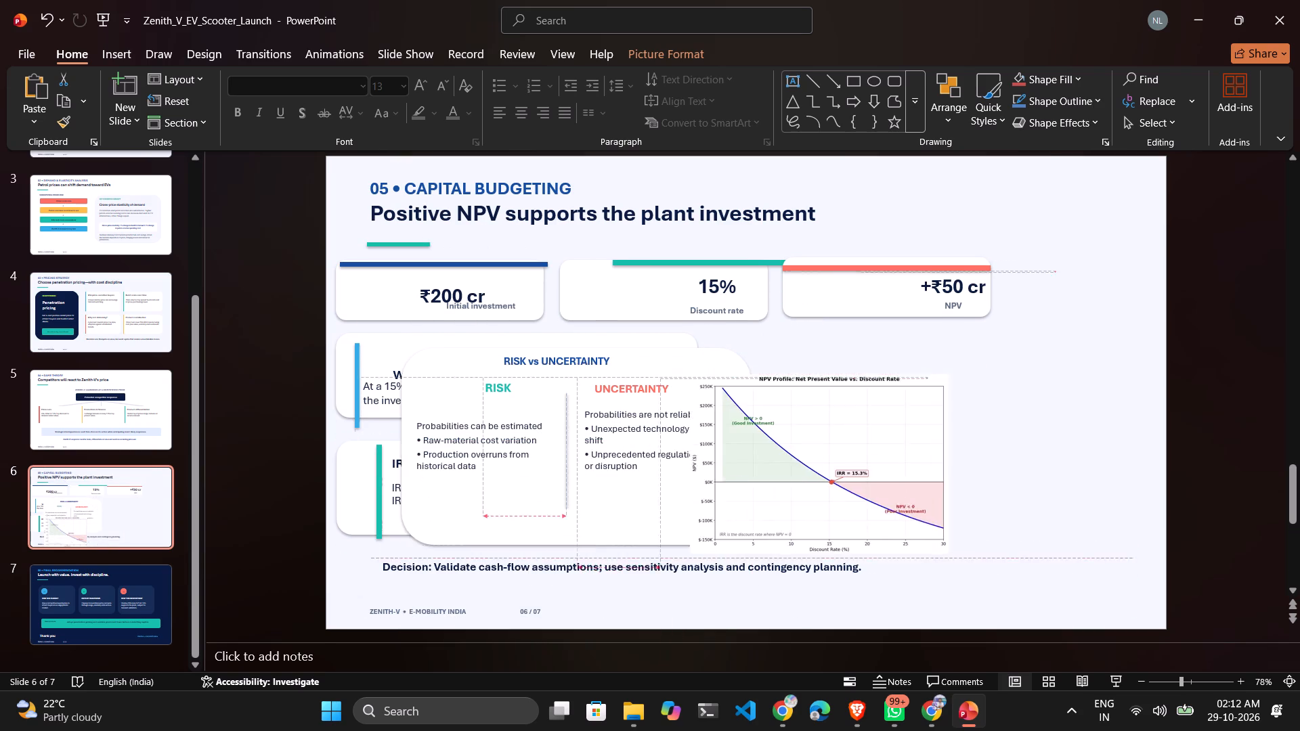
{"action": "left_click_drag", "start_coordinate": [854, 446], "coordinate": [957, 443]}
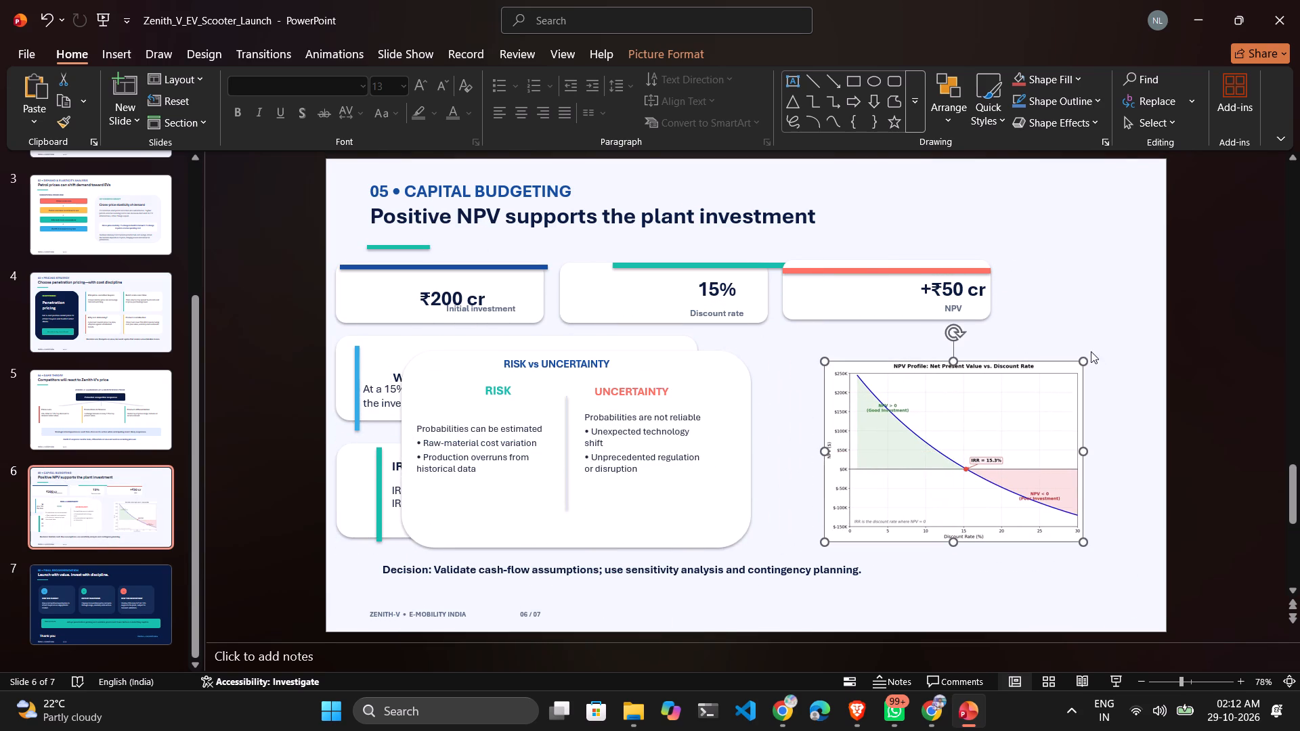
{"action": "left_click_drag", "start_coordinate": [1079, 360], "coordinate": [1103, 327]}
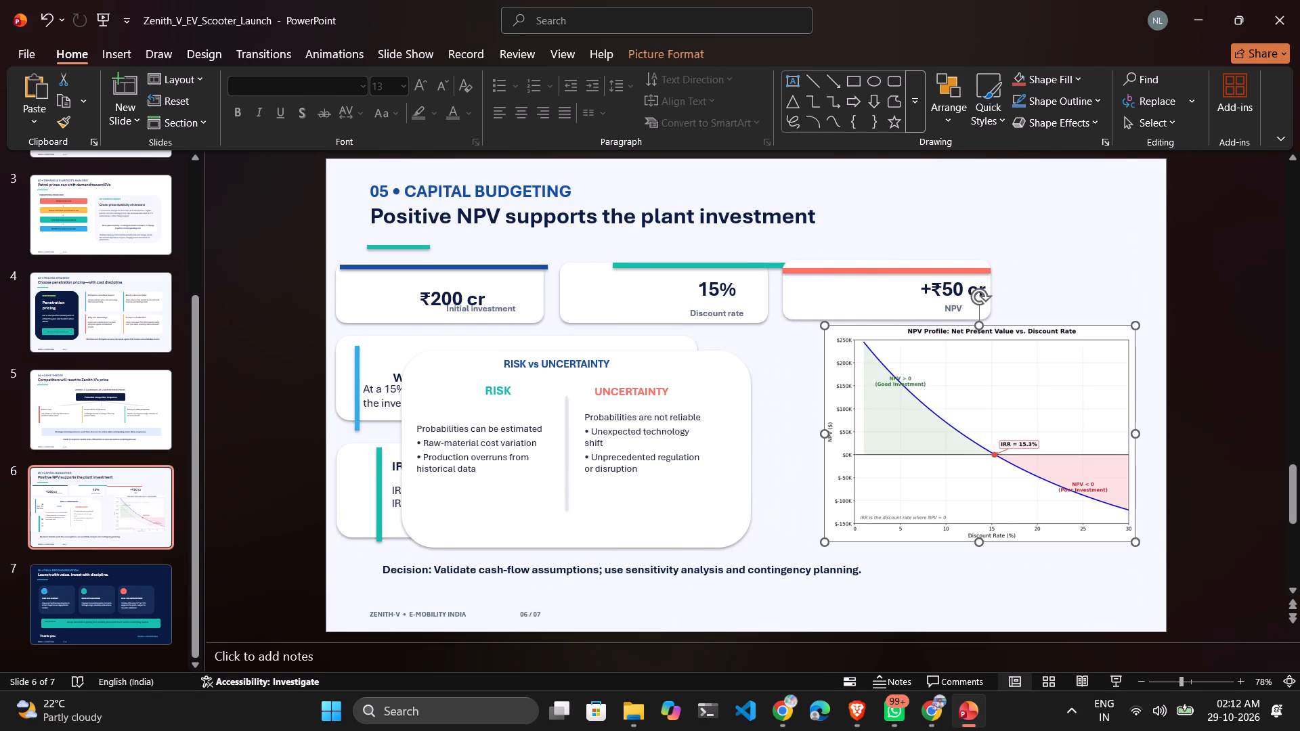
{"action": "left_click_drag", "start_coordinate": [966, 405], "coordinate": [960, 403]}
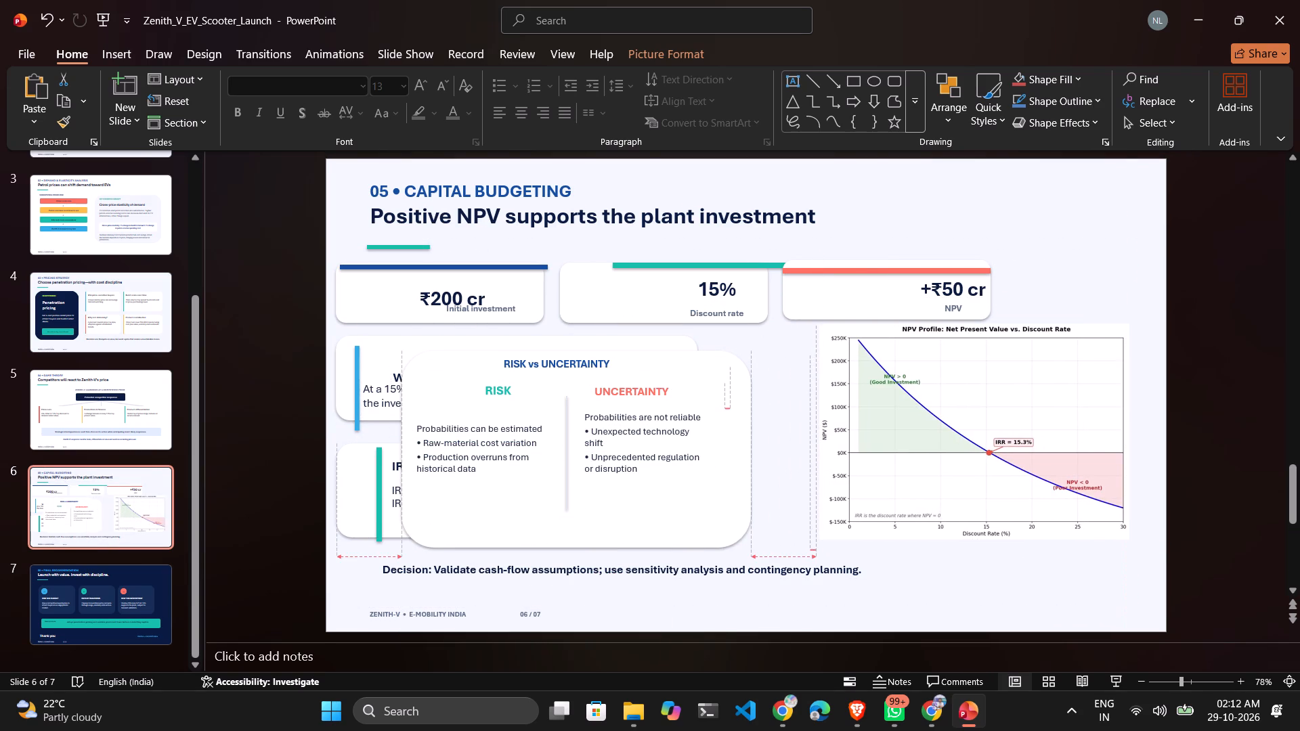
{"action": "left_click_drag", "start_coordinate": [960, 403], "coordinate": [976, 403]}
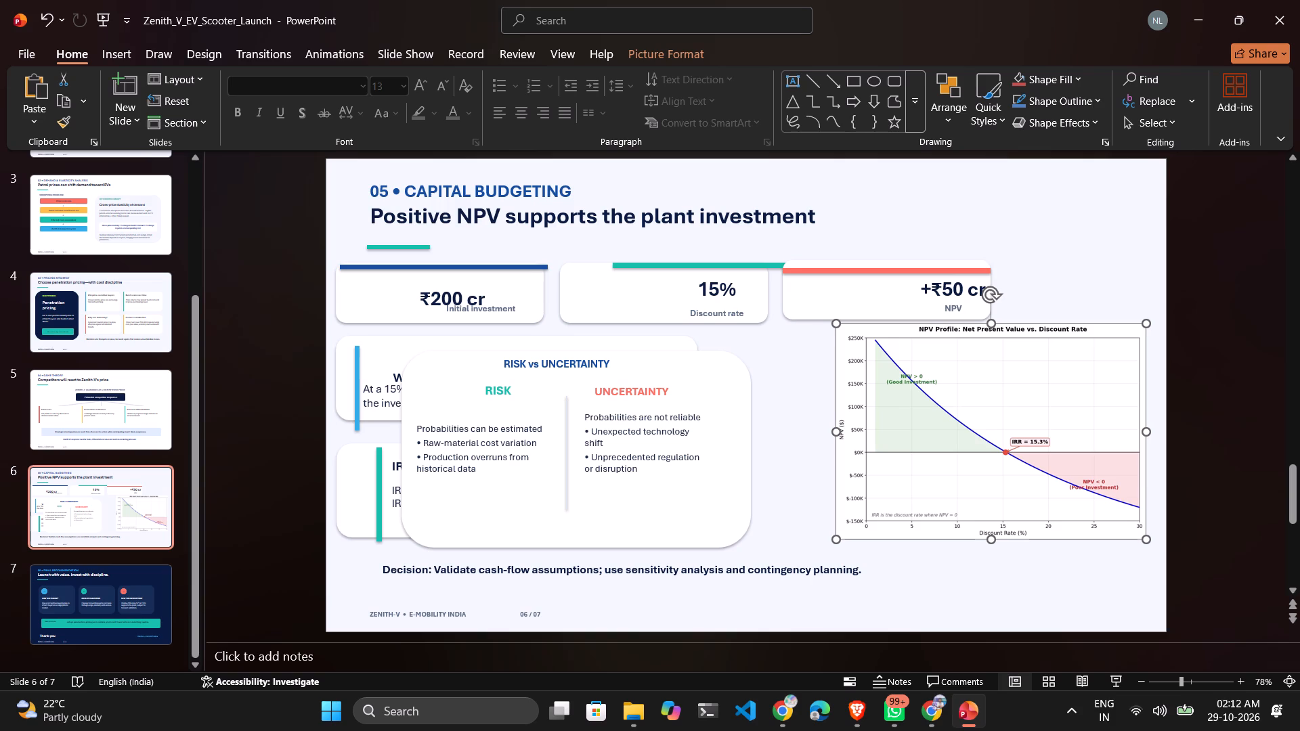
Delete the whole initial investment card: the ₹200 cr text, its background, the "Initial investment" label and the blue top bar.
{"action": "left_click", "coordinate": [526, 297]}
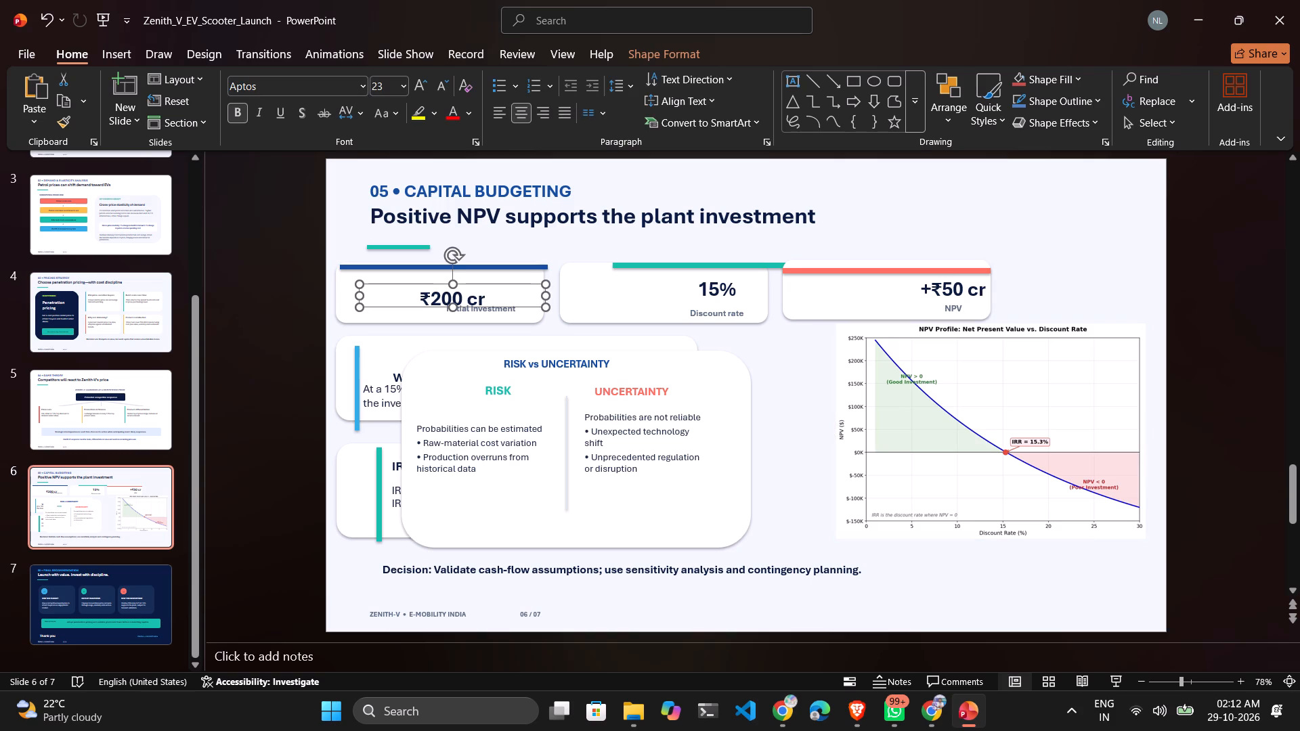
{"action": "key", "text": "BackSpace"}
{"action": "left_click", "coordinate": [526, 297]}
{"action": "key", "text": "BackSpace"}
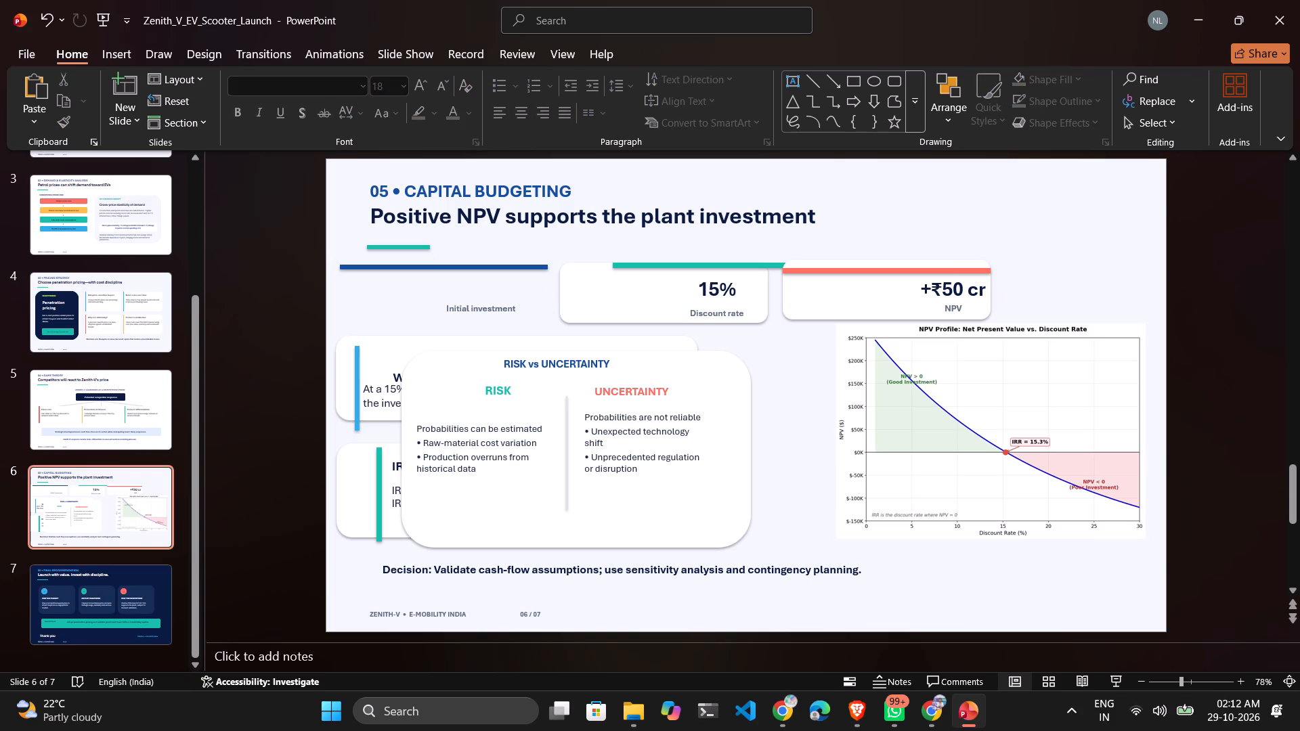
{"action": "left_click", "coordinate": [502, 305]}
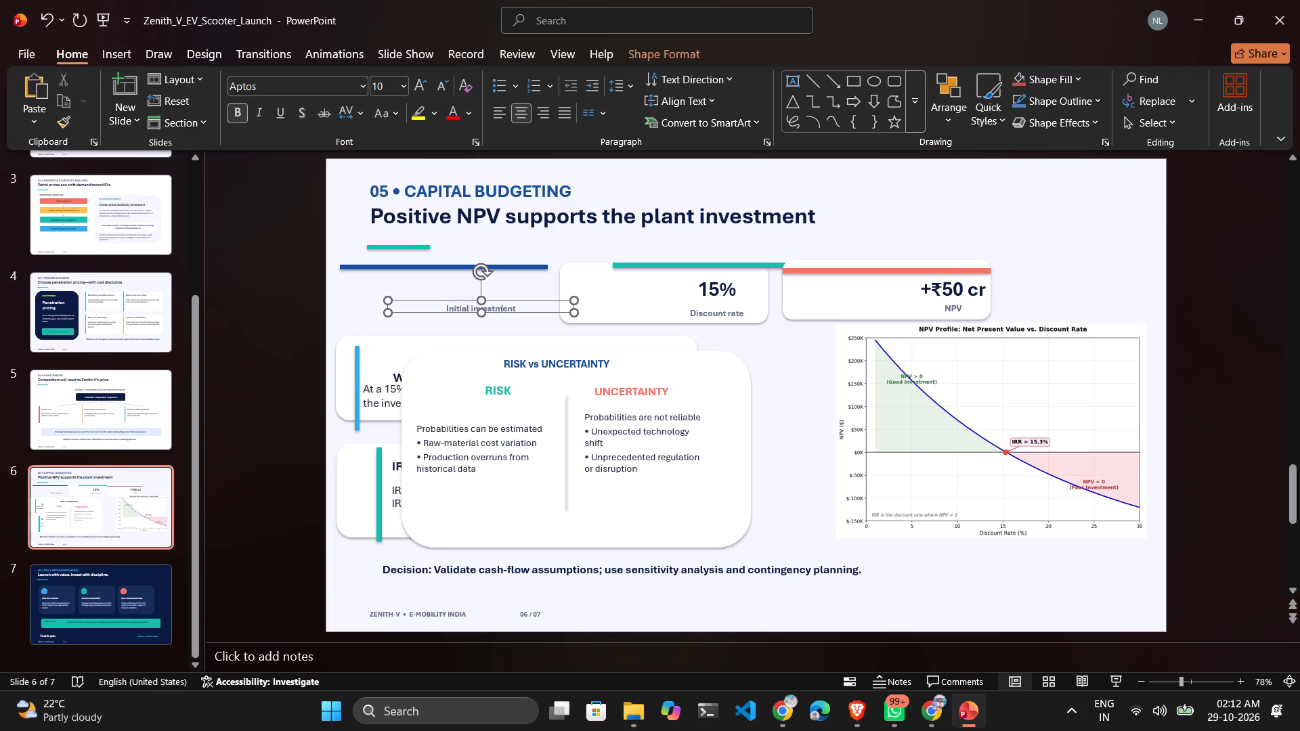
{"action": "key", "text": "BackSpace"}
{"action": "left_click", "coordinate": [515, 316]}
{"action": "key", "text": "BackSpace"}
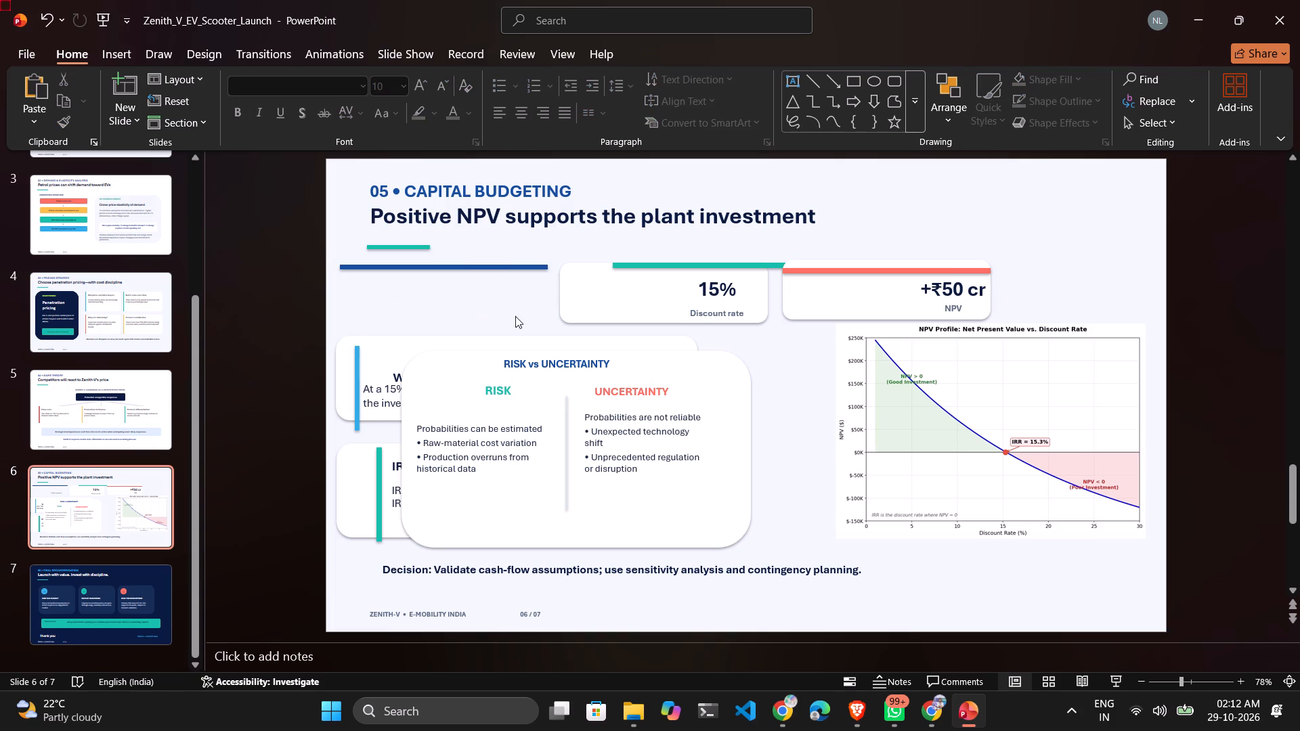
{"action": "left_click", "coordinate": [473, 269]}
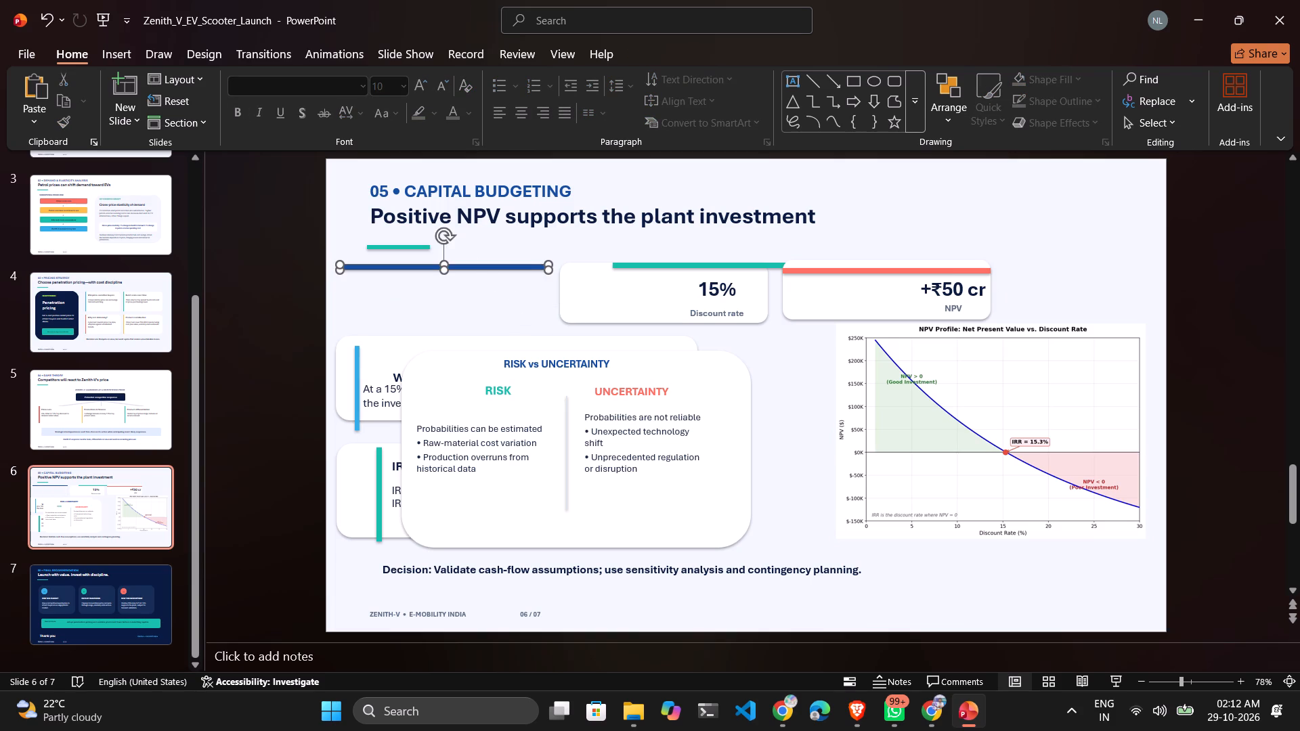
{"action": "key", "text": "BackSpace"}
Delete the whole discount rate card: the green top bar, the 15% text, its background and the "Discount rate" label.
{"action": "left_click", "coordinate": [614, 263]}
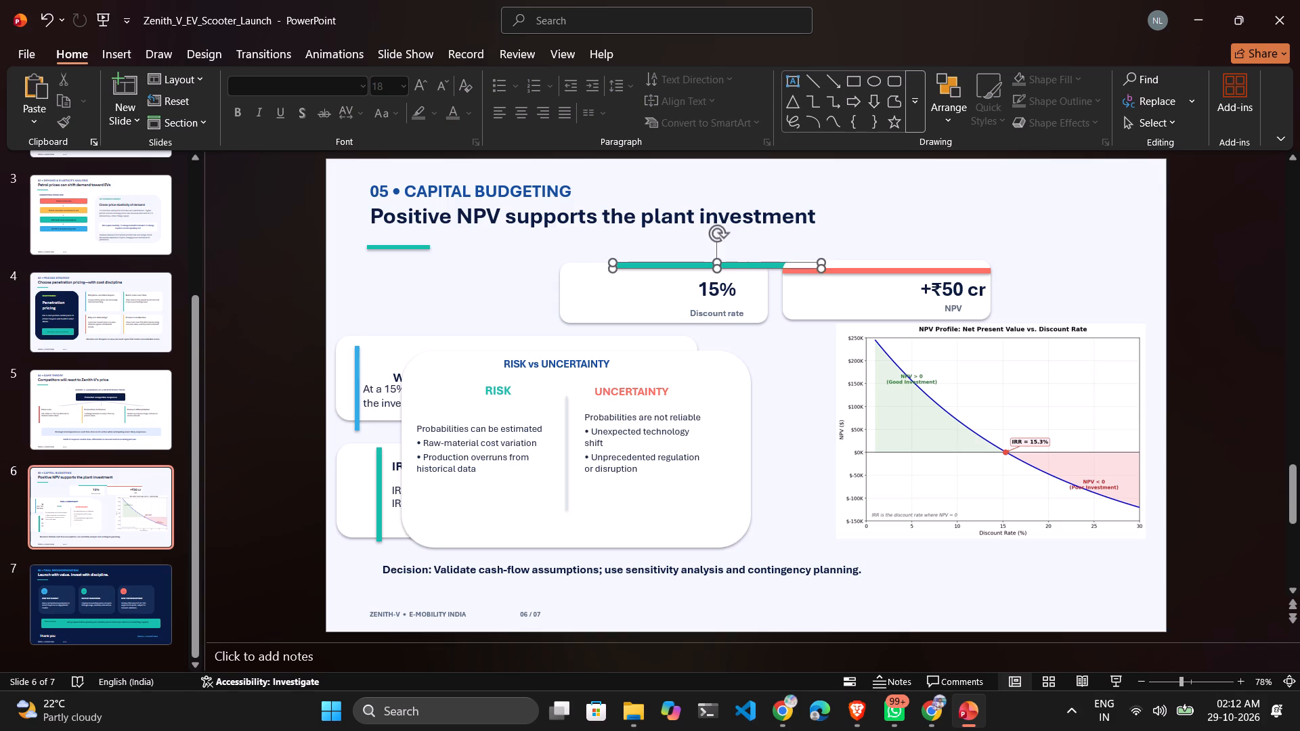
{"action": "key", "text": "BackSpace"}
{"action": "left_click", "coordinate": [628, 285]}
{"action": "key", "text": "BackSpace"}
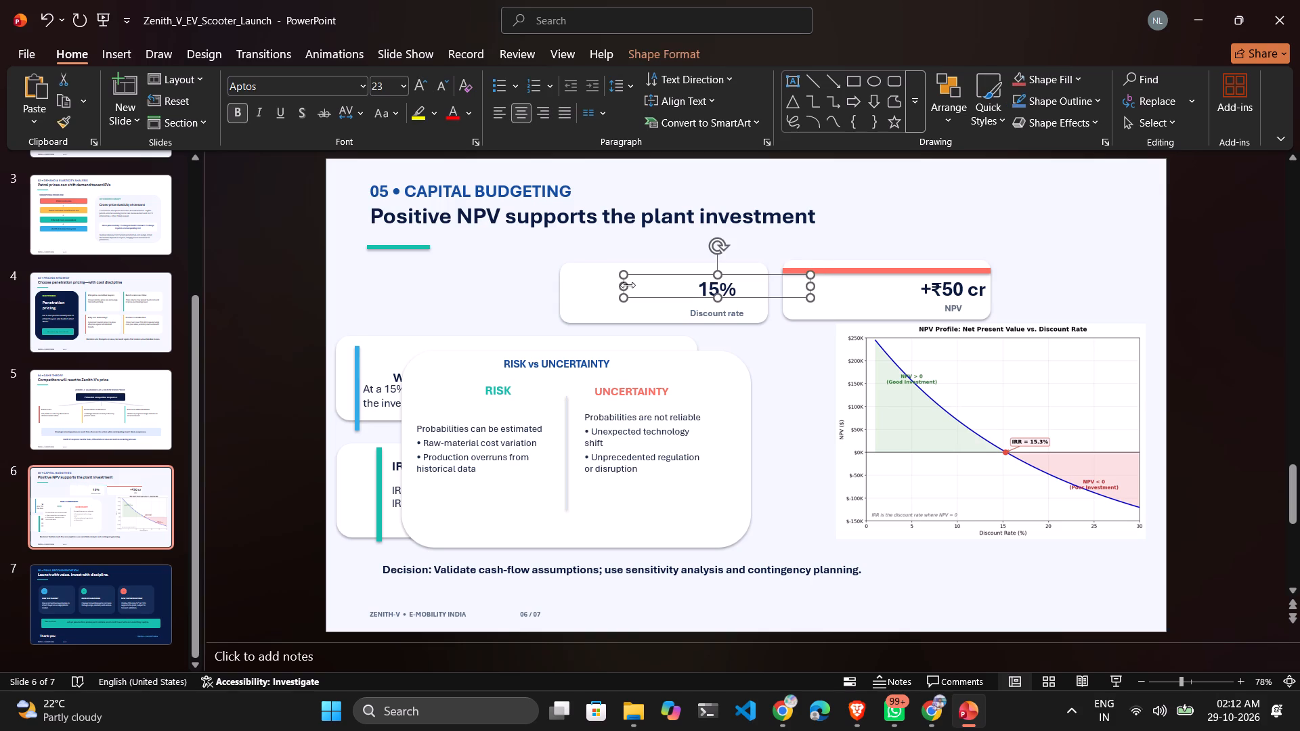
{"action": "key", "text": "BackSpace"}
{"action": "key", "text": "BackSpace"}
{"action": "left_click", "coordinate": [613, 288]}
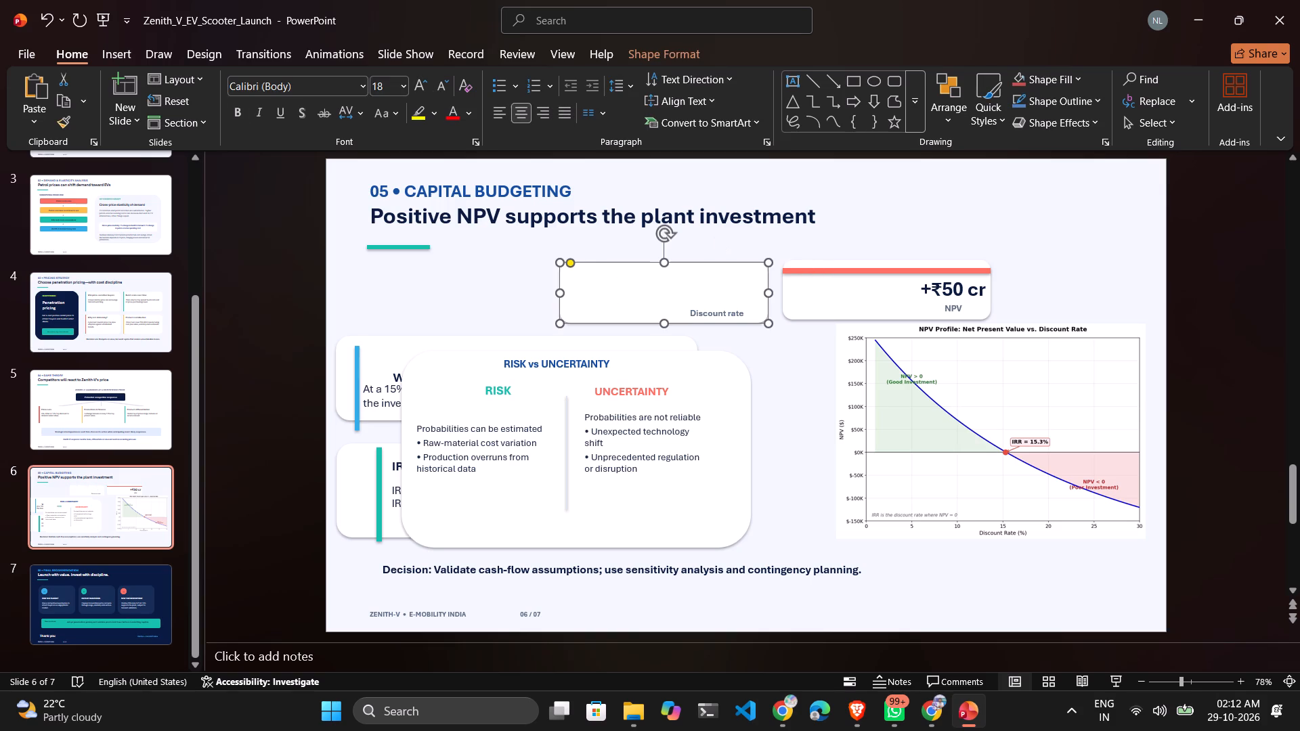
{"action": "key", "text": "BackSpace"}
{"action": "key", "text": "BackSpace"}
{"action": "left_click", "coordinate": [683, 312]}
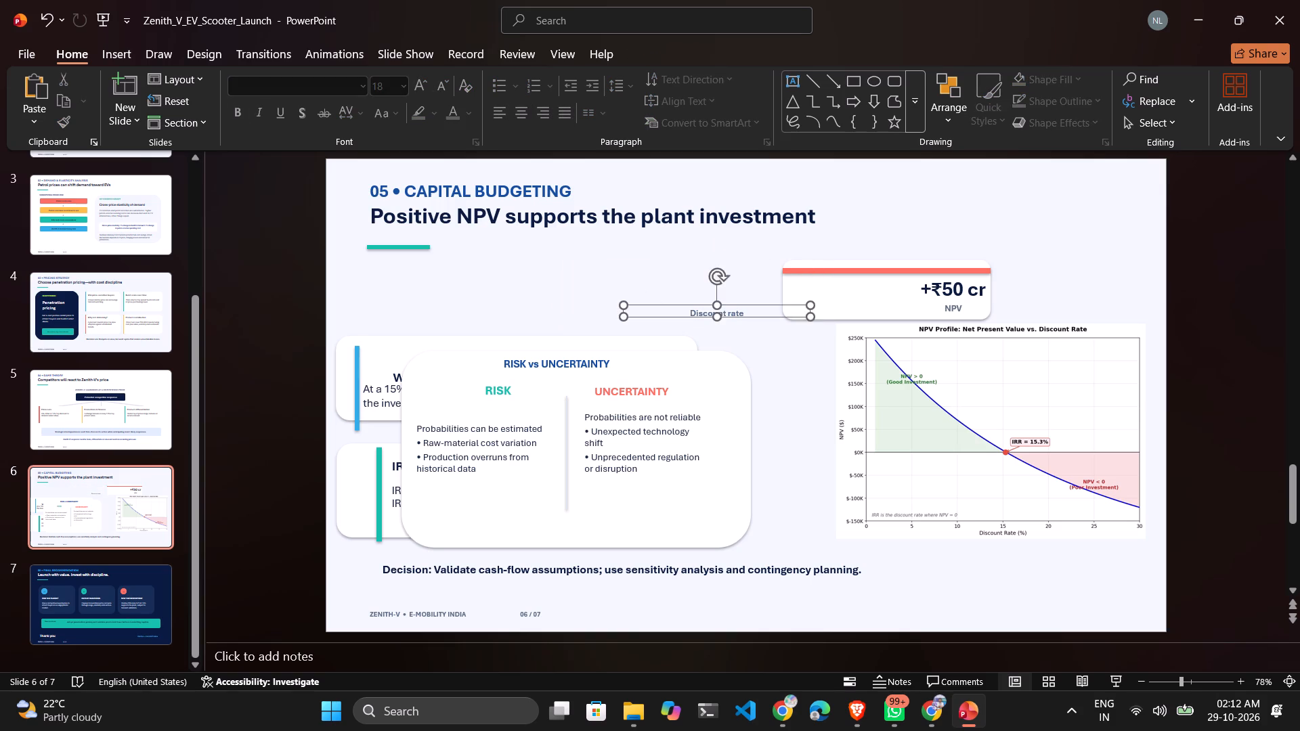
{"action": "key", "text": "BackSpace"}
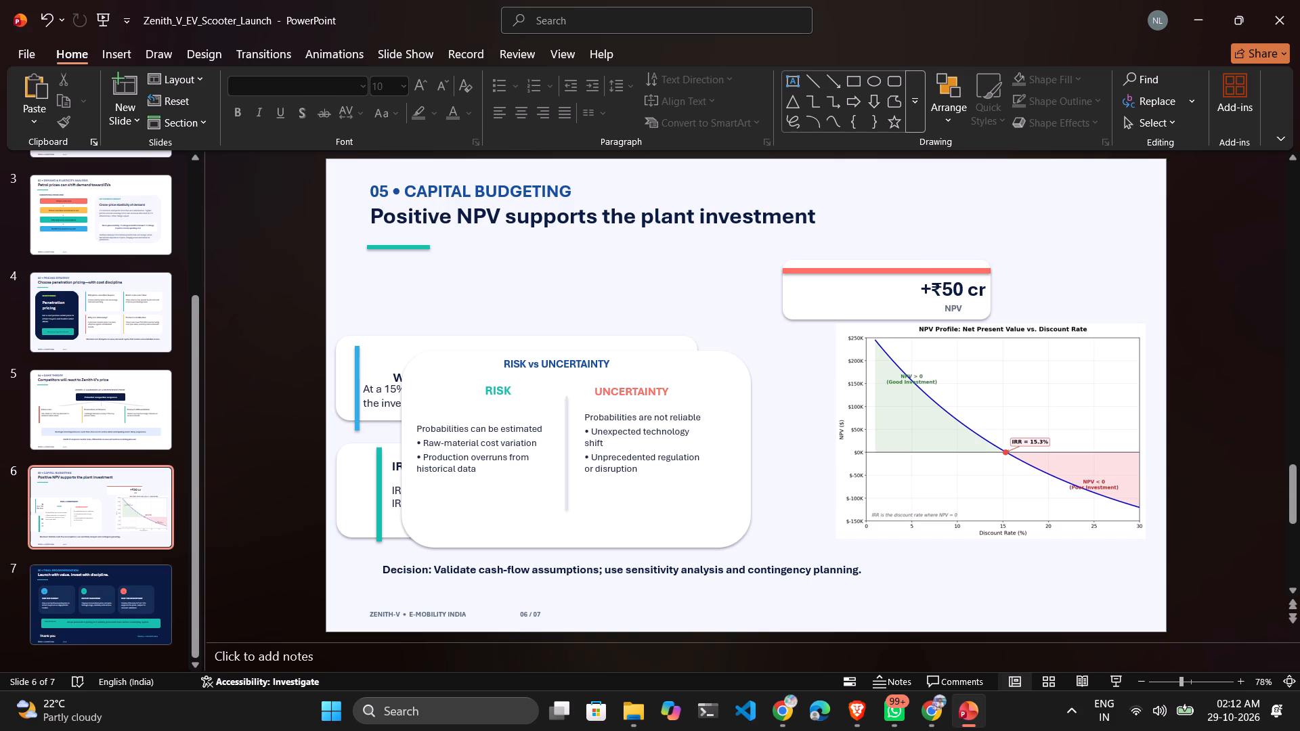
Delete the whole NPV card: the red top bar, its white background, the +₹50 cr text and the "NPV" label.
{"action": "left_click", "coordinate": [870, 272]}
{"action": "key", "text": "BackSpace"}
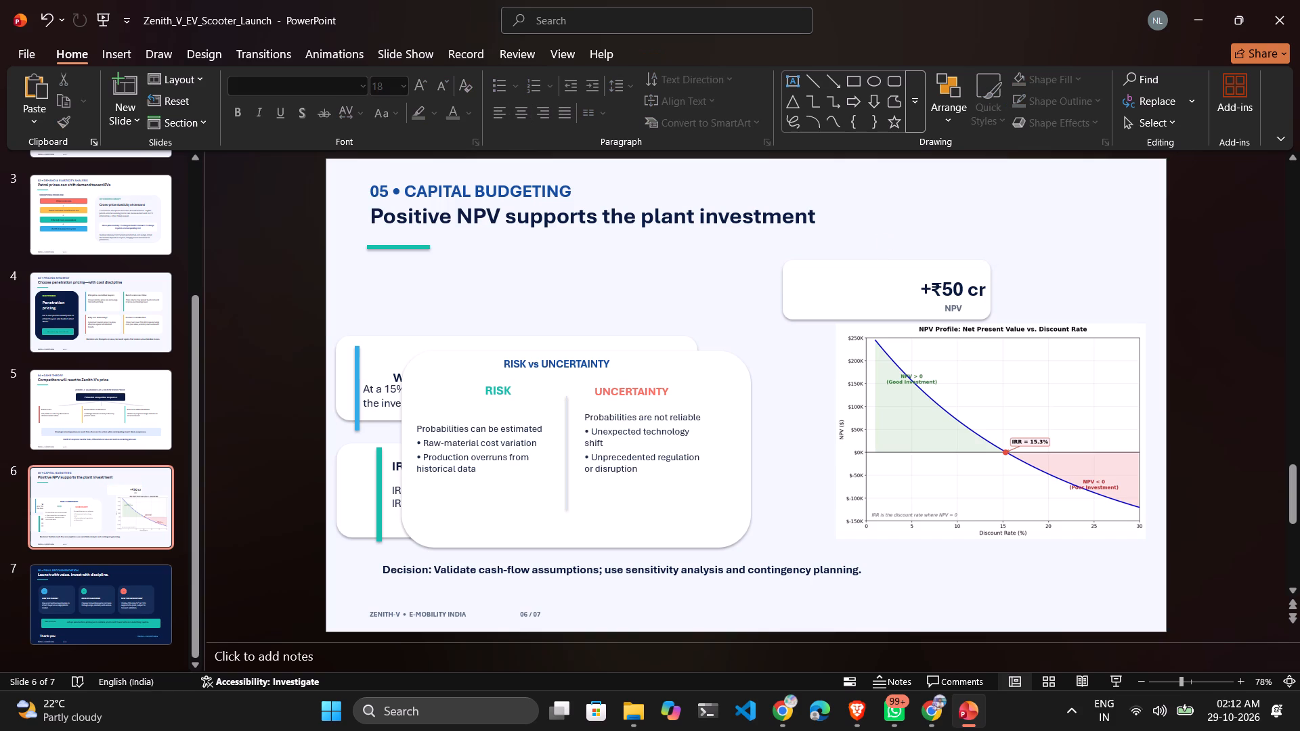
{"action": "left_click", "coordinate": [798, 271]}
{"action": "key", "text": "BackSpace"}
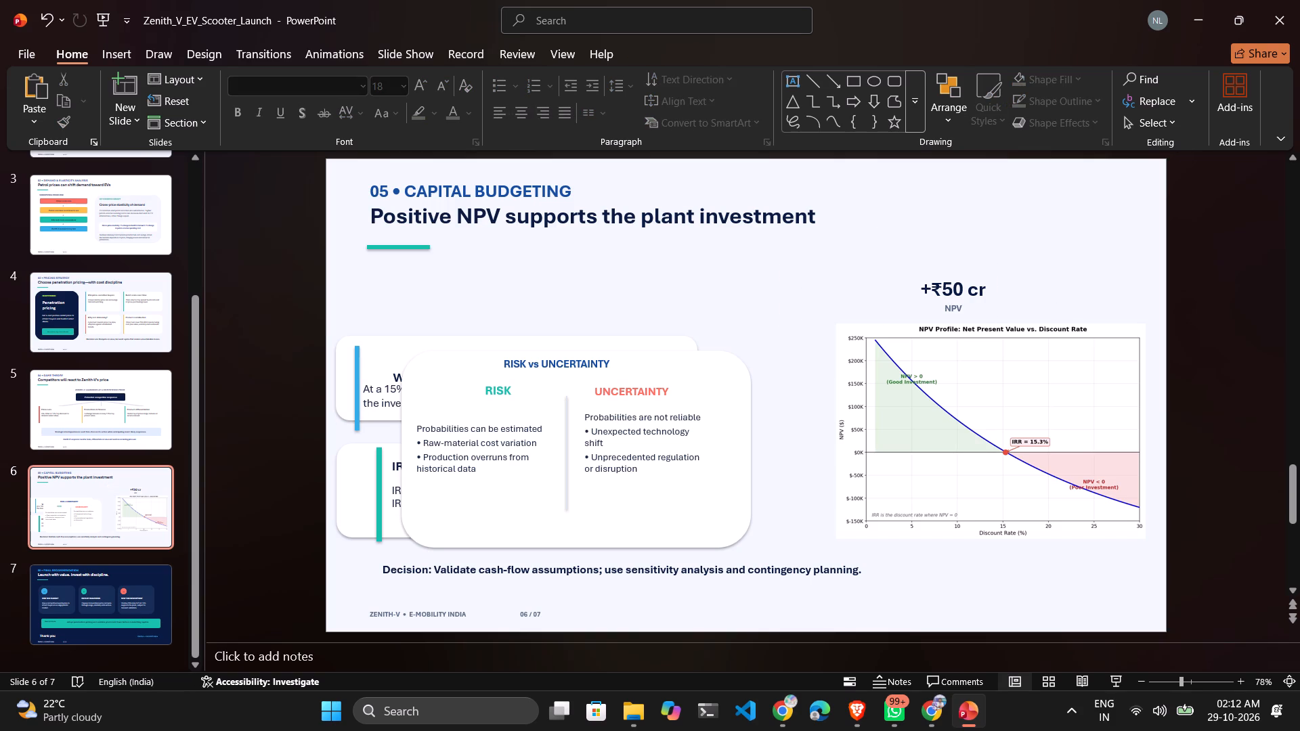
{"action": "left_click", "coordinate": [981, 299]}
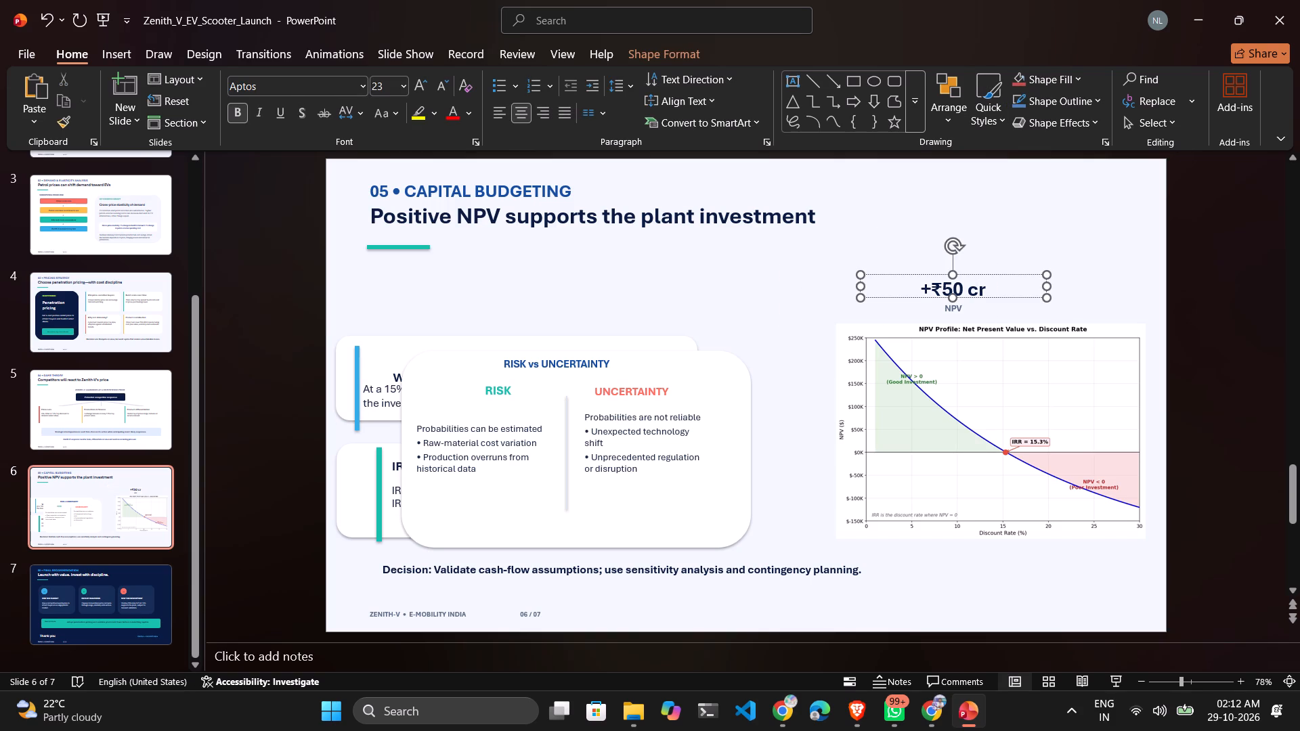
{"action": "left_click", "coordinate": [959, 299]}
{"action": "key", "text": "BackSpace"}
{"action": "left_click", "coordinate": [956, 309]}
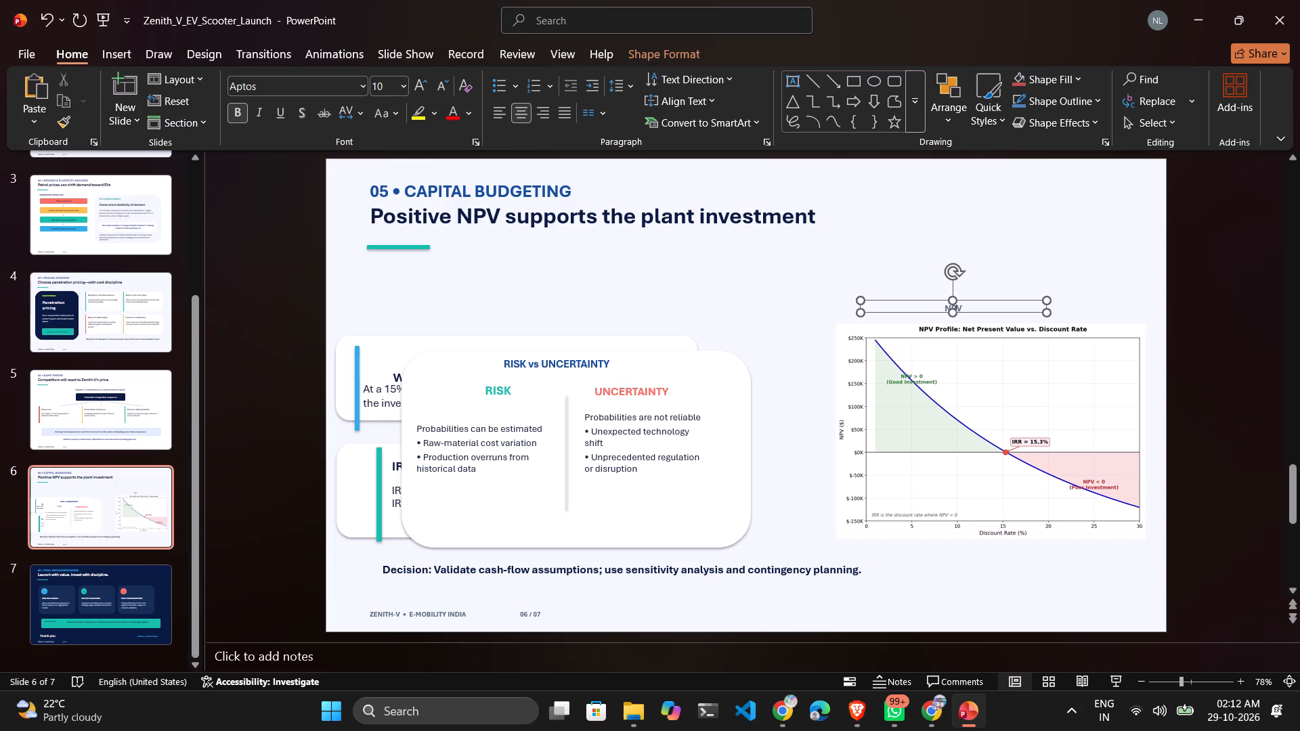
{"action": "key", "text": "BackSpace"}
{"action": "left_click", "coordinate": [928, 311]}
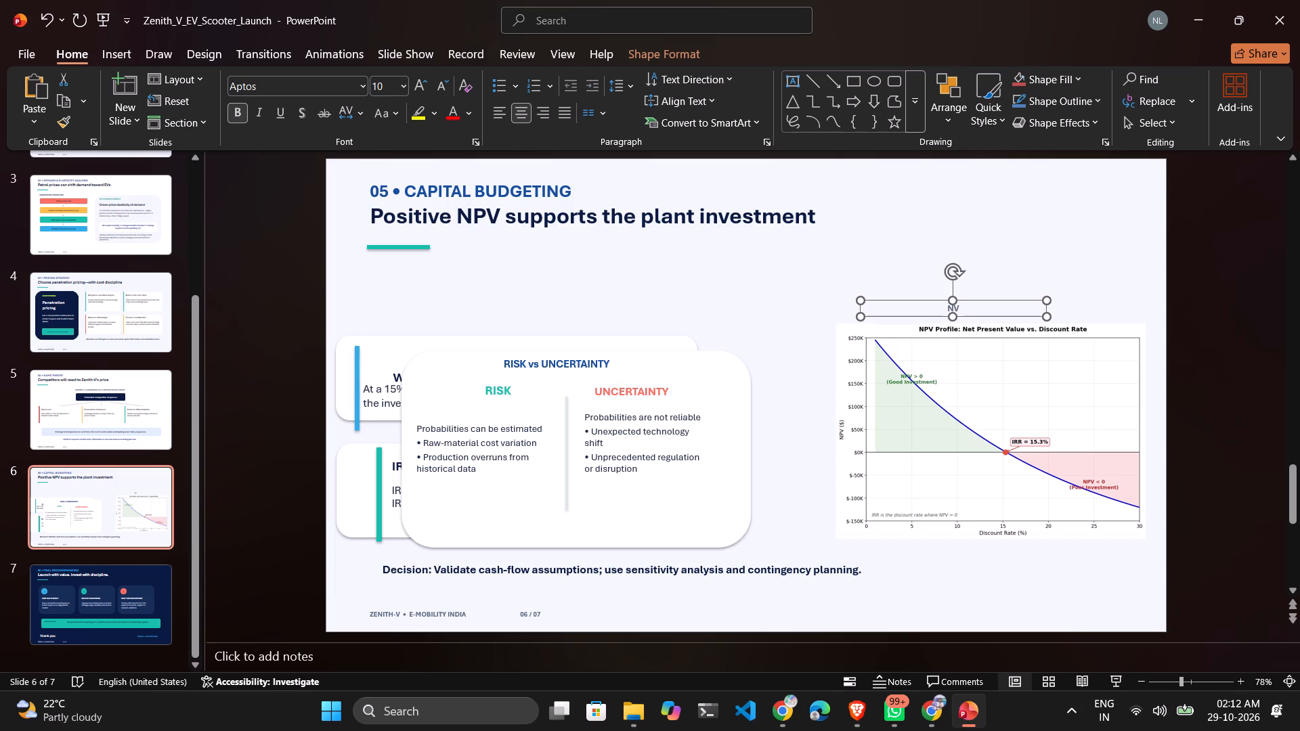
{"action": "key", "text": "BackSpace"}
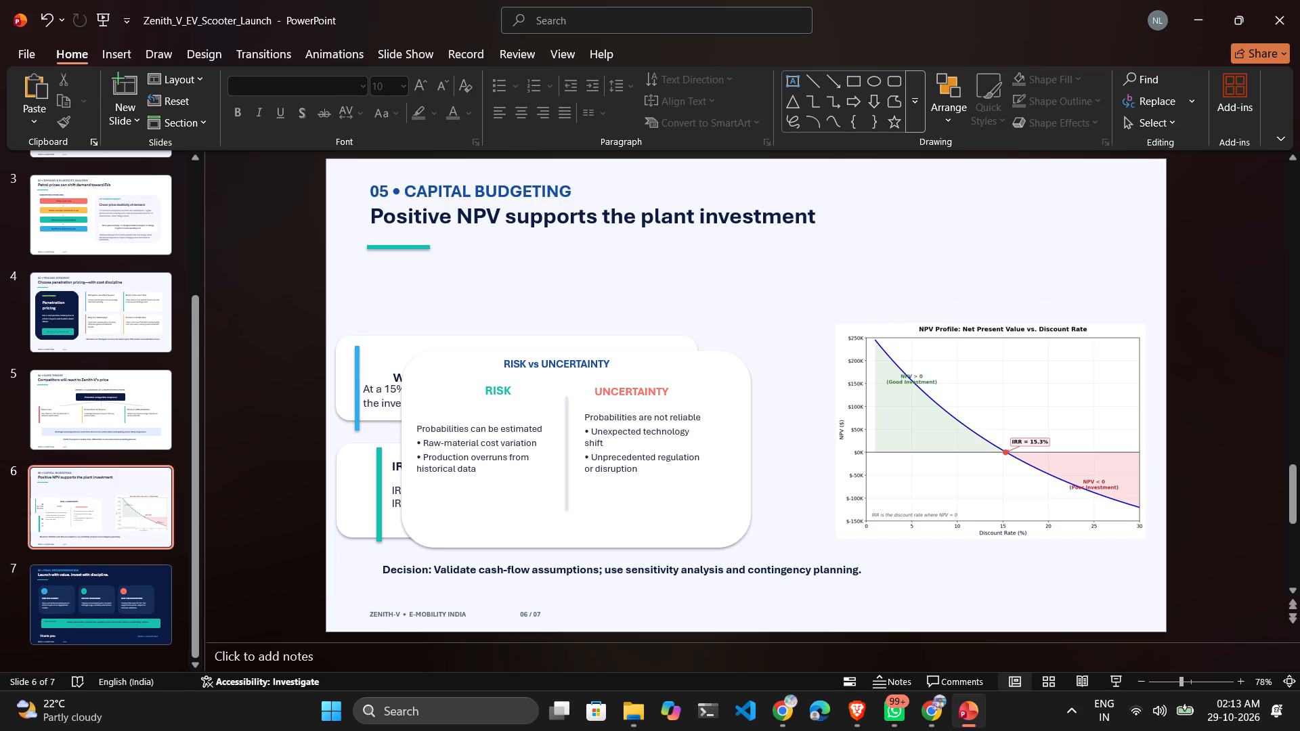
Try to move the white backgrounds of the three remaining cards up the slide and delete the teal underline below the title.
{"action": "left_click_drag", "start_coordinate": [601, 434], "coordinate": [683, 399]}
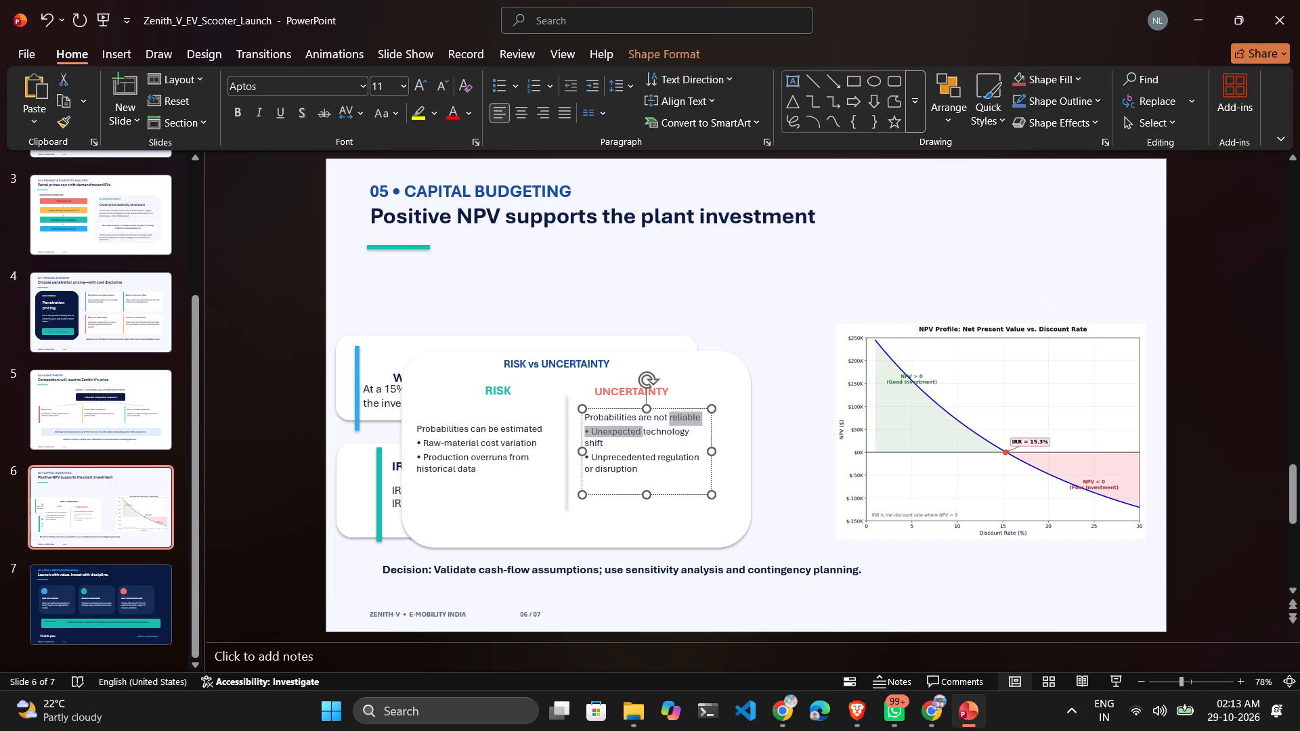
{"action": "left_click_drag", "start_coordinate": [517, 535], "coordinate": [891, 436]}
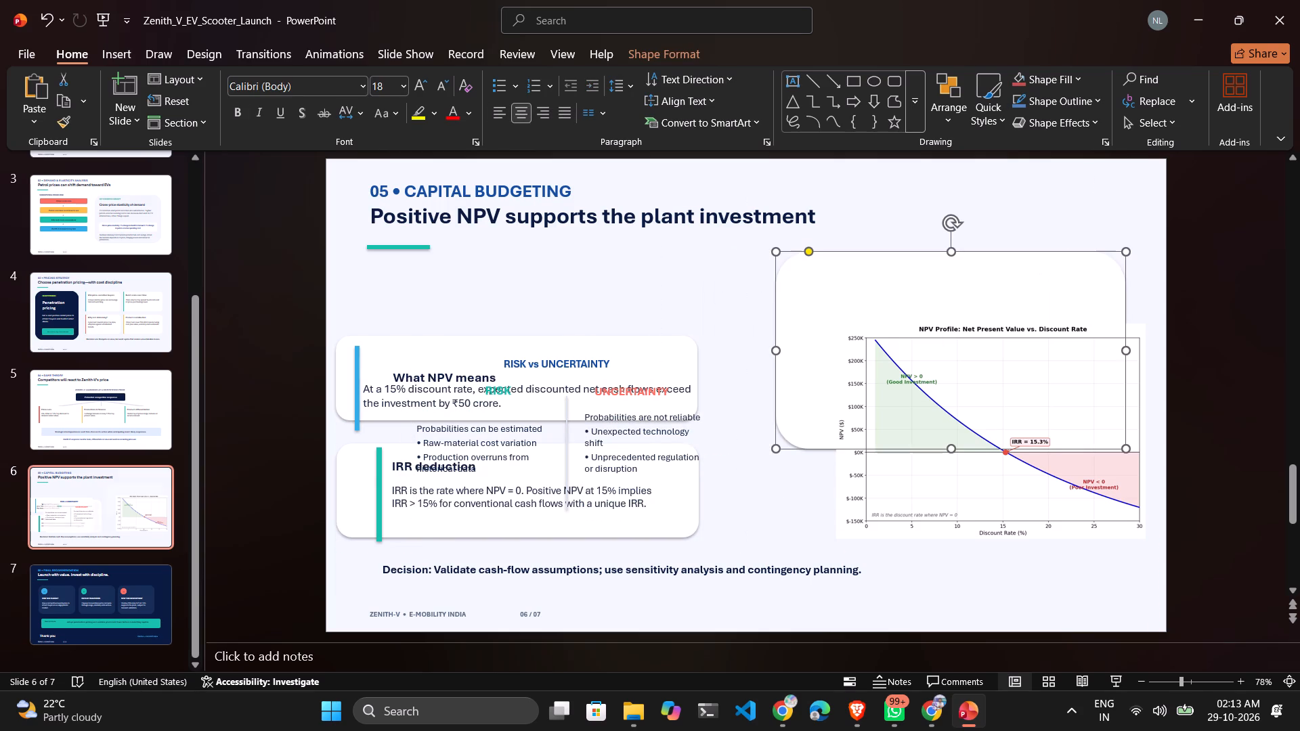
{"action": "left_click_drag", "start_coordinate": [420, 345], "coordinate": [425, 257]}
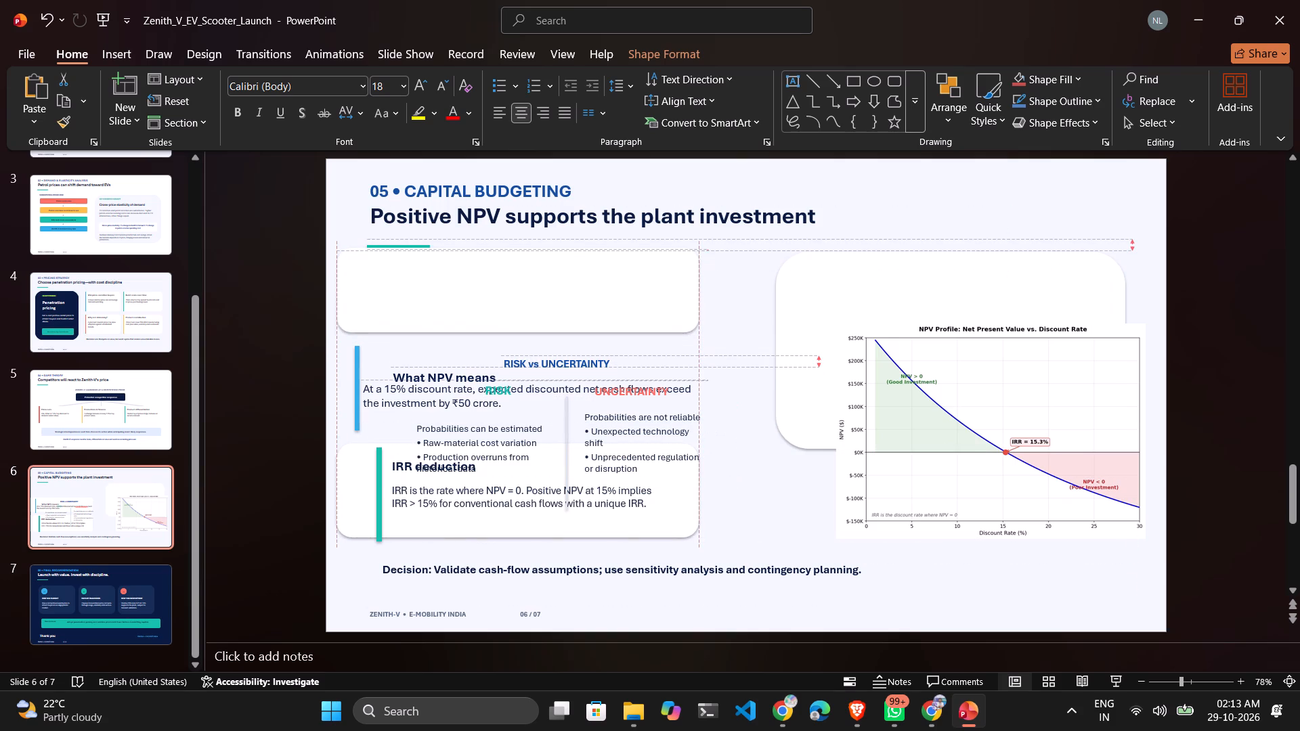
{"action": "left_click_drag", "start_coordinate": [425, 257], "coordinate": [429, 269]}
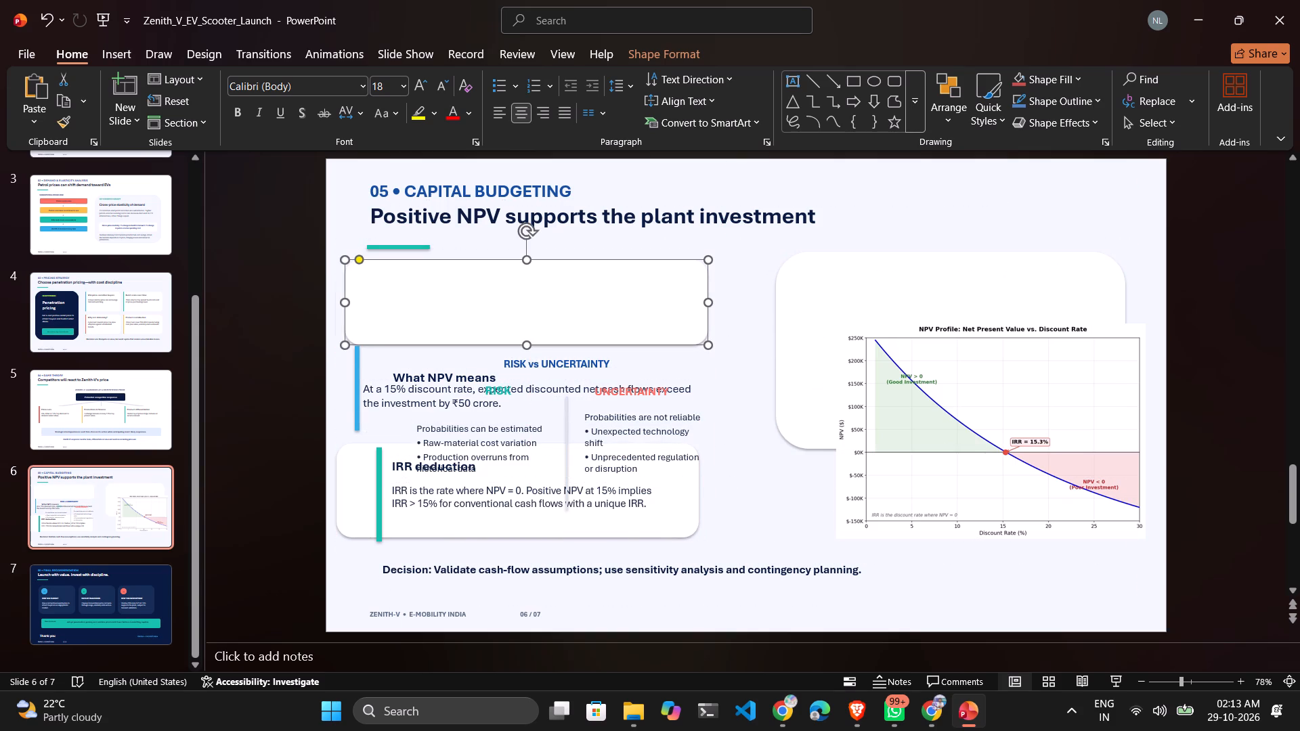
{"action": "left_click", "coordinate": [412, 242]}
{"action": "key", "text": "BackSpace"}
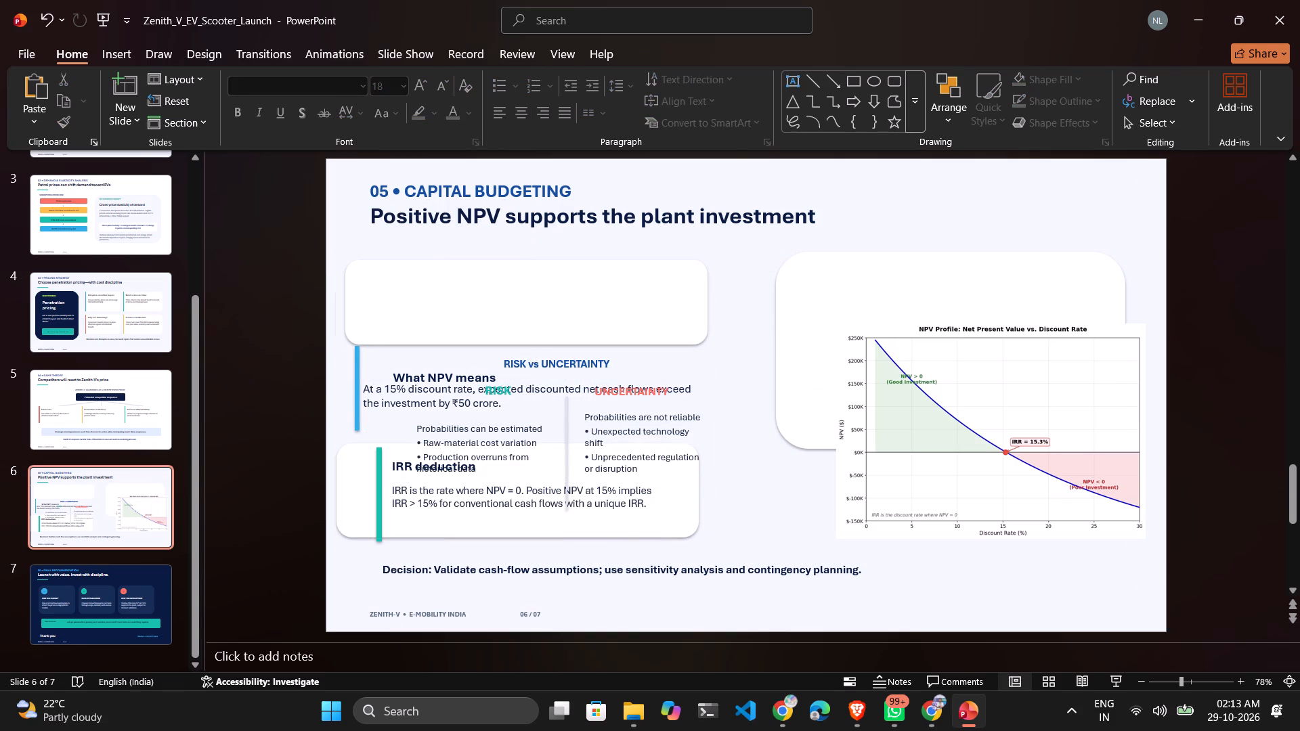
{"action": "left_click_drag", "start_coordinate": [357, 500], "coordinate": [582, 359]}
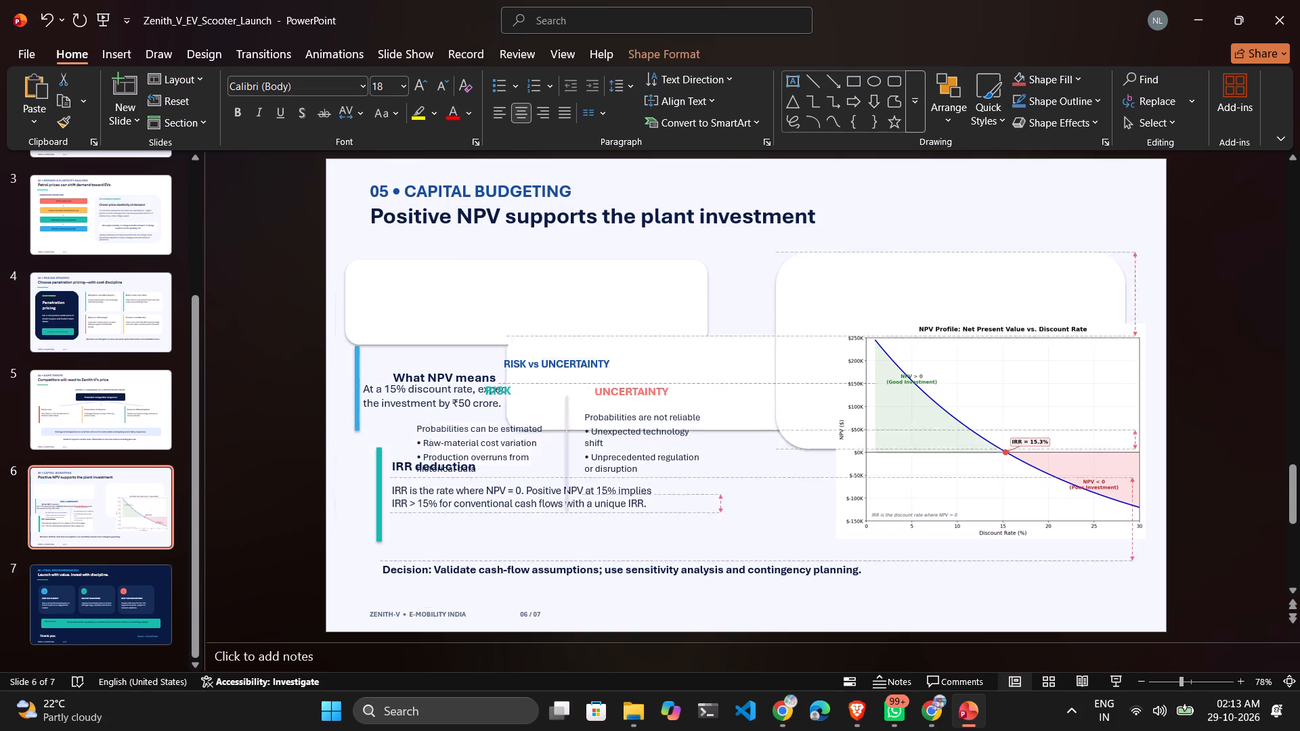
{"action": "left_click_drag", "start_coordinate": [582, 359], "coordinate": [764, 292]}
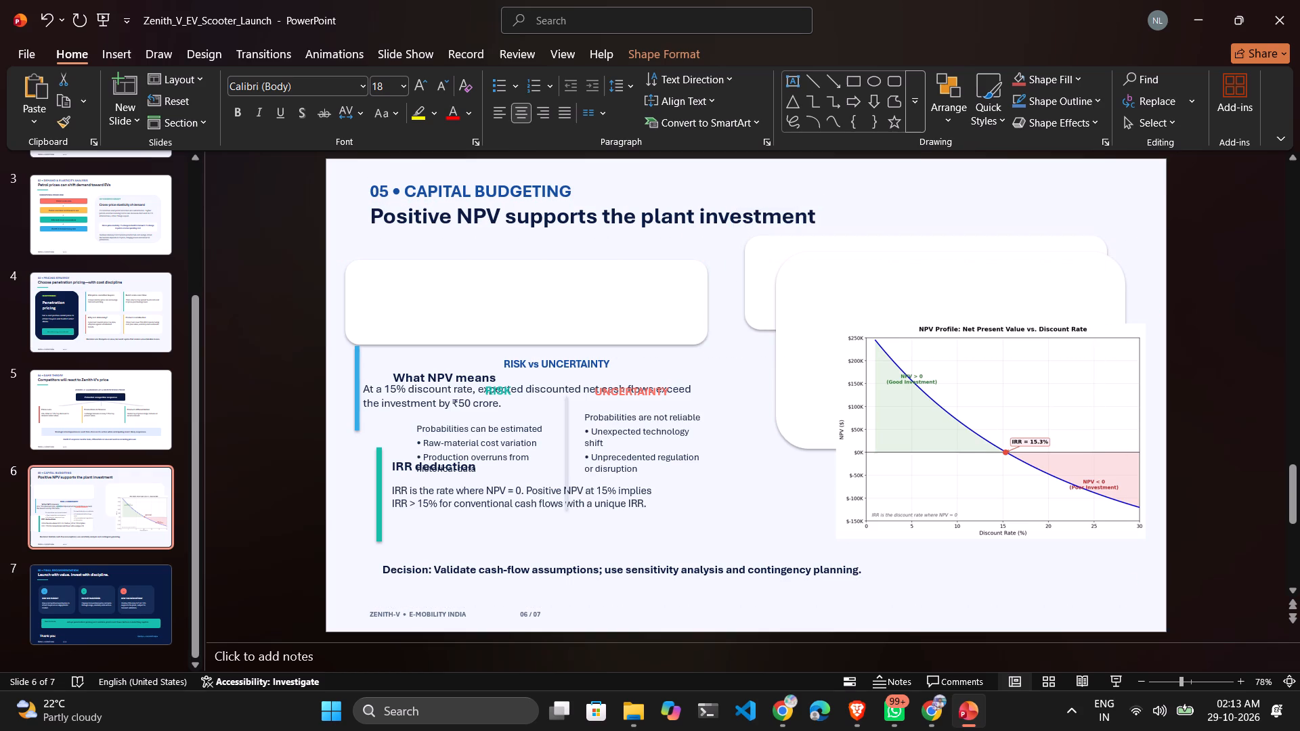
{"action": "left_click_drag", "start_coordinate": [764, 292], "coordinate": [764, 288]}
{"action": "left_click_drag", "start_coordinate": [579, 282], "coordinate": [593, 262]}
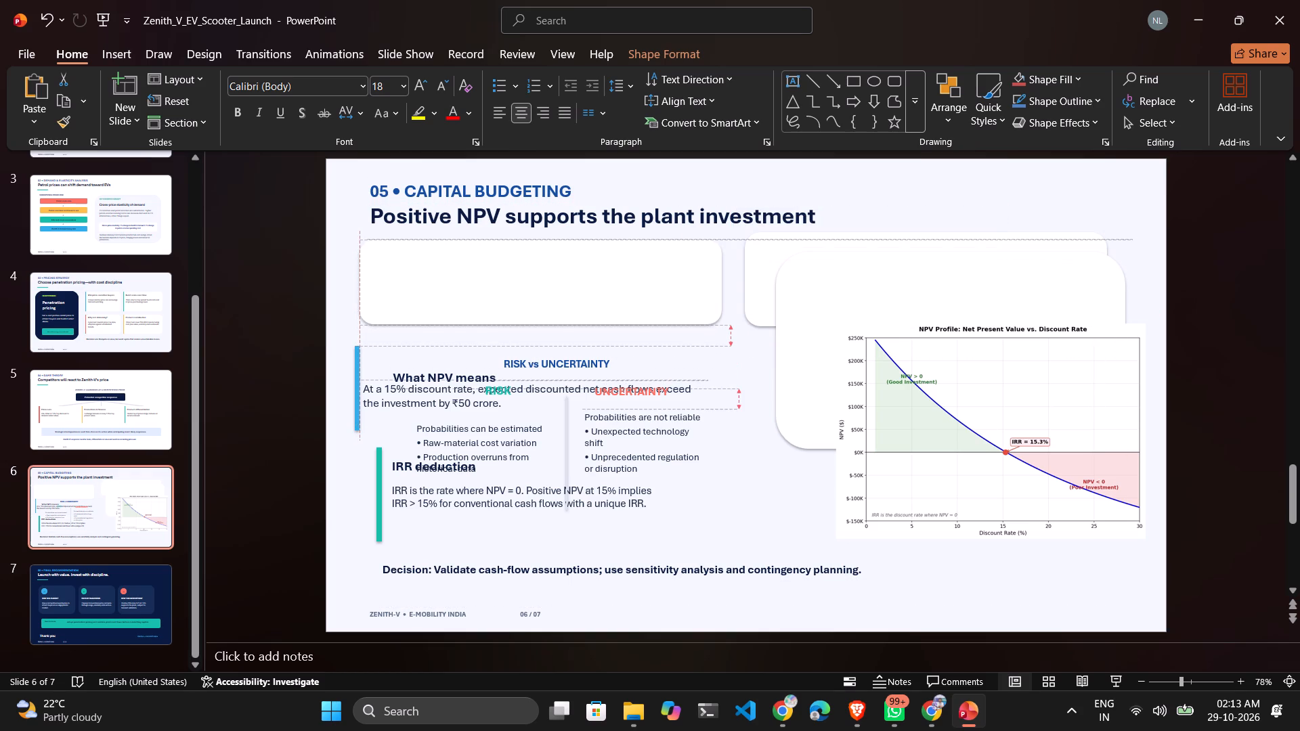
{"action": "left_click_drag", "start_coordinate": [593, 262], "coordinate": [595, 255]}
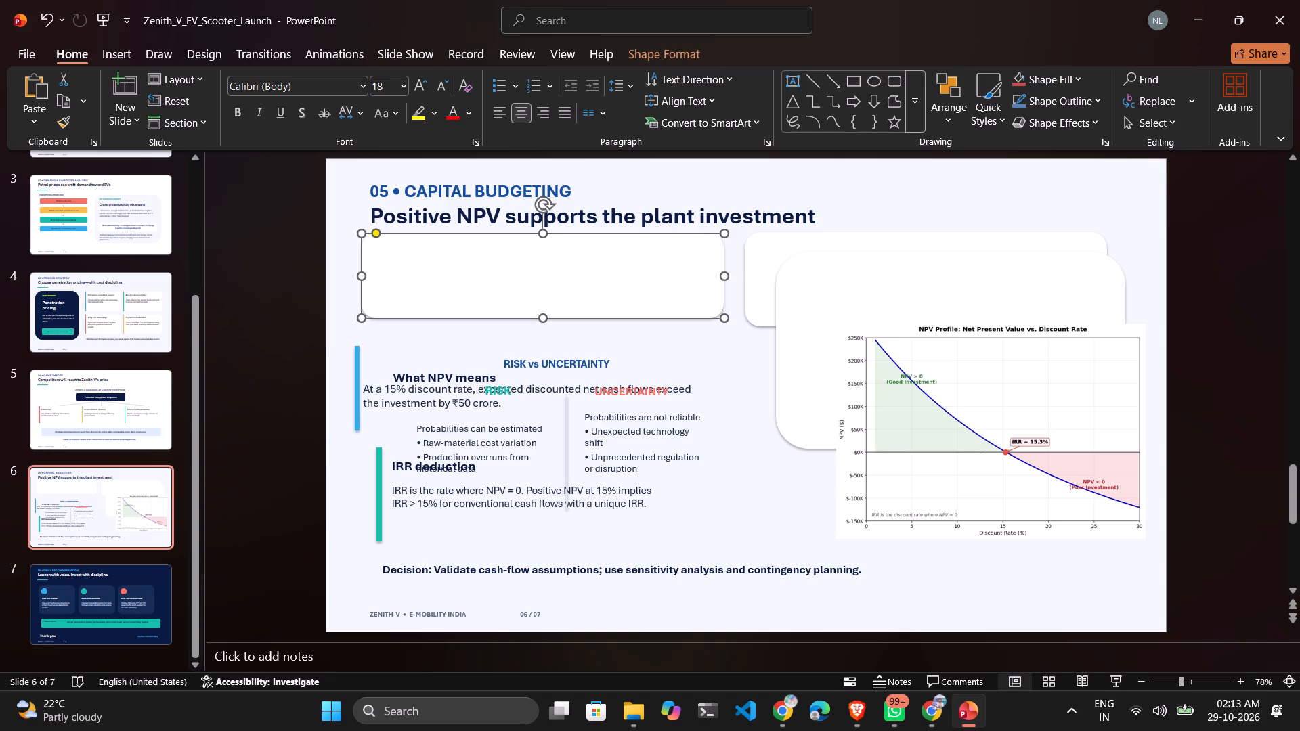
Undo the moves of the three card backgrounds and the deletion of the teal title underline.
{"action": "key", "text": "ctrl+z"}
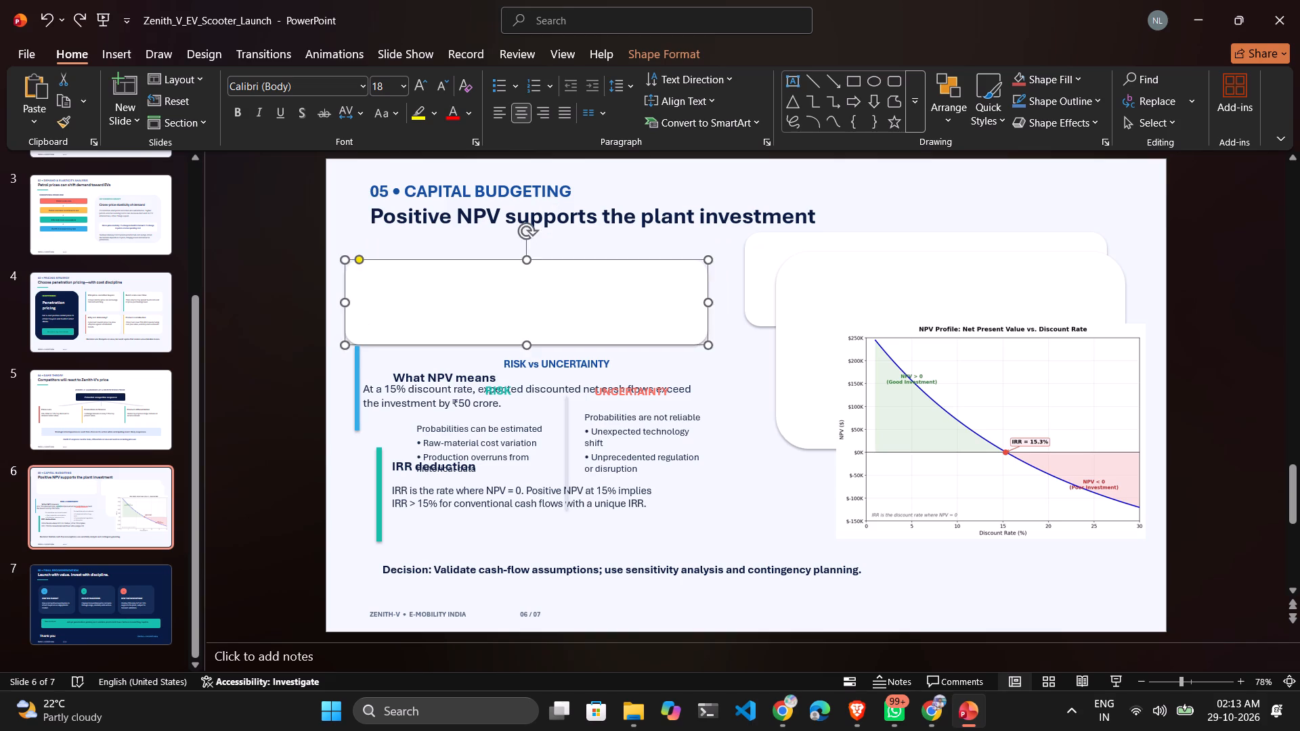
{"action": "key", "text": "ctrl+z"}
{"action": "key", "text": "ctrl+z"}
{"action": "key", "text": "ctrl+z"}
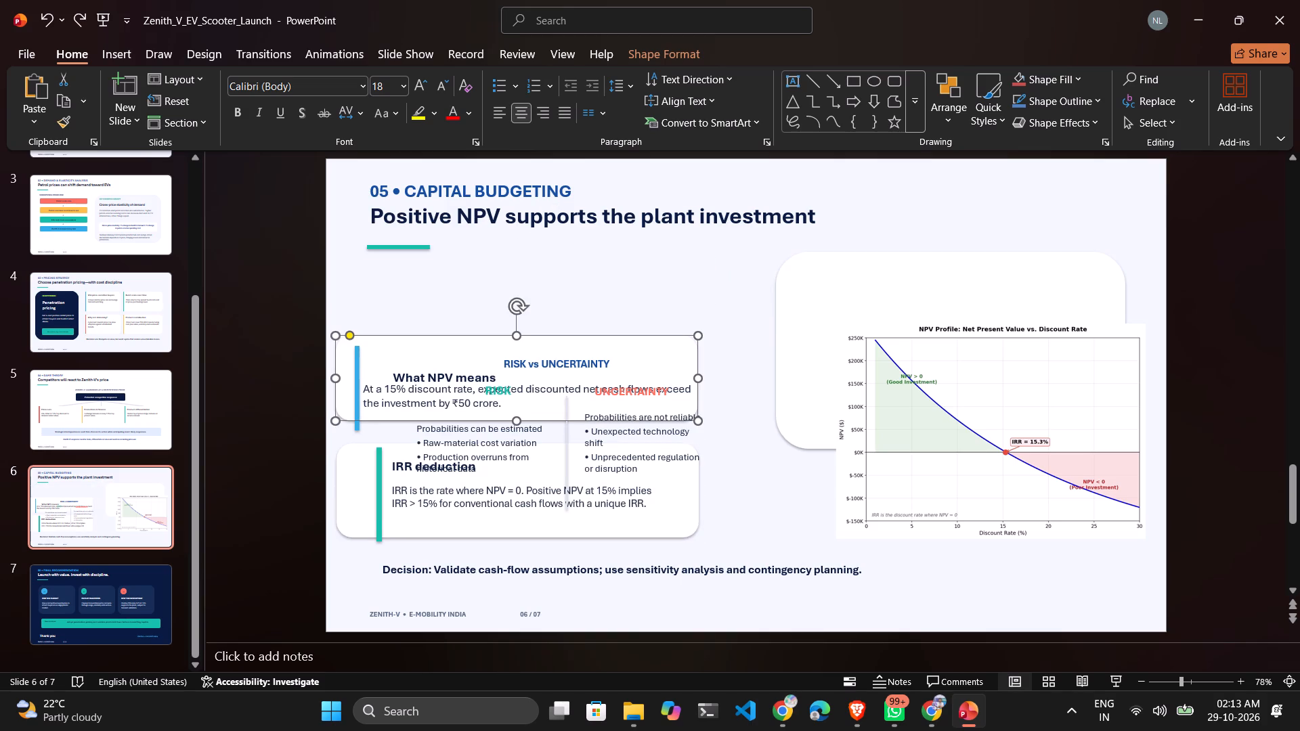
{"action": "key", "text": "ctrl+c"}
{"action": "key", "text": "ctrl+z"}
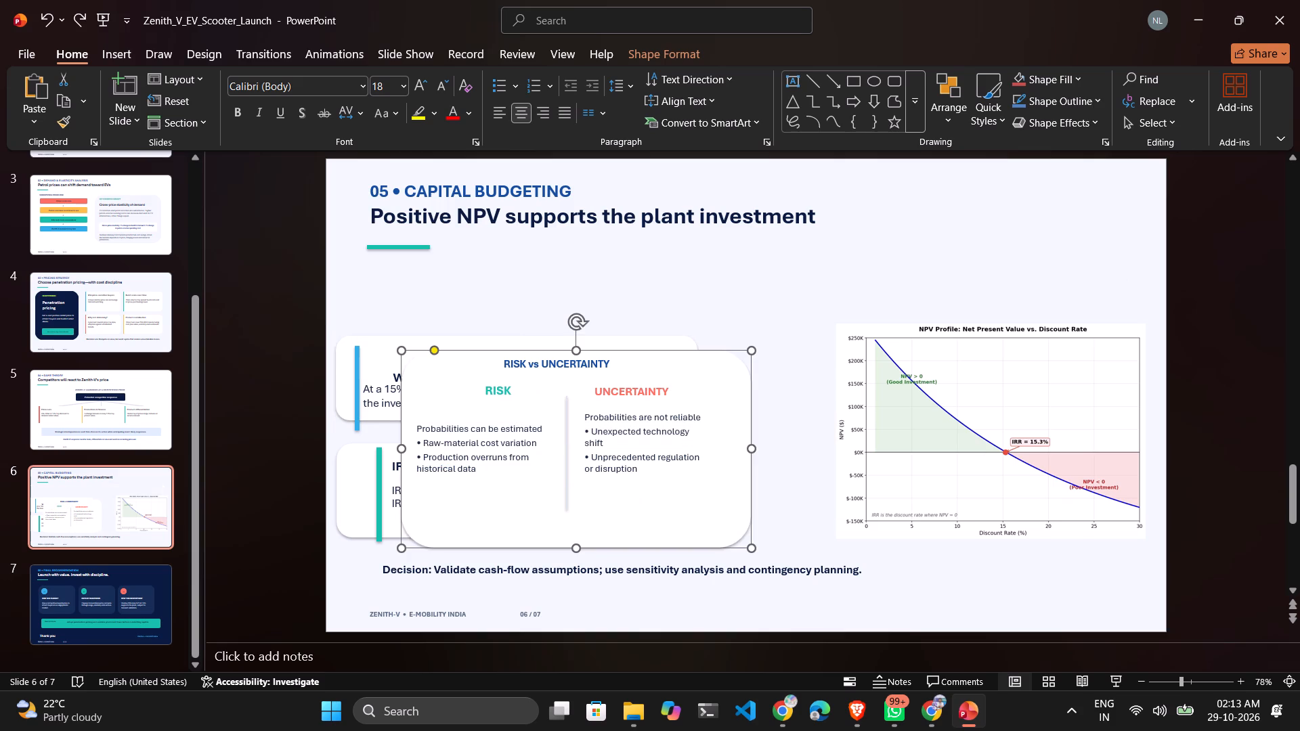
Move the risk and uncertainty descriptions, their two headings and the "RISK vs UNCERTAINTY" title to the free area above the NPV graph.
{"action": "left_click_drag", "start_coordinate": [548, 497], "coordinate": [550, 510]}
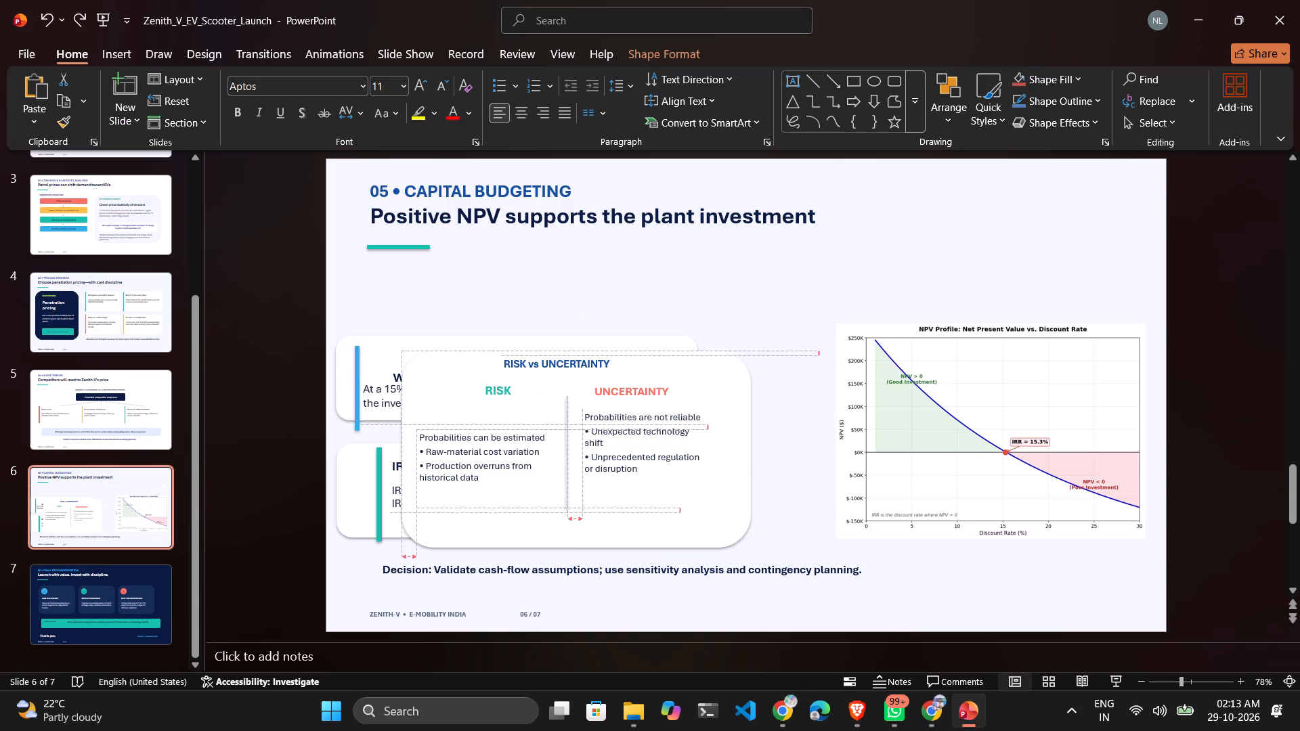
{"action": "left_click_drag", "start_coordinate": [550, 510], "coordinate": [873, 316]}
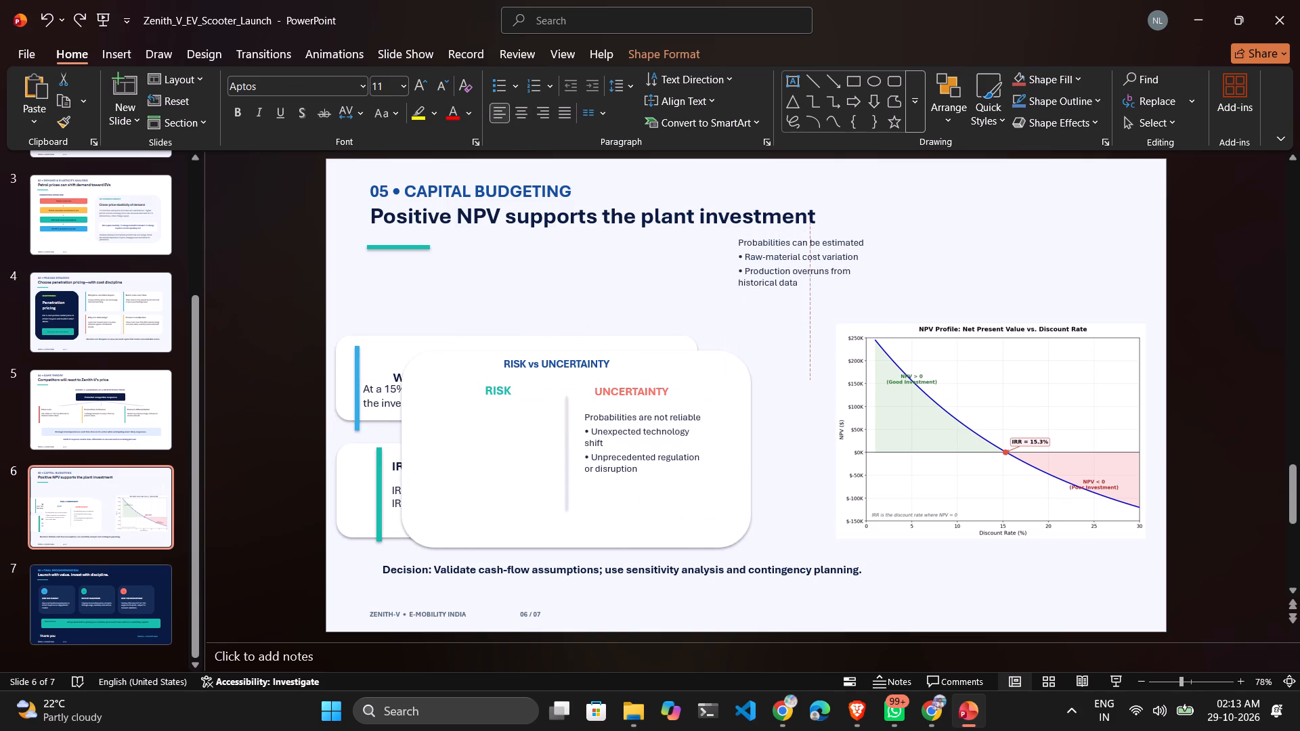
{"action": "left_click_drag", "start_coordinate": [873, 316], "coordinate": [873, 319]}
{"action": "left_click", "coordinate": [664, 471]}
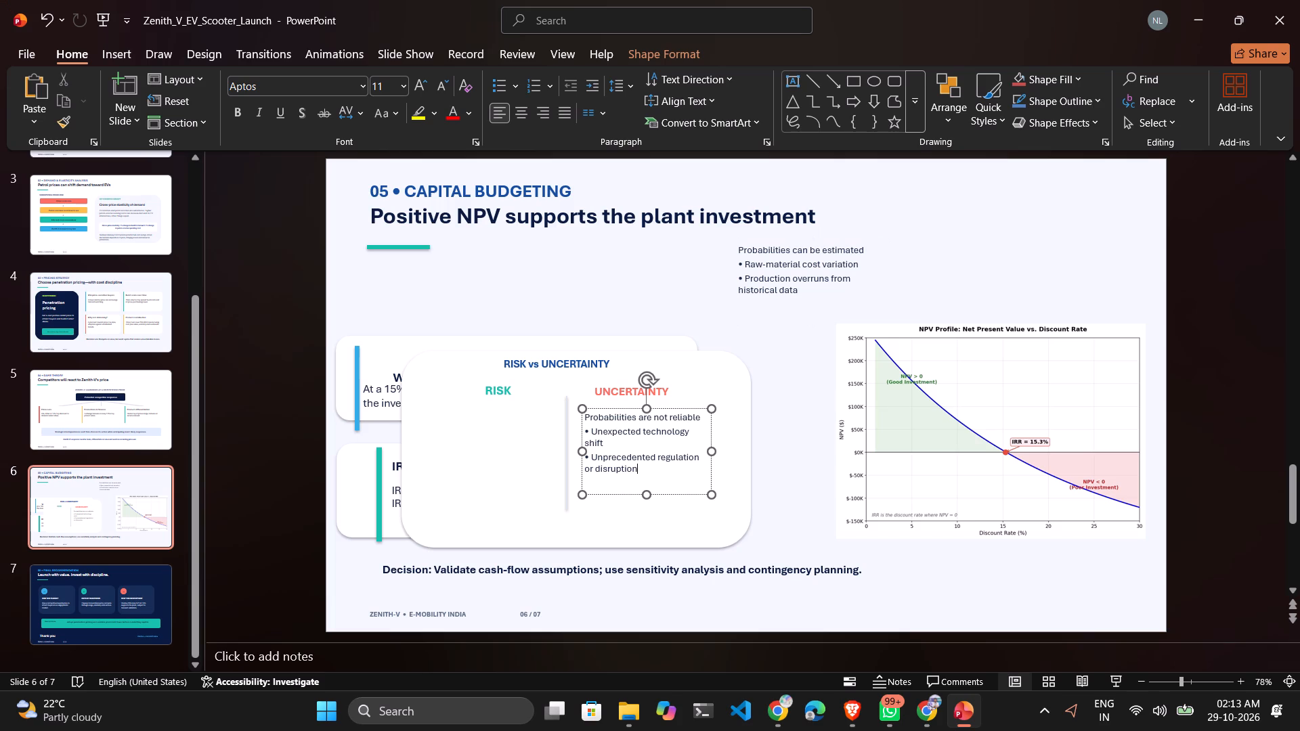
{"action": "left_click_drag", "start_coordinate": [662, 493], "coordinate": [993, 322]}
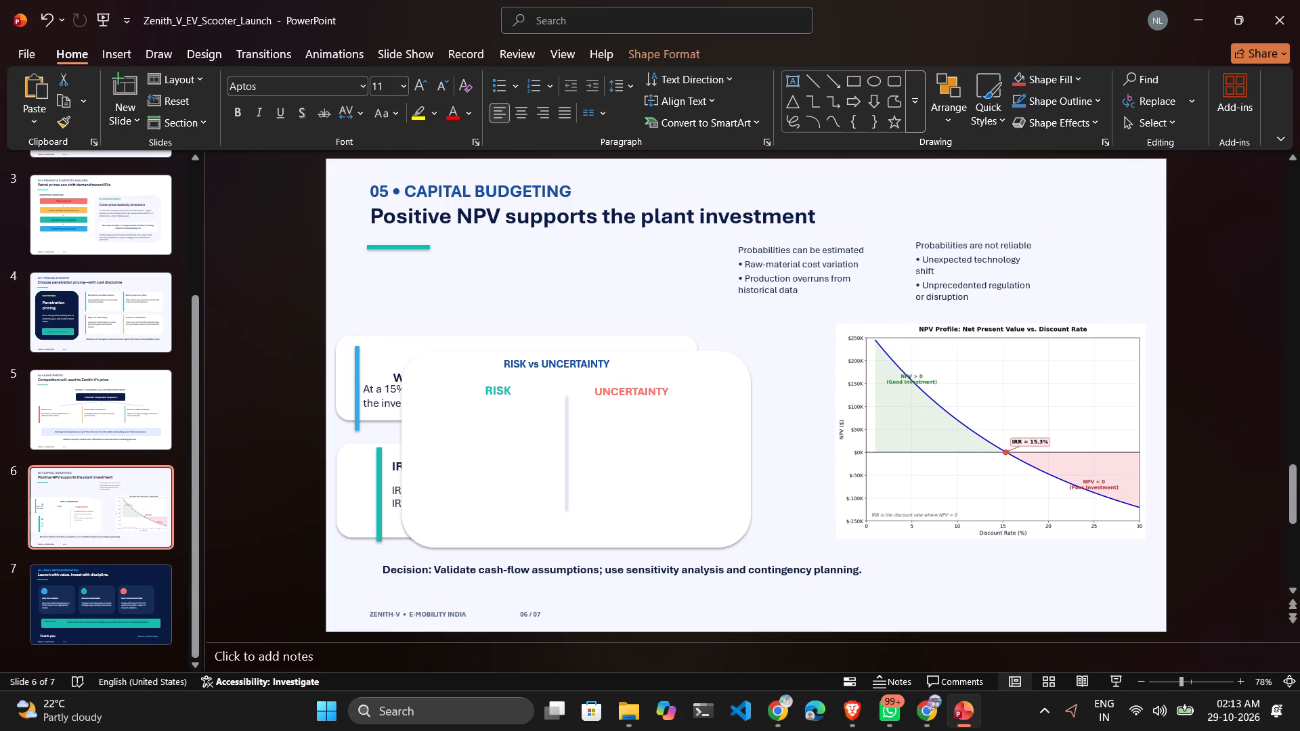
{"action": "left_click_drag", "start_coordinate": [993, 322], "coordinate": [993, 322]}
{"action": "left_click", "coordinate": [672, 389]}
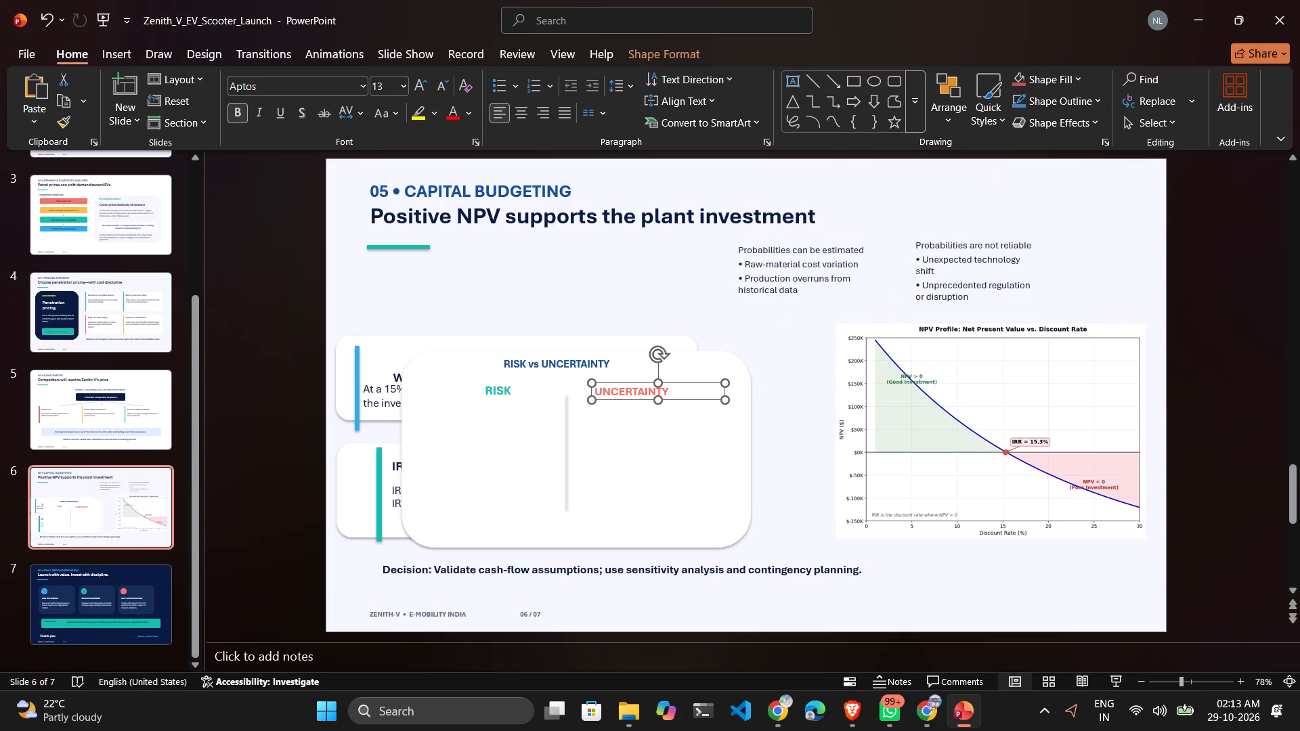
{"action": "left_click_drag", "start_coordinate": [672, 390], "coordinate": [1017, 232]}
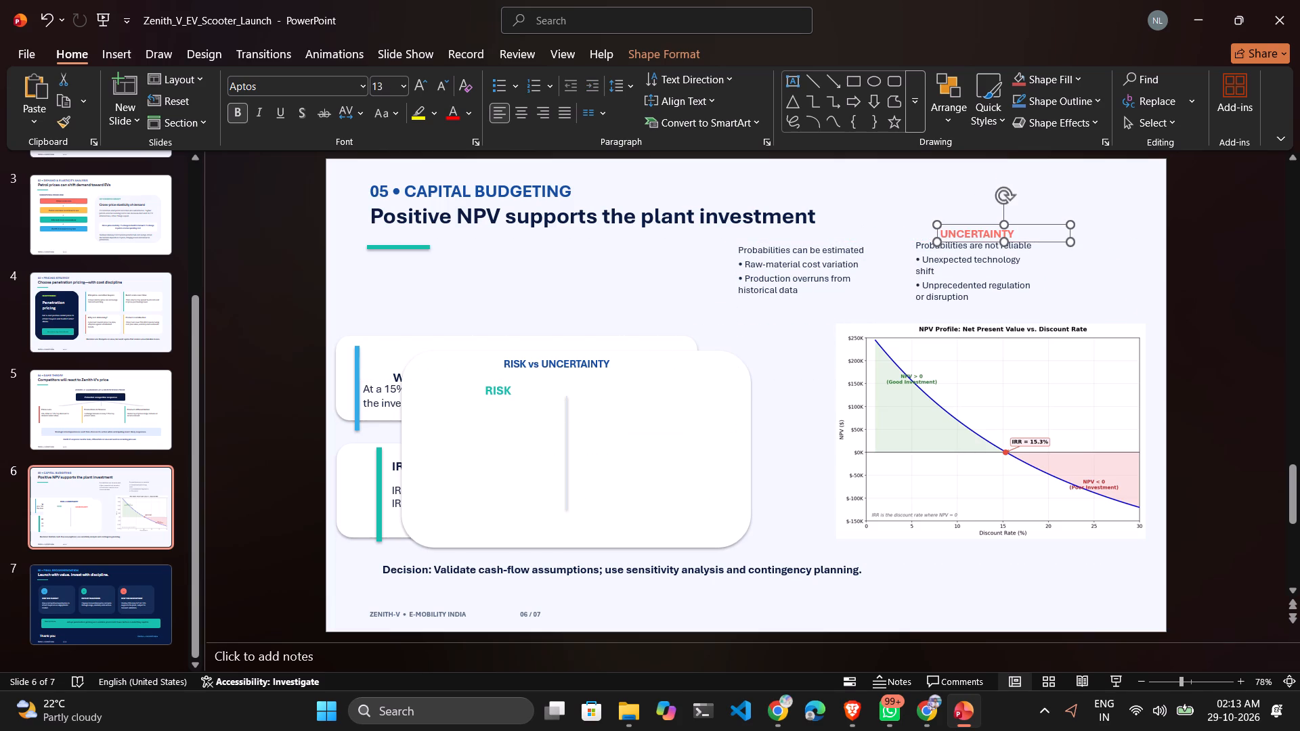
{"action": "left_click", "coordinate": [517, 389]}
{"action": "left_click_drag", "start_coordinate": [517, 390], "coordinate": [799, 241]}
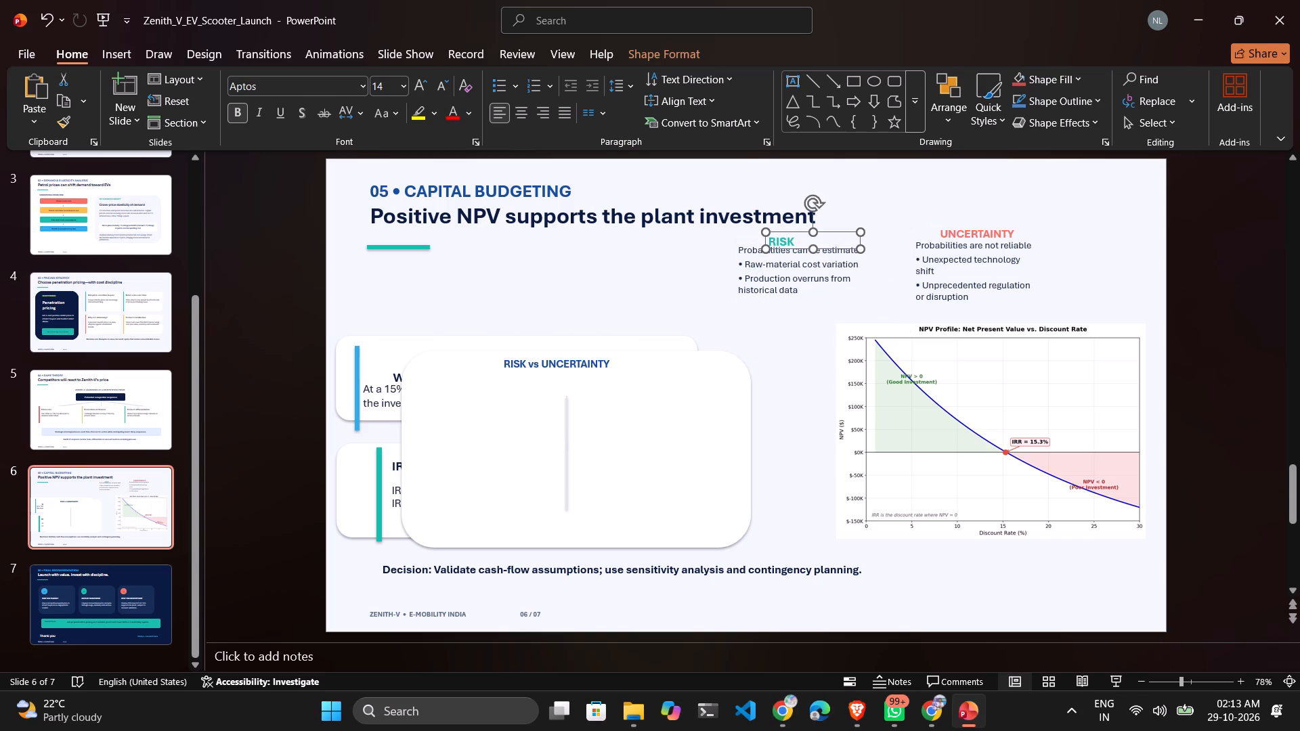
{"action": "left_click_drag", "start_coordinate": [619, 361], "coordinate": [878, 257]}
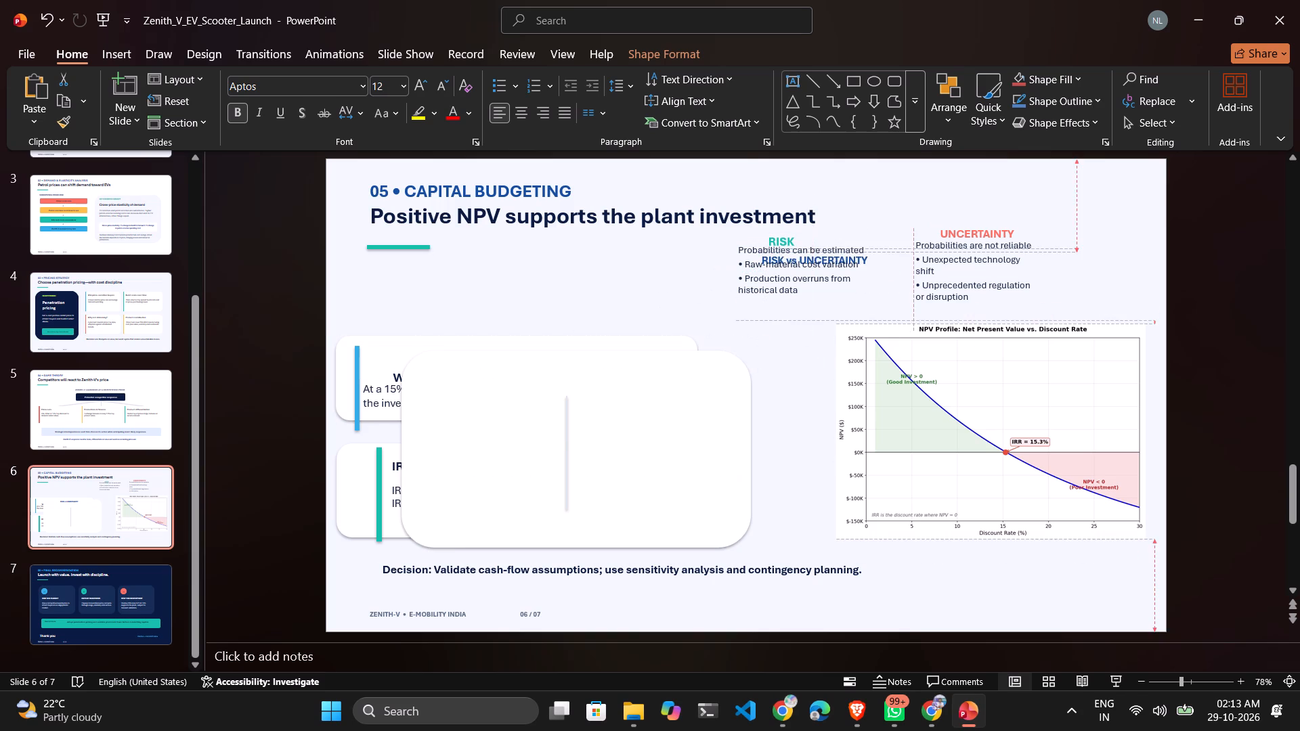
{"action": "left_click_drag", "start_coordinate": [878, 257], "coordinate": [987, 211]}
Place the white Risk vs Uncertainty background behind its text and the divider between the two columns, shifting the IRR deduction background down.
{"action": "left_click_drag", "start_coordinate": [640, 462], "coordinate": [940, 311]}
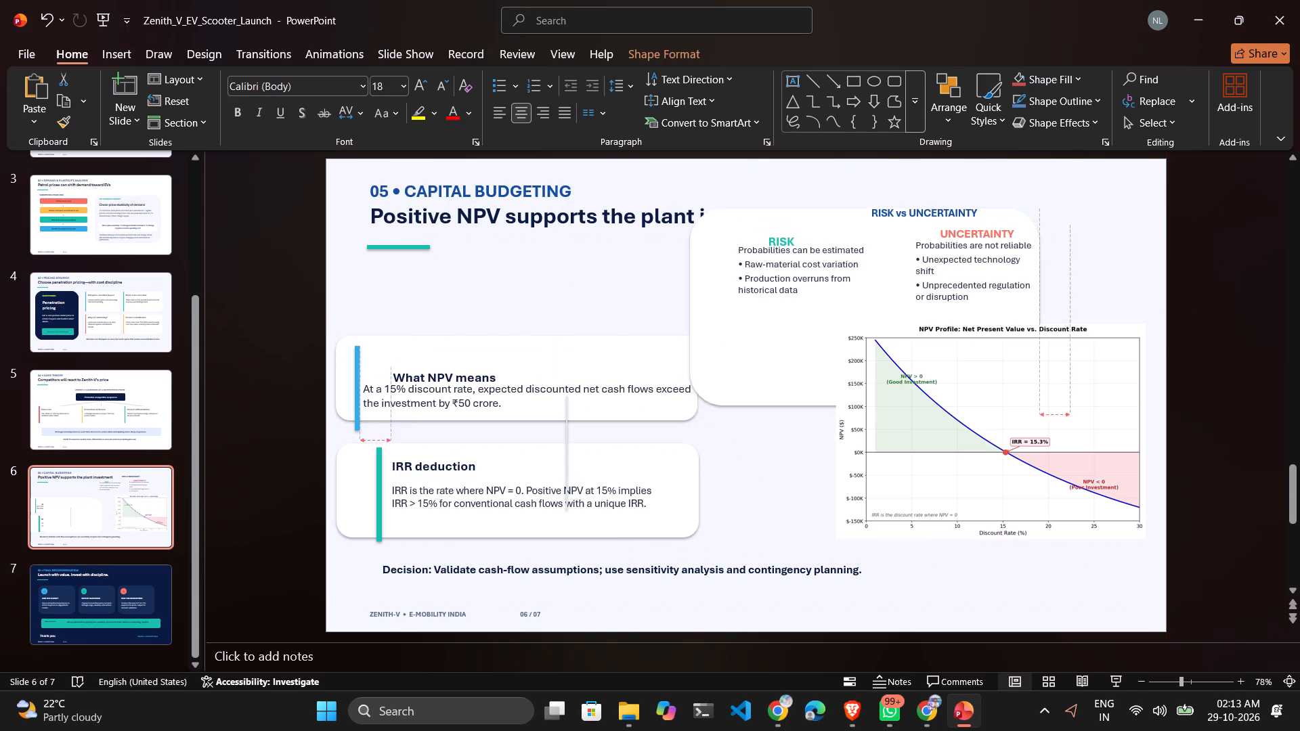
{"action": "left_click_drag", "start_coordinate": [940, 311], "coordinate": [945, 308]}
{"action": "left_click_drag", "start_coordinate": [564, 454], "coordinate": [599, 445]}
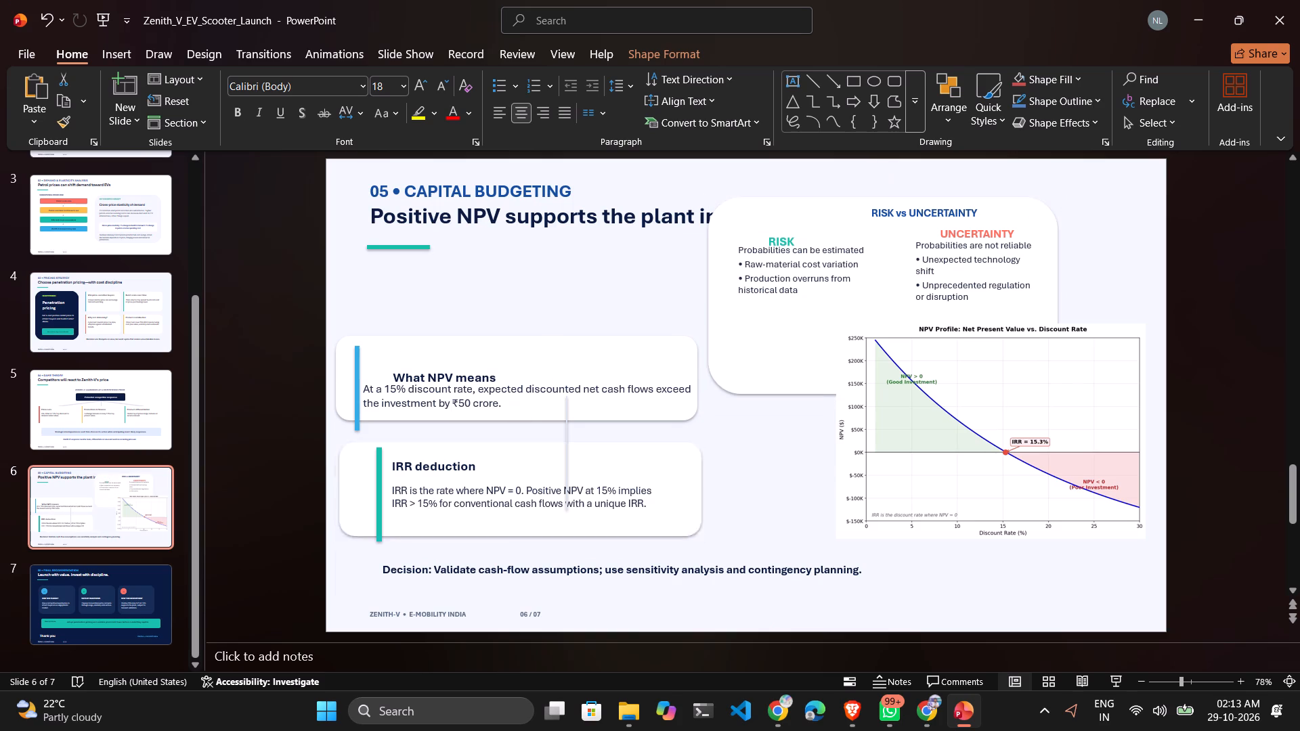
{"action": "left_click_drag", "start_coordinate": [599, 445], "coordinate": [556, 493]}
{"action": "left_click_drag", "start_coordinate": [568, 455], "coordinate": [860, 347]}
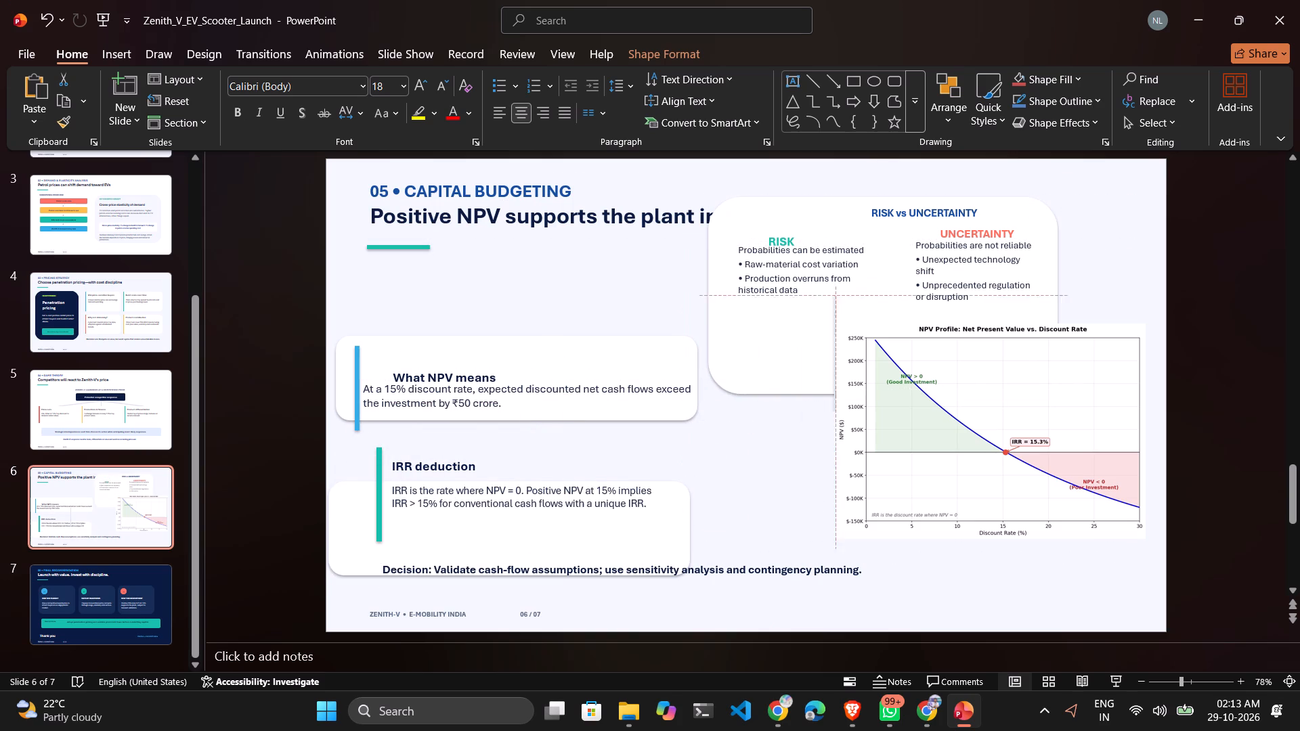
{"action": "left_click_drag", "start_coordinate": [860, 347], "coordinate": [894, 314]}
Shift the white Risk vs Uncertainty background, both descriptions and the RISK and UNCERTAINTY headings right, partly beyond the slide's right edge.
{"action": "left_click_drag", "start_coordinate": [765, 340], "coordinate": [890, 339]}
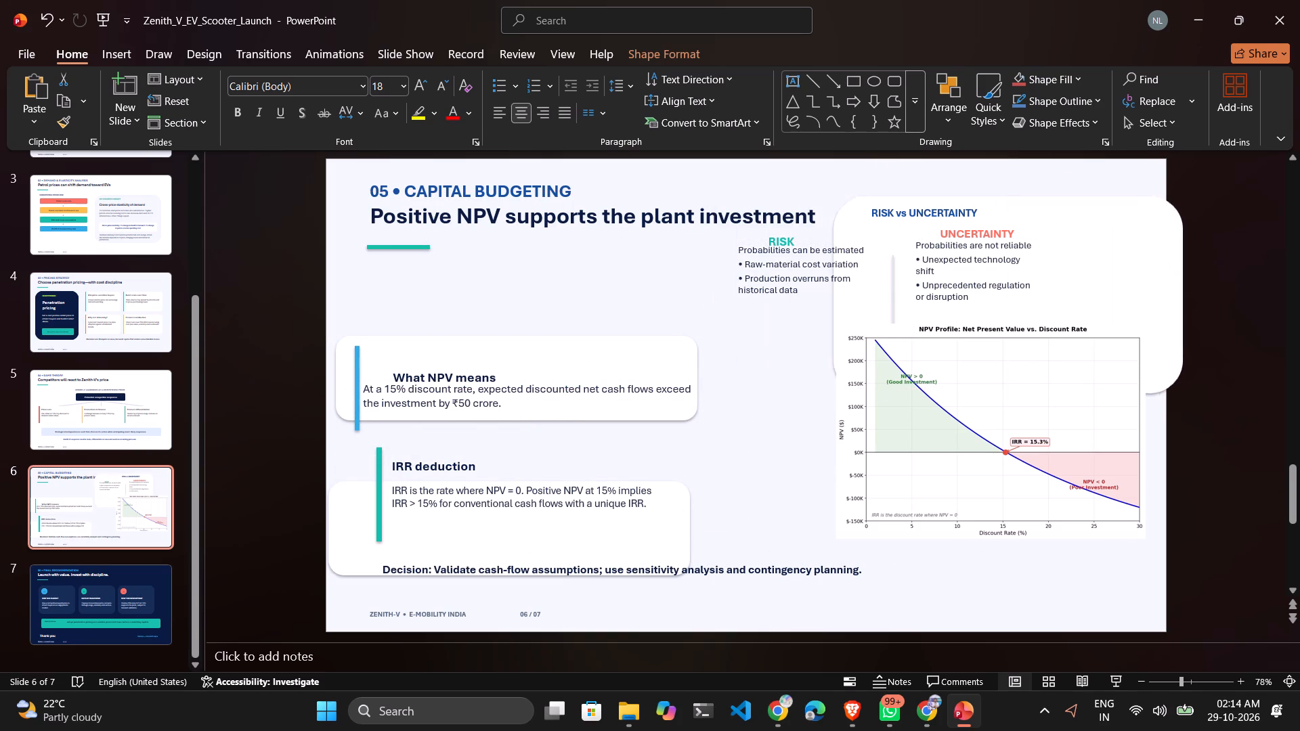
{"action": "left_click_drag", "start_coordinate": [890, 339], "coordinate": [1010, 334]}
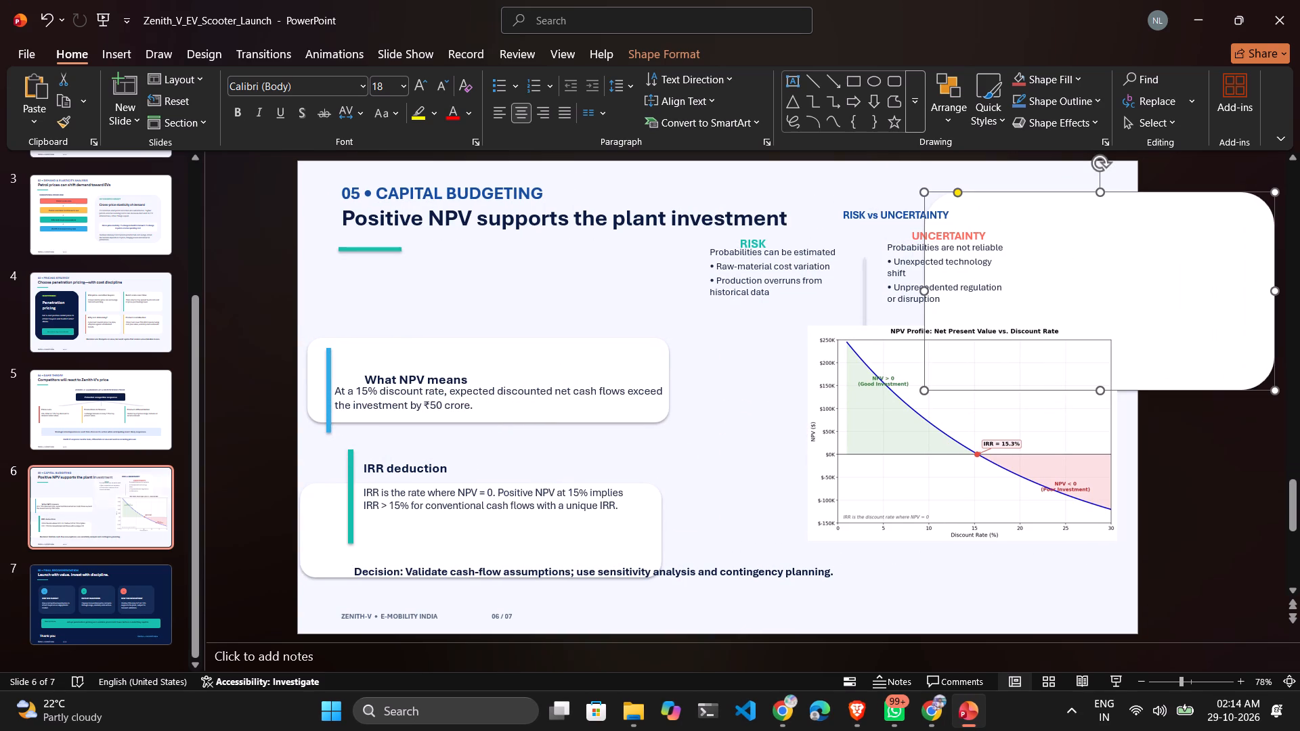
{"action": "left_click_drag", "start_coordinate": [779, 311], "coordinate": [1068, 334]}
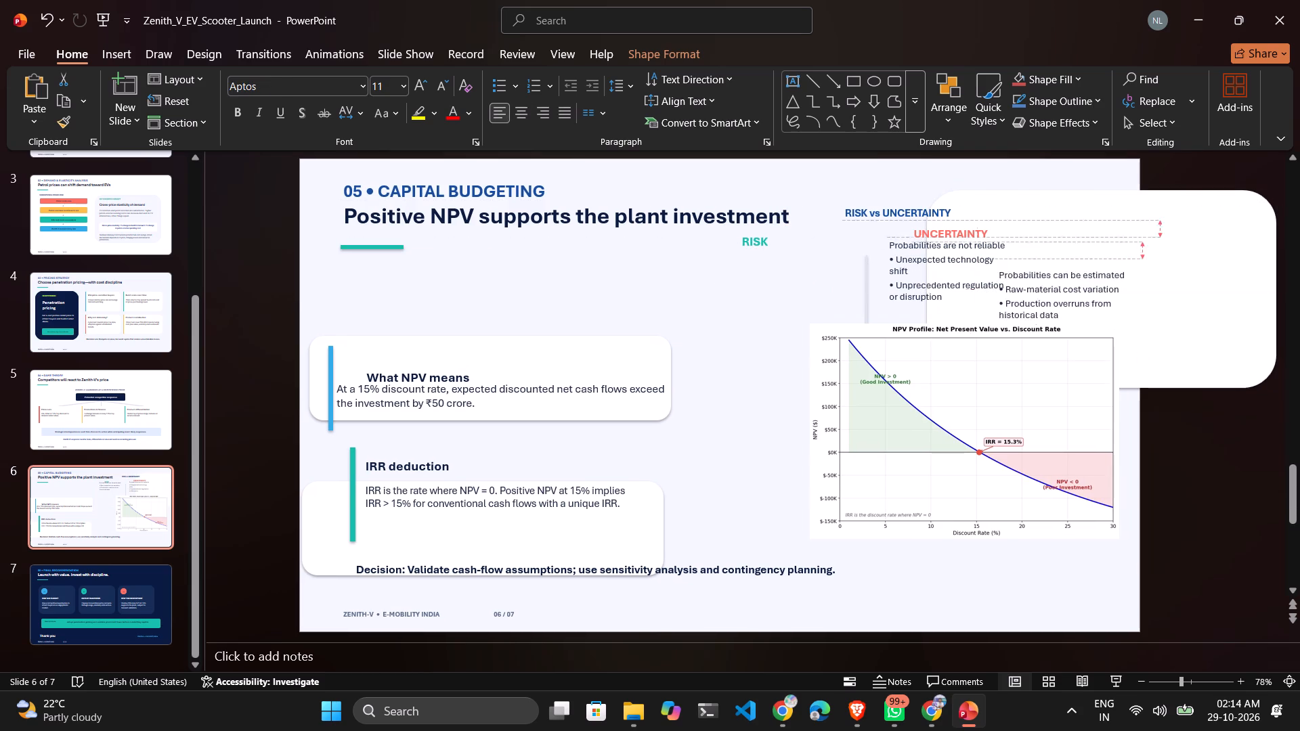
{"action": "left_click_drag", "start_coordinate": [1068, 334], "coordinate": [1174, 309]}
{"action": "left_click_drag", "start_coordinate": [976, 304], "coordinate": [1259, 377]}
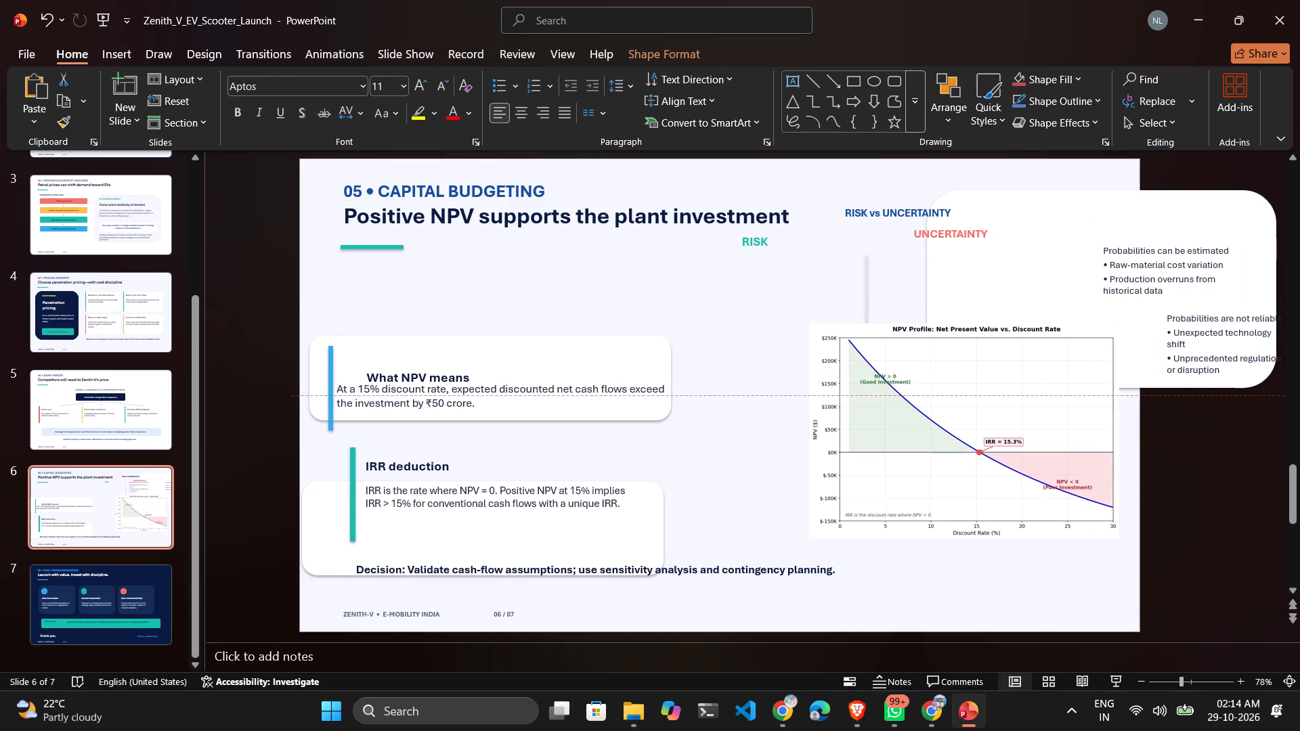
{"action": "left_click_drag", "start_coordinate": [1259, 377], "coordinate": [1252, 379]}
{"action": "left_click", "coordinate": [1114, 305]}
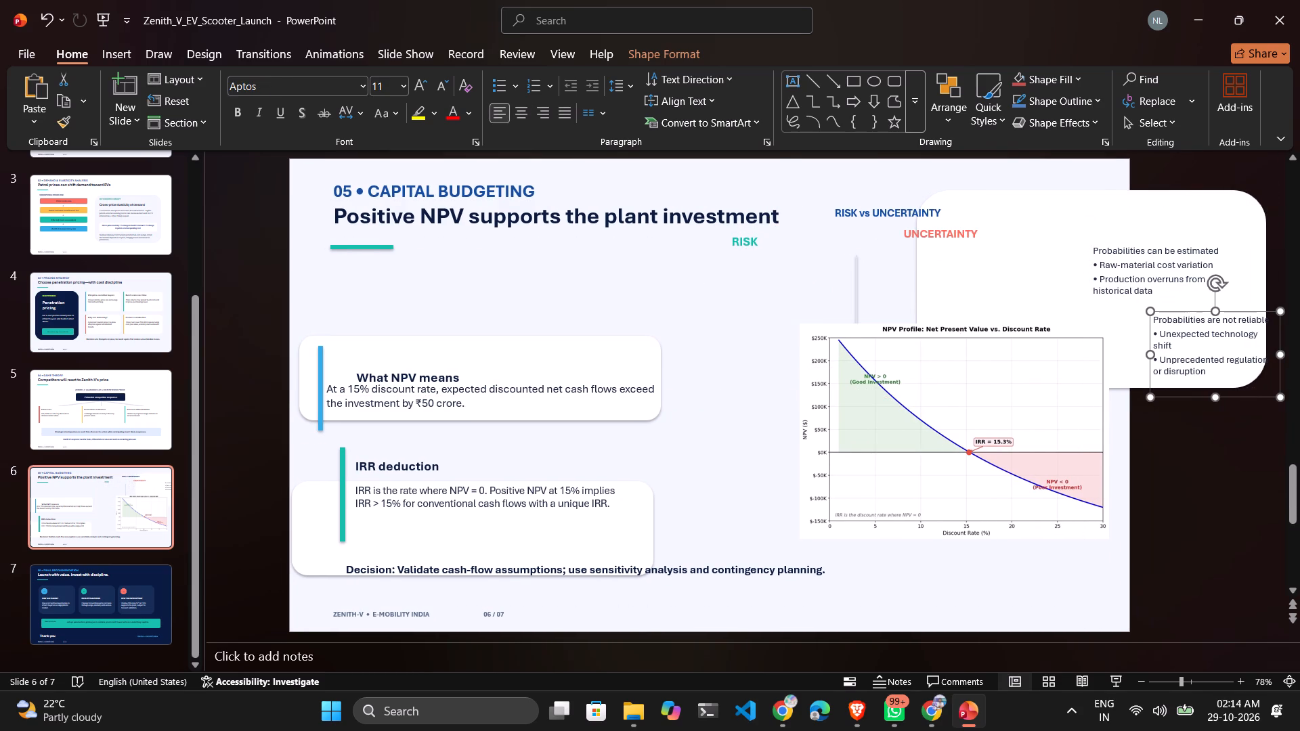
{"action": "left_click_drag", "start_coordinate": [1114, 305], "coordinate": [1108, 316]}
{"action": "left_click_drag", "start_coordinate": [1108, 316], "coordinate": [1041, 313]}
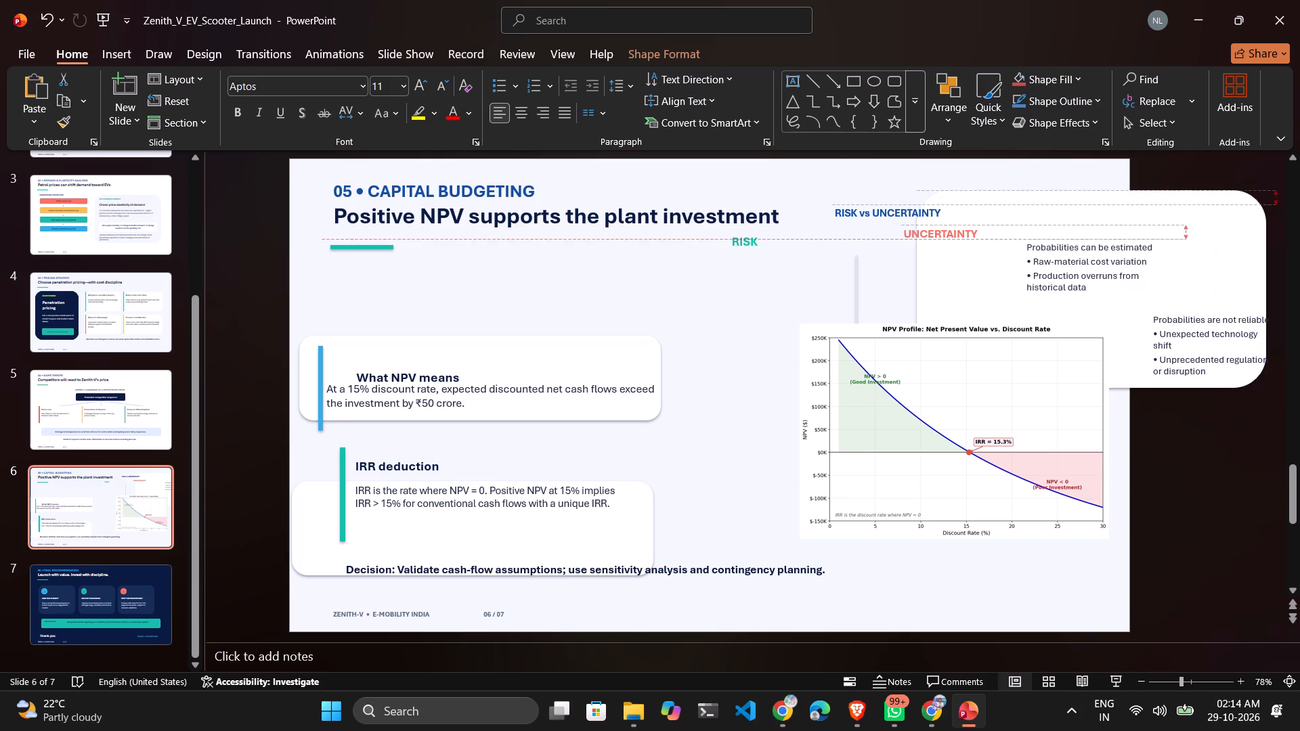
{"action": "left_click_drag", "start_coordinate": [1041, 313], "coordinate": [955, 334]}
{"action": "left_click", "coordinate": [972, 239]}
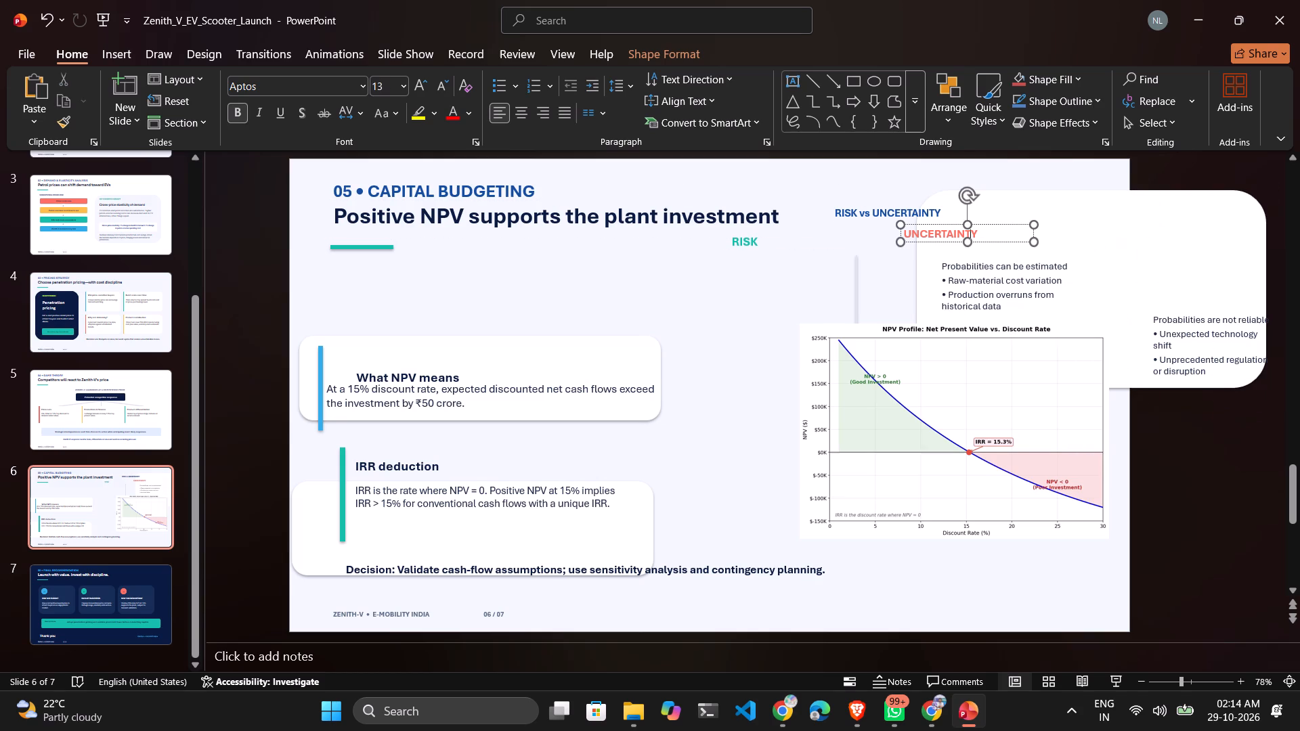
{"action": "left_click_drag", "start_coordinate": [991, 242], "coordinate": [1216, 277]}
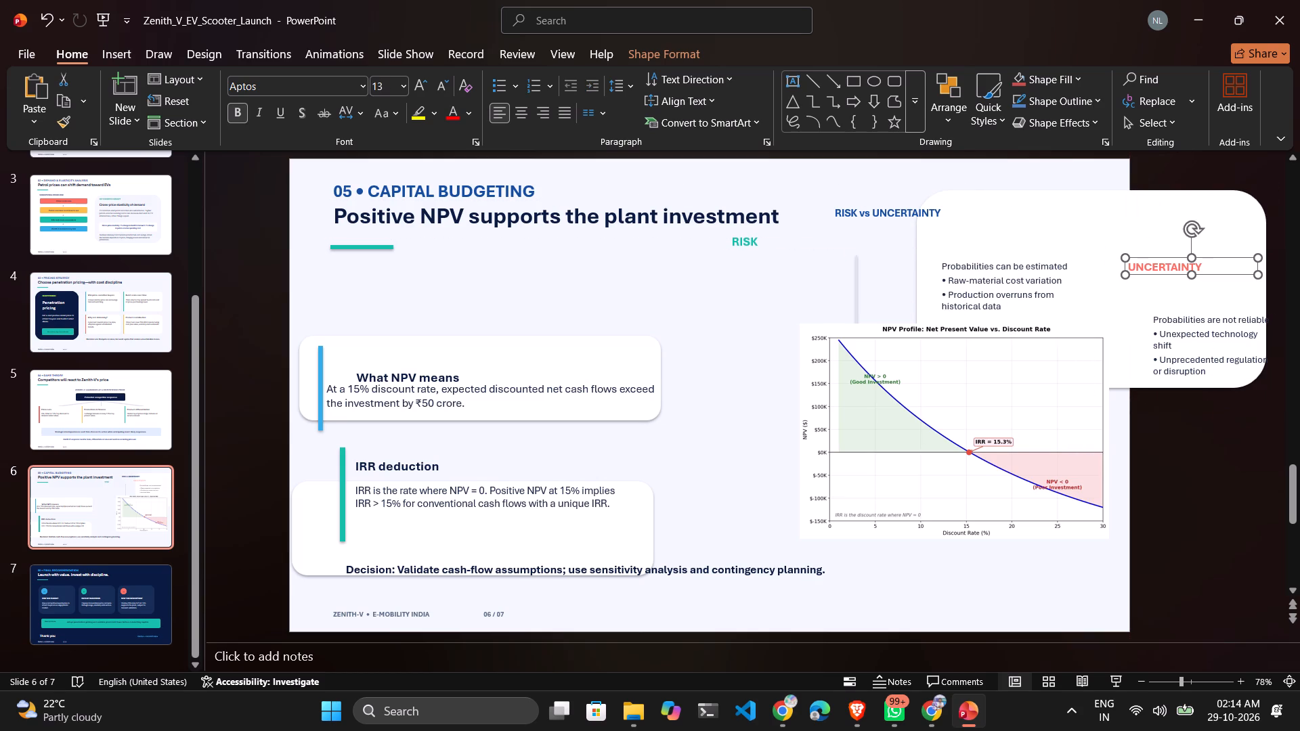
{"action": "left_click_drag", "start_coordinate": [779, 246], "coordinate": [1026, 238]}
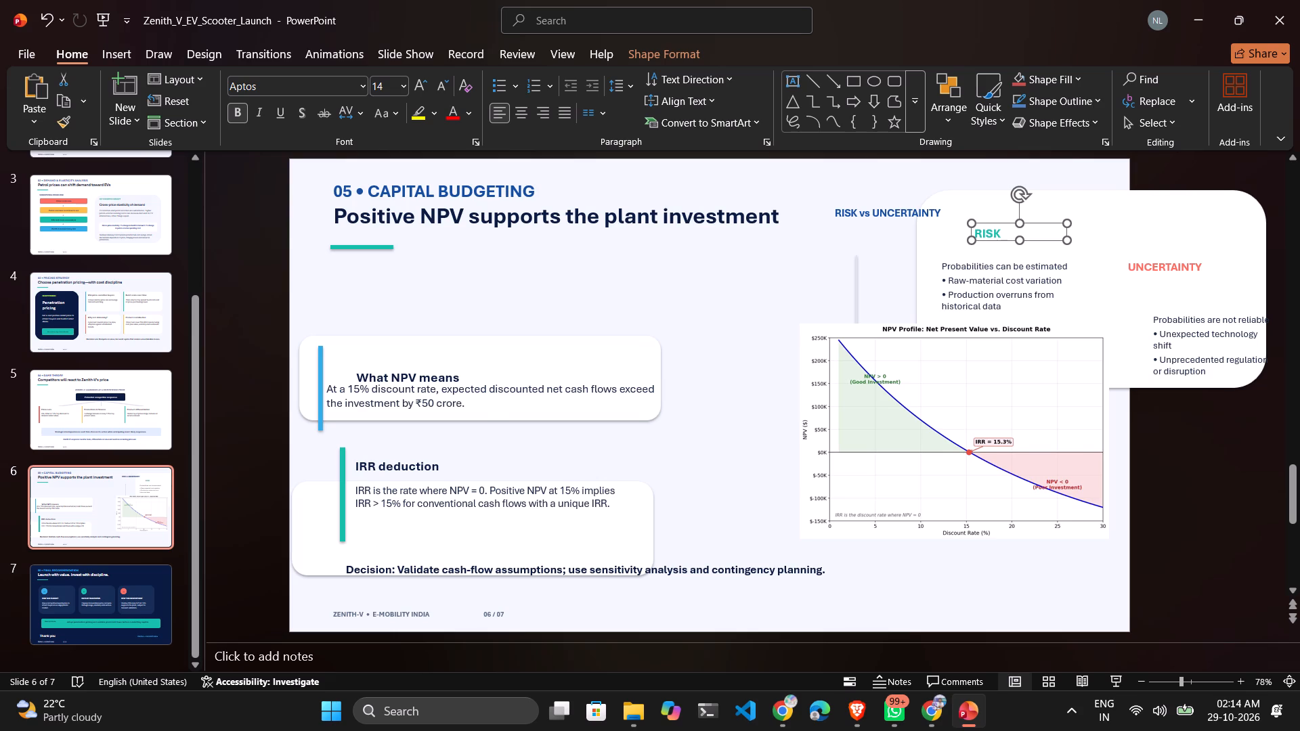
Delete the teal underline below the slide title and move the NPV description up into the freed space.
{"action": "left_click_drag", "start_coordinate": [559, 414], "coordinate": [552, 305]}
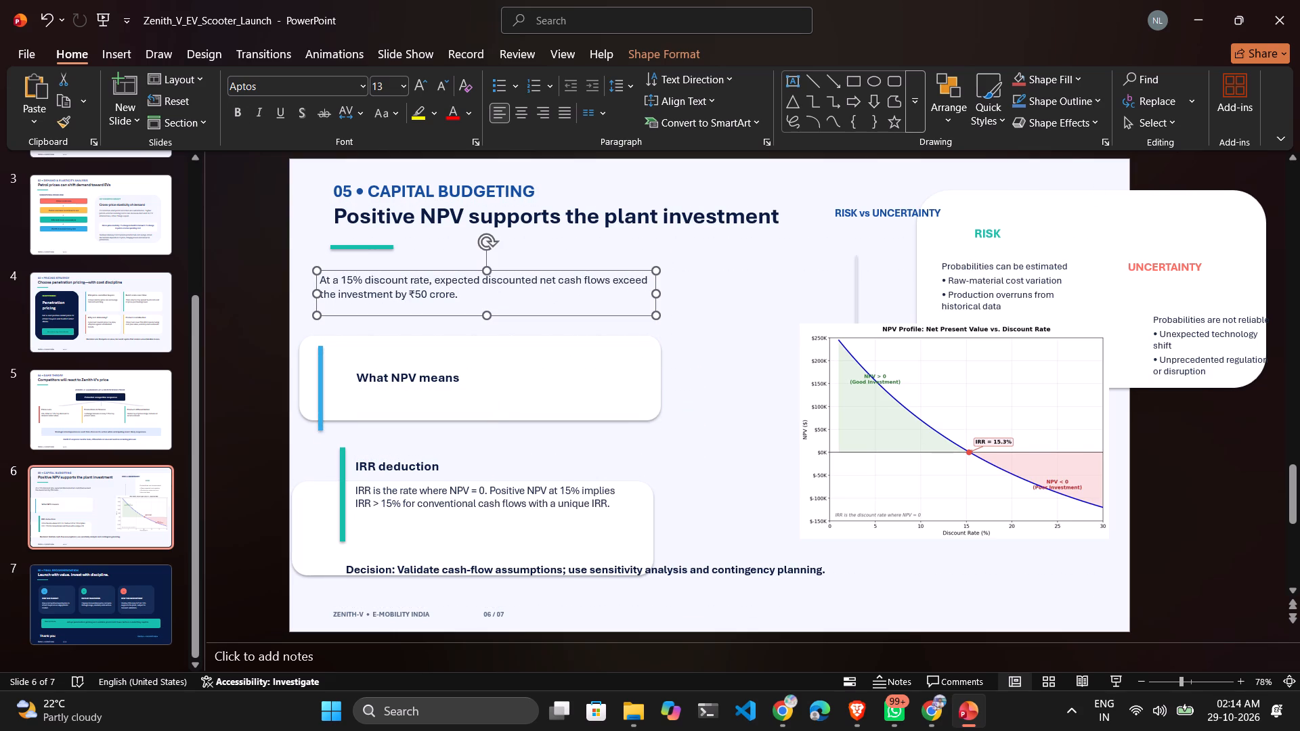
{"action": "left_click", "coordinate": [382, 250]}
{"action": "key", "text": "BackSpace"}
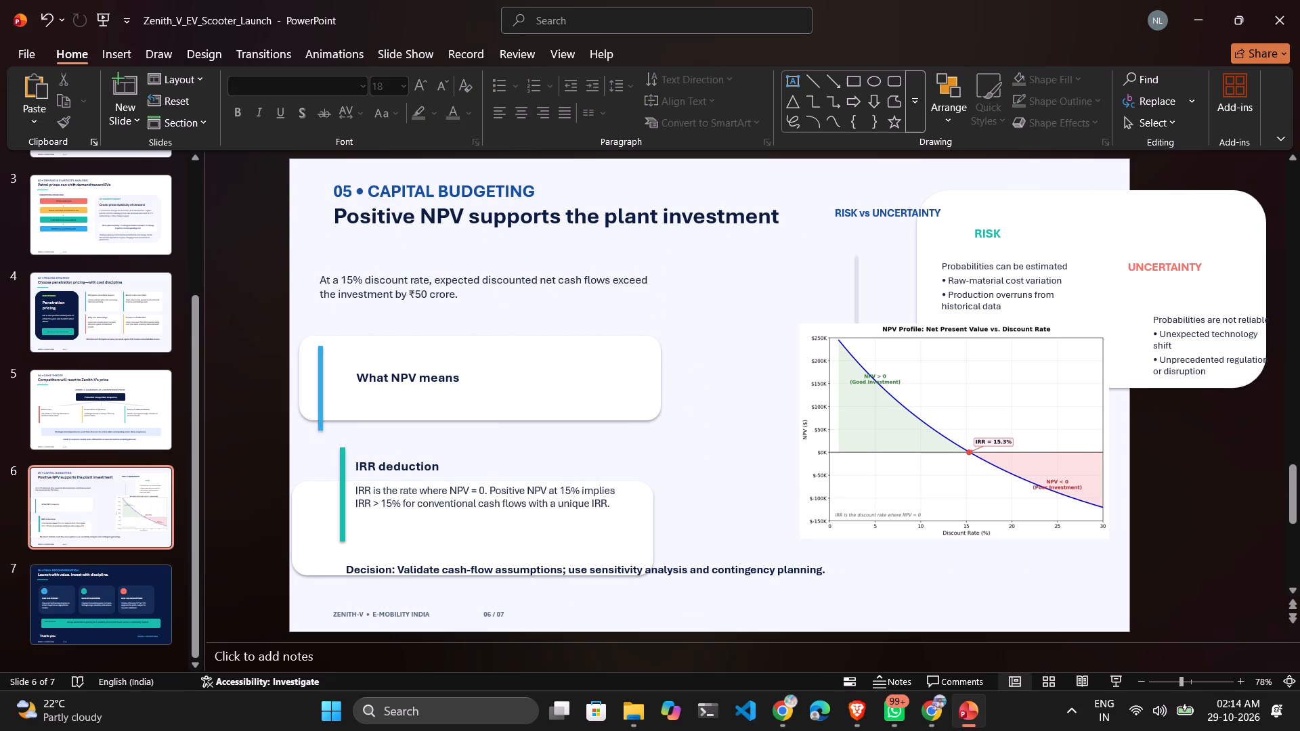
{"action": "left_click_drag", "start_coordinate": [476, 303], "coordinate": [484, 292]}
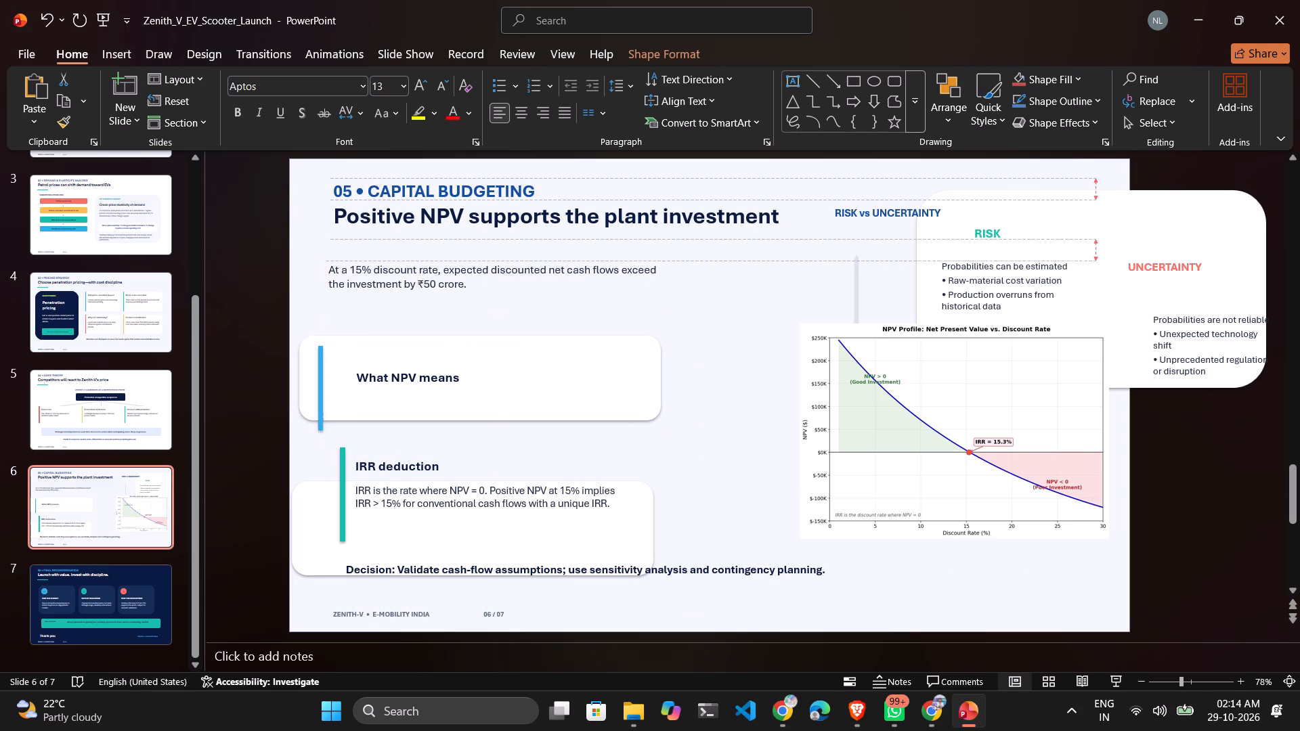
{"action": "left_click_drag", "start_coordinate": [484, 292], "coordinate": [485, 292]}
Move the "What NPV means" heading above its description below the title and place its white background behind both.
{"action": "left_click_drag", "start_coordinate": [504, 381], "coordinate": [511, 328]}
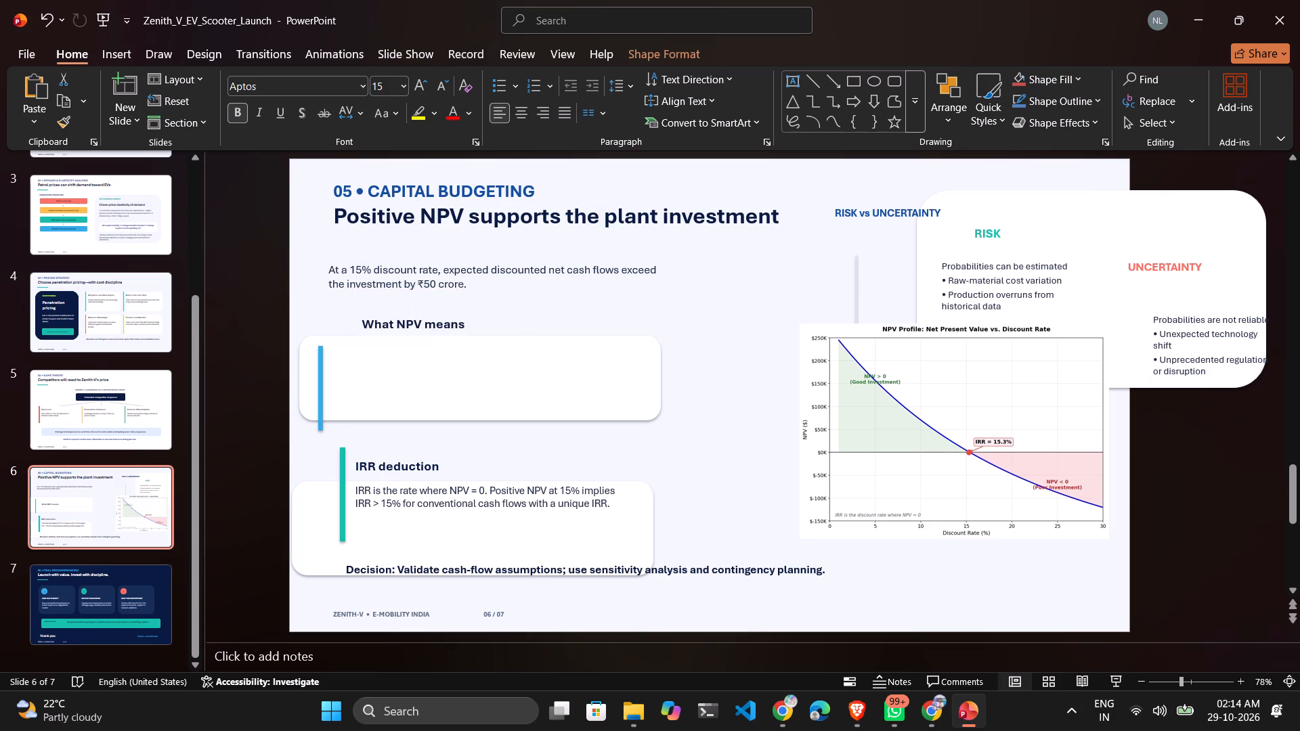
{"action": "left_click_drag", "start_coordinate": [511, 328], "coordinate": [480, 254]}
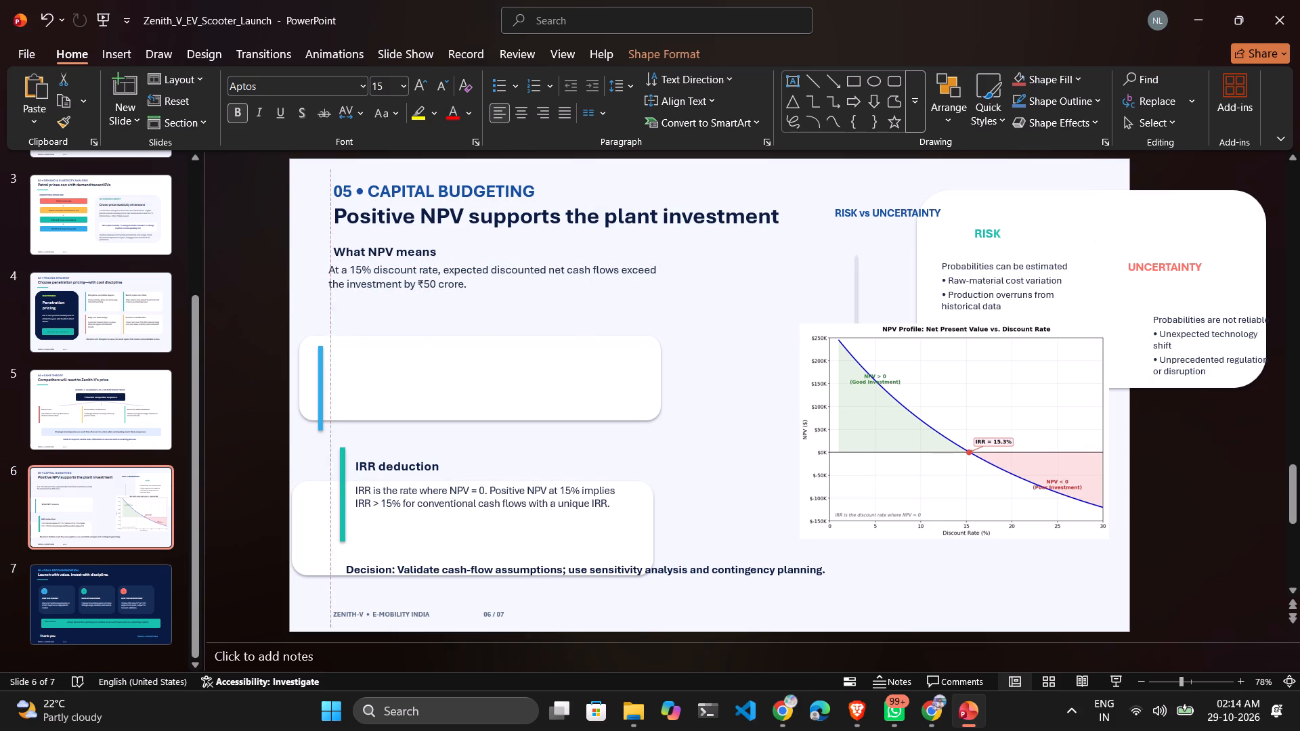
{"action": "left_click_drag", "start_coordinate": [480, 254], "coordinate": [477, 252]}
{"action": "left_click_drag", "start_coordinate": [525, 395], "coordinate": [529, 293]}
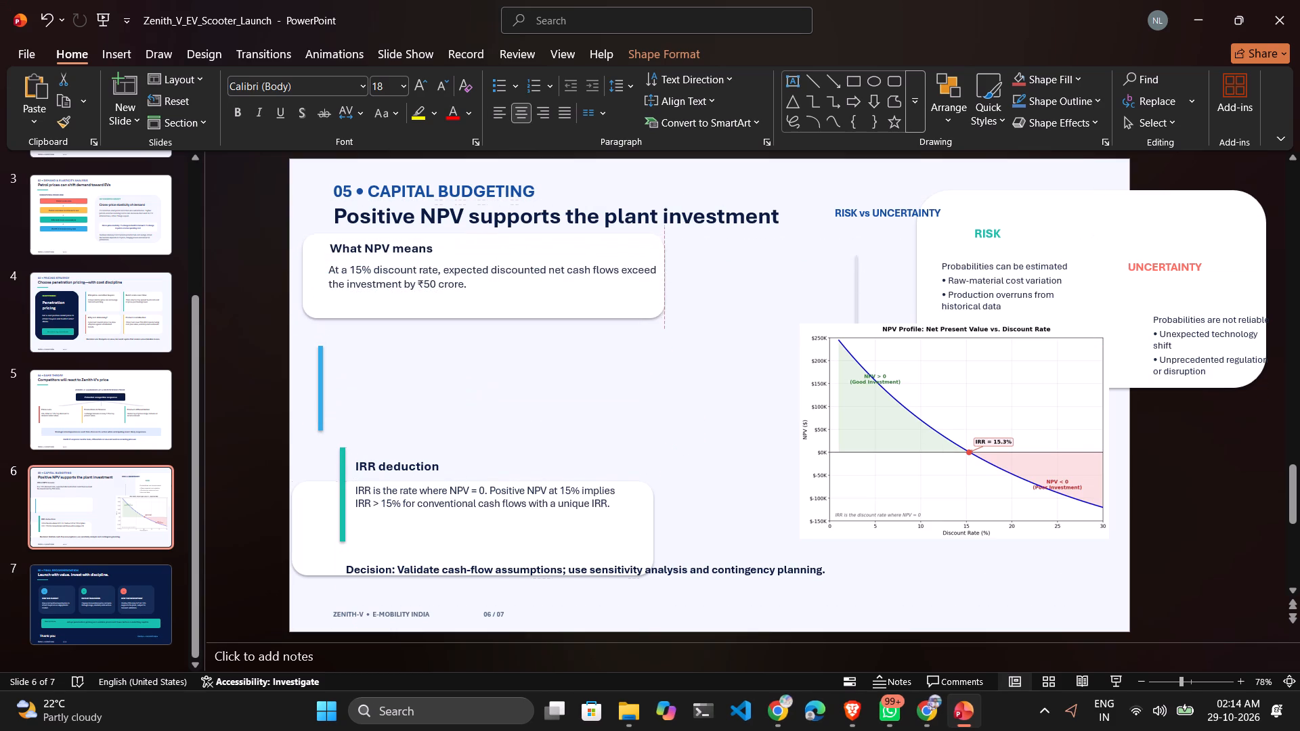
{"action": "left_click_drag", "start_coordinate": [529, 293], "coordinate": [553, 288]}
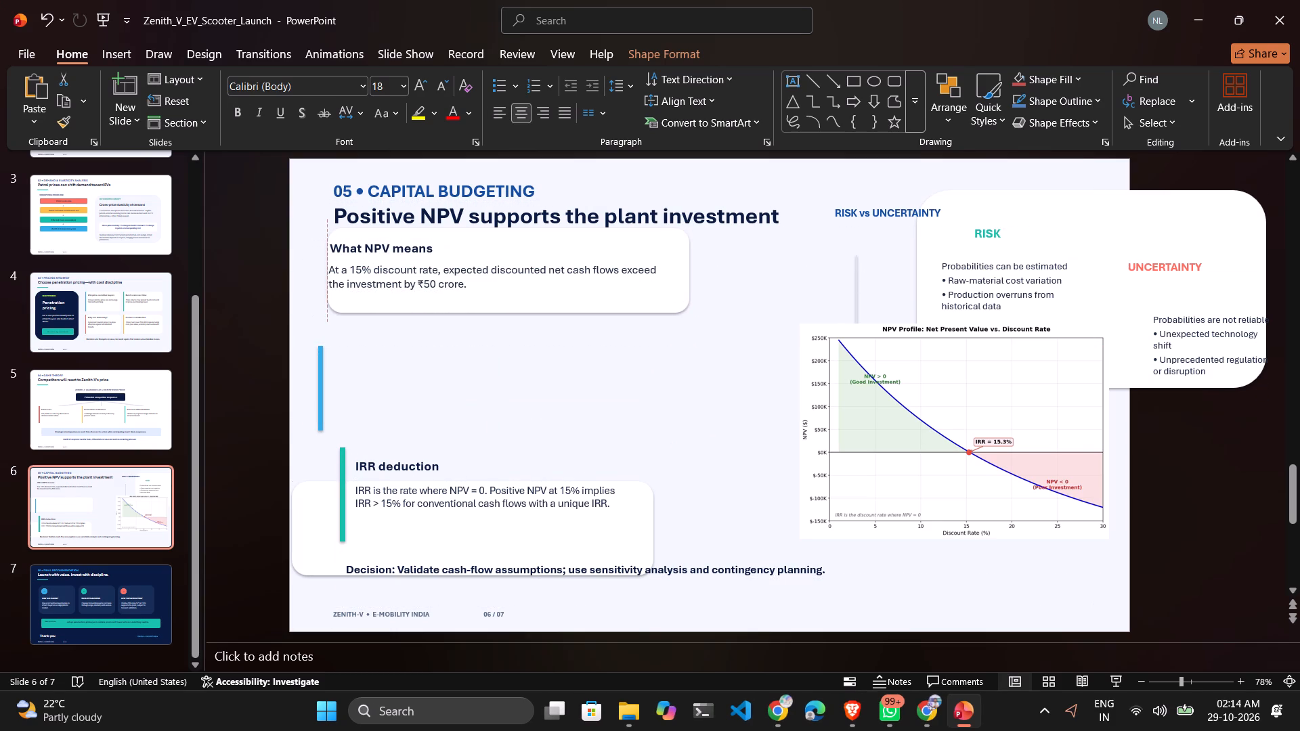
{"action": "left_click_drag", "start_coordinate": [553, 288], "coordinate": [553, 289]}
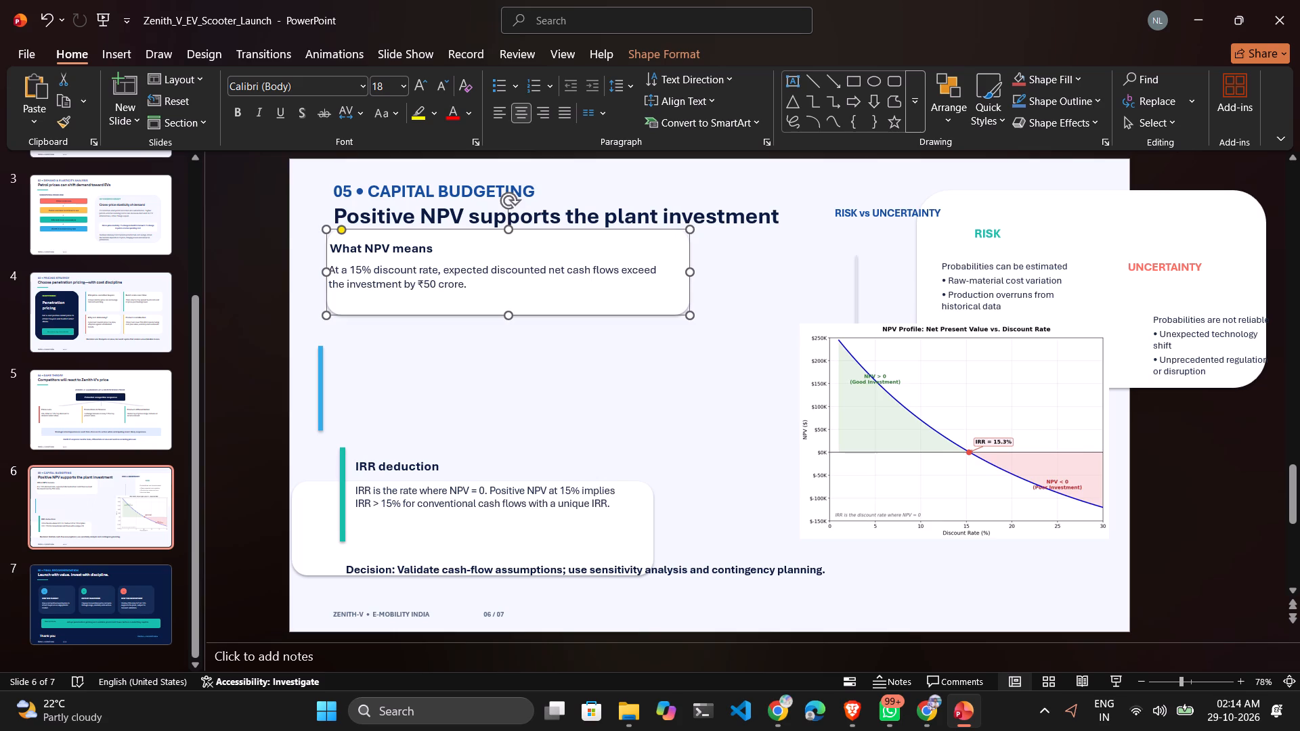
Nudge the NPV description and heading right inside their card and place the blue accent bar along the card's left edge.
{"action": "left_click_drag", "start_coordinate": [480, 290], "coordinate": [481, 303]}
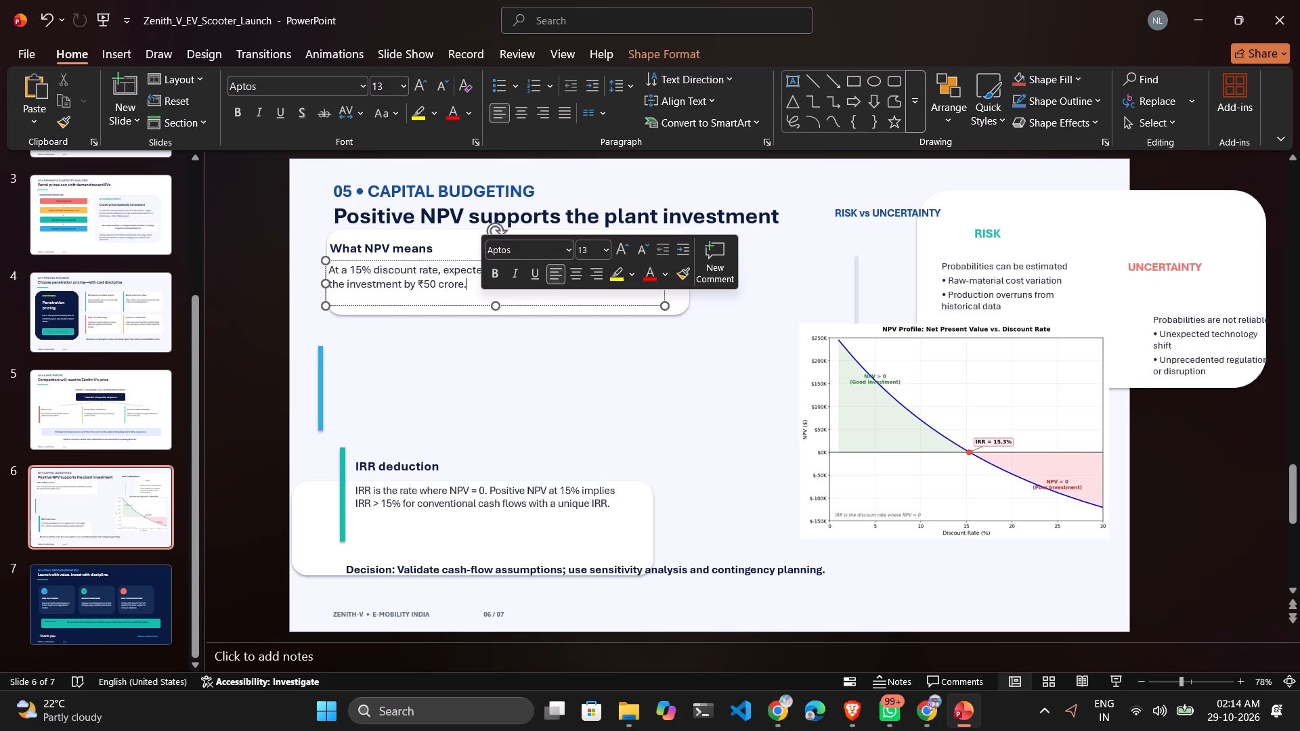
{"action": "left_click_drag", "start_coordinate": [480, 298], "coordinate": [494, 298]}
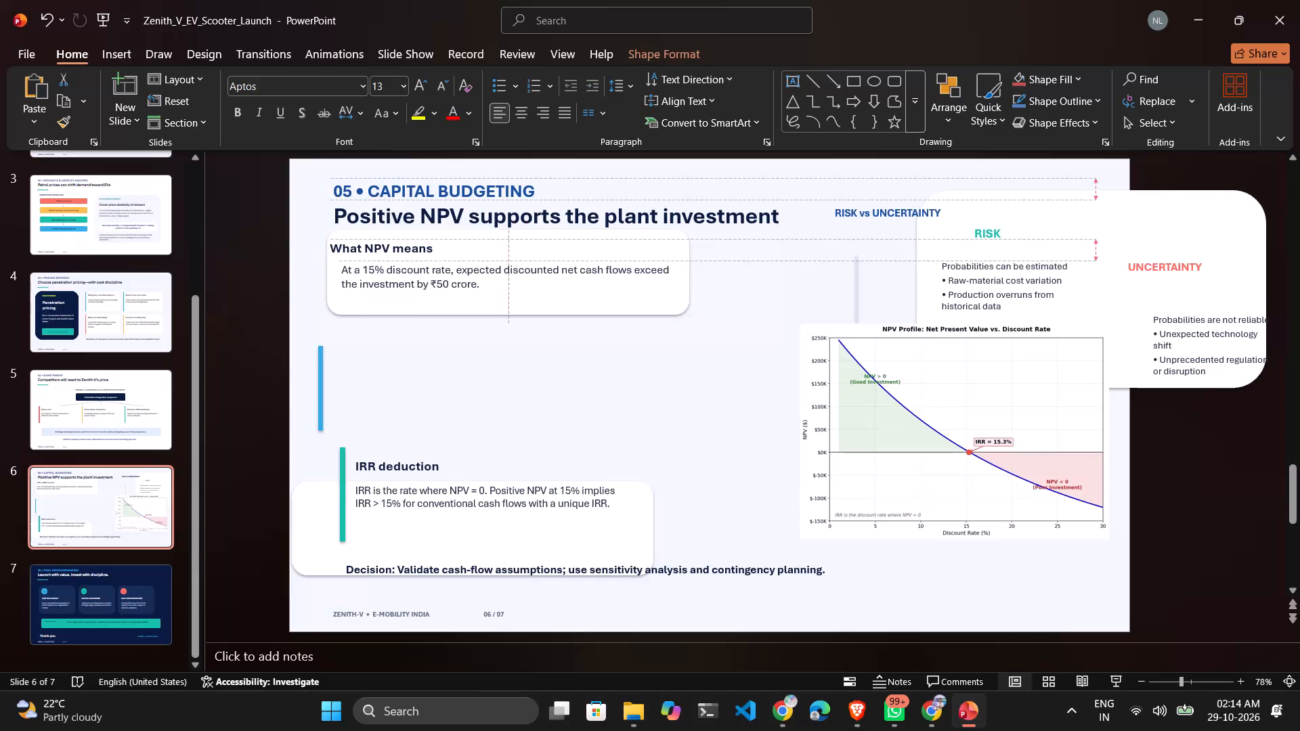
{"action": "left_click_drag", "start_coordinate": [494, 298], "coordinate": [493, 296]}
{"action": "left_click_drag", "start_coordinate": [435, 252], "coordinate": [441, 252]}
{"action": "left_click_drag", "start_coordinate": [324, 401], "coordinate": [353, 301]}
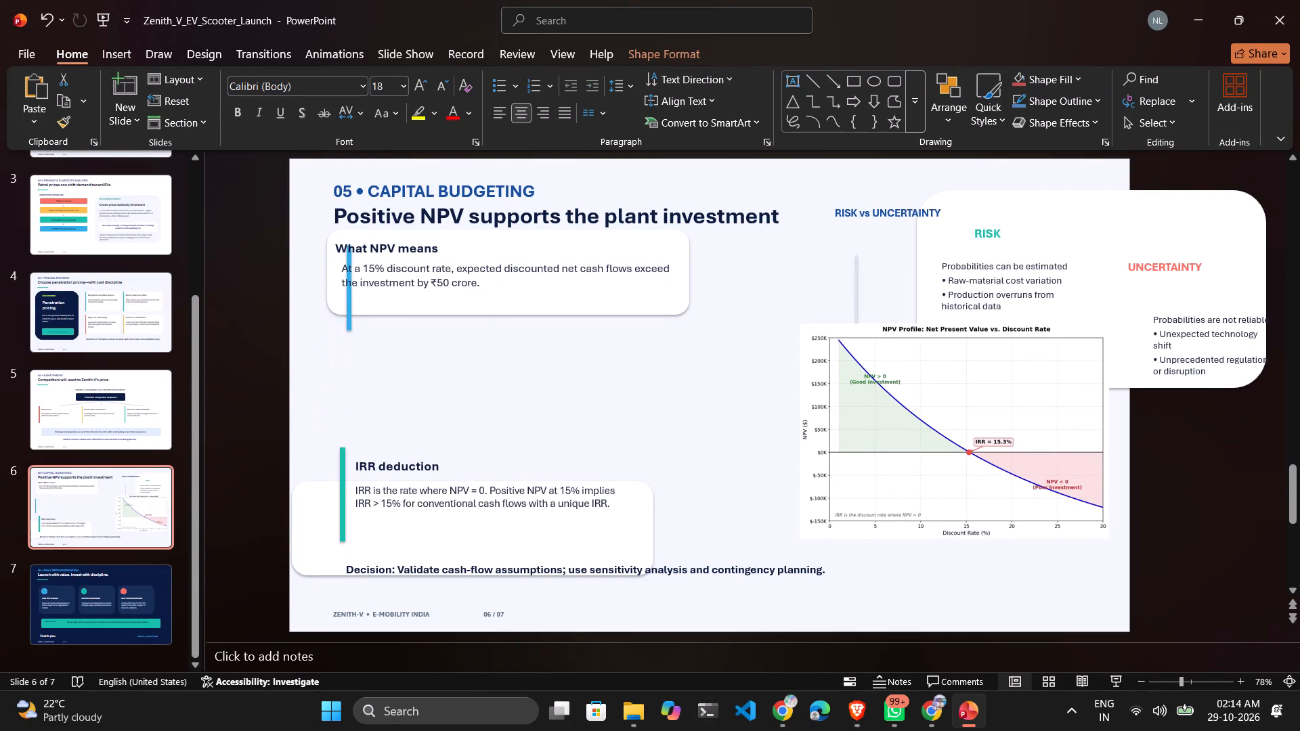
{"action": "left_click_drag", "start_coordinate": [353, 301], "coordinate": [341, 294]}
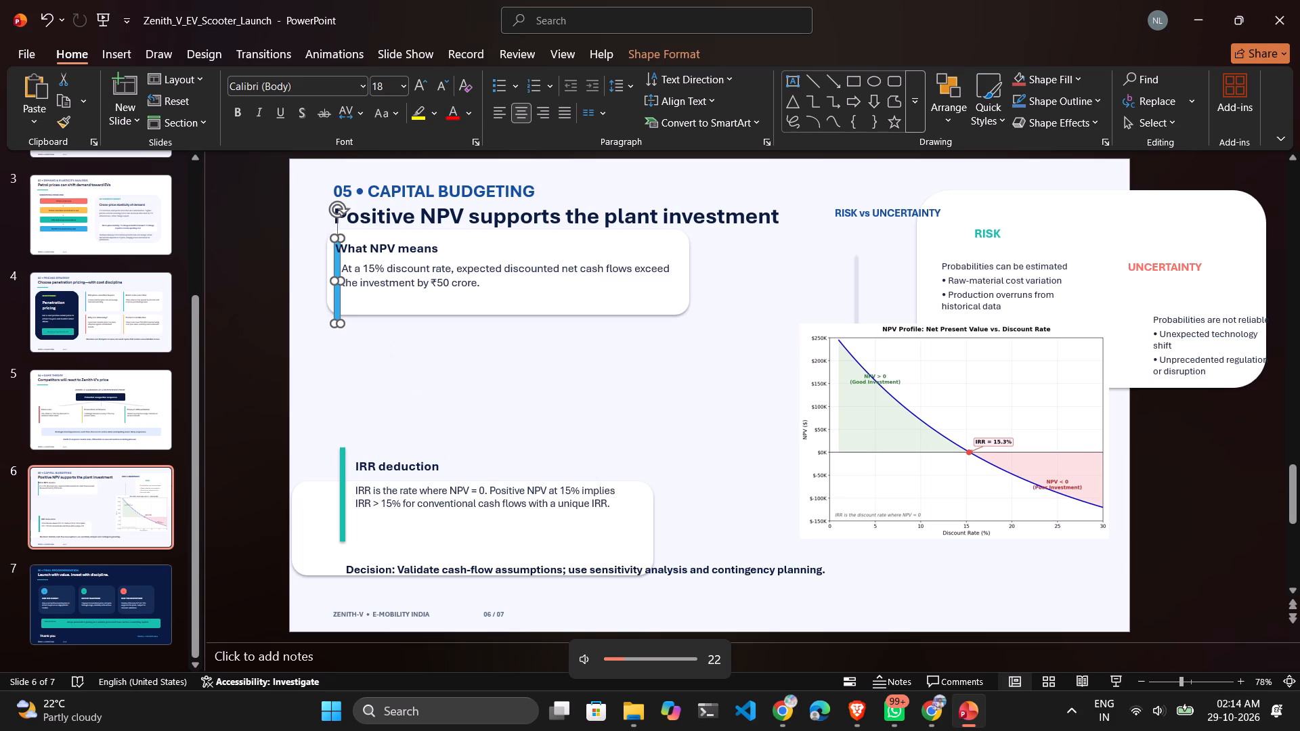
Move the IRR deduction background, heading, teal accent bar and description up beside the "What NPV means" card, above the graph.
{"action": "left_click_drag", "start_coordinate": [539, 530], "coordinate": [966, 292]}
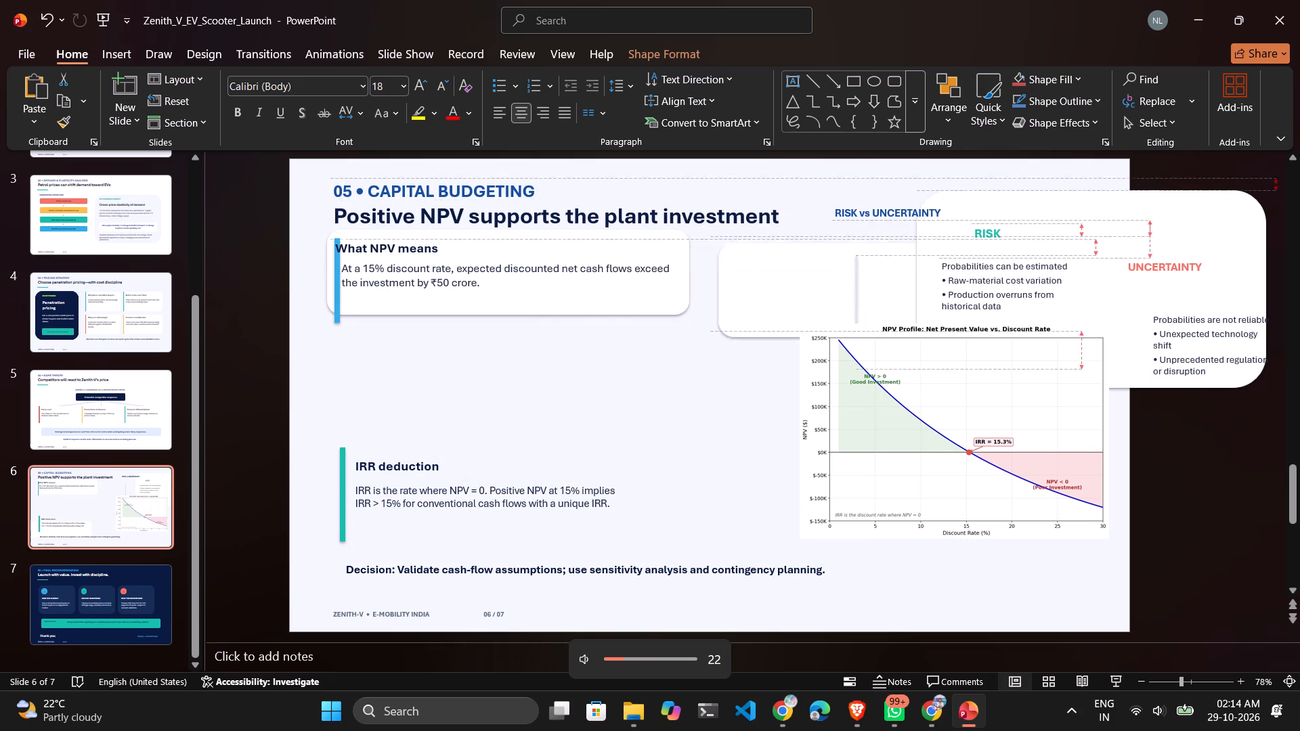
{"action": "left_click_drag", "start_coordinate": [966, 292], "coordinate": [945, 275]}
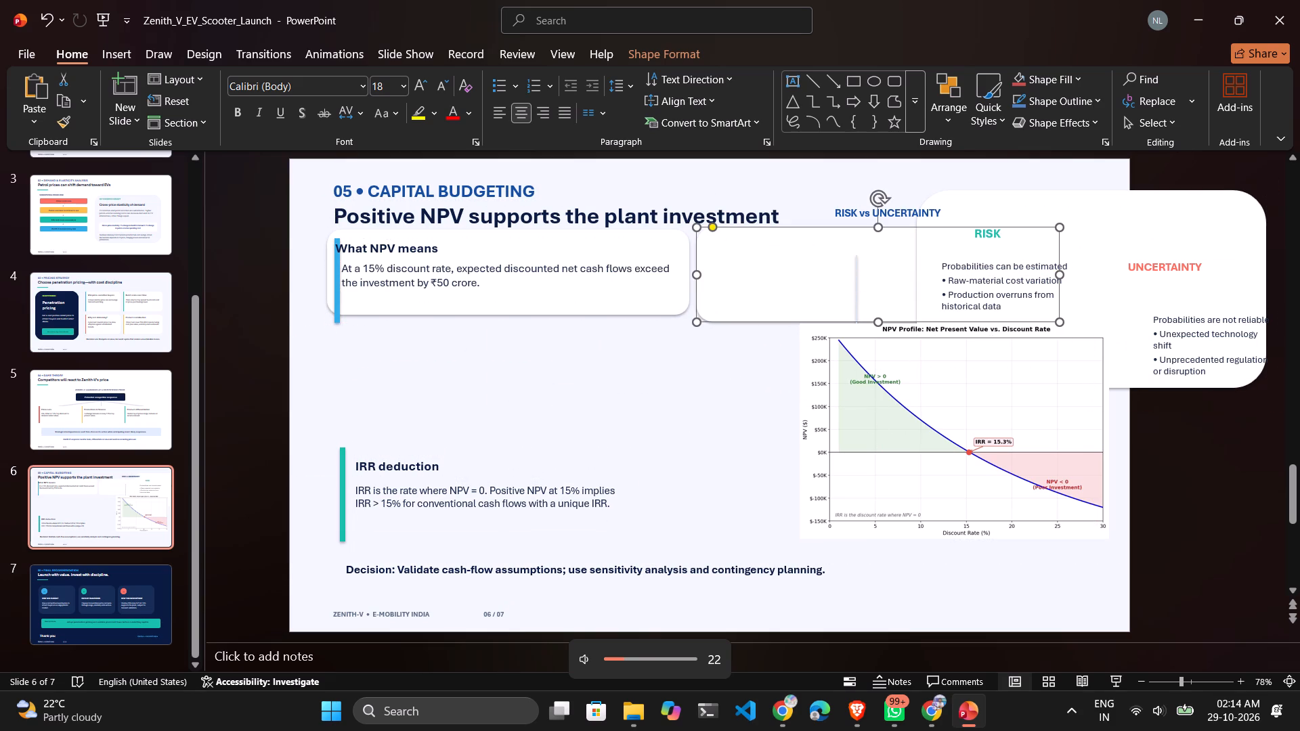
{"action": "left_click_drag", "start_coordinate": [441, 469], "coordinate": [801, 230]}
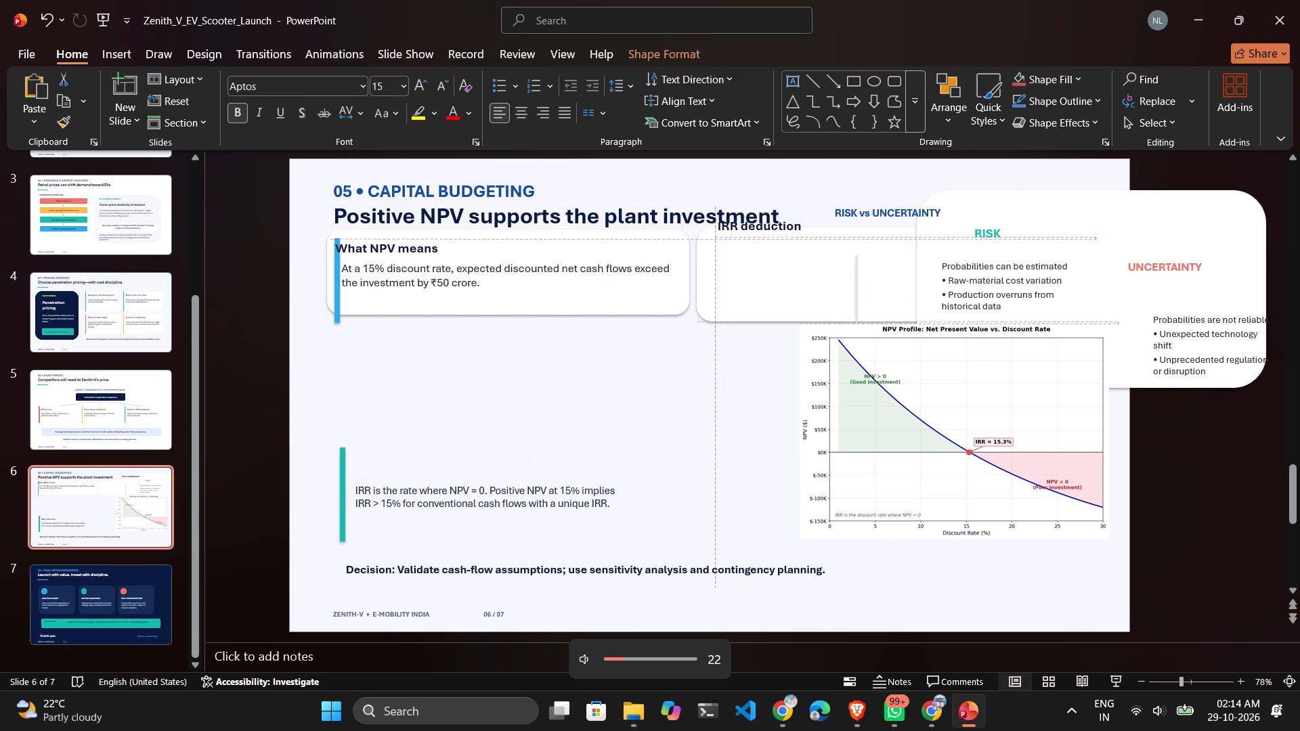
{"action": "left_click_drag", "start_coordinate": [801, 230], "coordinate": [803, 236]}
{"action": "left_click_drag", "start_coordinate": [341, 481], "coordinate": [704, 265]}
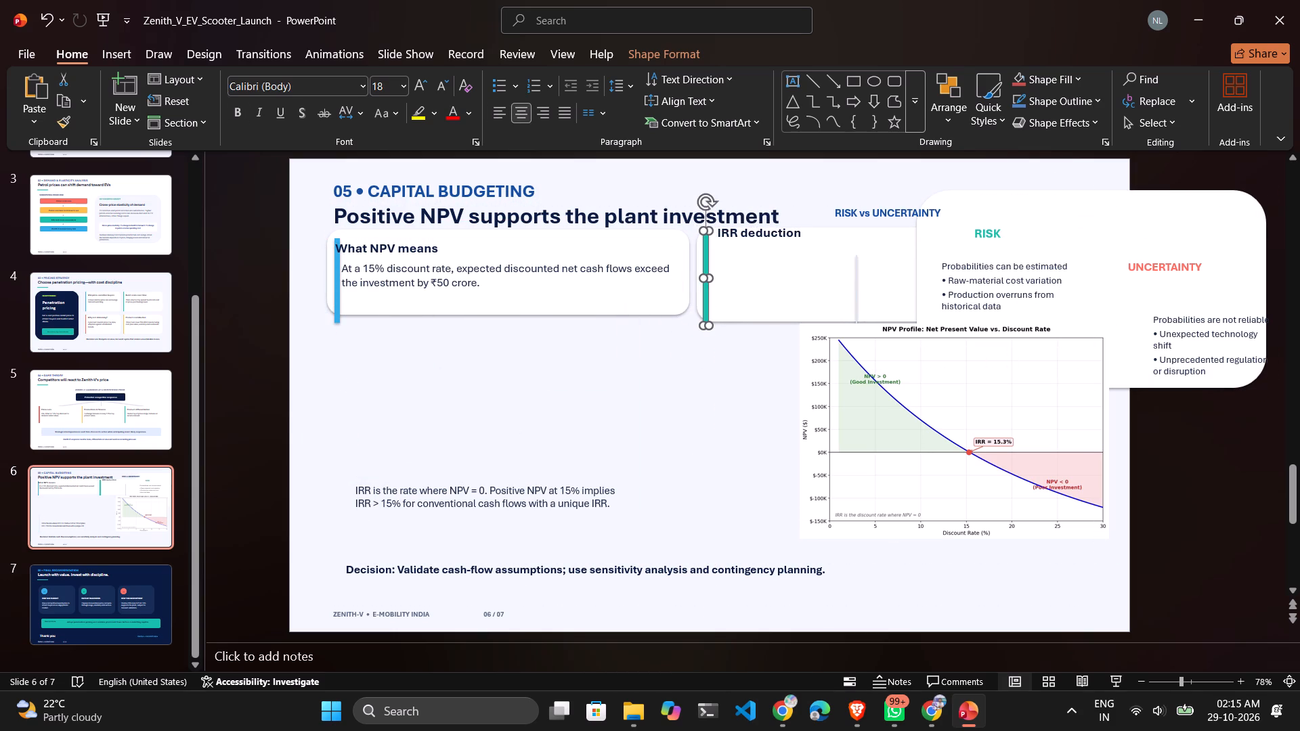
{"action": "left_click_drag", "start_coordinate": [464, 512], "coordinate": [780, 295]}
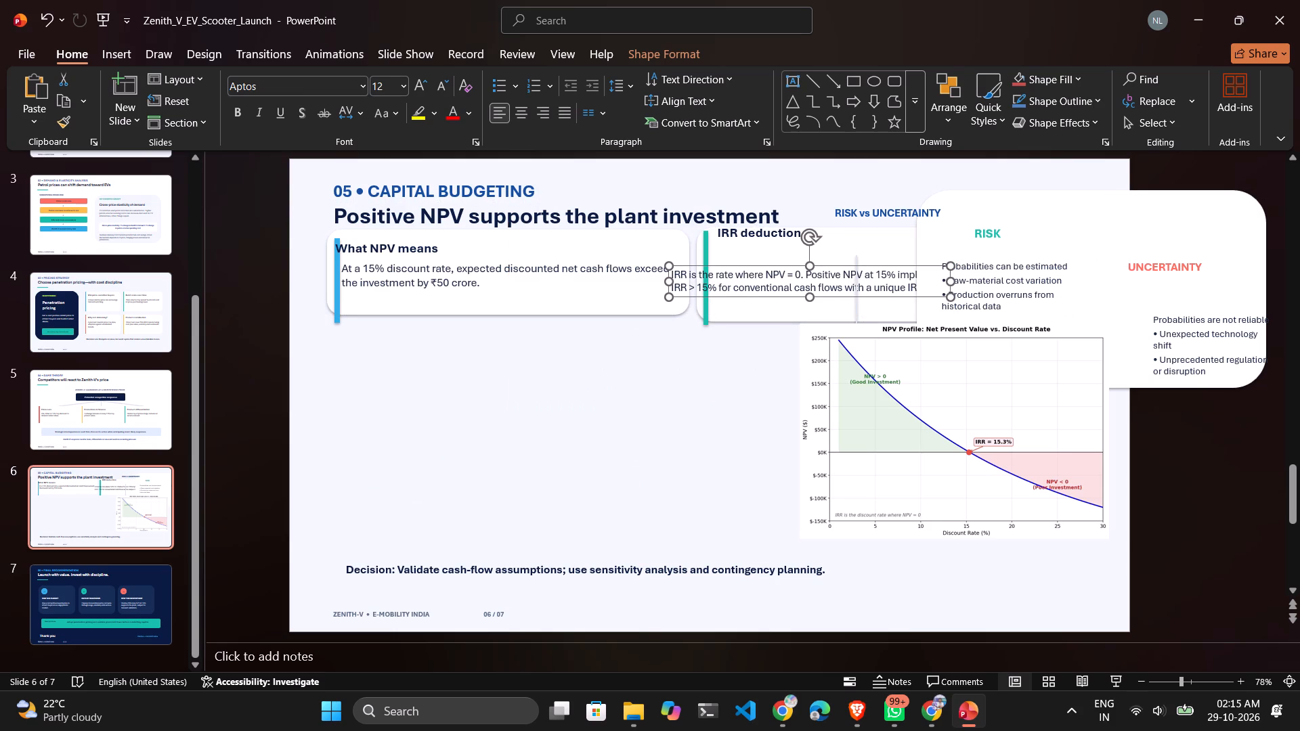
Move the large white Risk vs Uncertainty background to the free area below the NPV card, left of the graph.
{"action": "left_click_drag", "start_coordinate": [1106, 204], "coordinate": [522, 373]}
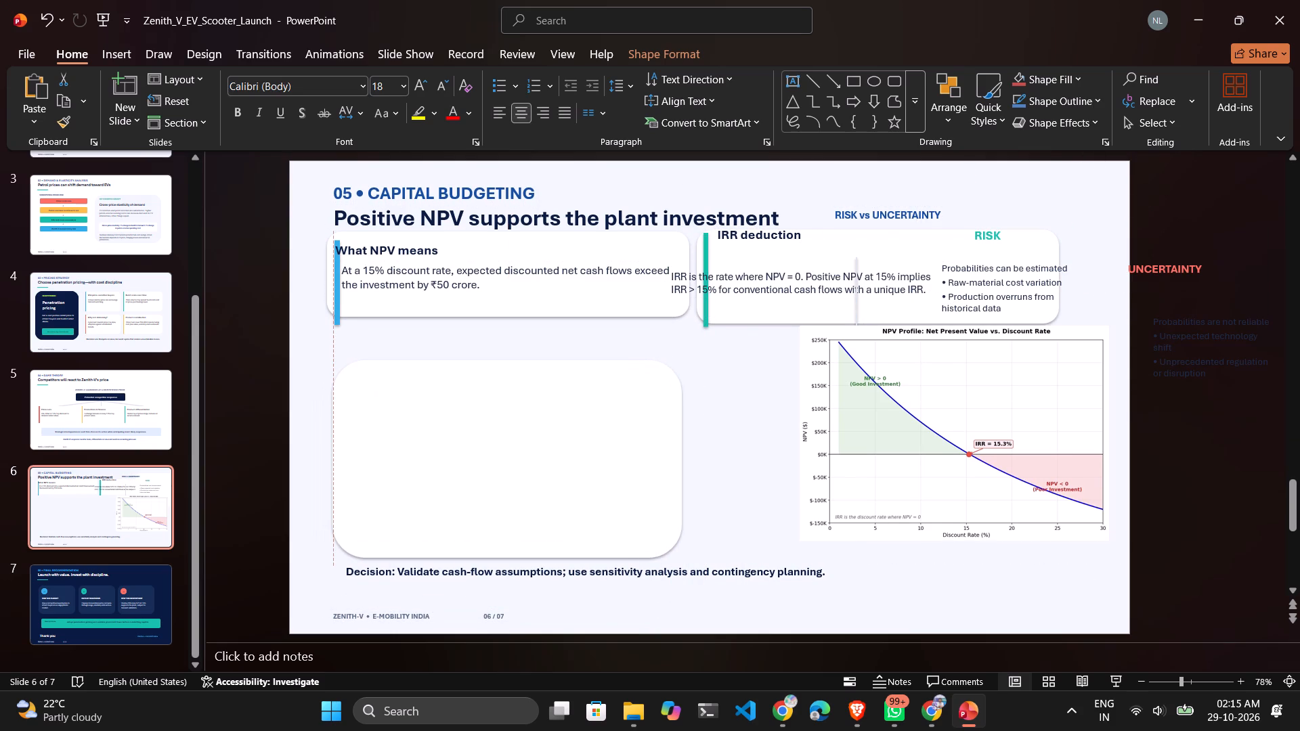
{"action": "left_click_drag", "start_coordinate": [522, 373], "coordinate": [517, 358]}
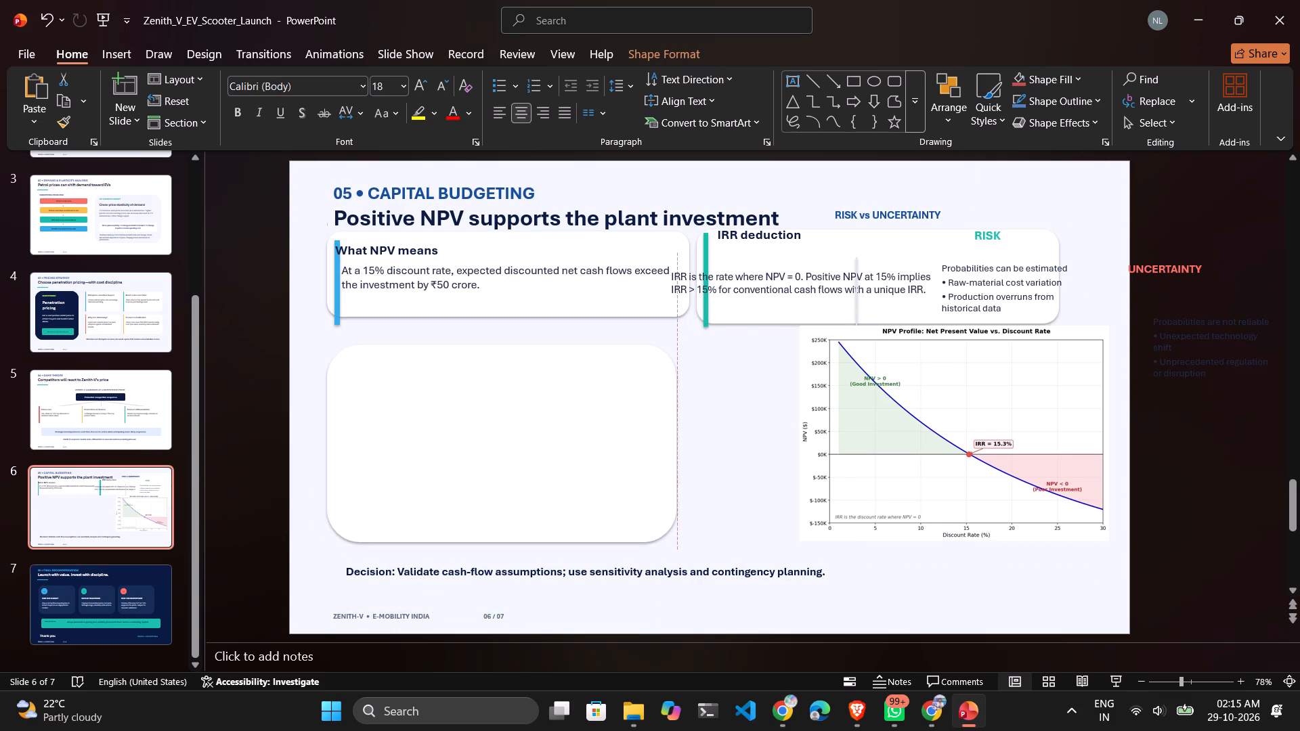
{"action": "left_click_drag", "start_coordinate": [517, 358], "coordinate": [512, 350]}
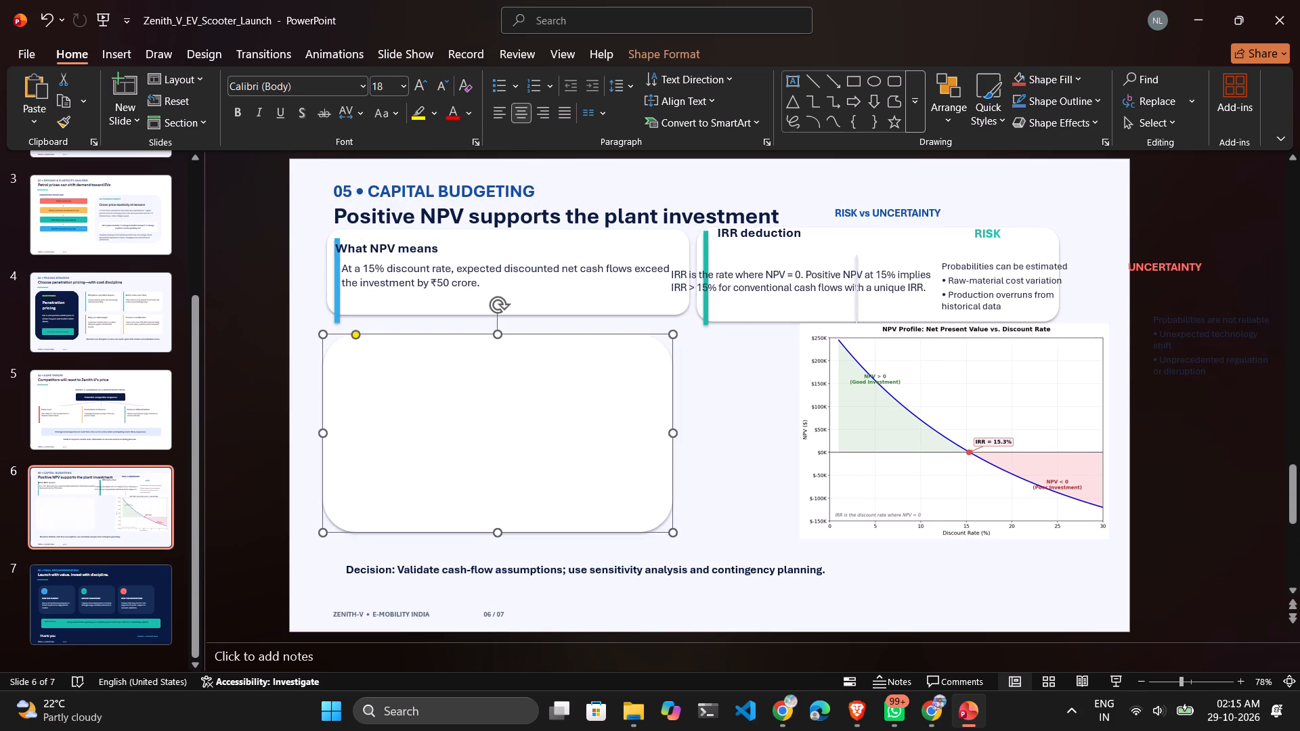
Move the "RISK vs UNCERTAINTY", "RISK" and "UNCERTAINTY" headings onto the empty white card beside the graph.
{"action": "left_click", "coordinate": [999, 233]}
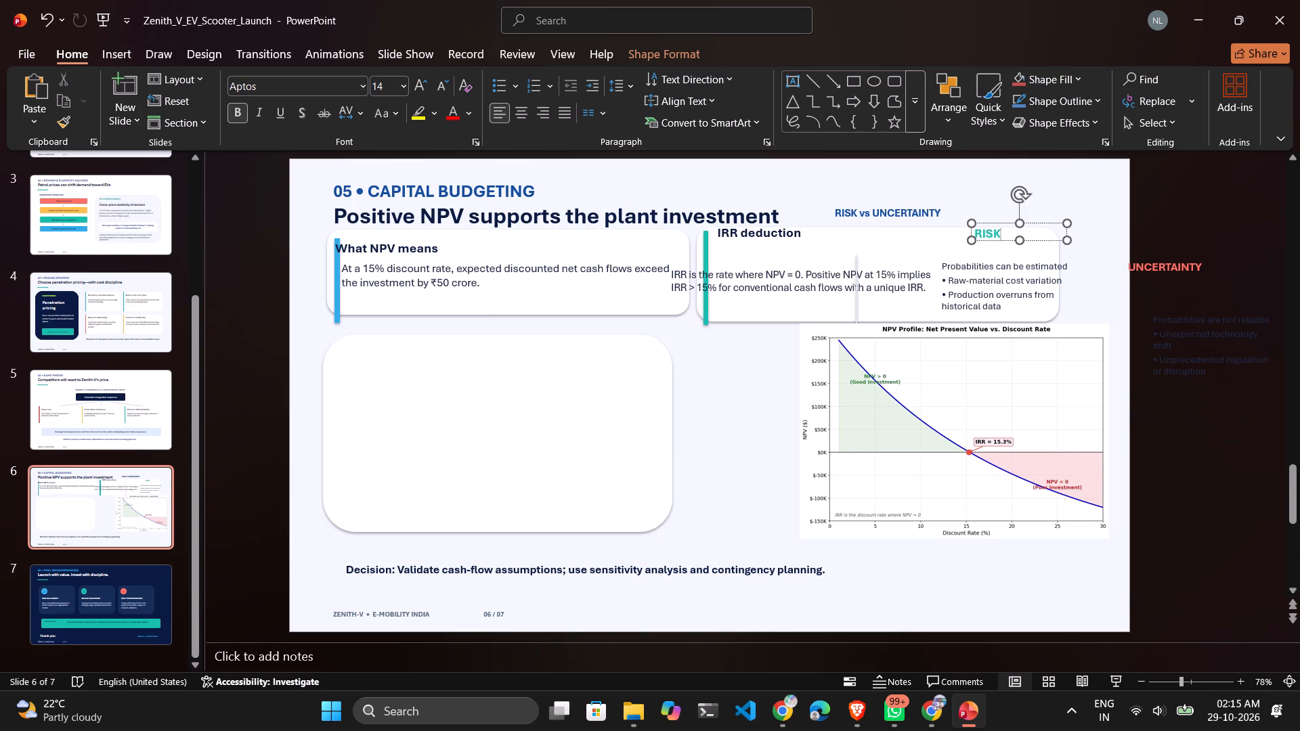
{"action": "left_click", "coordinate": [945, 213]}
{"action": "left_click", "coordinate": [945, 213]}
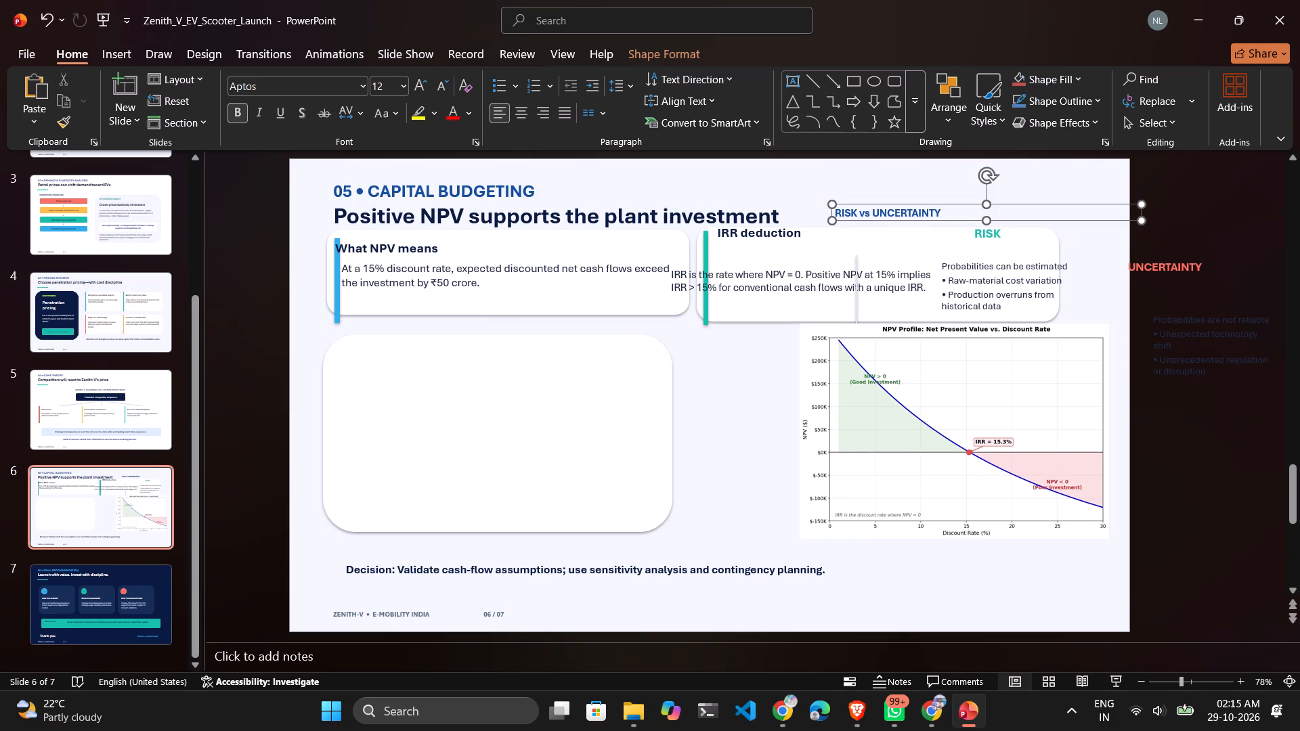
{"action": "left_click_drag", "start_coordinate": [964, 214], "coordinate": [521, 376]}
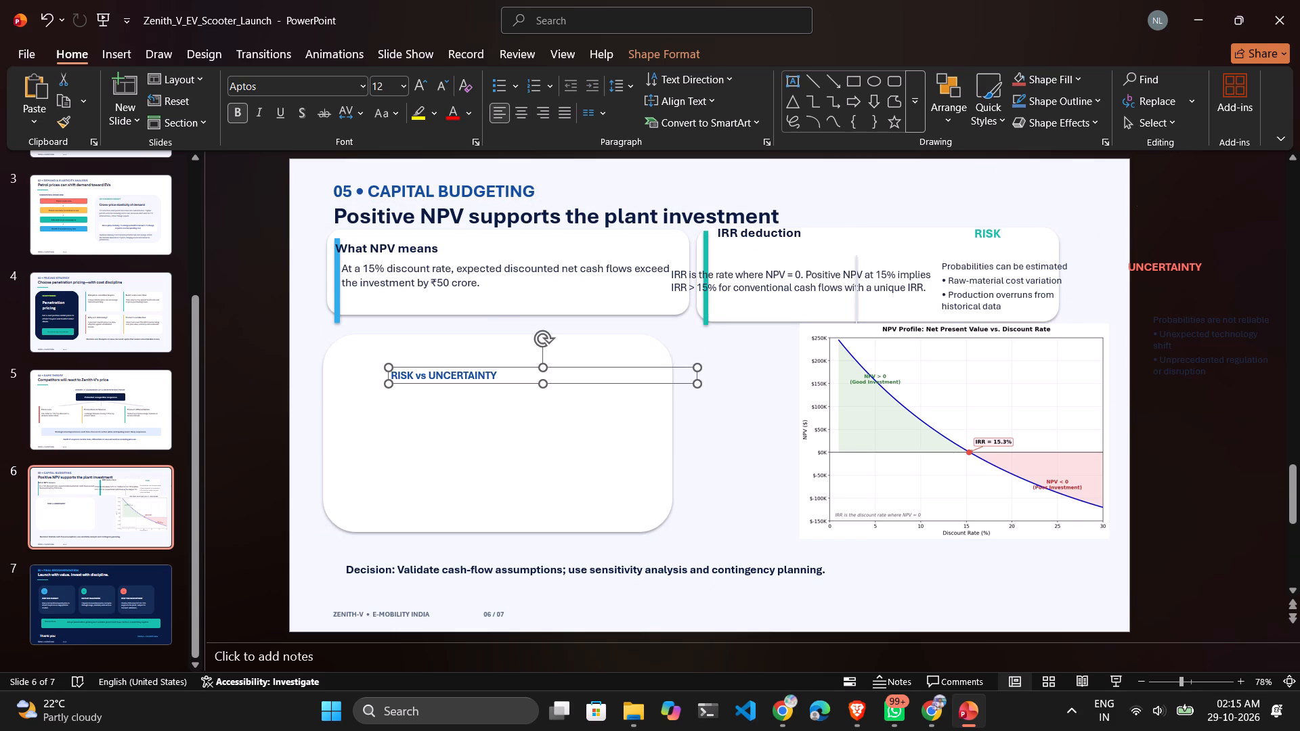
{"action": "left_click_drag", "start_coordinate": [1009, 236], "coordinate": [368, 419]}
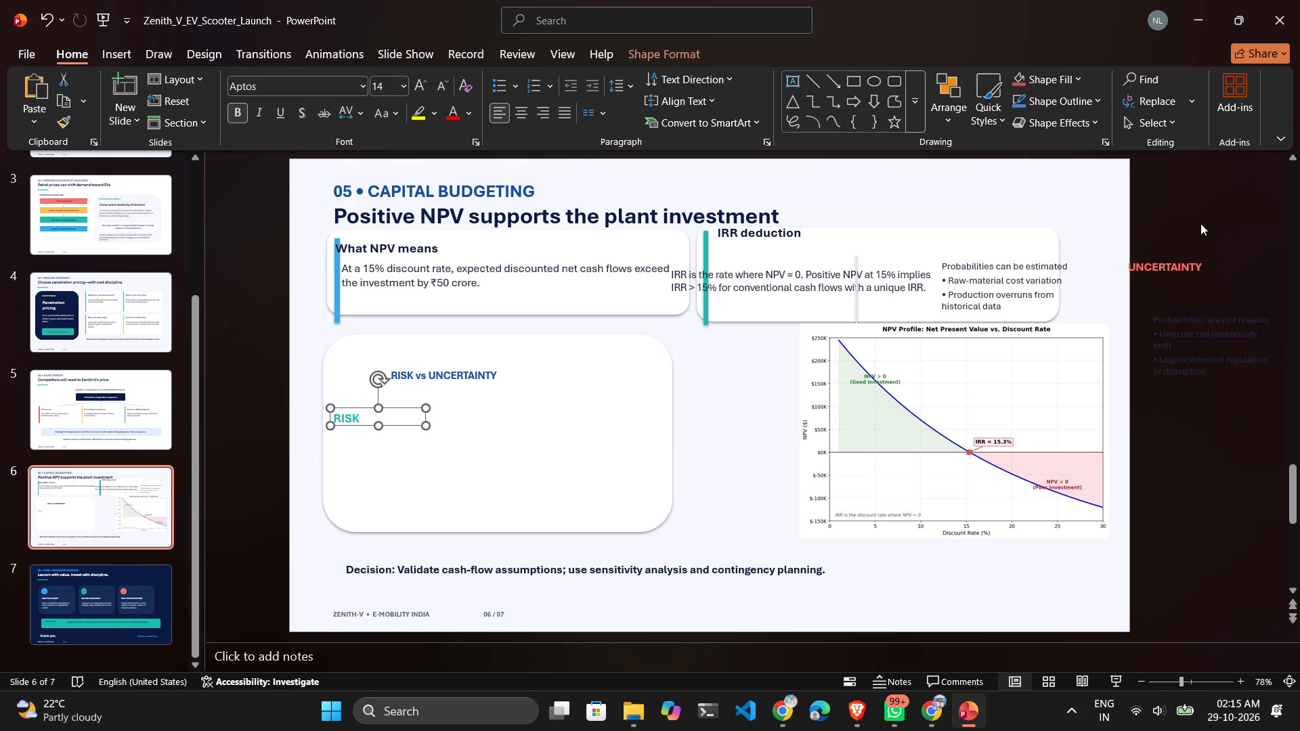
{"action": "left_click_drag", "start_coordinate": [1201, 260], "coordinate": [1173, 282]}
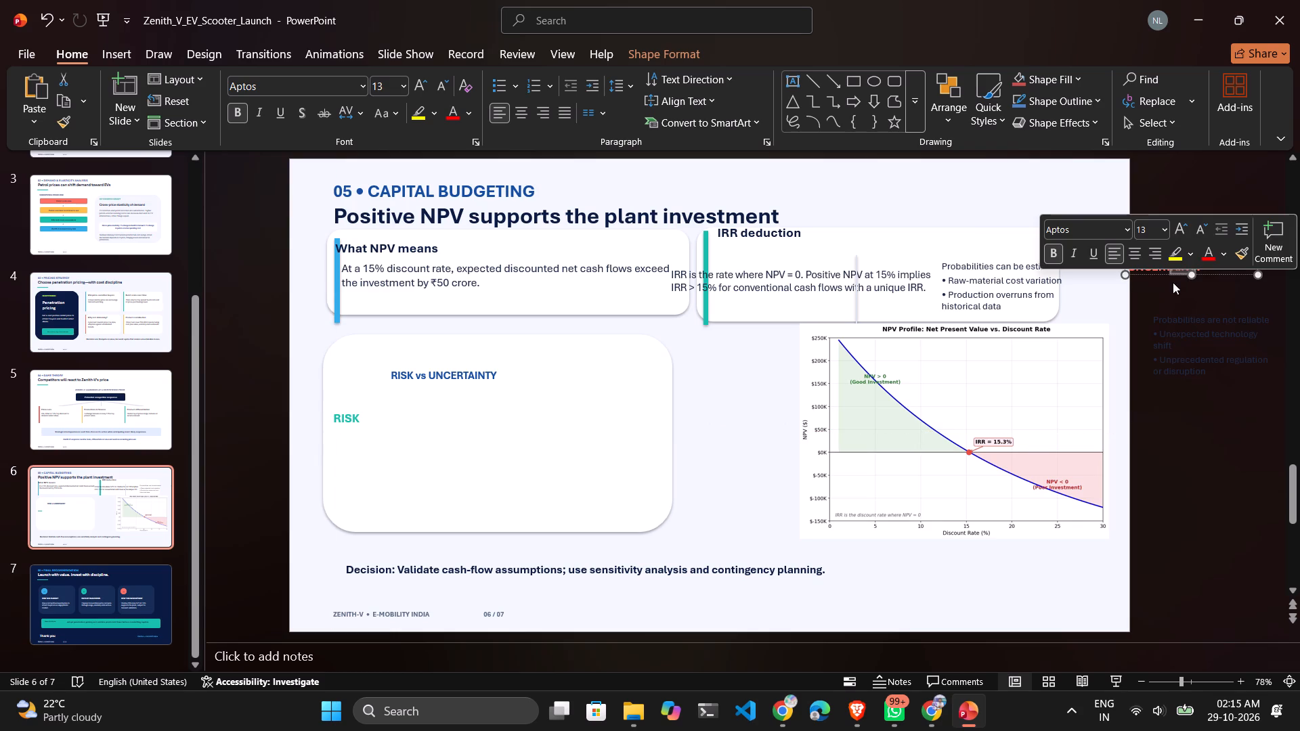
{"action": "left_click_drag", "start_coordinate": [1211, 278], "coordinate": [635, 382]}
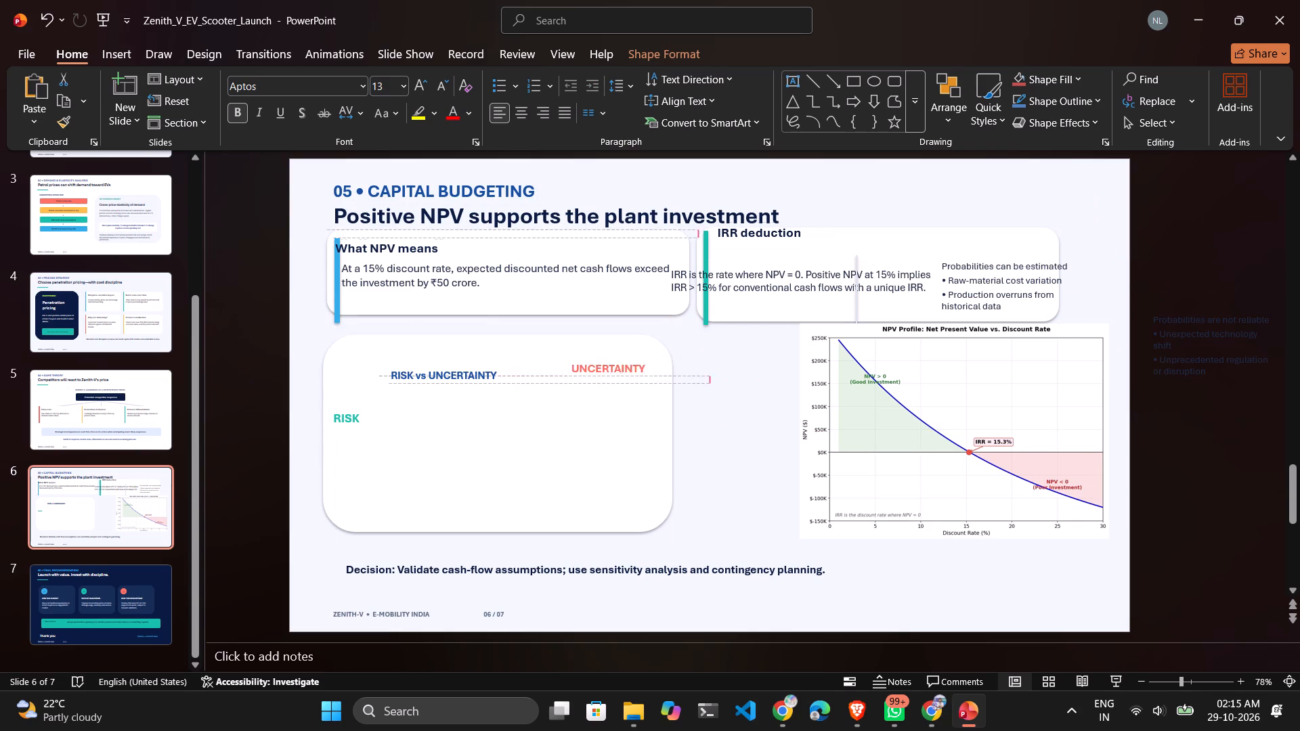
{"action": "left_click_drag", "start_coordinate": [635, 382], "coordinate": [630, 388]}
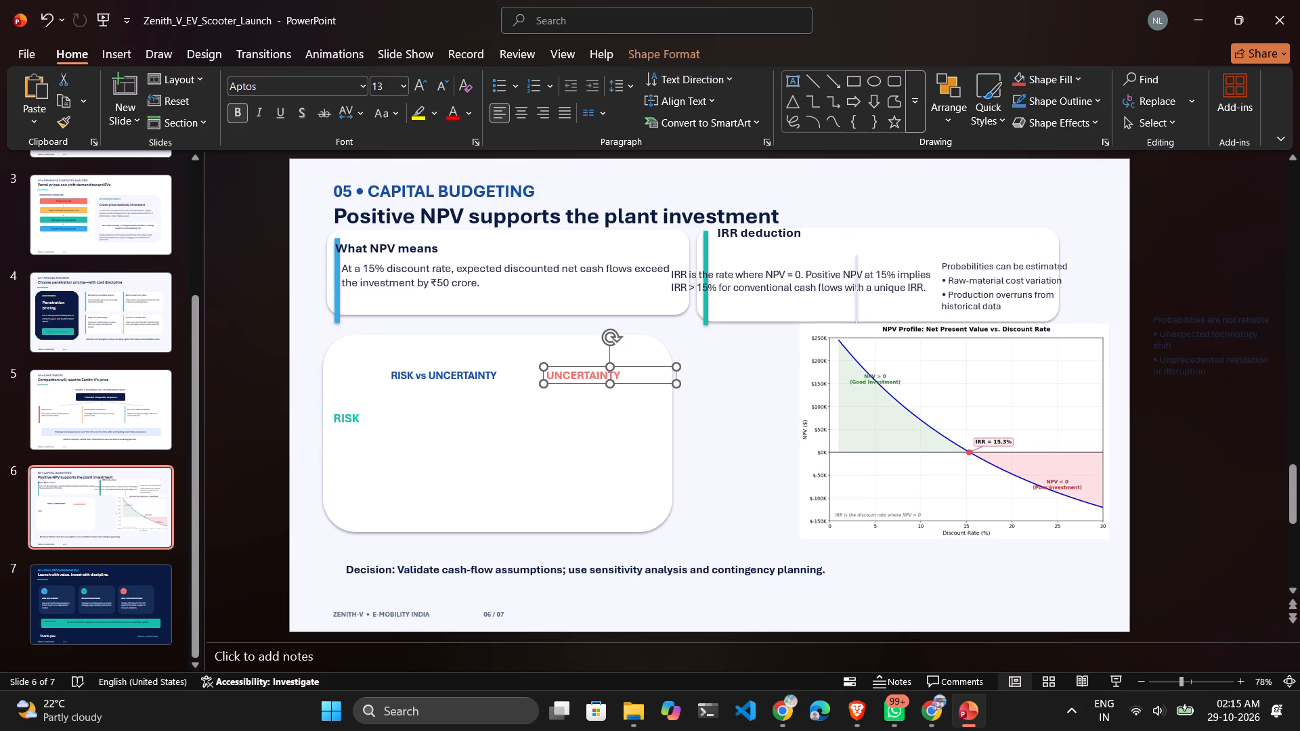
Move the vertical divider to the middle of the Risk vs Uncertainty card and place the two probability descriptions on either side.
{"action": "left_click_drag", "start_coordinate": [857, 309], "coordinate": [499, 429]}
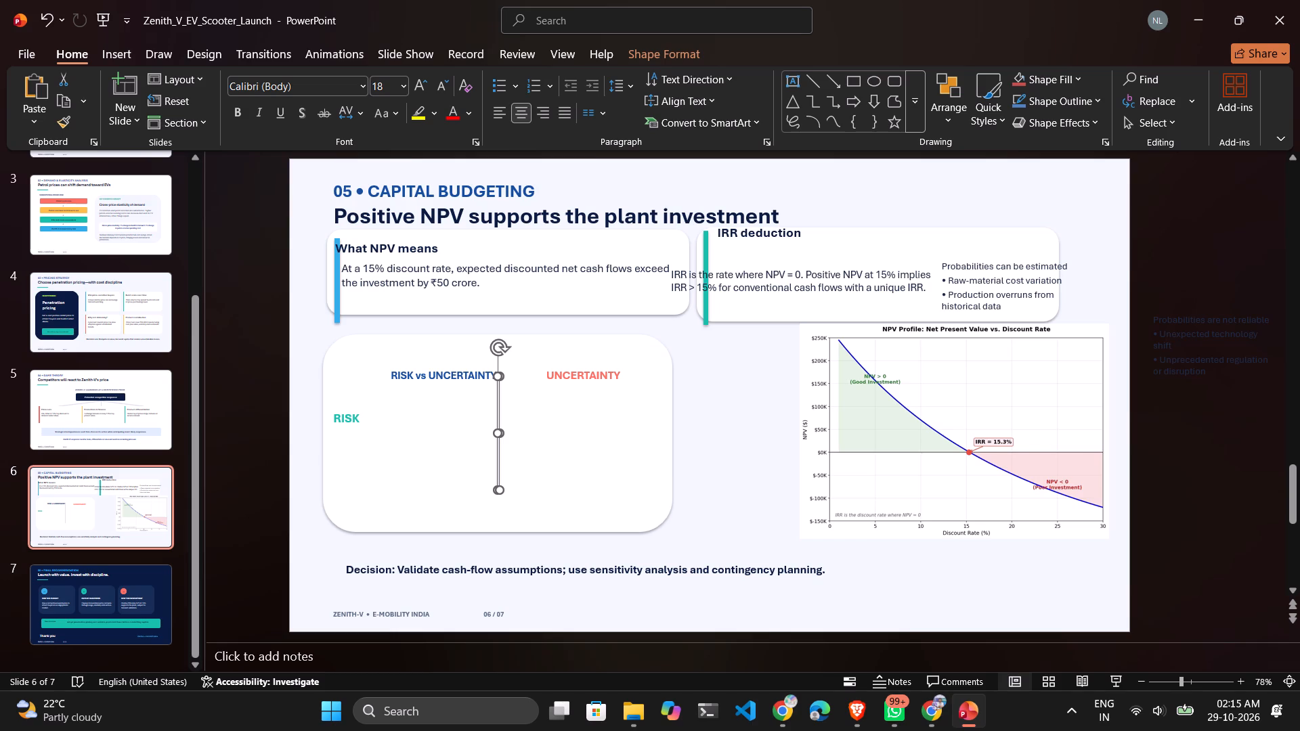
{"action": "left_click_drag", "start_coordinate": [1043, 315], "coordinate": [514, 467]}
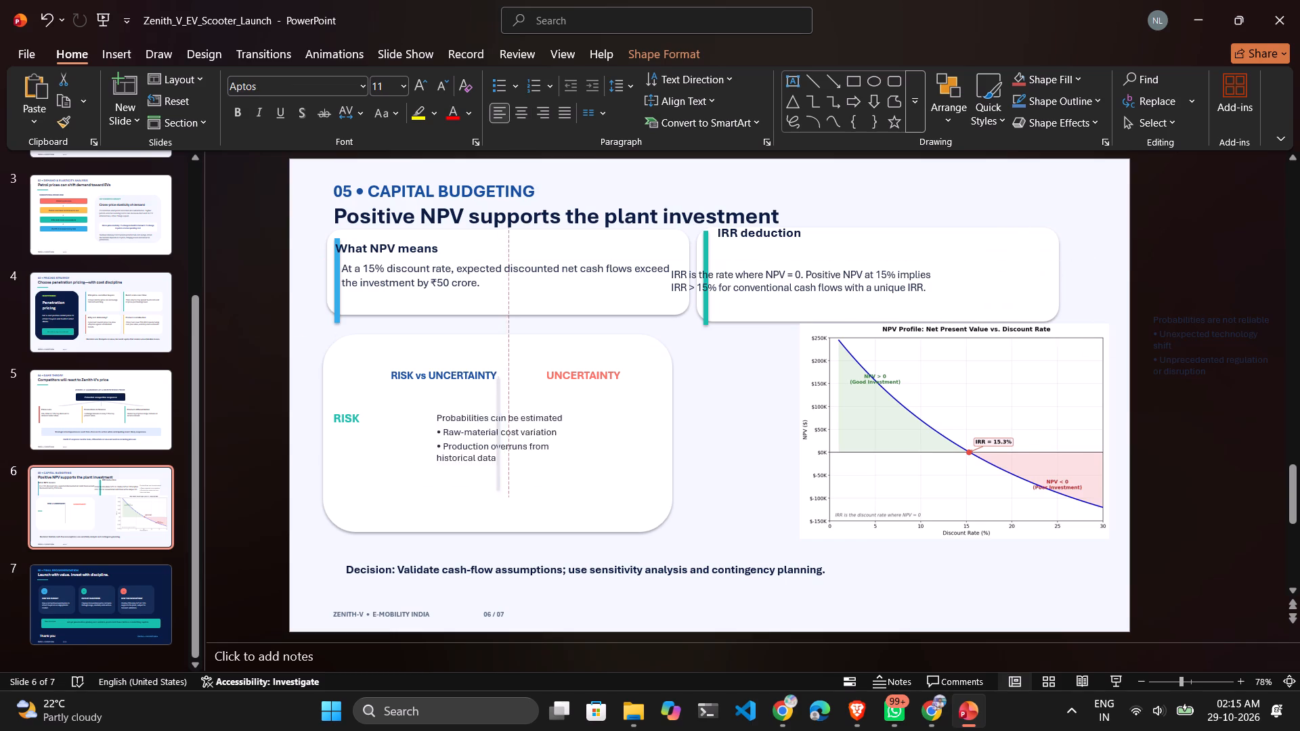
{"action": "left_click_drag", "start_coordinate": [514, 467], "coordinate": [465, 470]}
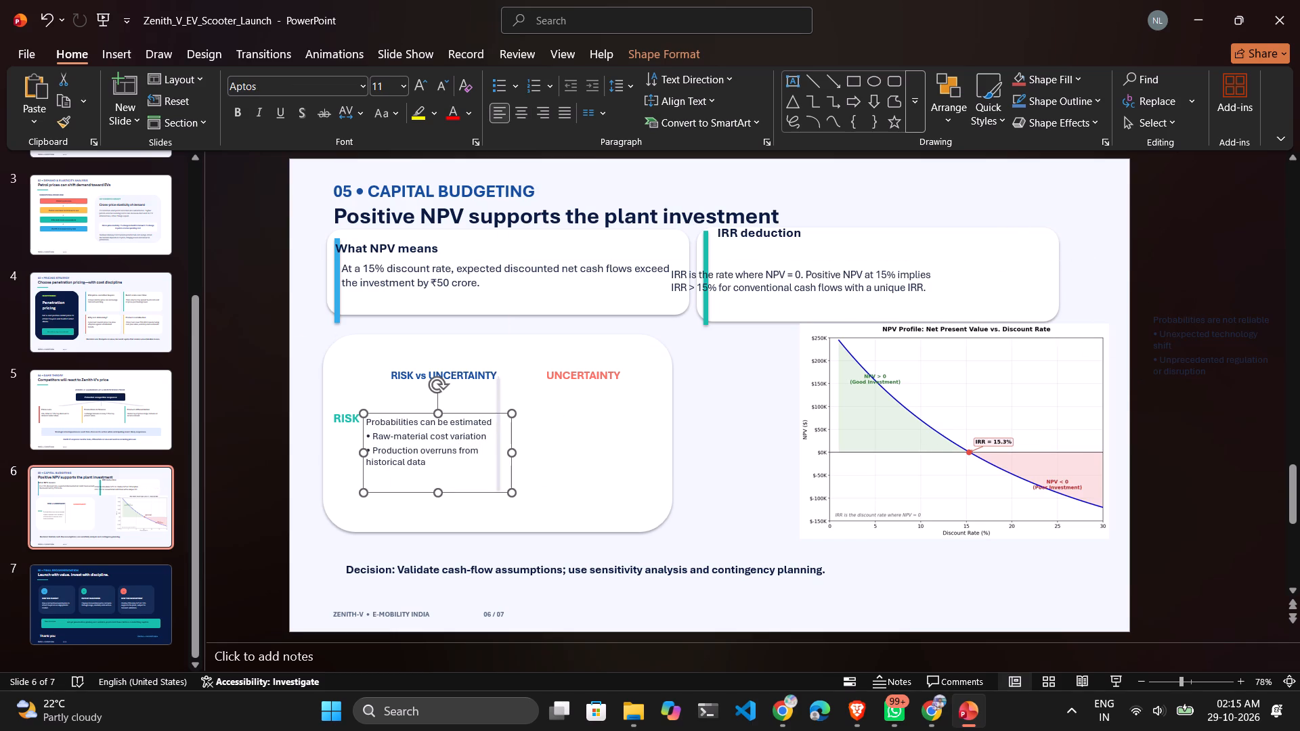
{"action": "left_click_drag", "start_coordinate": [1163, 382], "coordinate": [543, 465]}
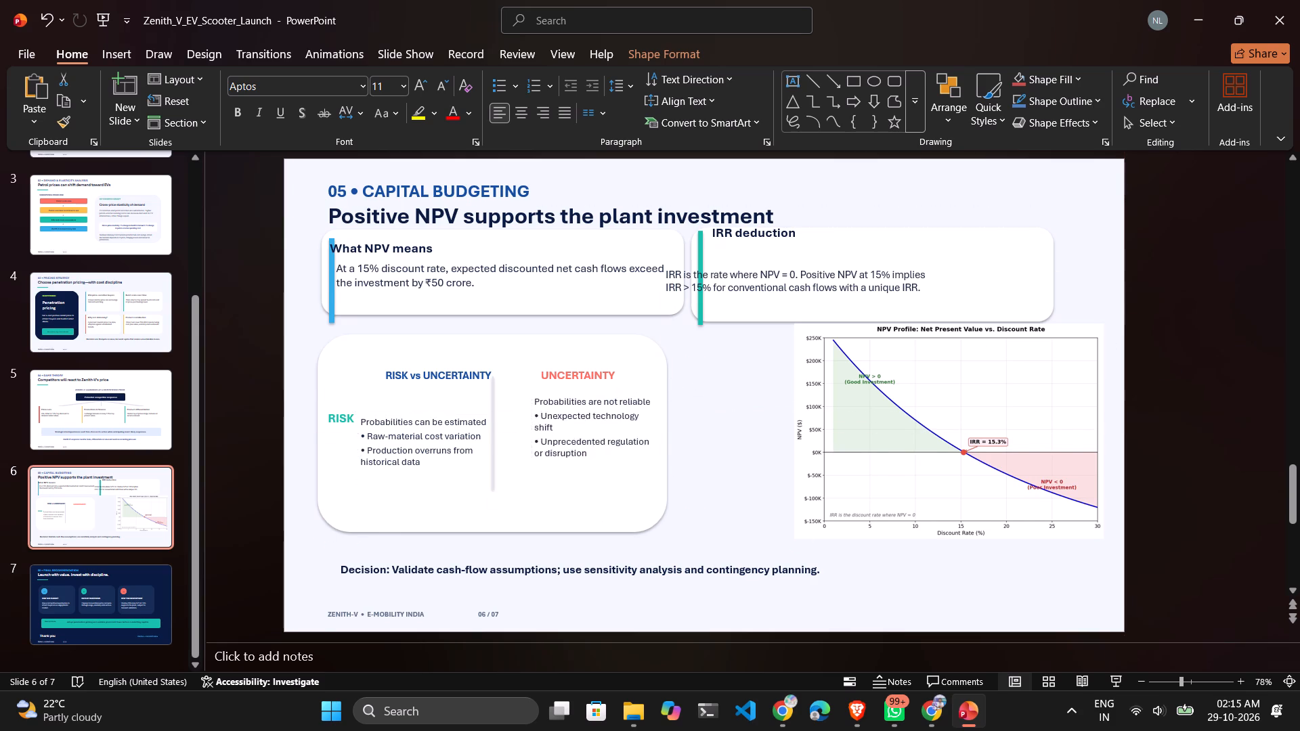
{"action": "left_click_drag", "start_coordinate": [543, 465], "coordinate": [543, 466]}
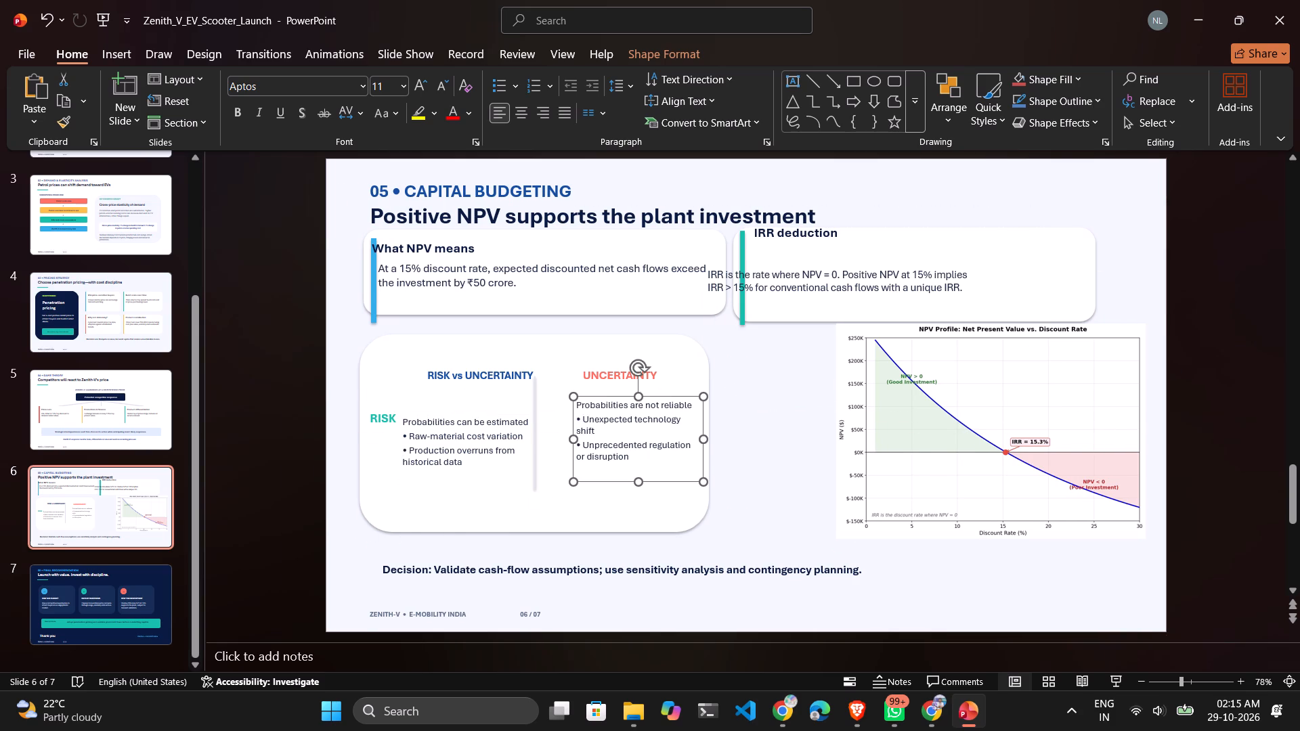
Move the Decision line down to the slide's left text margin and enlarge its text to 16 pt.
{"action": "left_click_drag", "start_coordinate": [372, 573], "coordinate": [381, 572]}
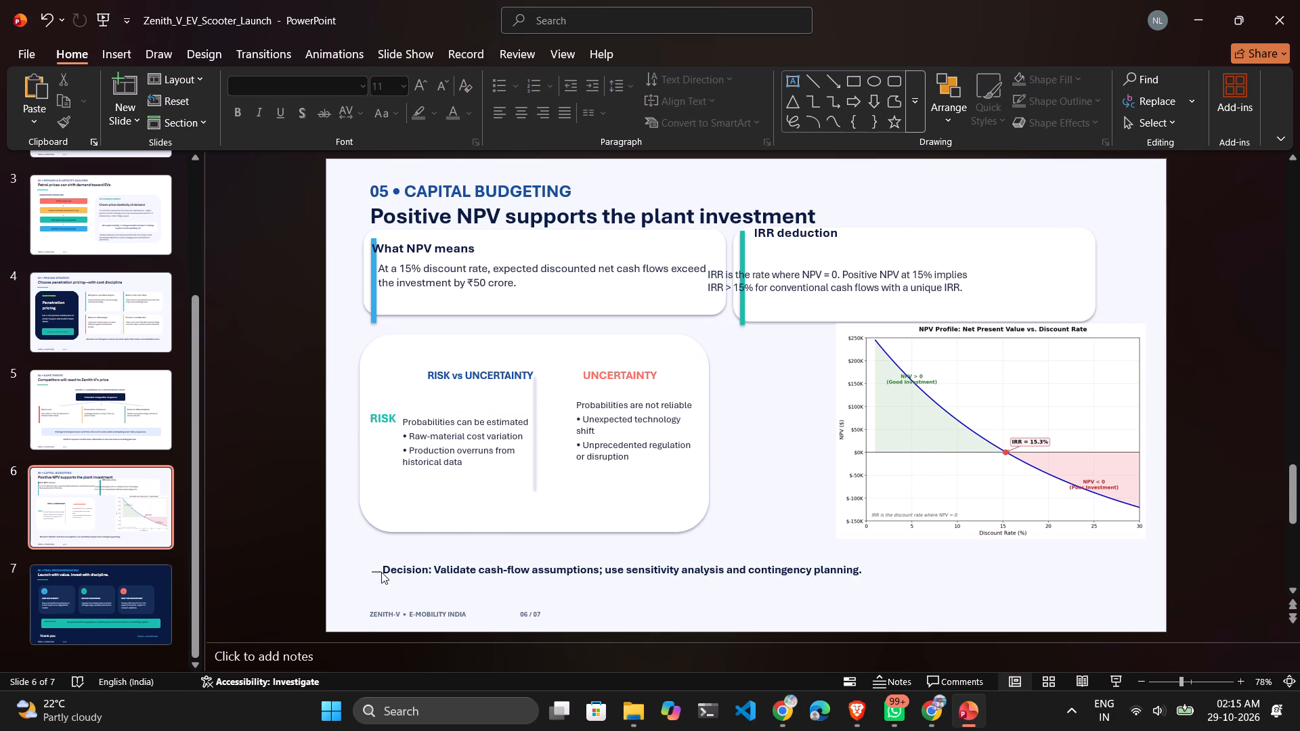
{"action": "left_click_drag", "start_coordinate": [381, 572], "coordinate": [382, 572]}
{"action": "left_click_drag", "start_coordinate": [382, 572], "coordinate": [371, 583]}
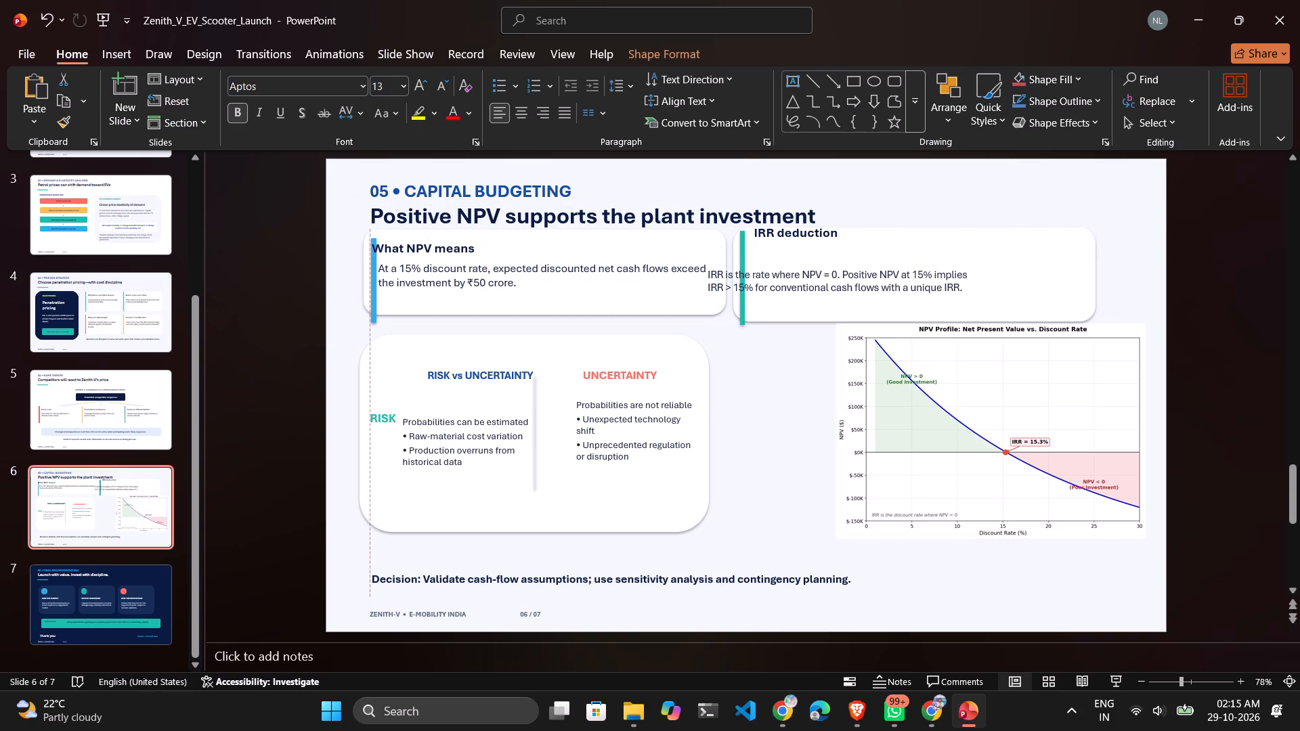
{"action": "left_click_drag", "start_coordinate": [371, 583], "coordinate": [368, 585]}
{"action": "left_click", "coordinate": [401, 588]}
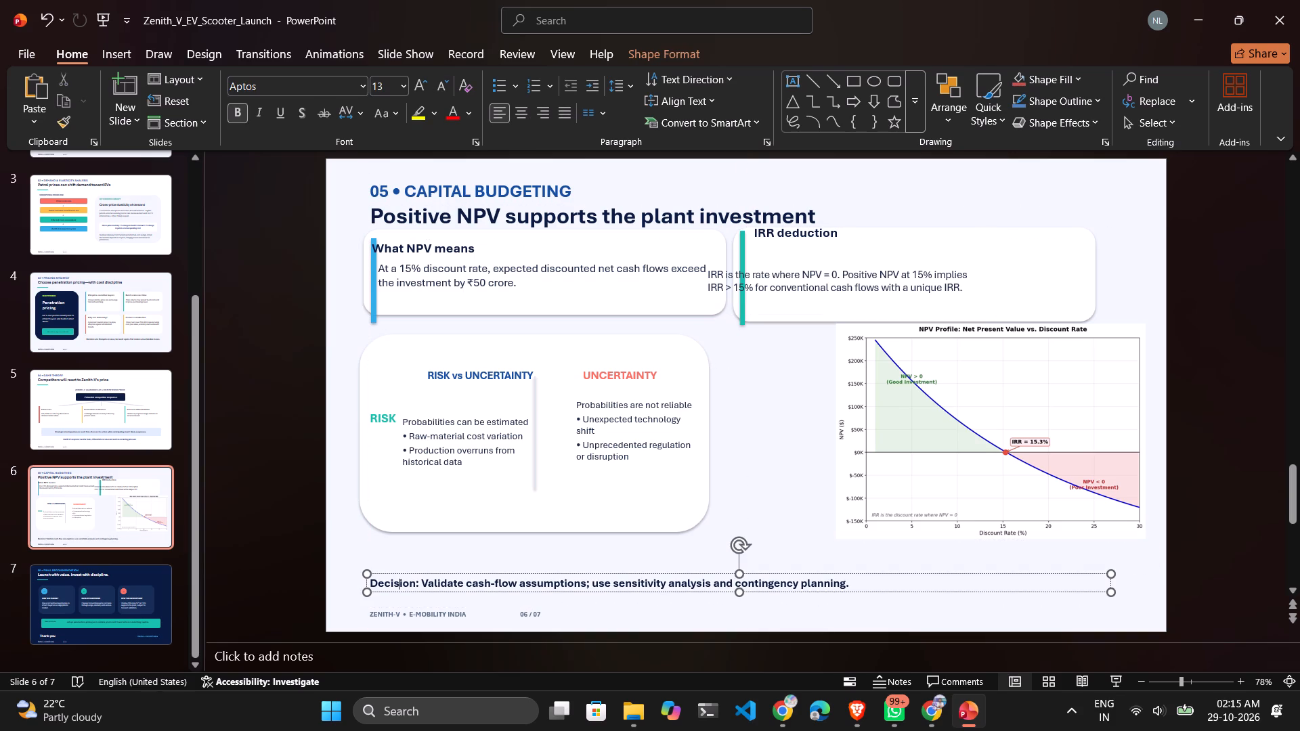
{"action": "key", "text": "ctrl+a"}
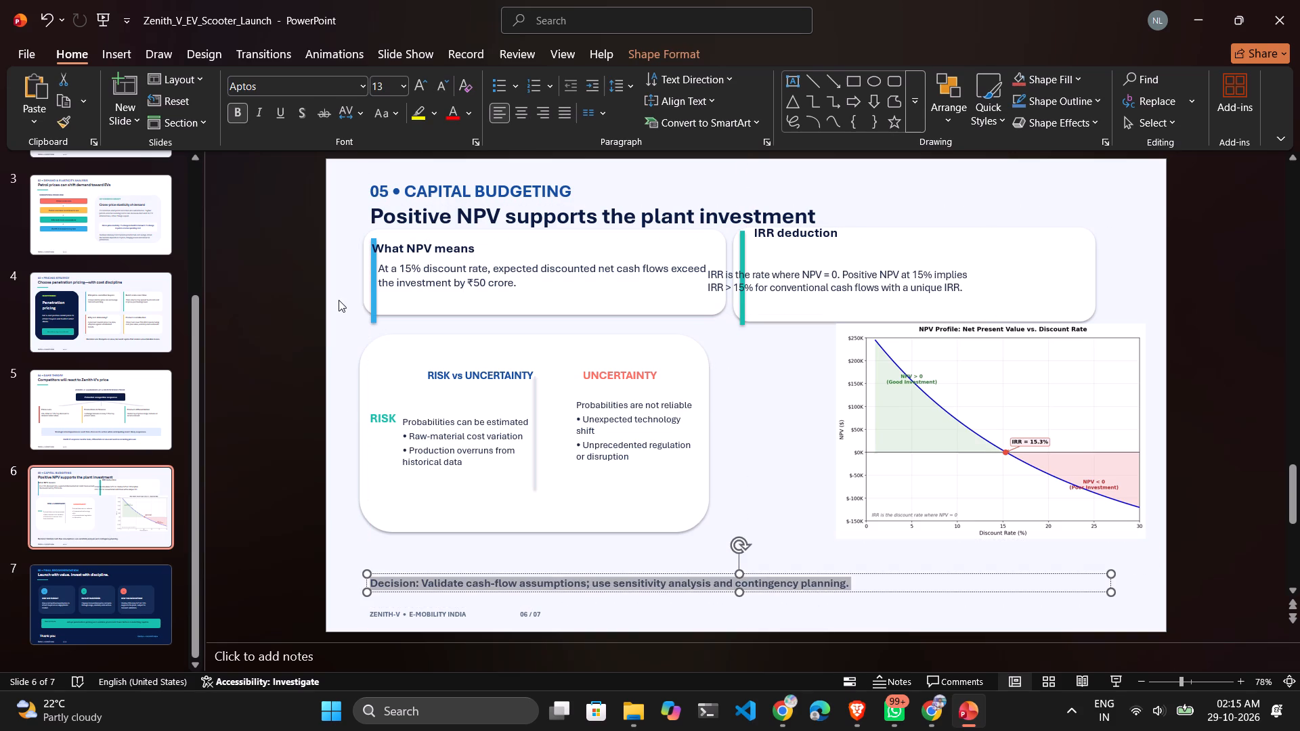
{"action": "left_click", "coordinate": [418, 83]}
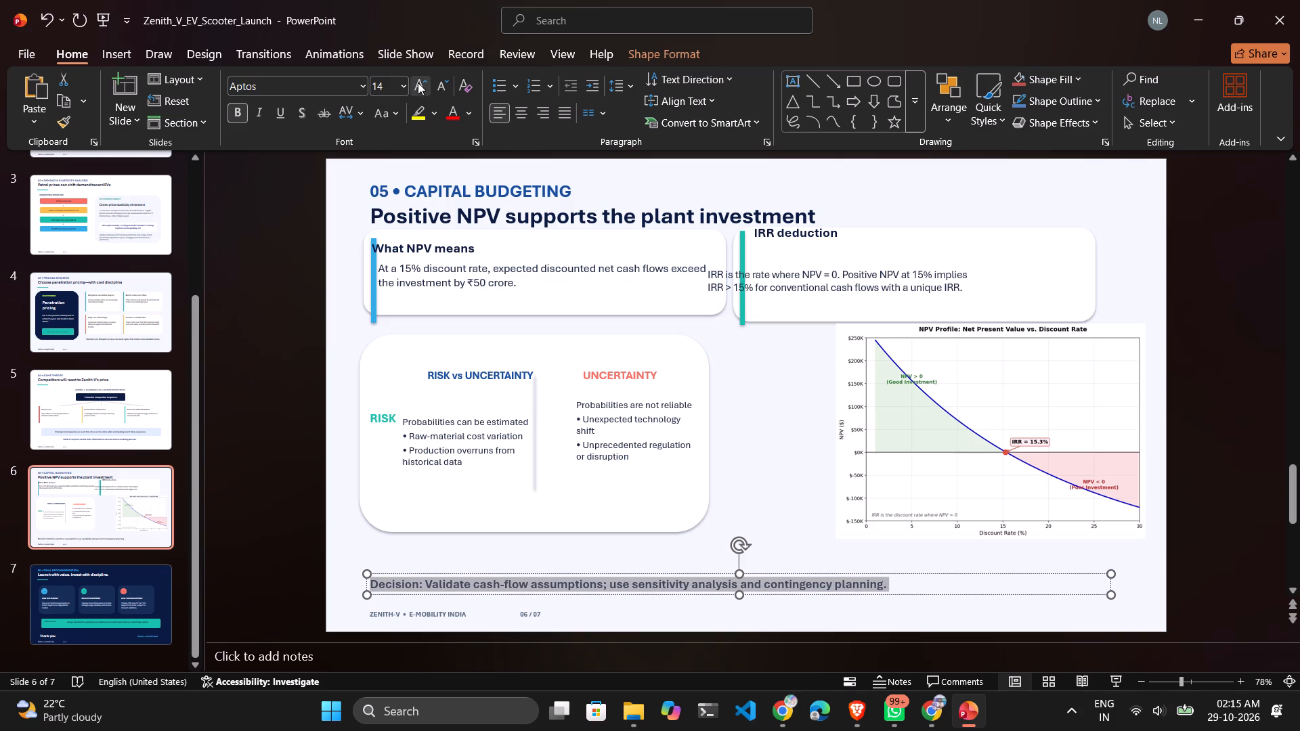
{"action": "left_click", "coordinate": [418, 83]}
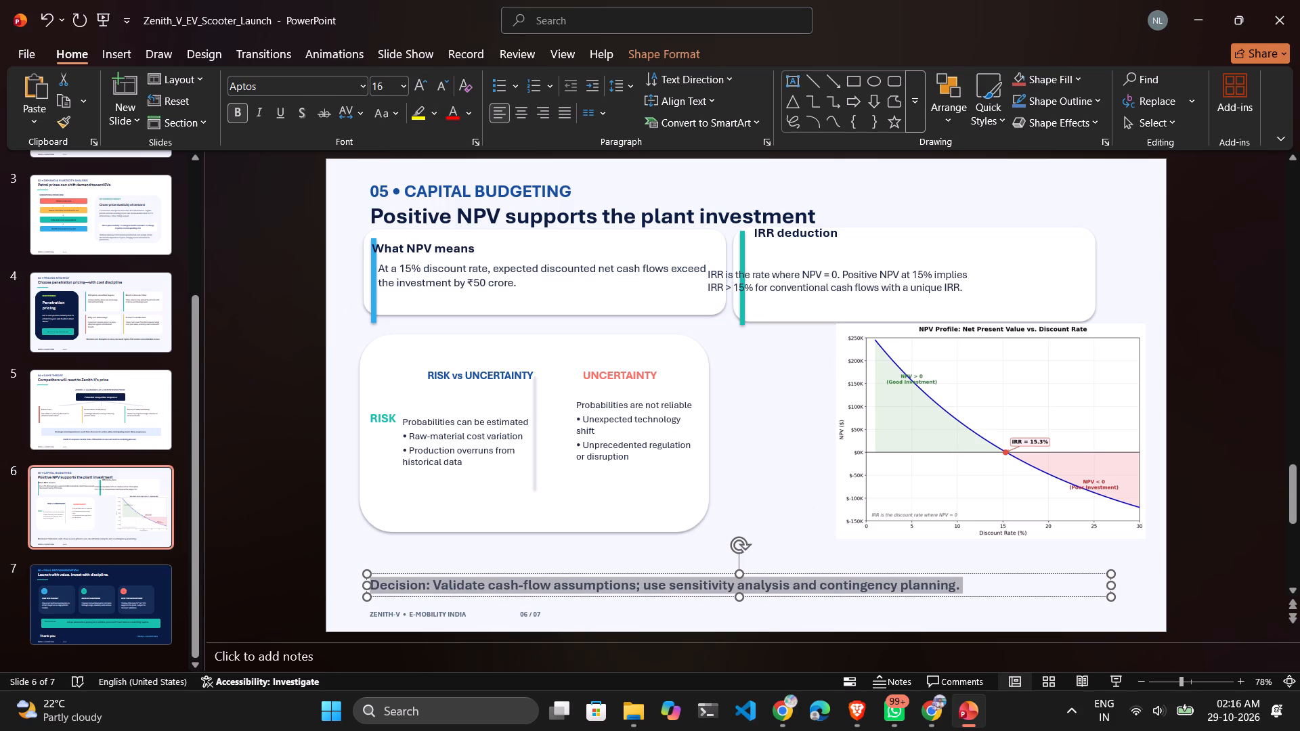
Lower the footer line slightly and move the Decision line down to just above it.
{"action": "left_click", "coordinate": [466, 622]}
{"action": "left_click_drag", "start_coordinate": [466, 622], "coordinate": [465, 628]}
{"action": "left_click", "coordinate": [565, 581]}
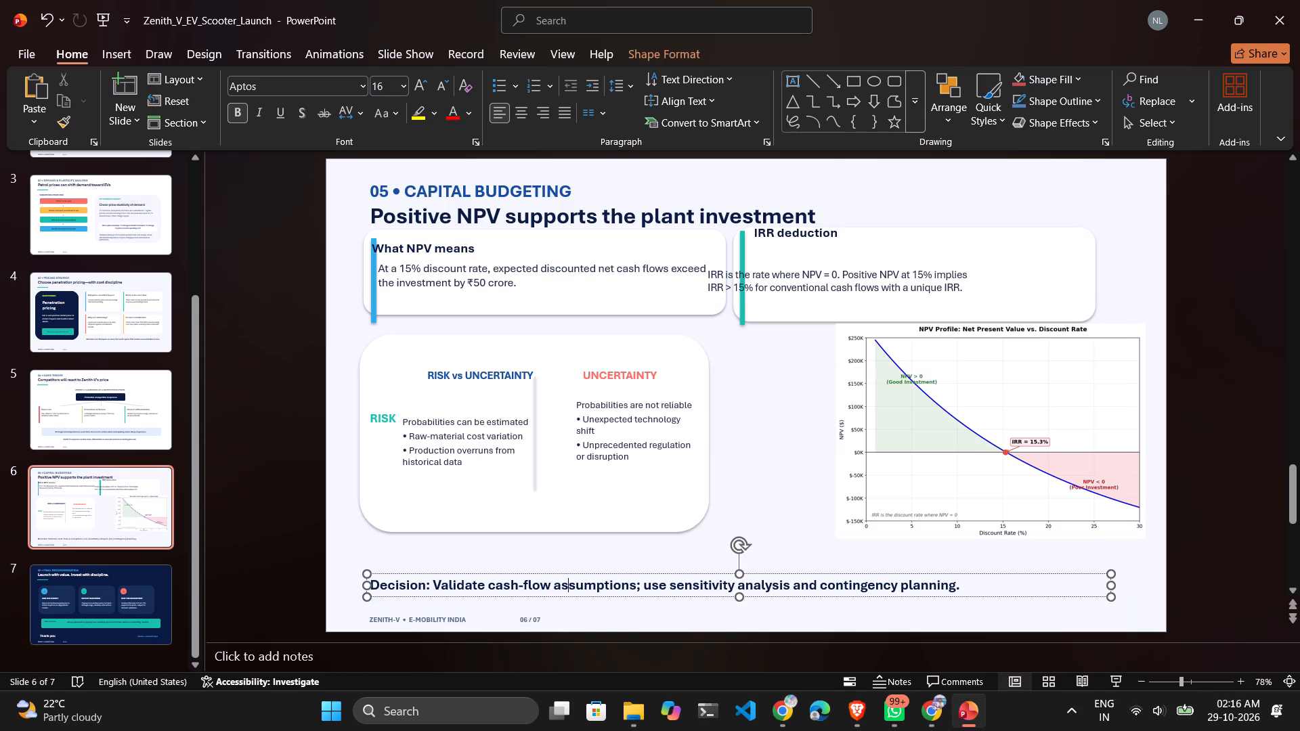
{"action": "left_click_drag", "start_coordinate": [564, 598], "coordinate": [564, 606]}
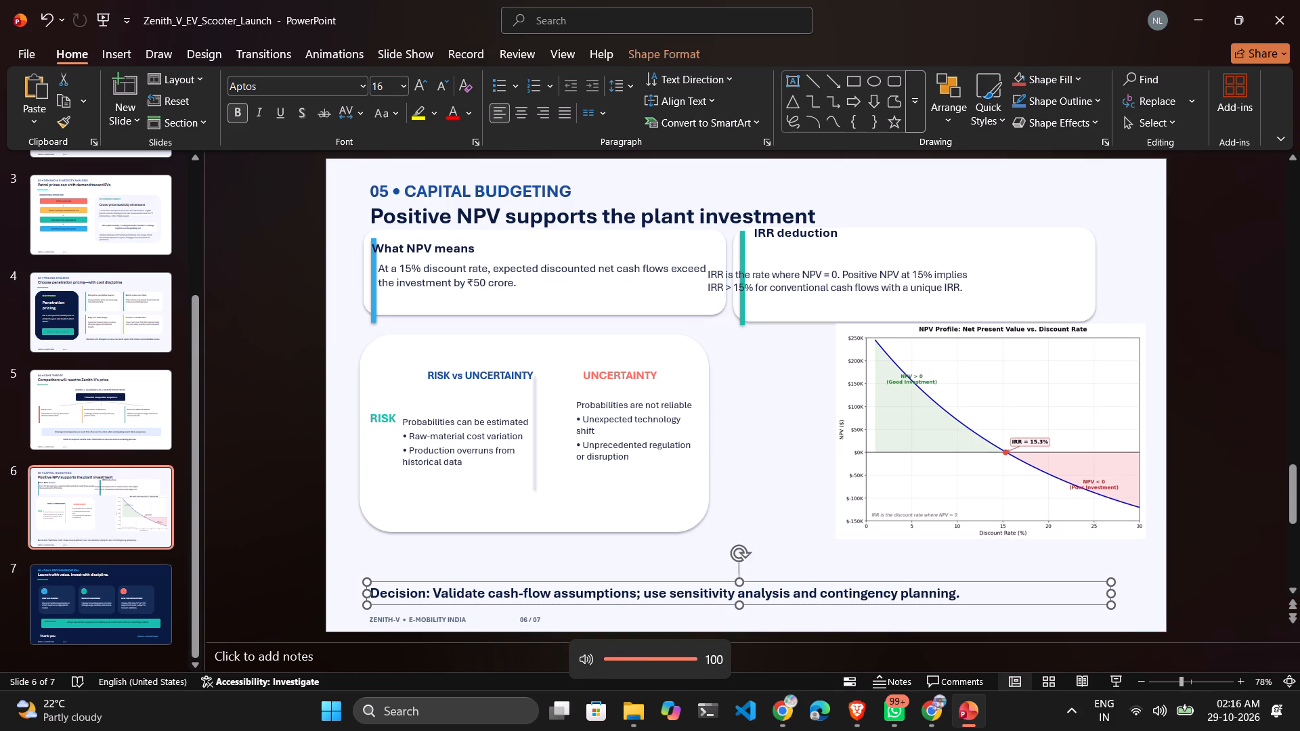
Move the NPV profile graph lower, enlarge it to fill the space below the IRR card, and shift it slightly right.
{"action": "left_click", "coordinate": [880, 462]}
{"action": "left_click_drag", "start_coordinate": [901, 477], "coordinate": [861, 500]}
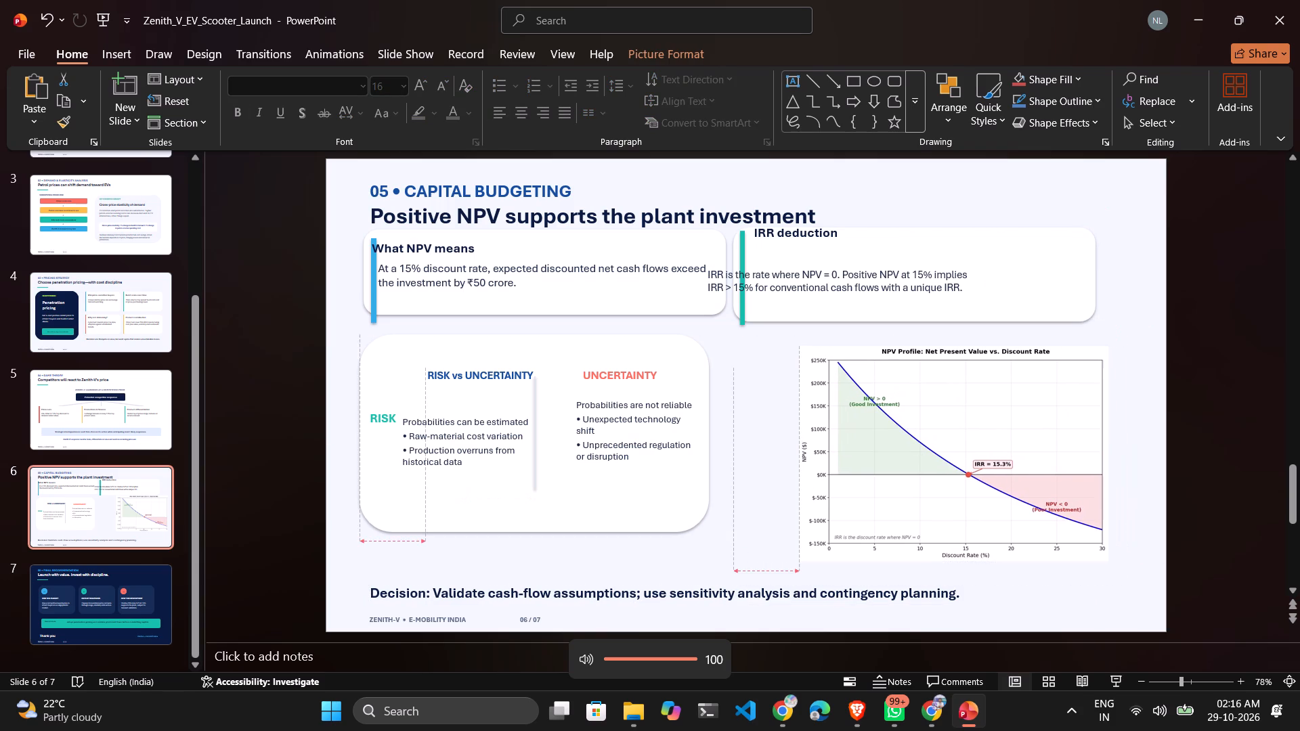
{"action": "left_click_drag", "start_coordinate": [861, 500], "coordinate": [858, 501]}
{"action": "left_click_drag", "start_coordinate": [1107, 349], "coordinate": [1131, 330]}
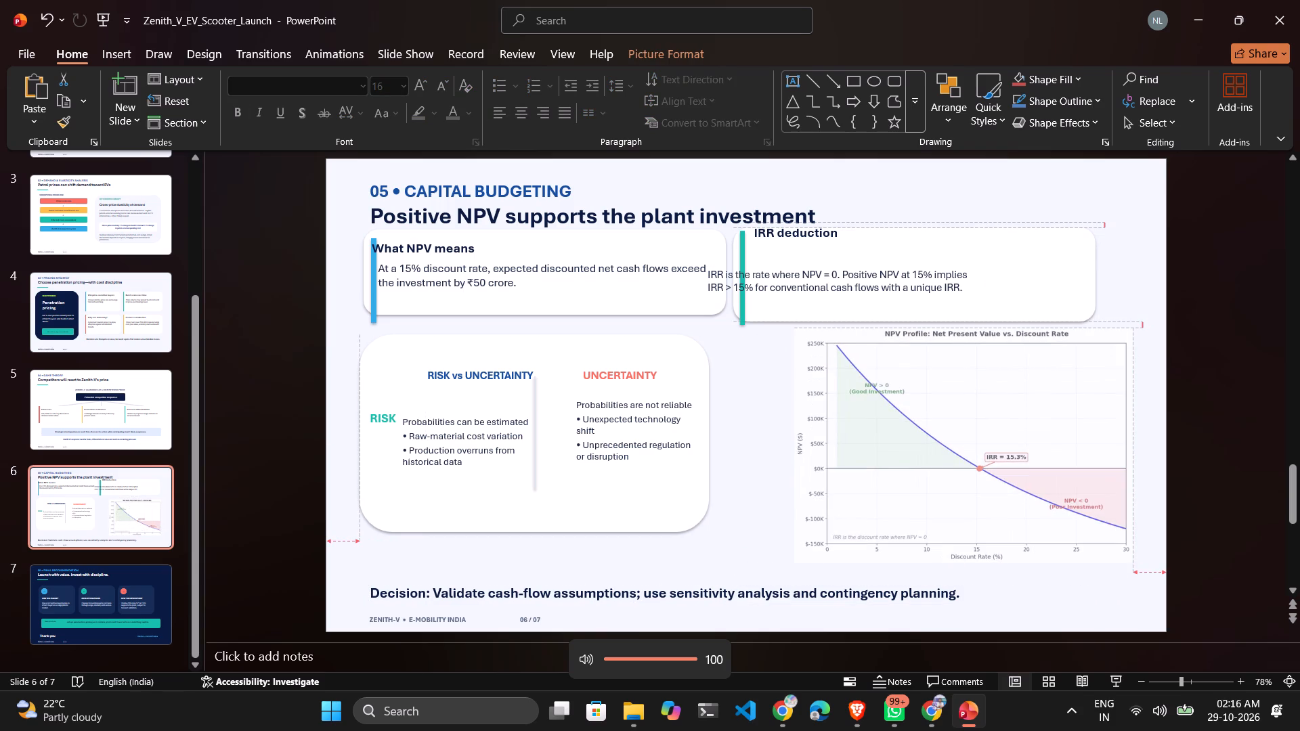
{"action": "left_click_drag", "start_coordinate": [1131, 330], "coordinate": [1132, 330]}
{"action": "left_click_drag", "start_coordinate": [1068, 386], "coordinate": [1082, 386]}
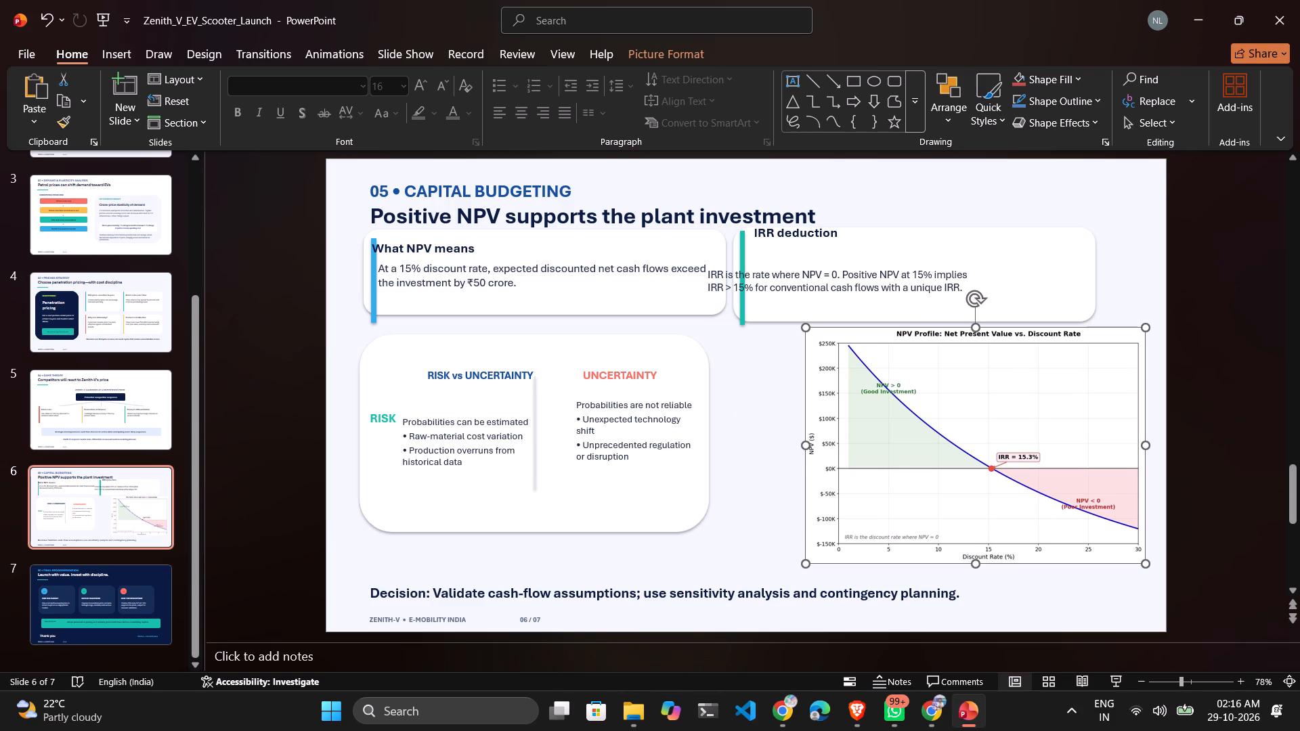
Shift the white Risk vs Uncertainty background down and slightly right, and move the vertical divider to its centre.
{"action": "left_click_drag", "start_coordinate": [611, 504], "coordinate": [635, 507]}
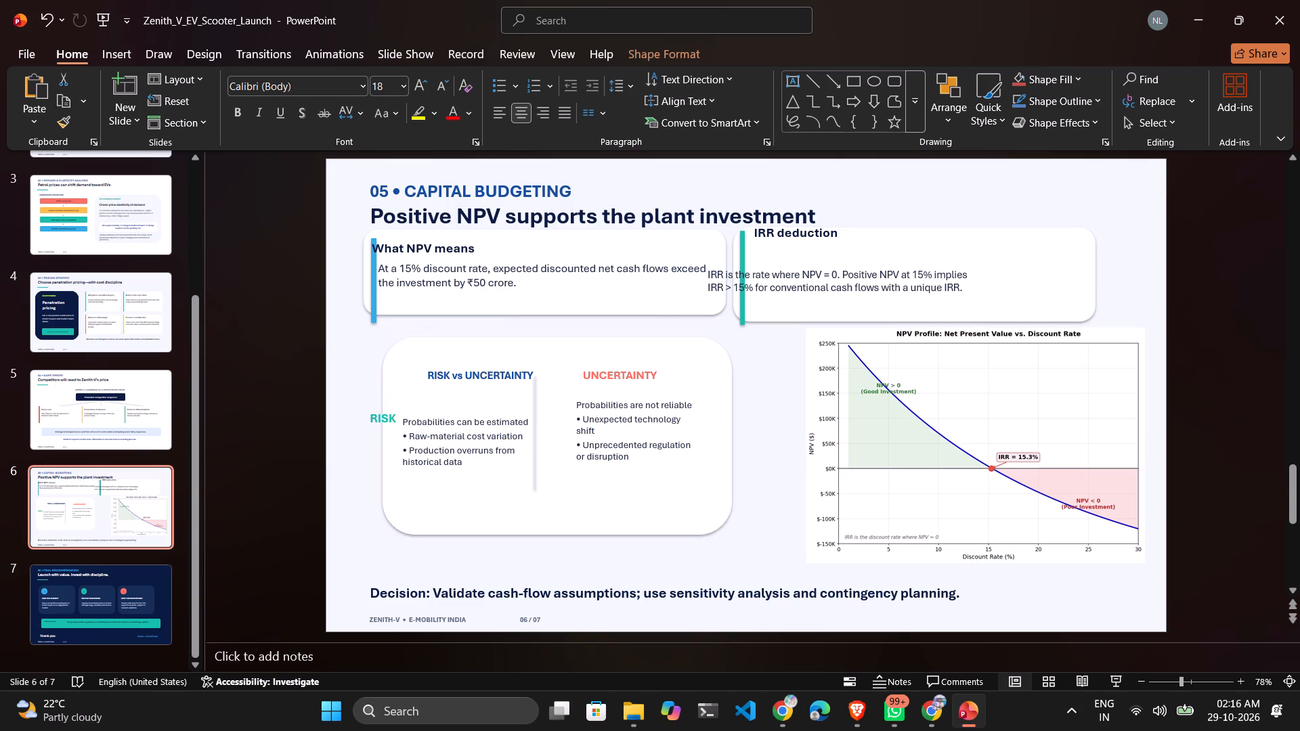
{"action": "left_click_drag", "start_coordinate": [635, 507], "coordinate": [620, 523]}
{"action": "left_click_drag", "start_coordinate": [534, 466], "coordinate": [550, 488]}
Lower the risk description within the card and align the "RISK" heading above it.
{"action": "left_click_drag", "start_coordinate": [468, 470], "coordinate": [464, 488]}
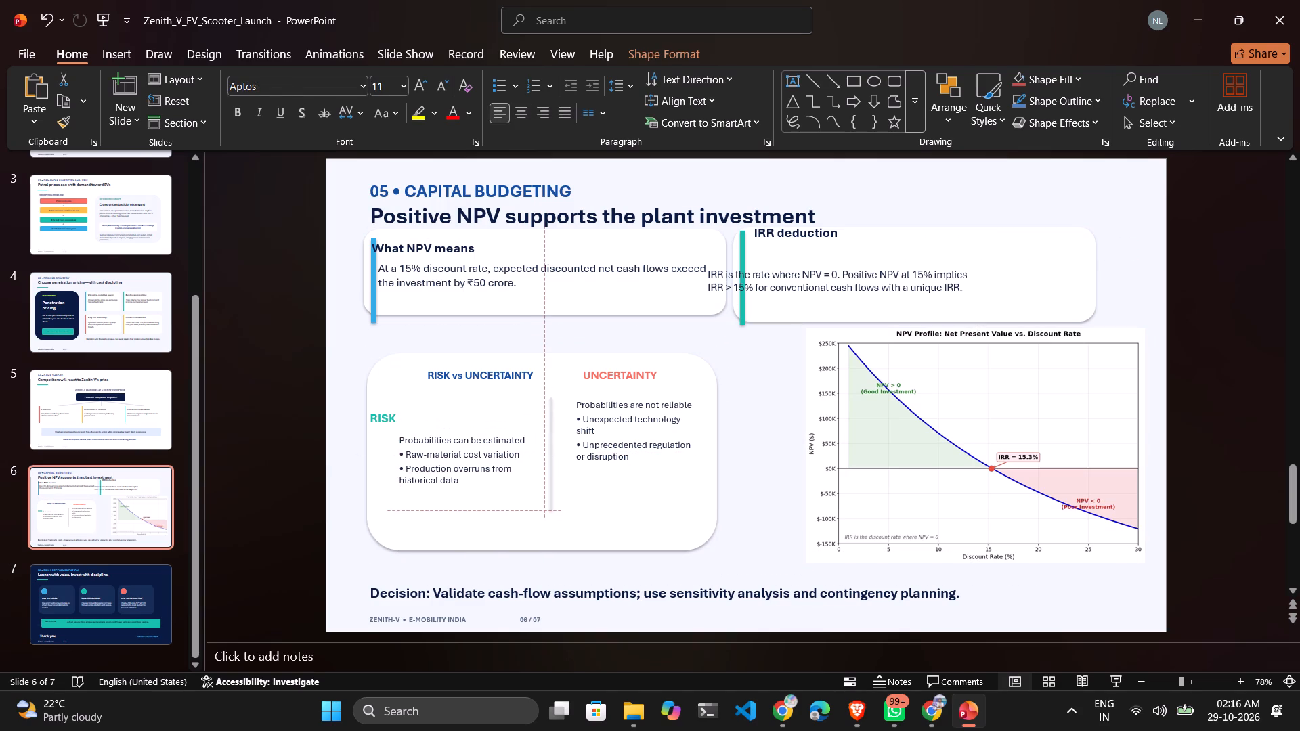
{"action": "left_click_drag", "start_coordinate": [464, 488], "coordinate": [464, 485]}
{"action": "left_click", "coordinate": [393, 417]}
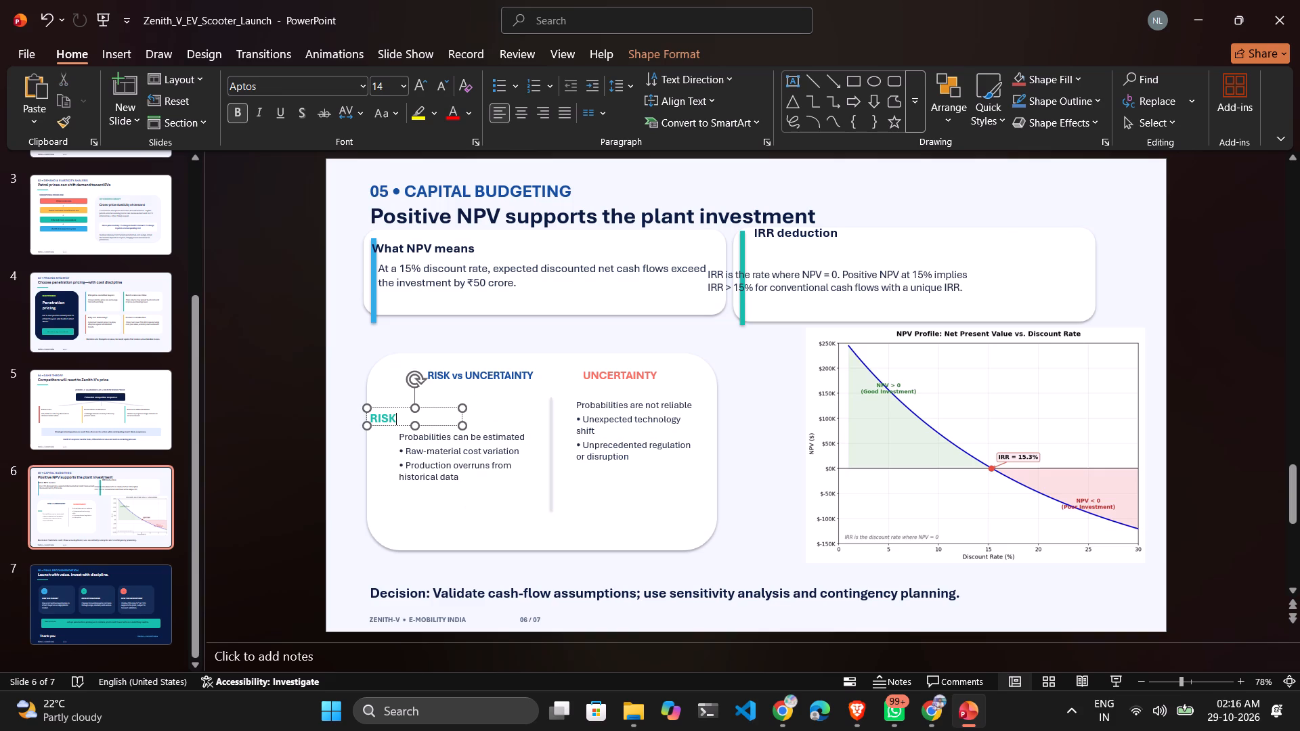
{"action": "left_click_drag", "start_coordinate": [404, 422], "coordinate": [433, 409]}
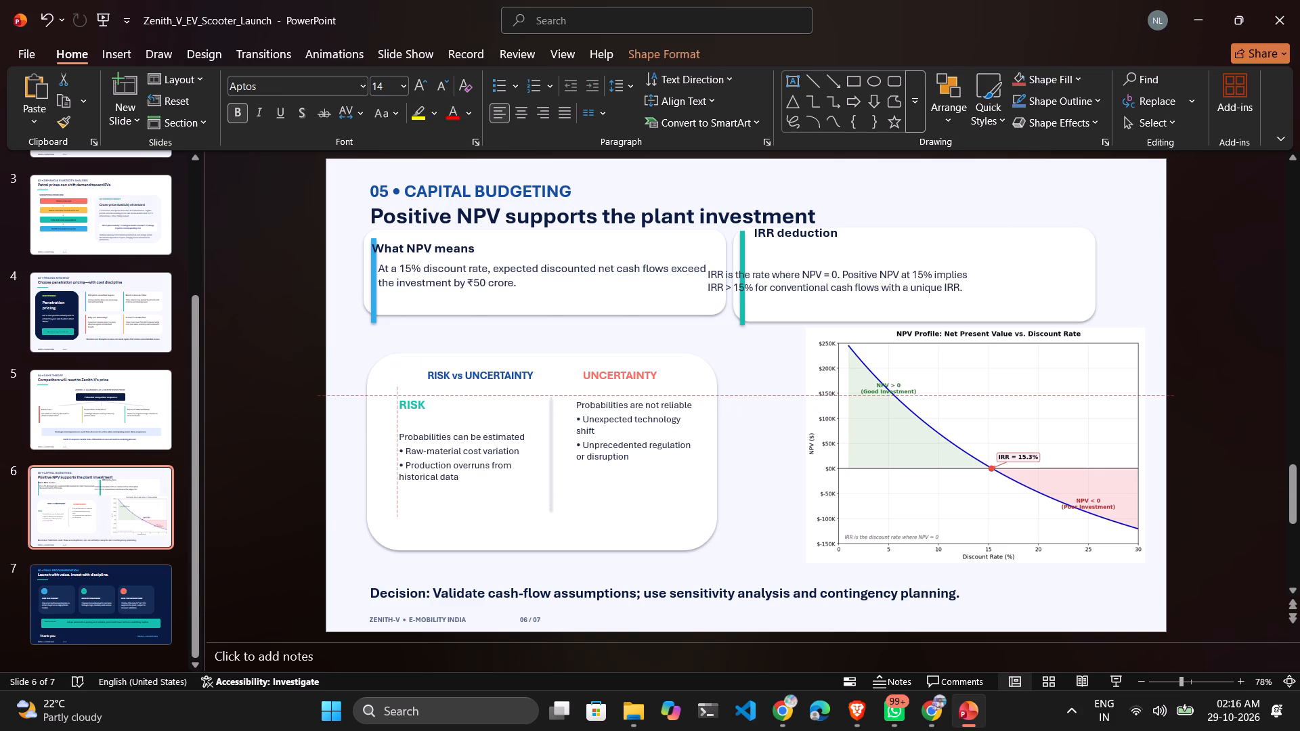
{"action": "left_click_drag", "start_coordinate": [433, 409], "coordinate": [433, 409]}
Lower the uncertainty description and align the "UNCERTAINTY" heading above it, level with the "RISK" heading.
{"action": "left_click_drag", "start_coordinate": [597, 466], "coordinate": [591, 494]}
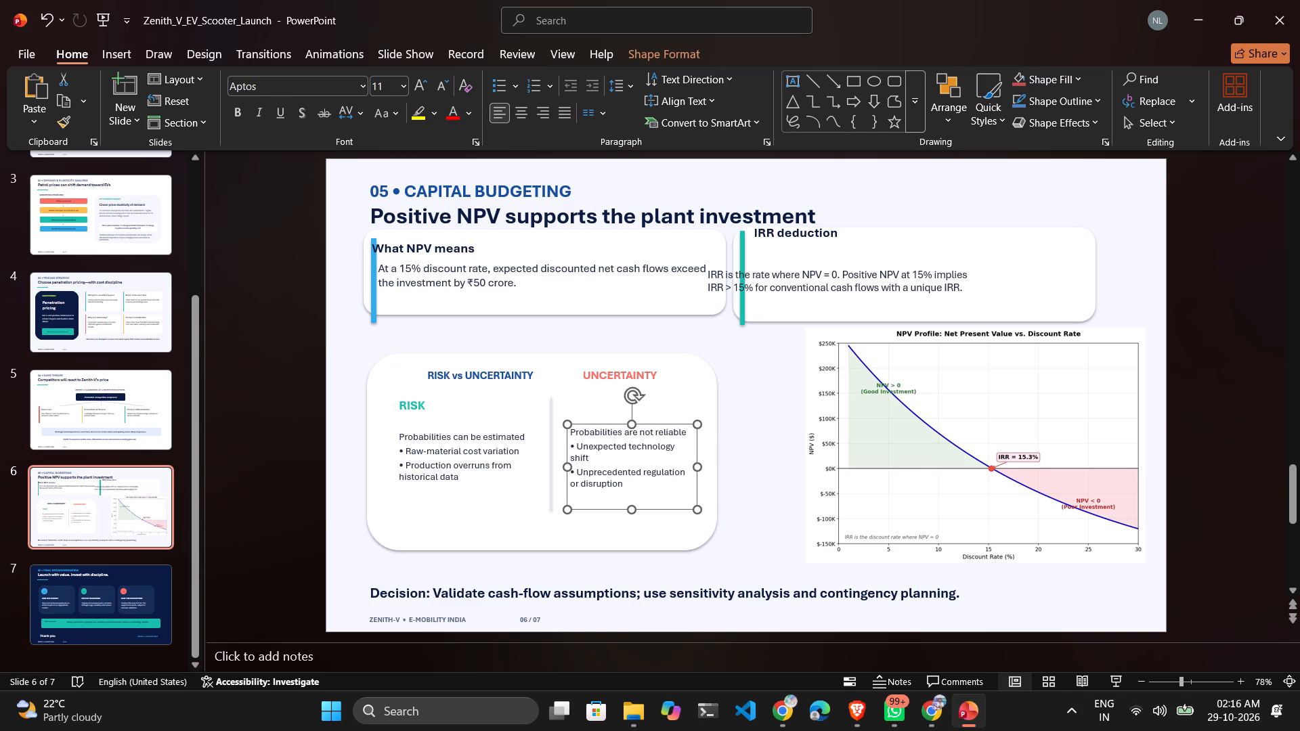
{"action": "left_click", "coordinate": [597, 379]}
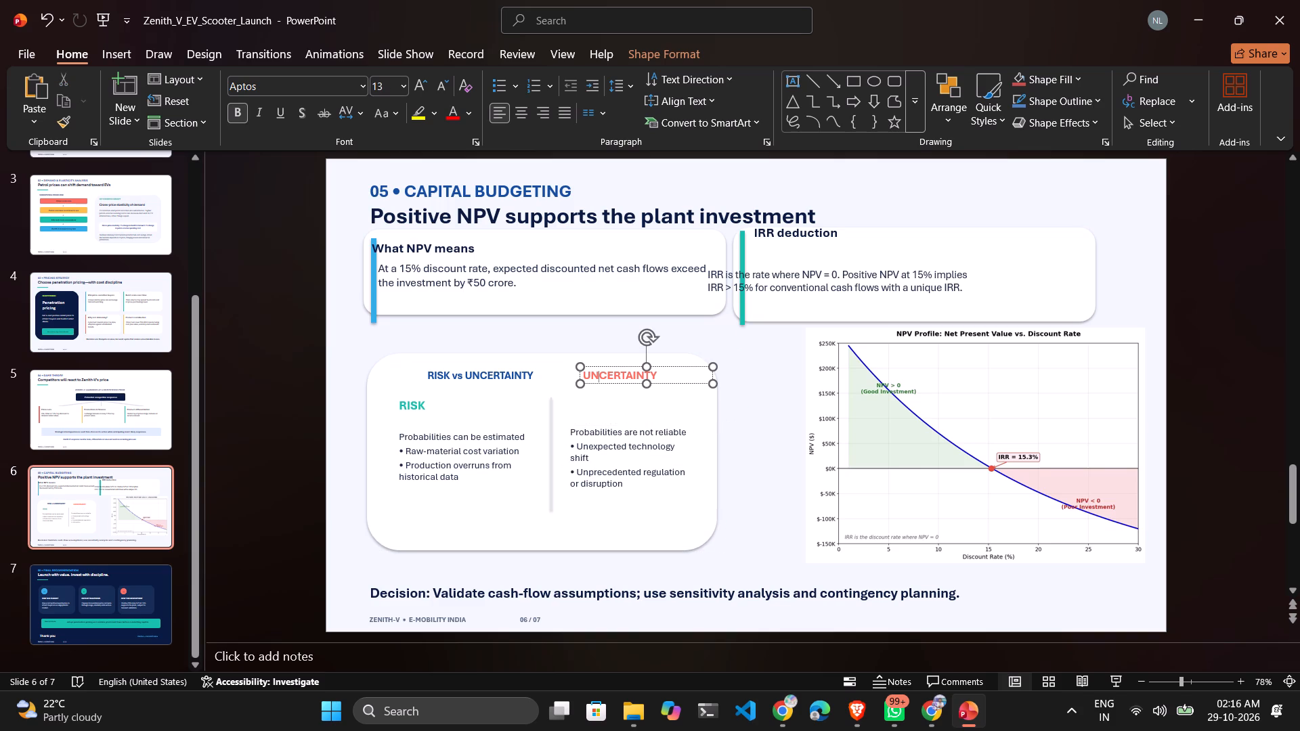
{"action": "left_click_drag", "start_coordinate": [665, 384], "coordinate": [651, 409]}
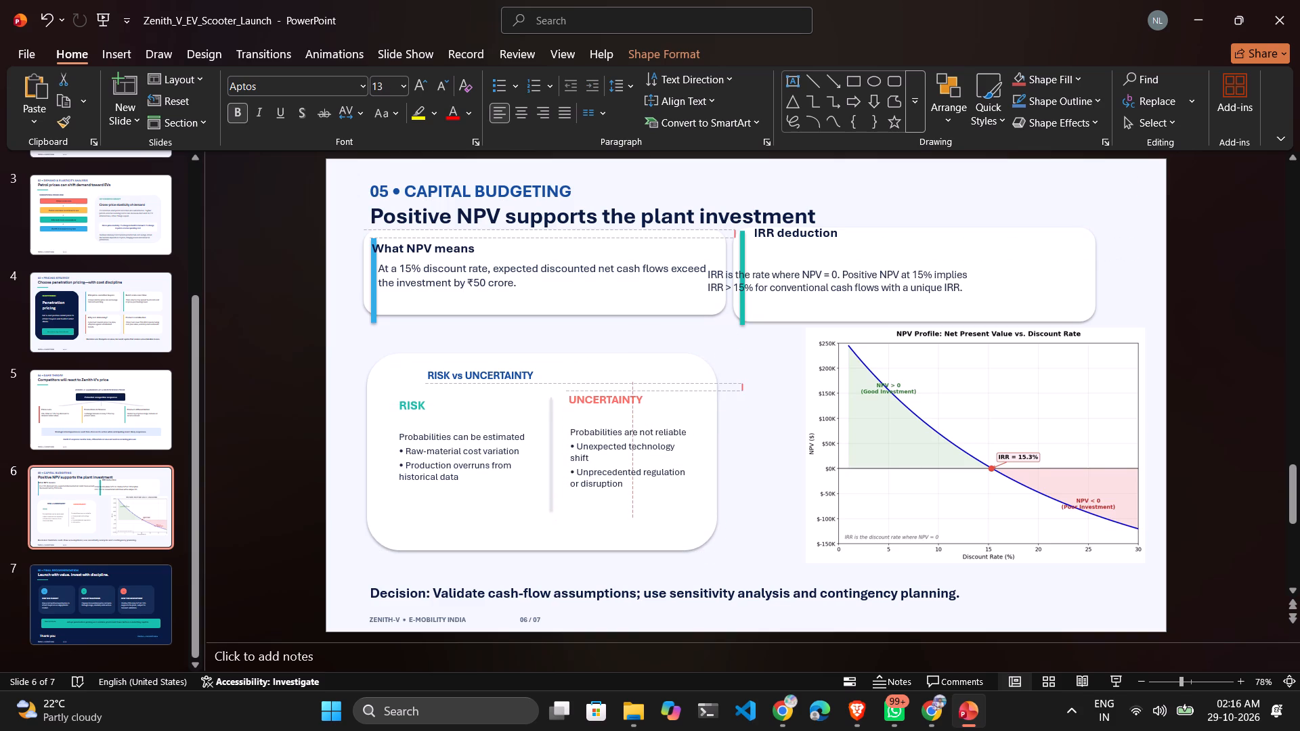
{"action": "left_click_drag", "start_coordinate": [651, 409], "coordinate": [651, 401]}
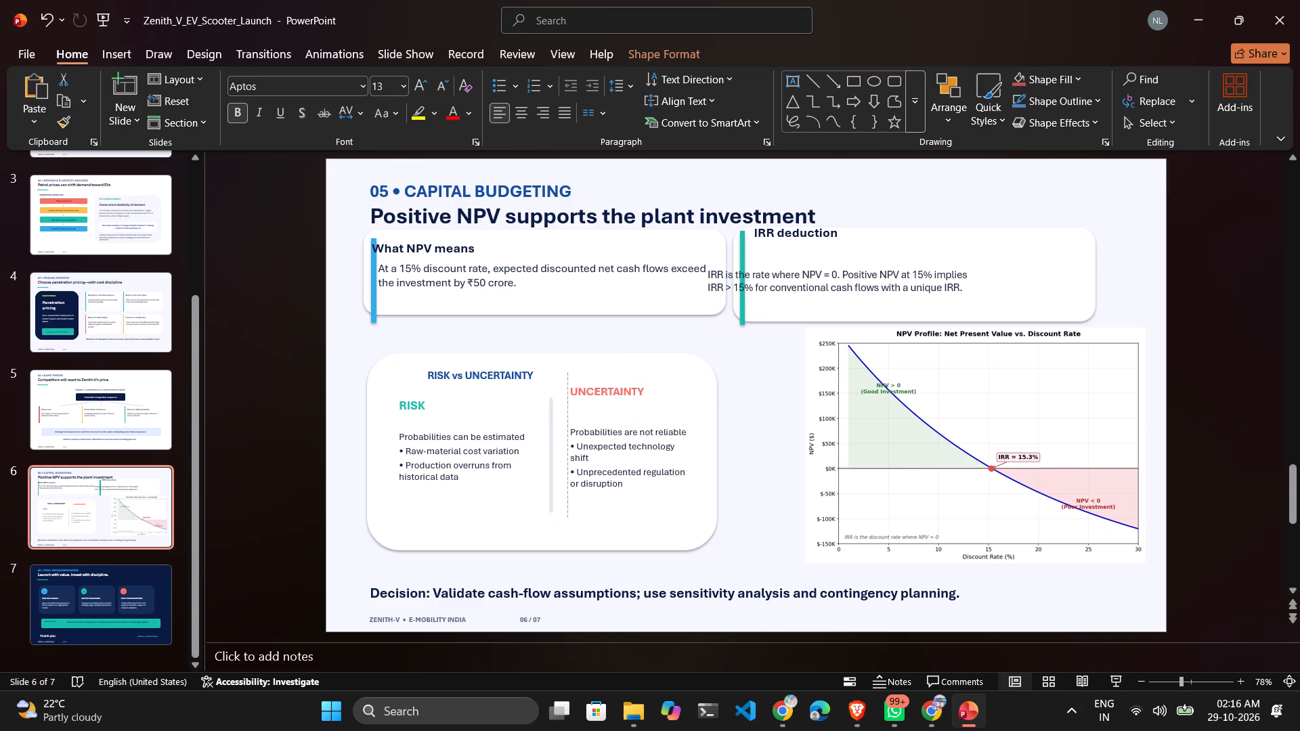
{"action": "left_click_drag", "start_coordinate": [651, 401], "coordinate": [651, 412]}
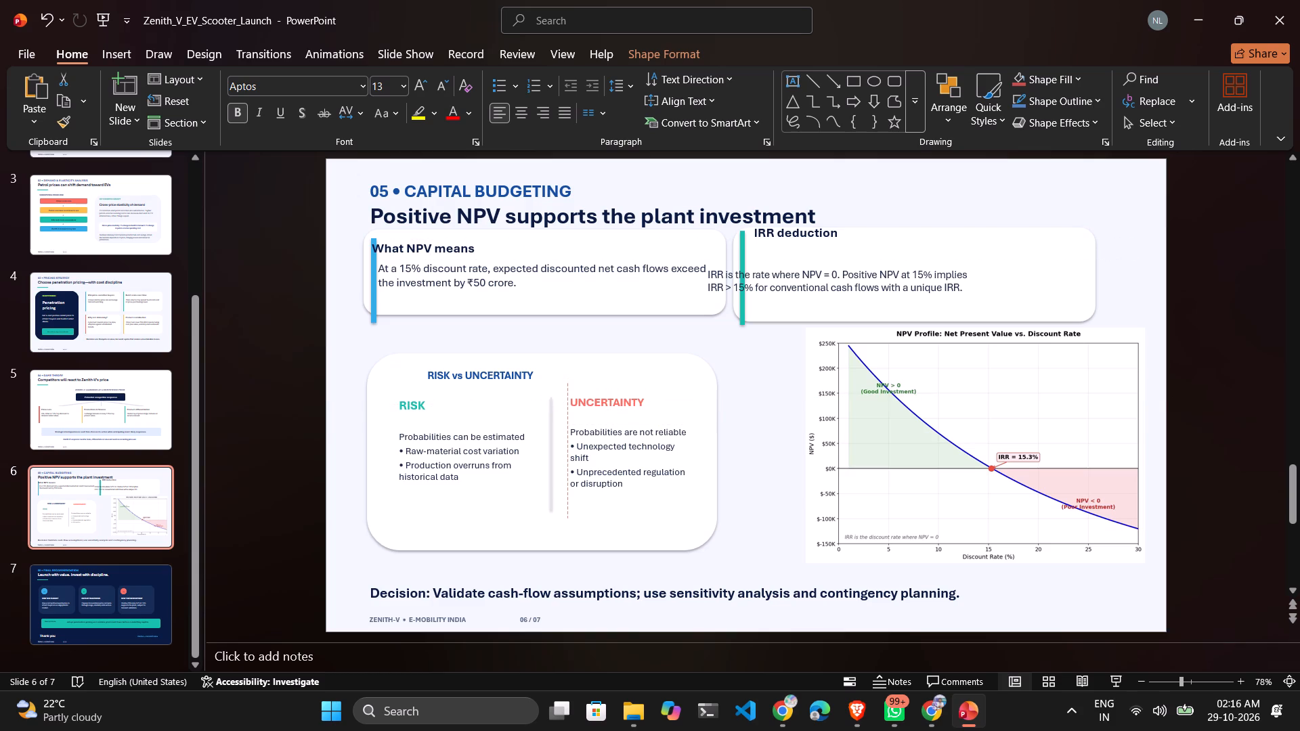
{"action": "left_click_drag", "start_coordinate": [651, 412], "coordinate": [651, 413]}
Centre the "RISK vs UNCERTAINTY" heading at the top of its card and nudge the white background slightly up.
{"action": "left_click", "coordinate": [520, 380]}
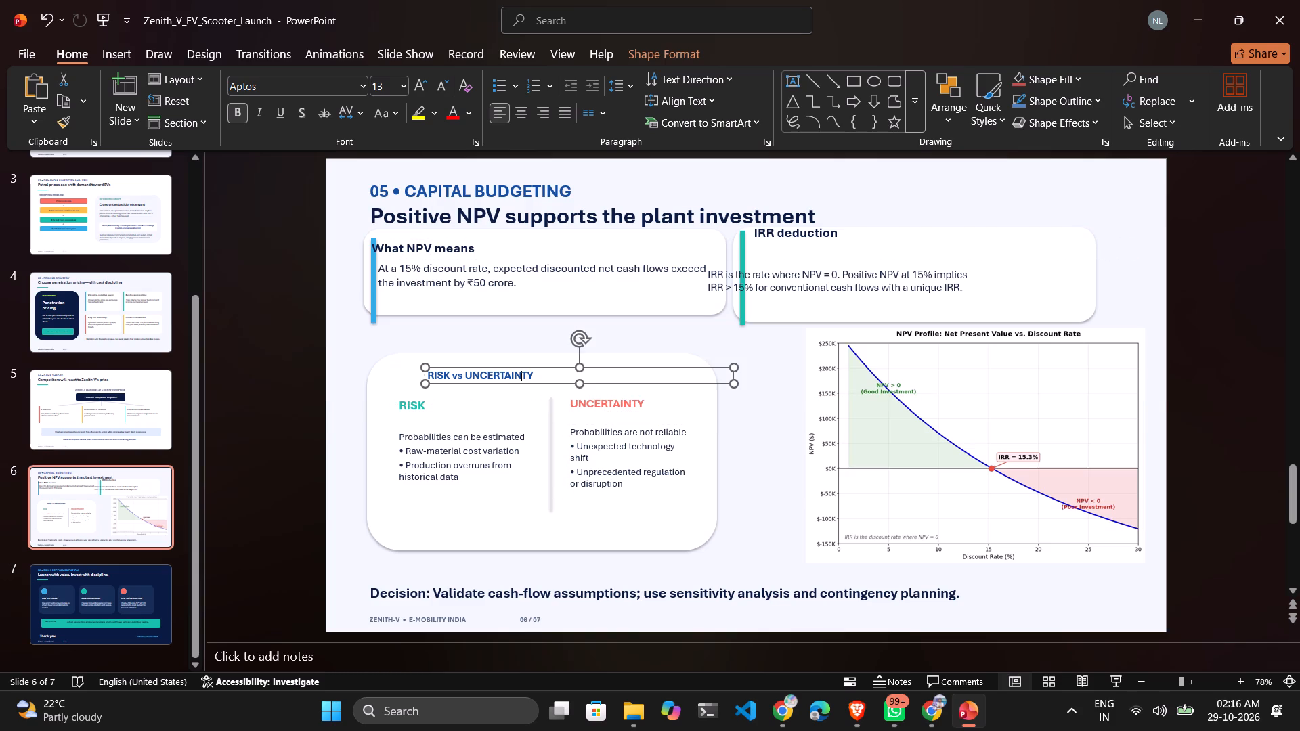
{"action": "left_click_drag", "start_coordinate": [546, 381], "coordinate": [573, 382]}
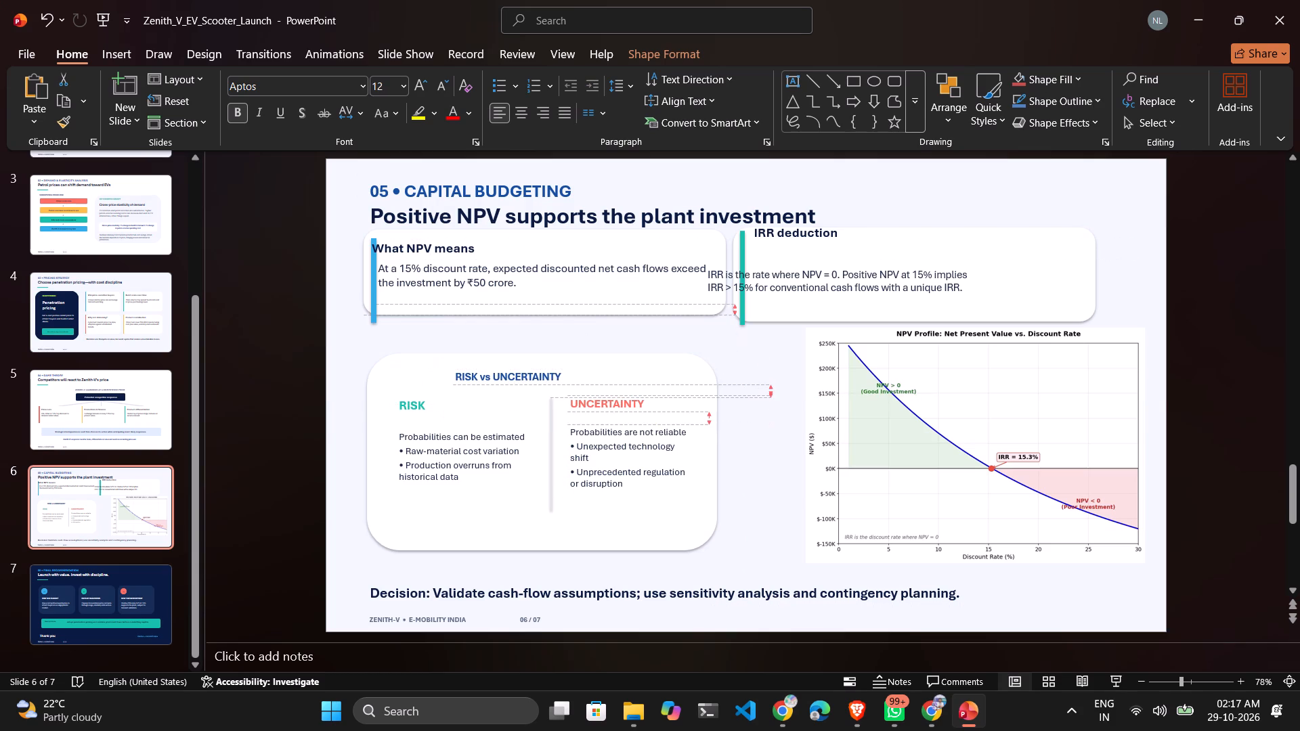
{"action": "left_click_drag", "start_coordinate": [573, 382], "coordinate": [600, 380]}
{"action": "left_click", "coordinate": [578, 537]}
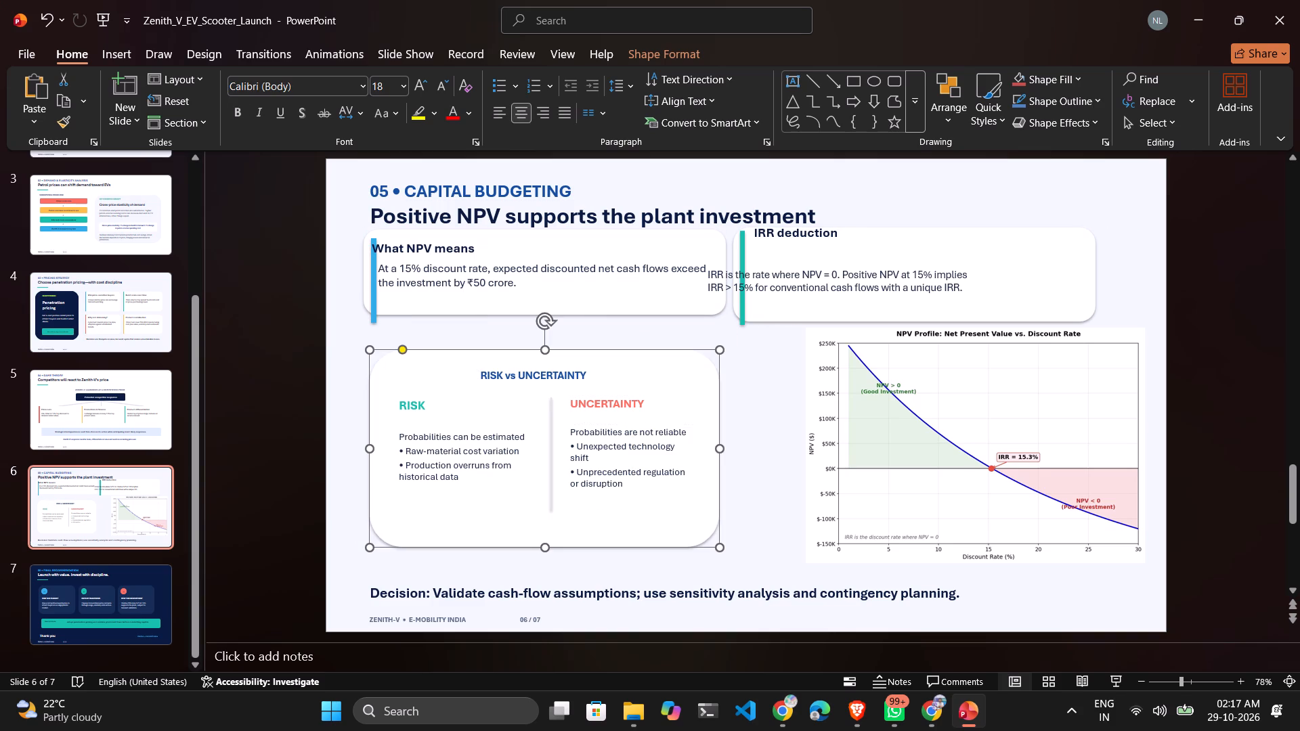
Move the IRR description right into its white card and lower the "IRR deduction" heading slightly above it.
{"action": "left_click_drag", "start_coordinate": [957, 294], "coordinate": [1000, 296]}
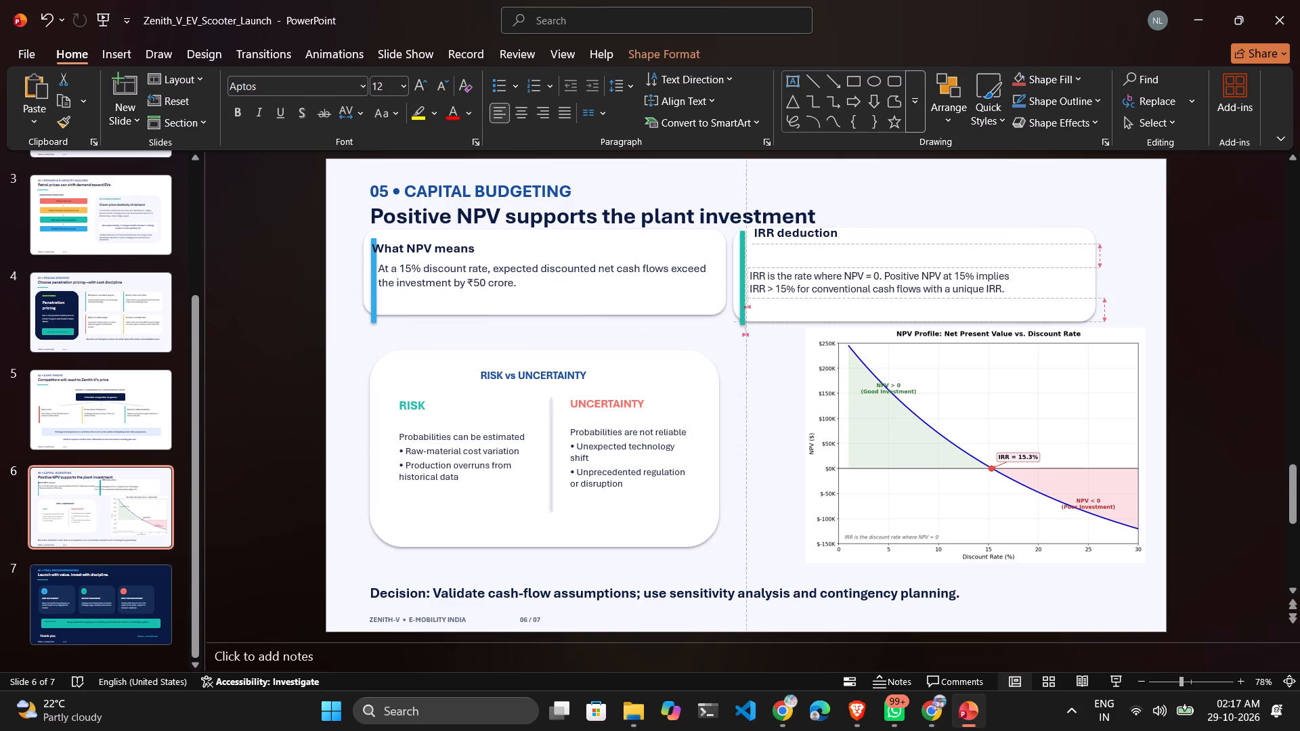
{"action": "left_click_drag", "start_coordinate": [1000, 296], "coordinate": [1009, 288]}
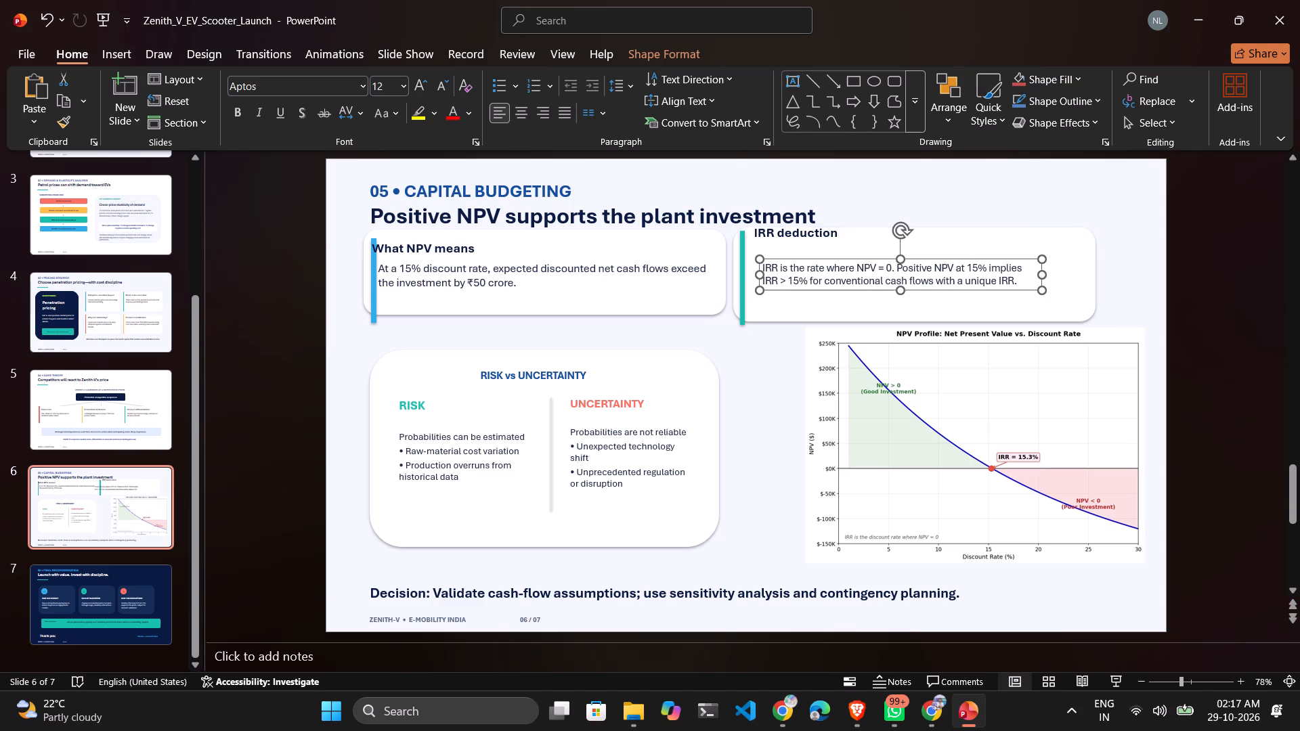
{"action": "left_click", "coordinate": [852, 242]}
{"action": "left_click", "coordinate": [850, 242]}
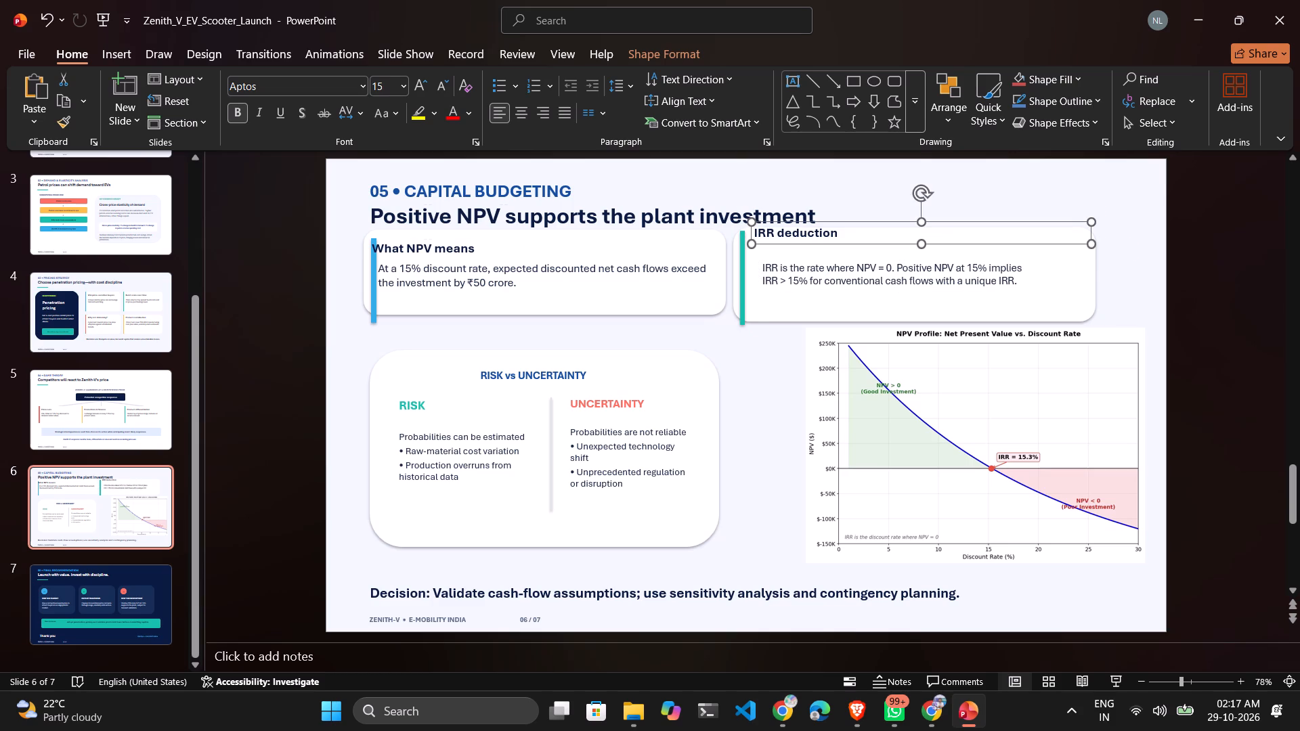
Shift the NPV description right and slightly down, and align the "What NPV means" heading above it, clear of the blue bar.
{"action": "left_click", "coordinate": [530, 286]}
{"action": "left_click_drag", "start_coordinate": [529, 297], "coordinate": [539, 301]}
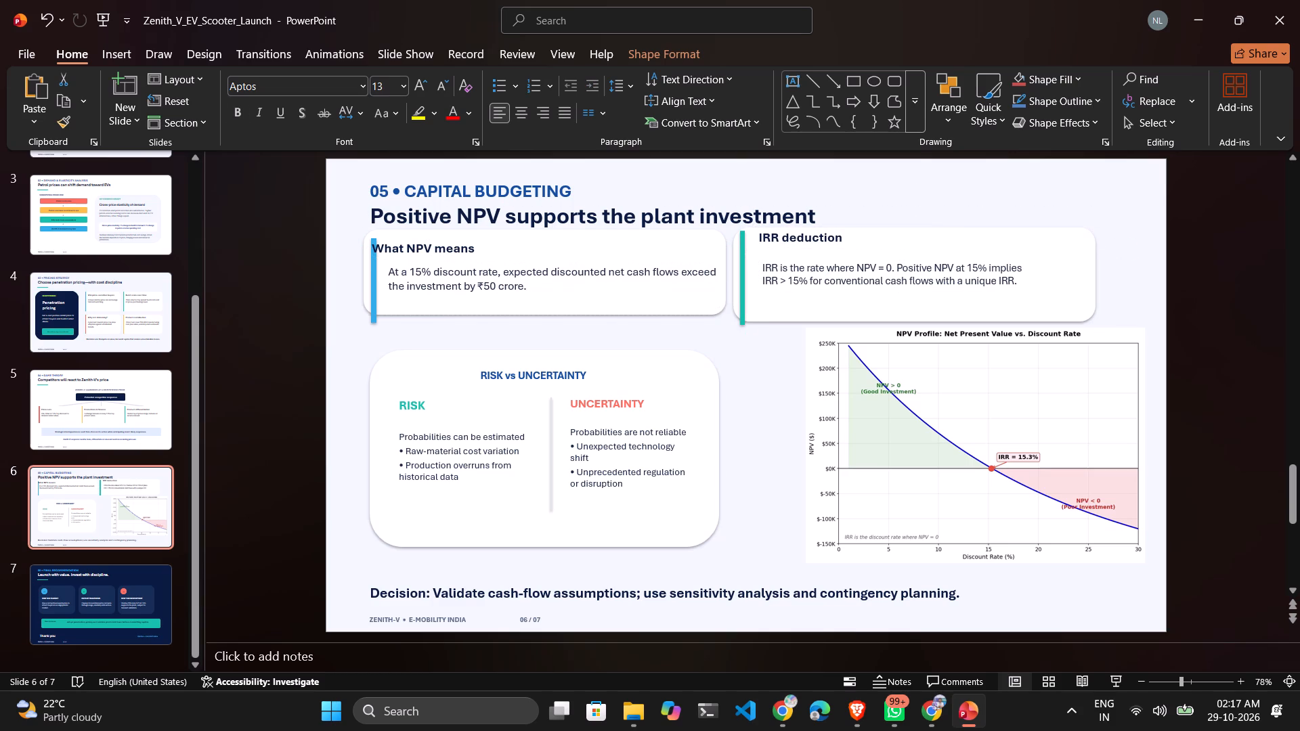
{"action": "left_click_drag", "start_coordinate": [539, 301], "coordinate": [538, 302]}
{"action": "left_click_drag", "start_coordinate": [488, 252], "coordinate": [490, 252]}
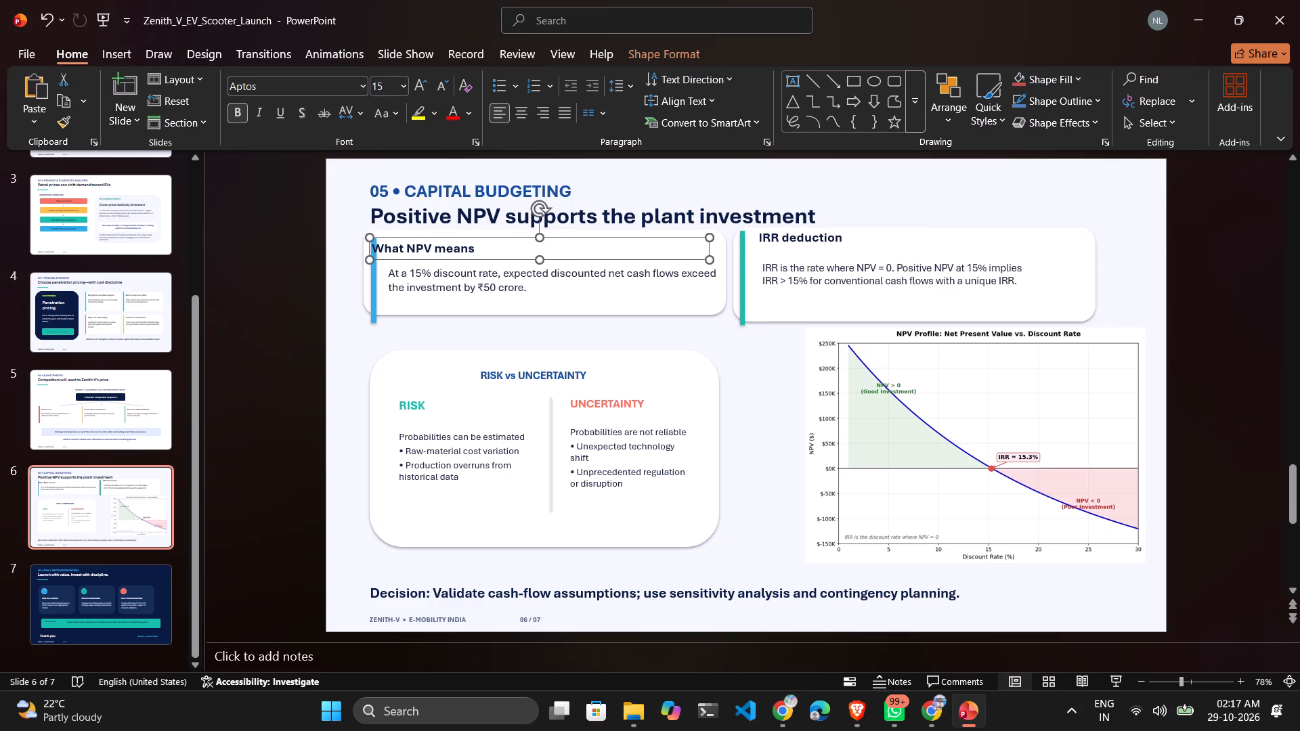
{"action": "left_click_drag", "start_coordinate": [490, 252], "coordinate": [504, 246]}
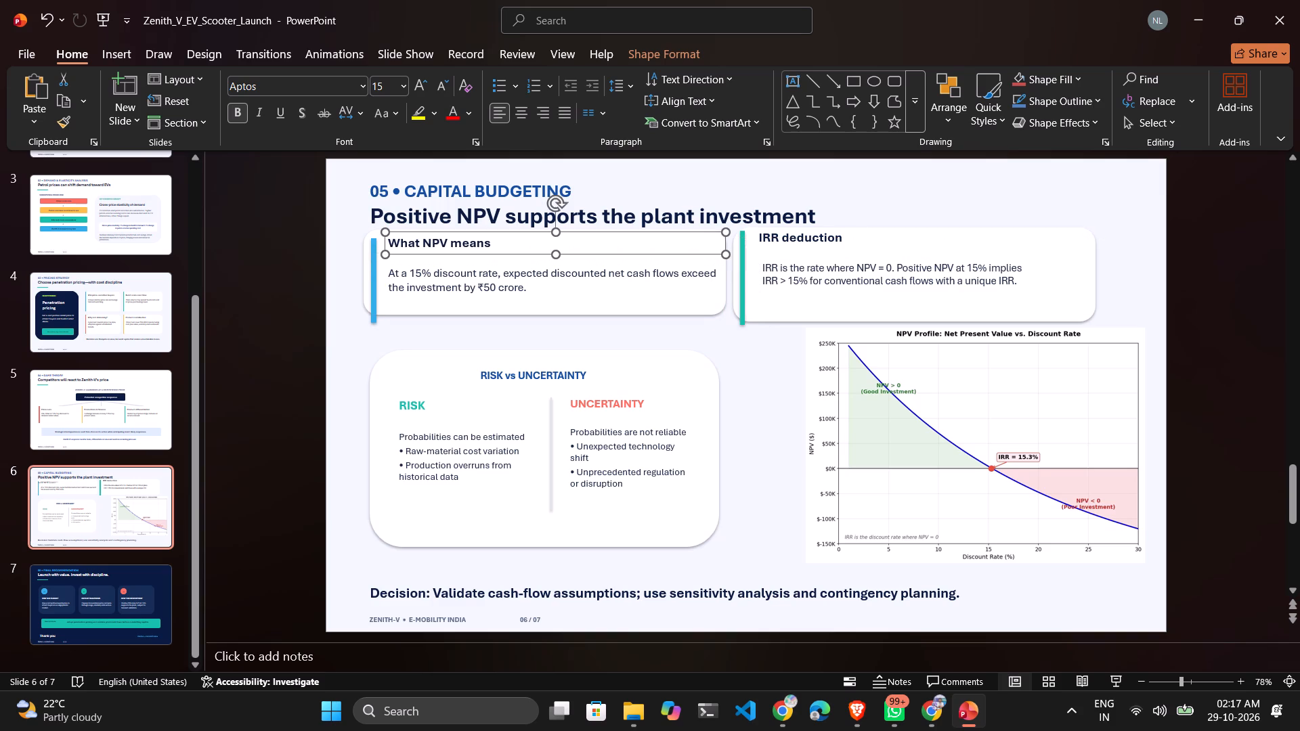
Nudge the white background of the "What NPV means" card slightly down.
{"action": "left_click", "coordinate": [378, 304]}
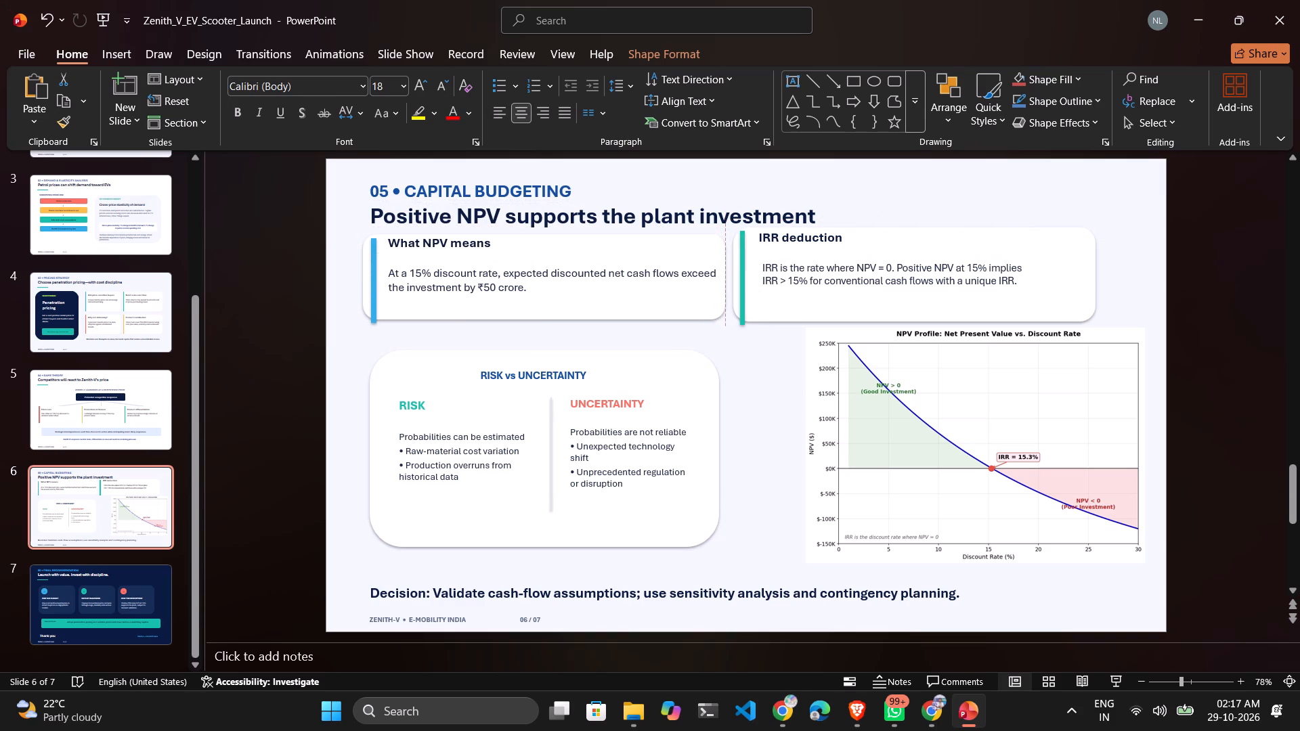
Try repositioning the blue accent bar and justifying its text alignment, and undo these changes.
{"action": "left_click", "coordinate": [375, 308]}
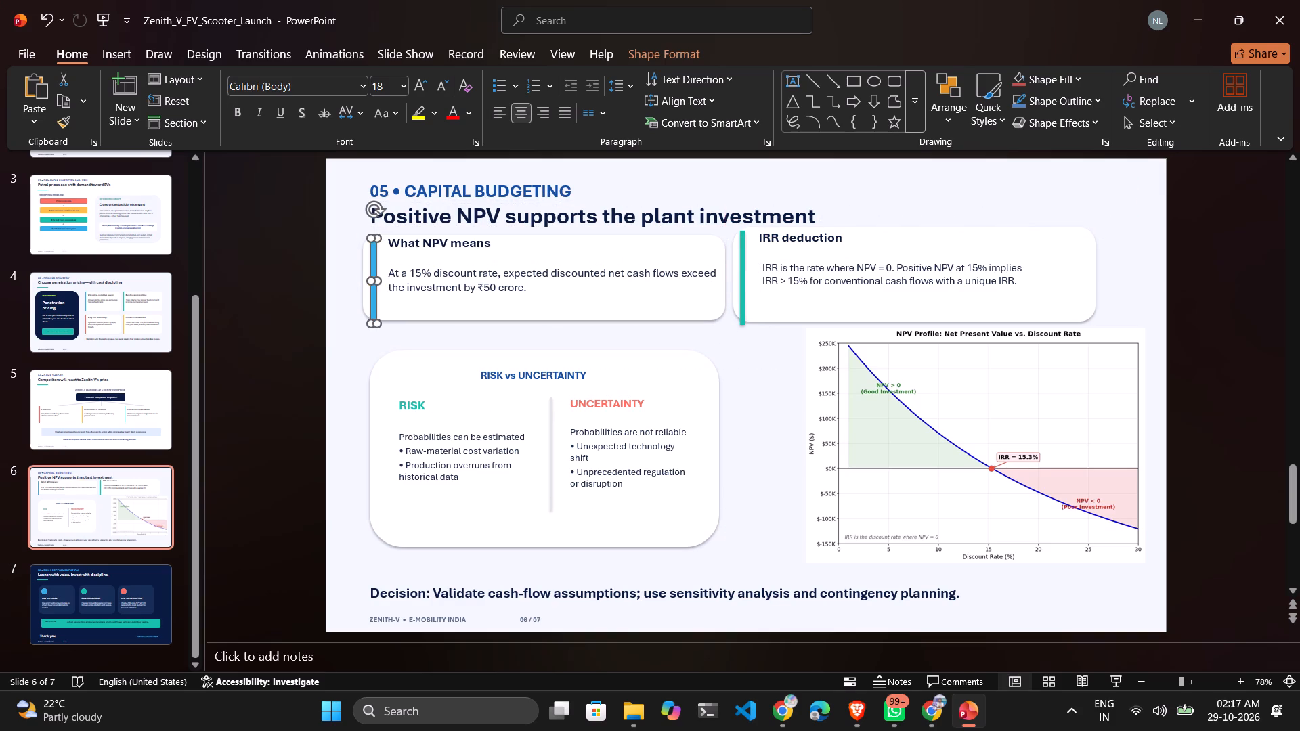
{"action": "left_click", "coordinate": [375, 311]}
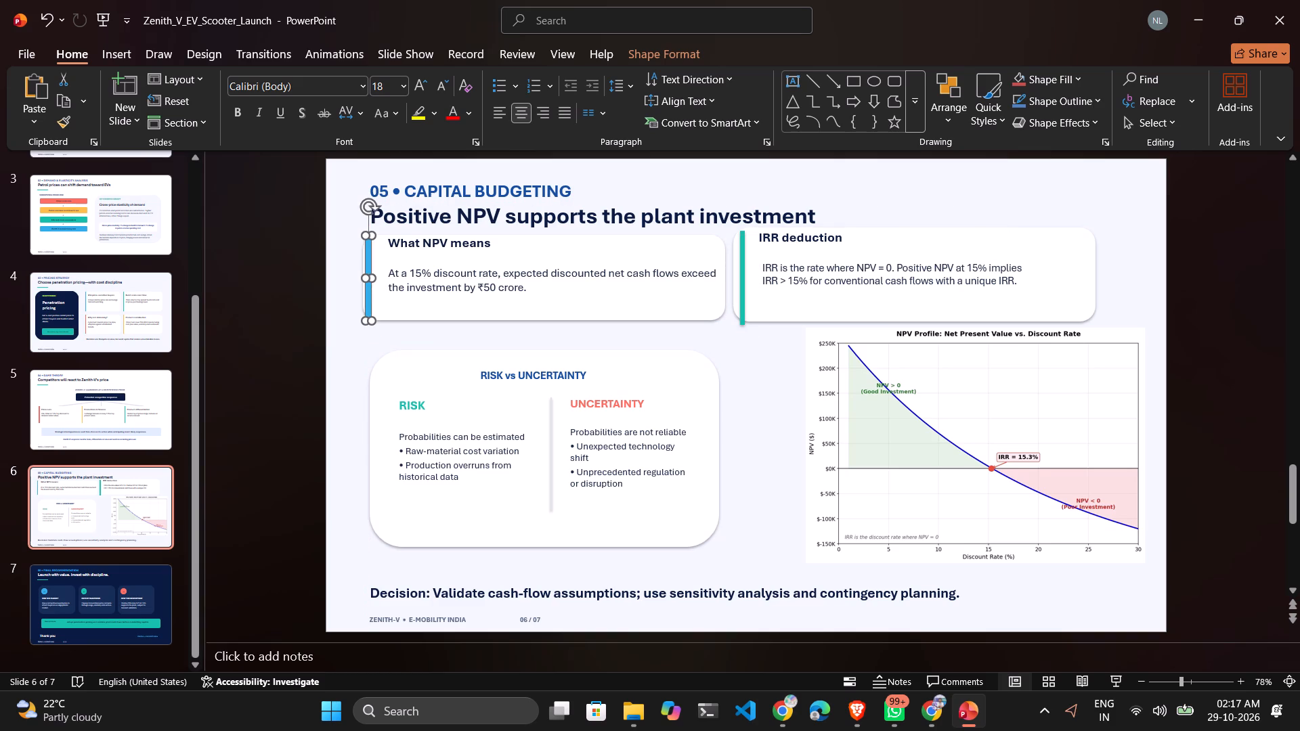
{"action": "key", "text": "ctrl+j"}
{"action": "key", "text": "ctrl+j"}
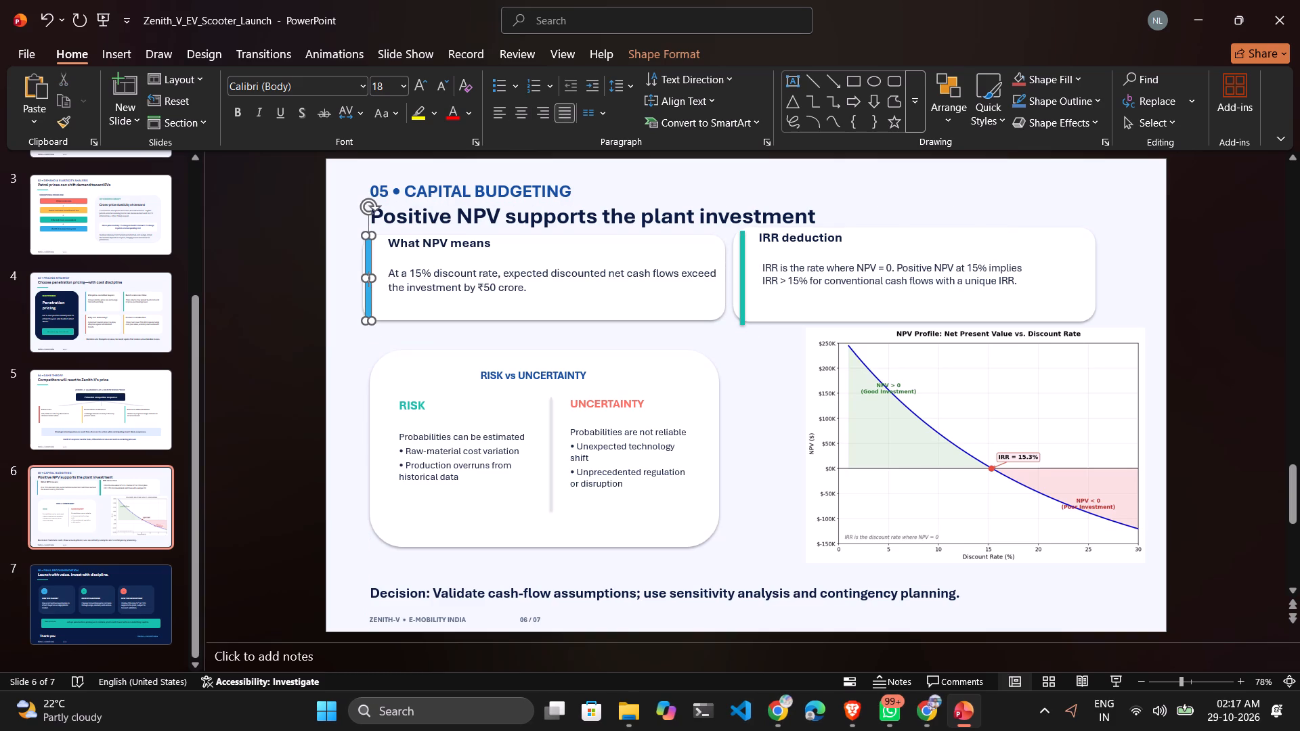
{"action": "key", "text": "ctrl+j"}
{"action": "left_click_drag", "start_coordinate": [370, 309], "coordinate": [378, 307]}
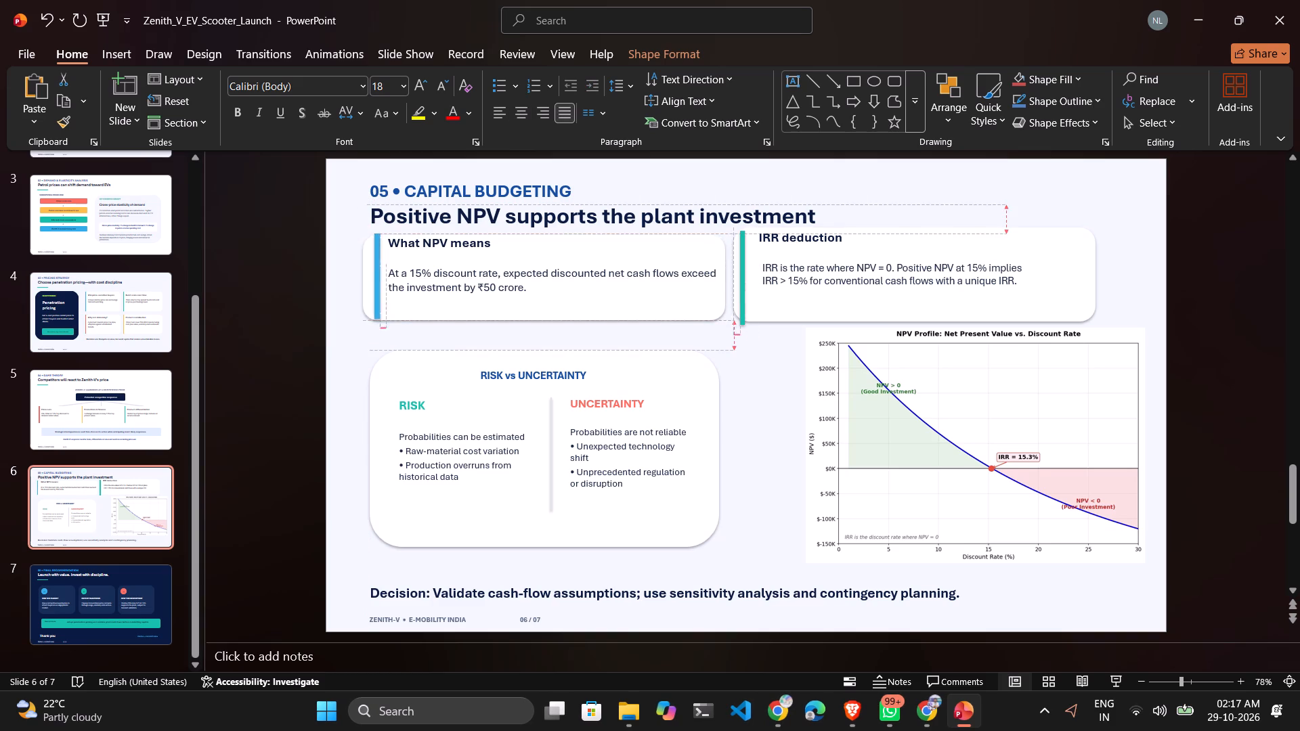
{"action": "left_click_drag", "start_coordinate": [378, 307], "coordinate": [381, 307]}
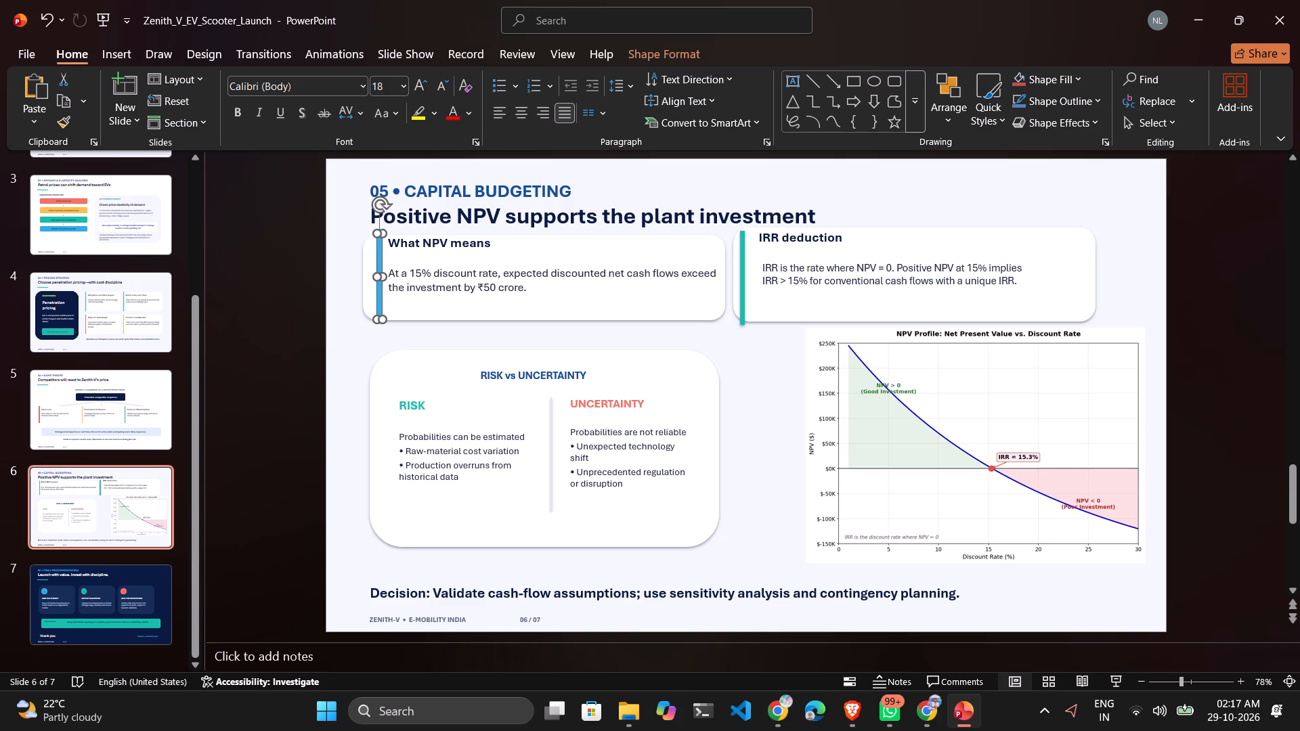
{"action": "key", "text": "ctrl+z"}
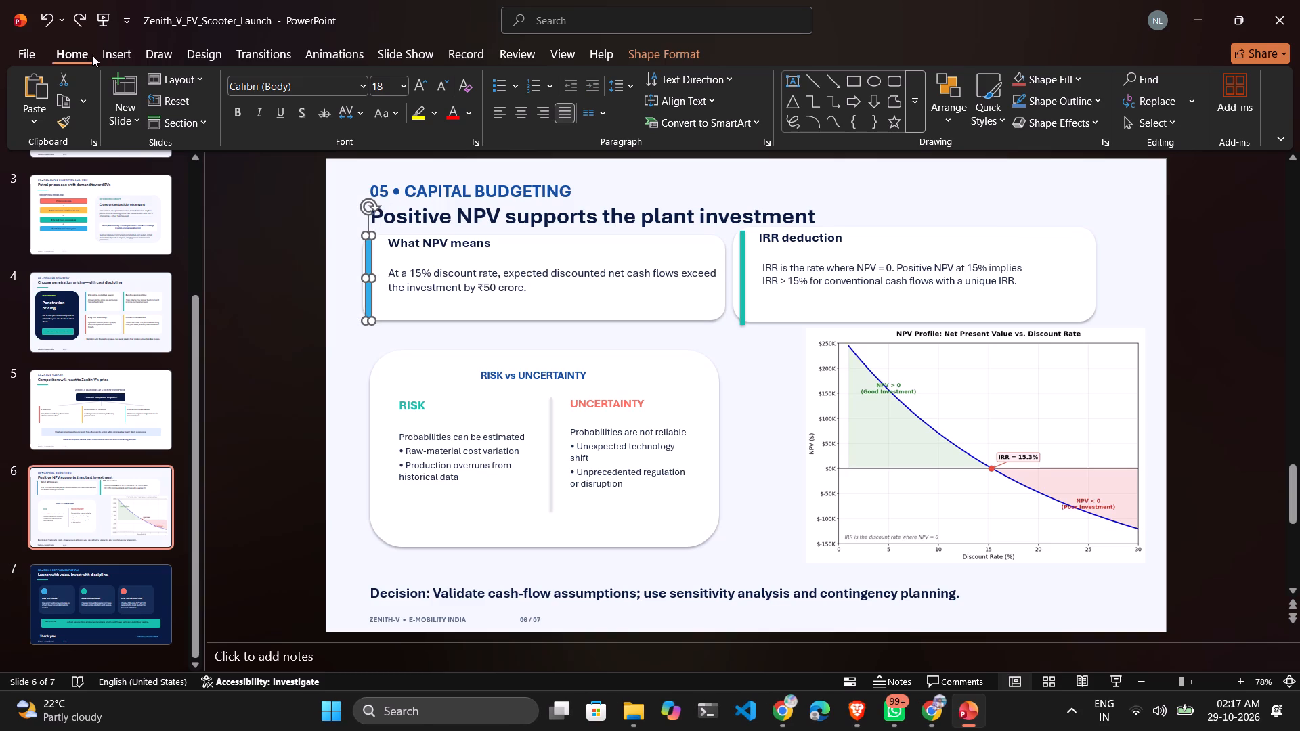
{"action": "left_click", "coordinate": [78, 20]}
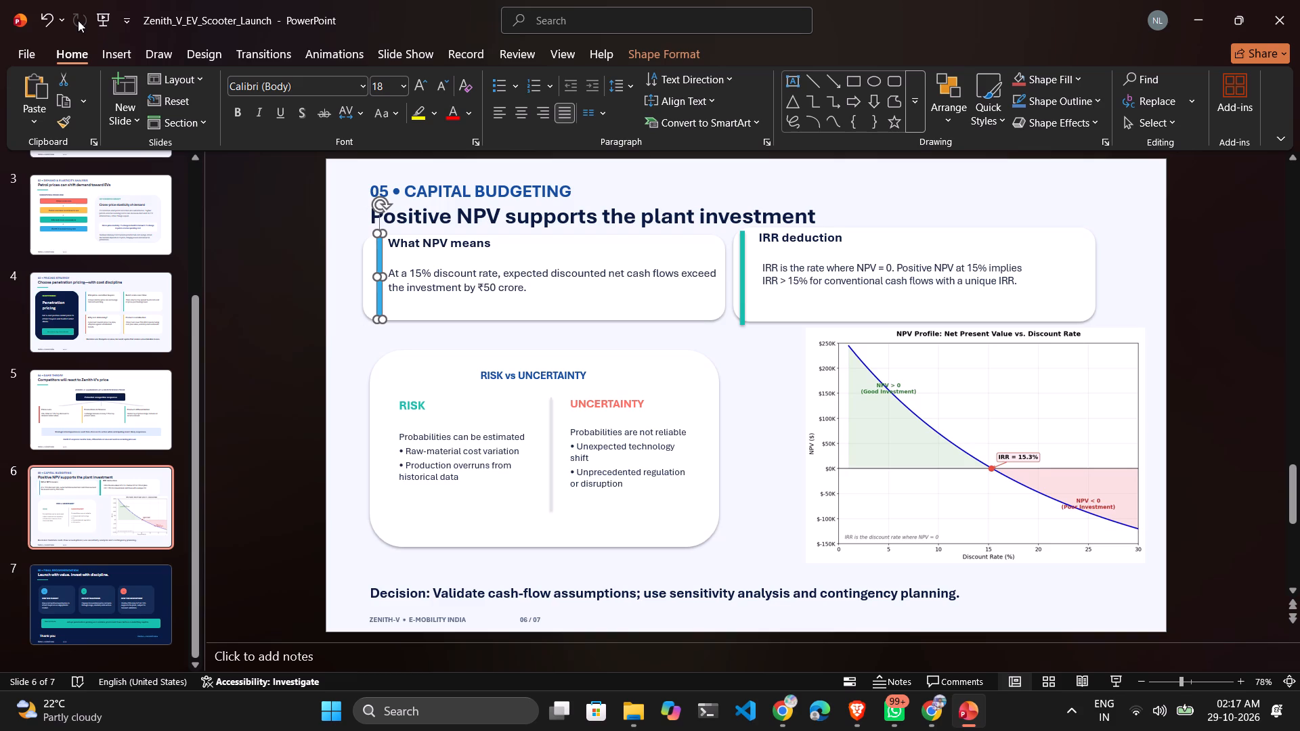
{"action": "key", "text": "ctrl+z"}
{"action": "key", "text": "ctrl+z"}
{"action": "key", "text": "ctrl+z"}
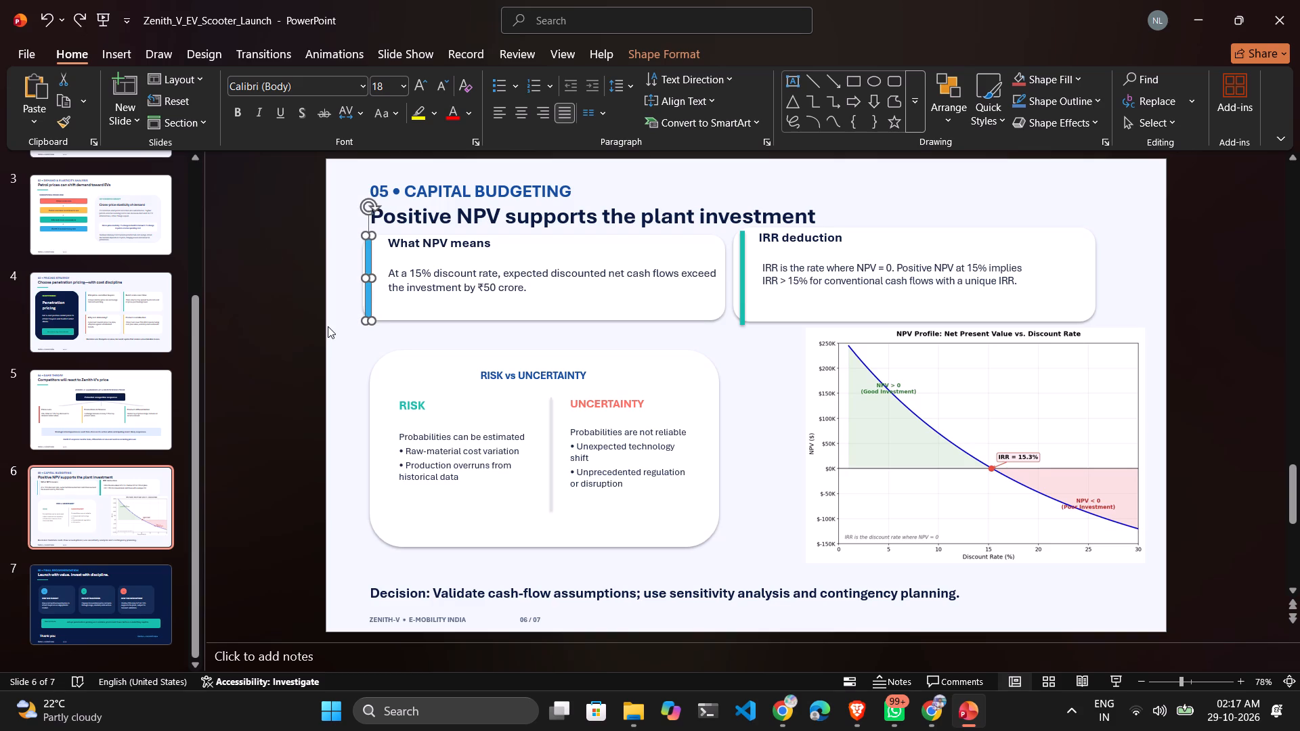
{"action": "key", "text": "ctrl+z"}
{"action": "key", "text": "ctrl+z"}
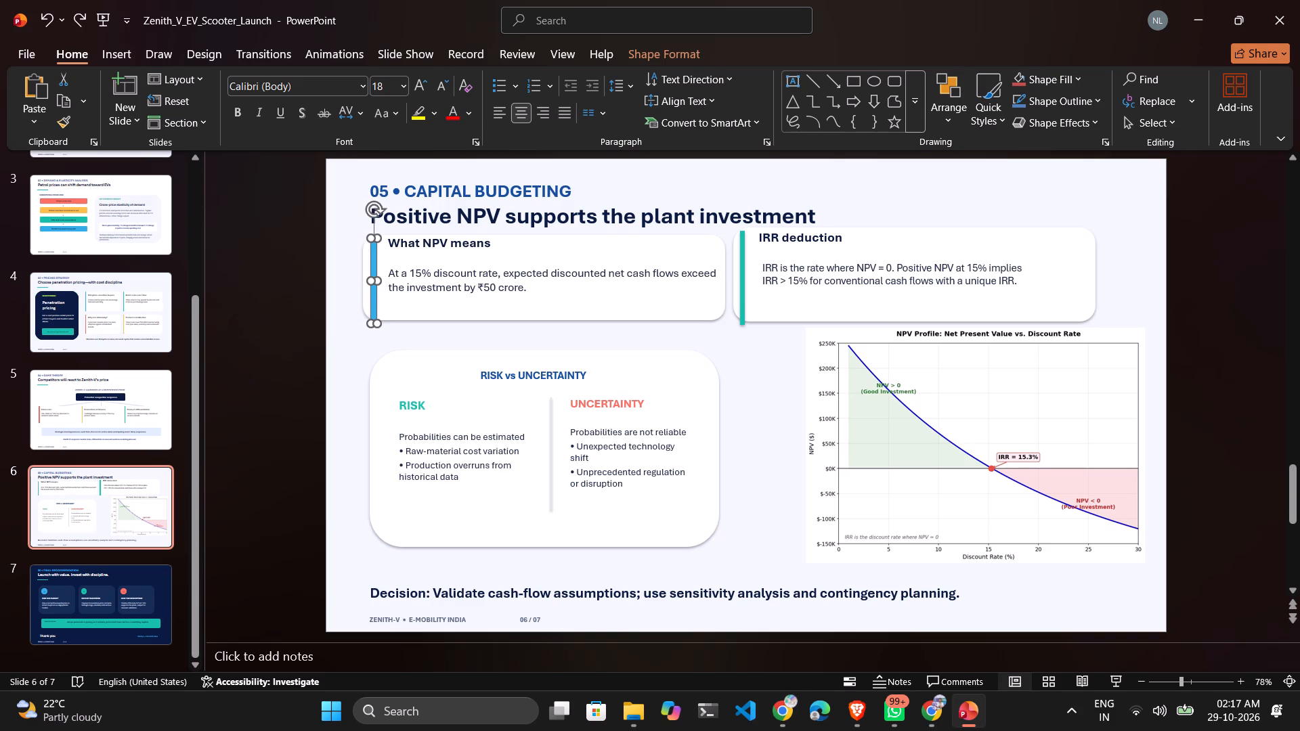
Nudge the blue accent bar slightly up to line up with the height of the white "What NPV means" card.
{"action": "left_click", "coordinate": [374, 307]}
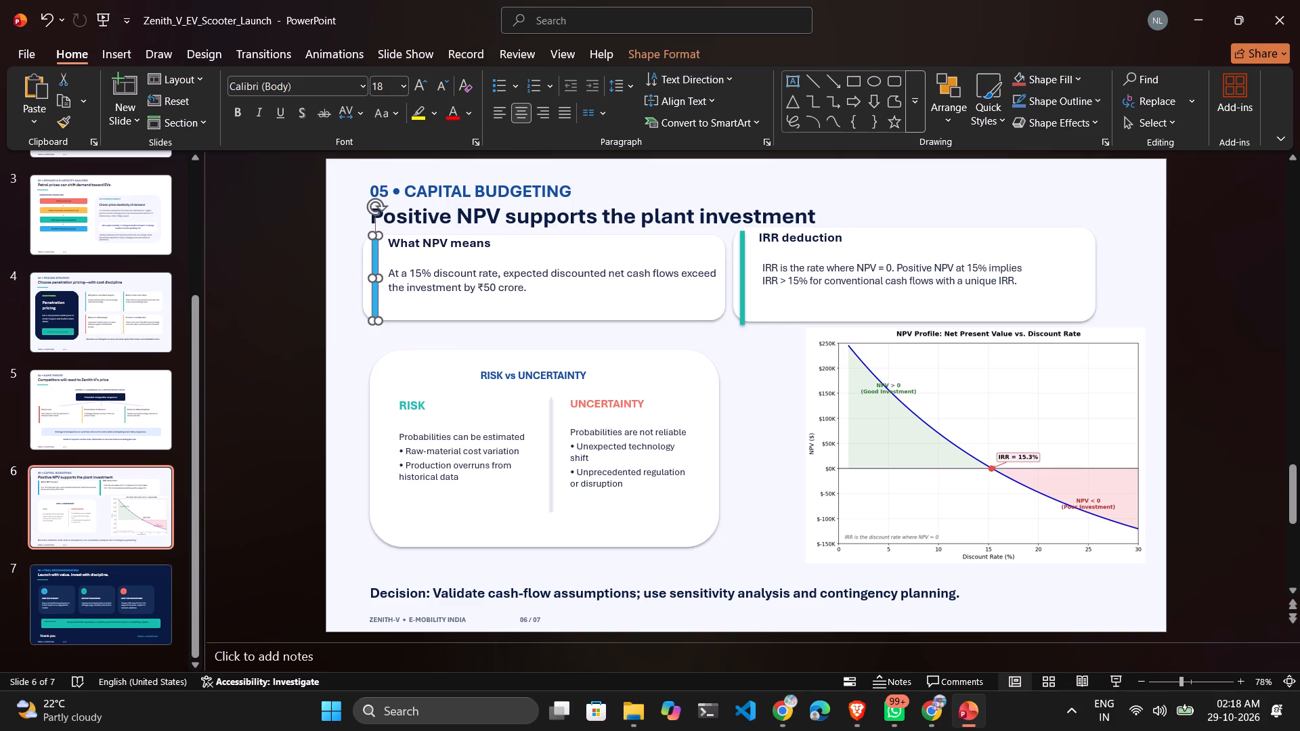
{"action": "left_click", "coordinate": [797, 349]}
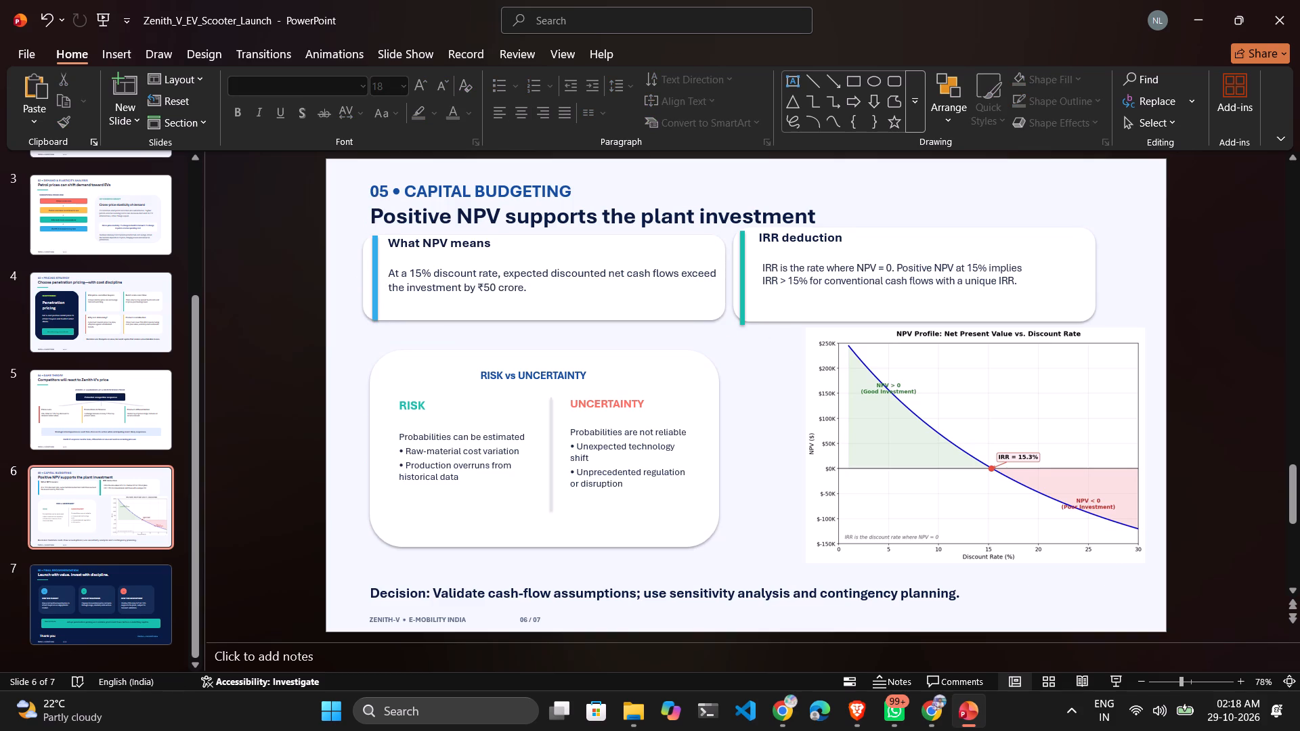
Nudge the green accent bar slightly right and shift the white IRR background right so its left edge meets the bar.
{"action": "left_click", "coordinate": [745, 311]}
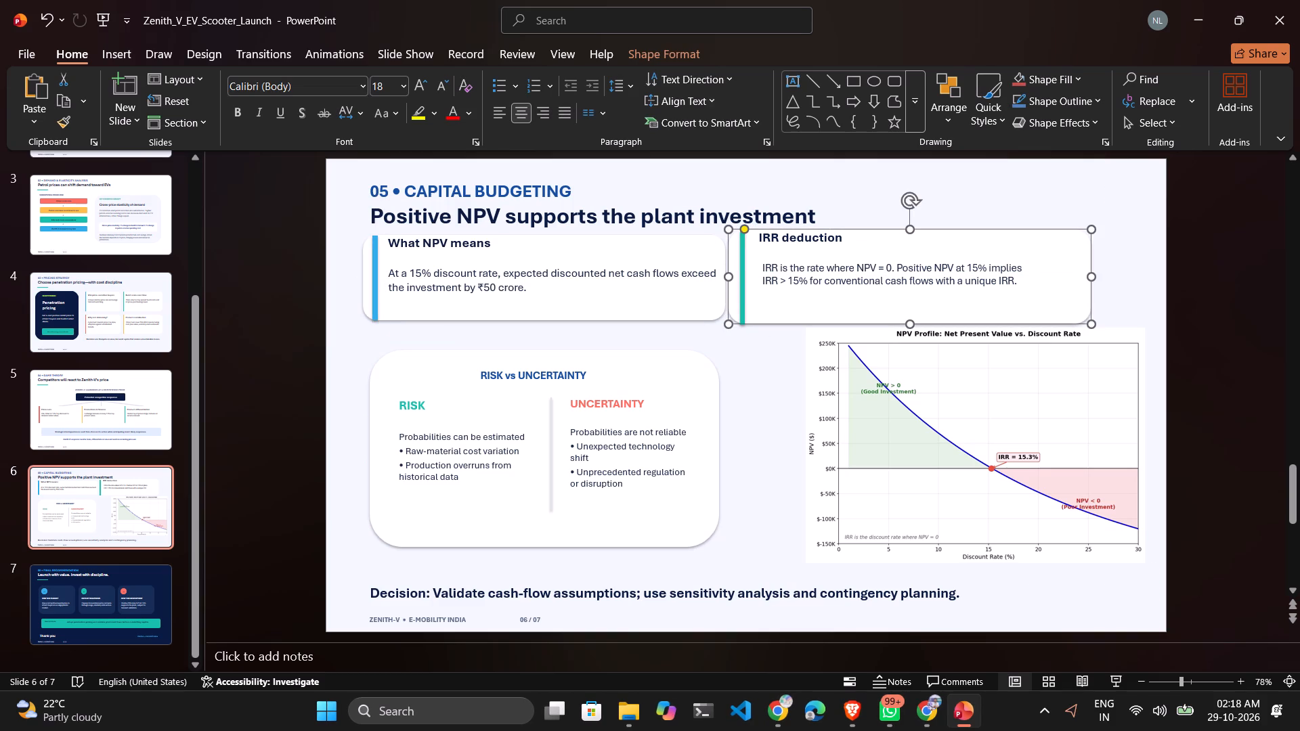
{"action": "left_click", "coordinate": [745, 302]}
{"action": "left_click", "coordinate": [760, 375]}
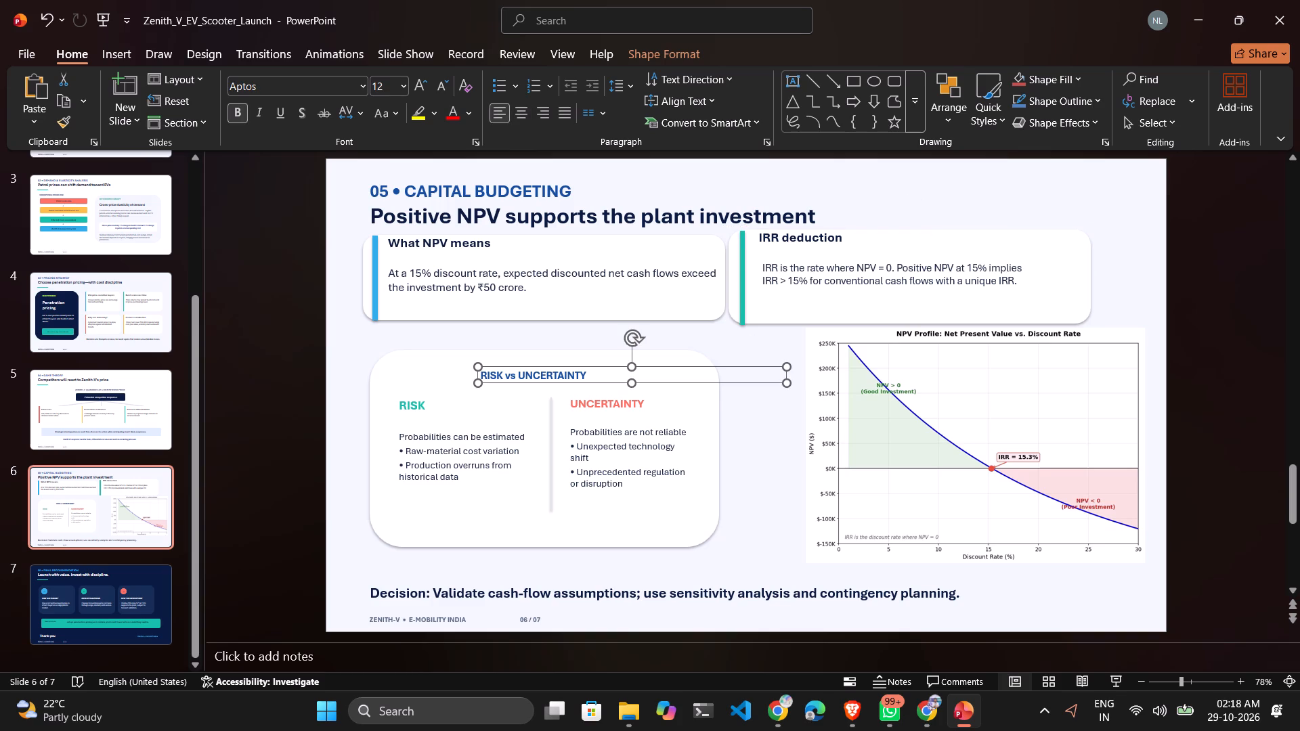
{"action": "left_click", "coordinate": [743, 309]}
{"action": "left_click", "coordinate": [743, 309]}
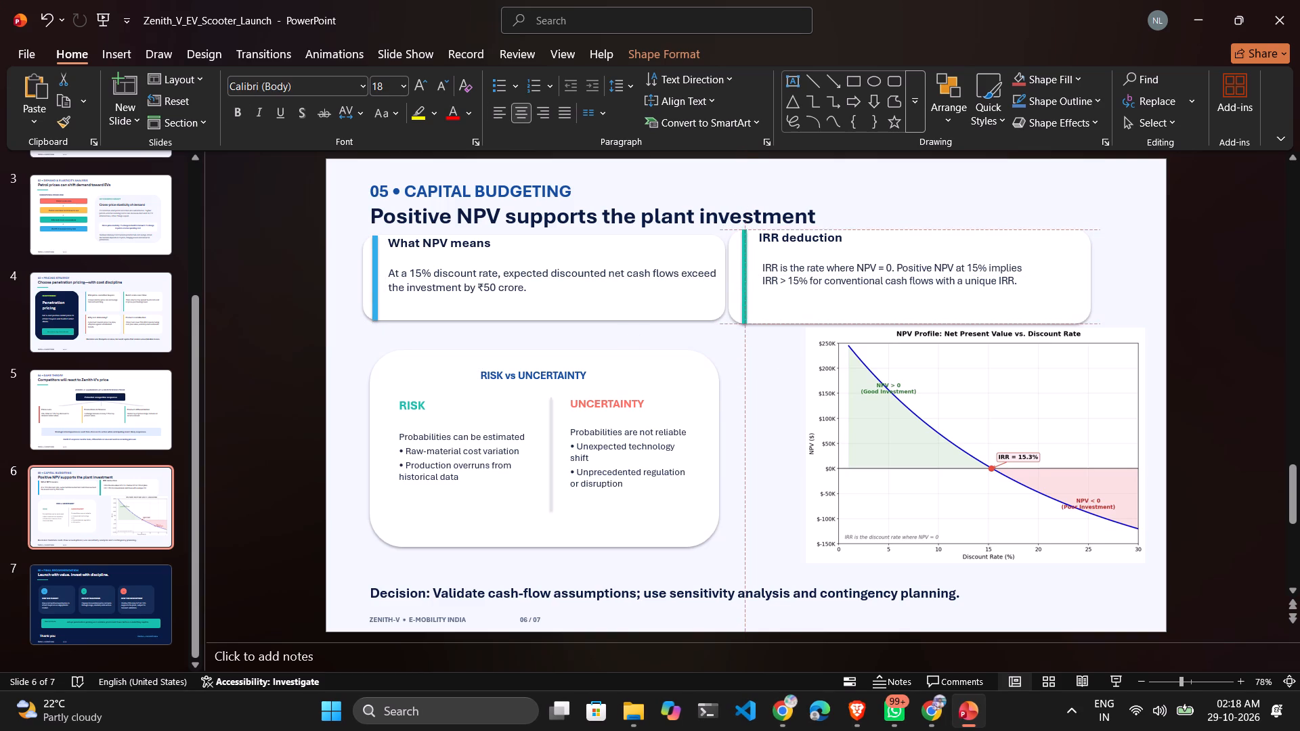
{"action": "left_click_drag", "start_coordinate": [847, 313], "coordinate": [859, 312]}
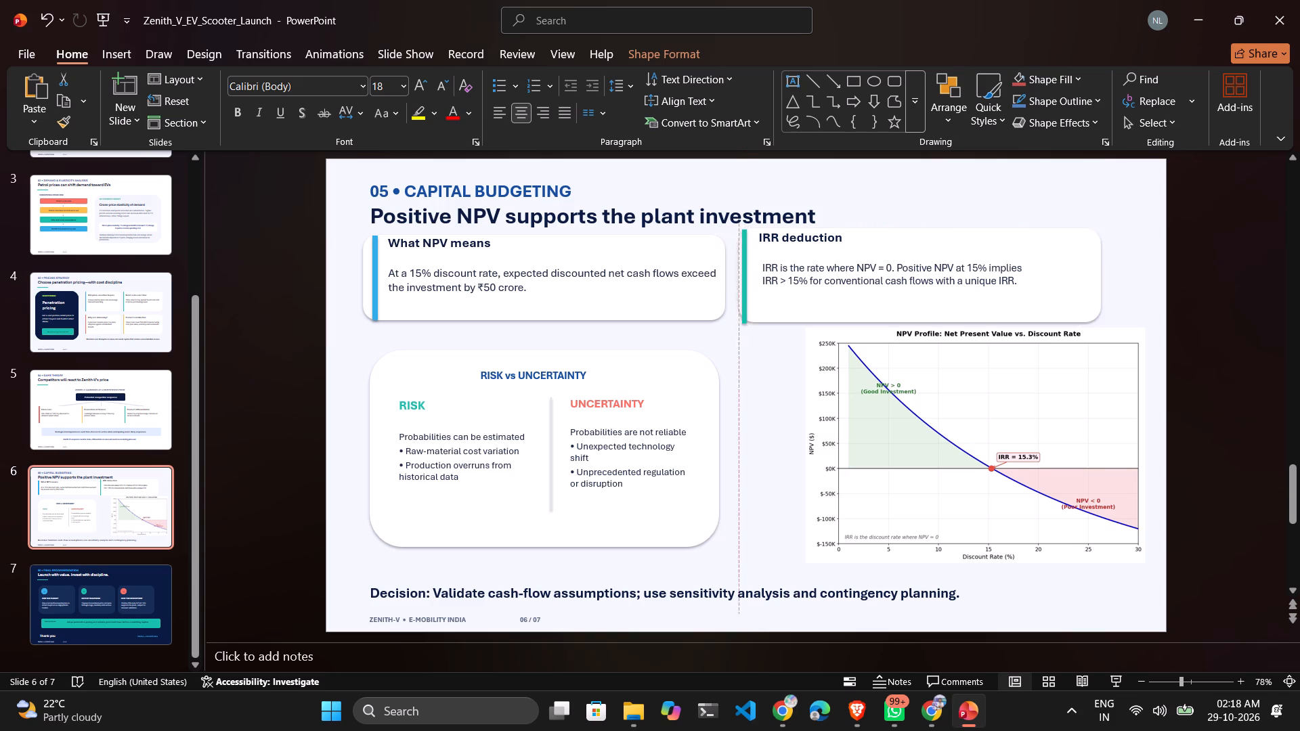
{"action": "left_click_drag", "start_coordinate": [859, 312], "coordinate": [863, 315]}
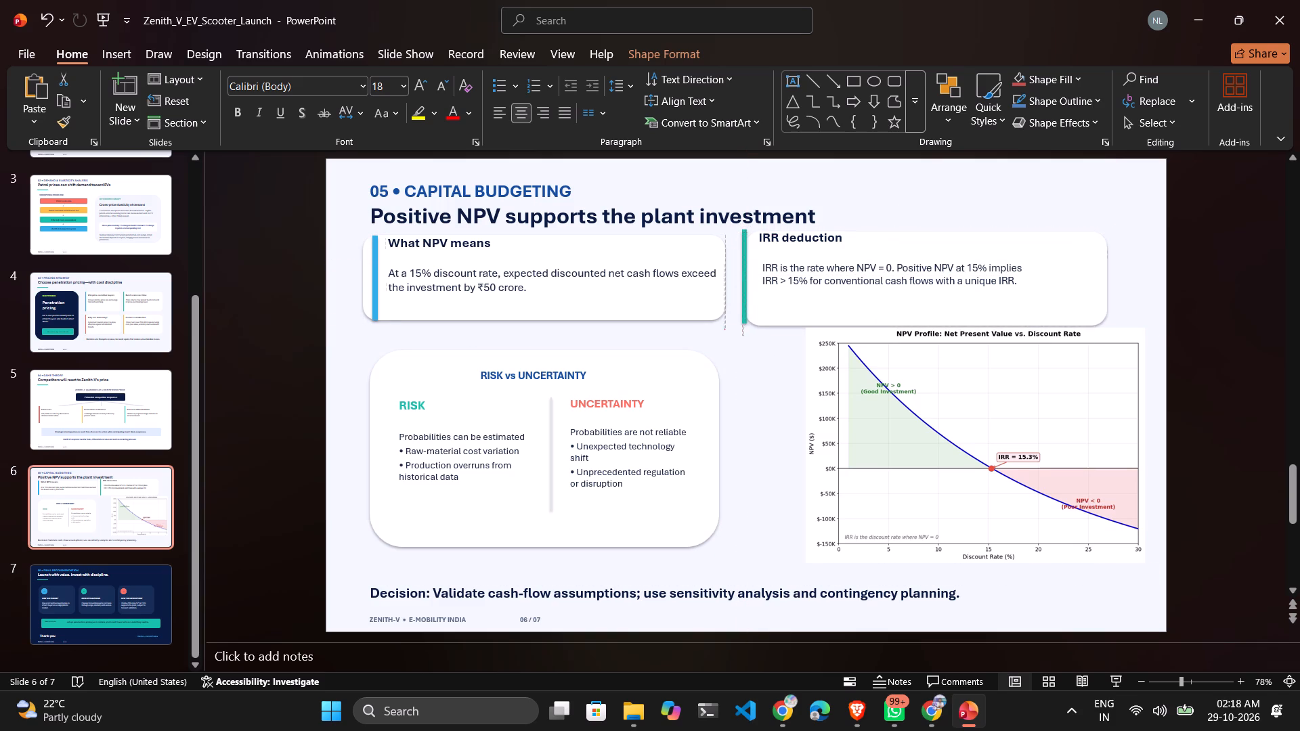
{"action": "left_click_drag", "start_coordinate": [863, 315], "coordinate": [863, 315]}
Move the NPV profile graph left and down, centring it beneath the IRR deduction card.
{"action": "left_click_drag", "start_coordinate": [898, 458], "coordinate": [880, 466]}
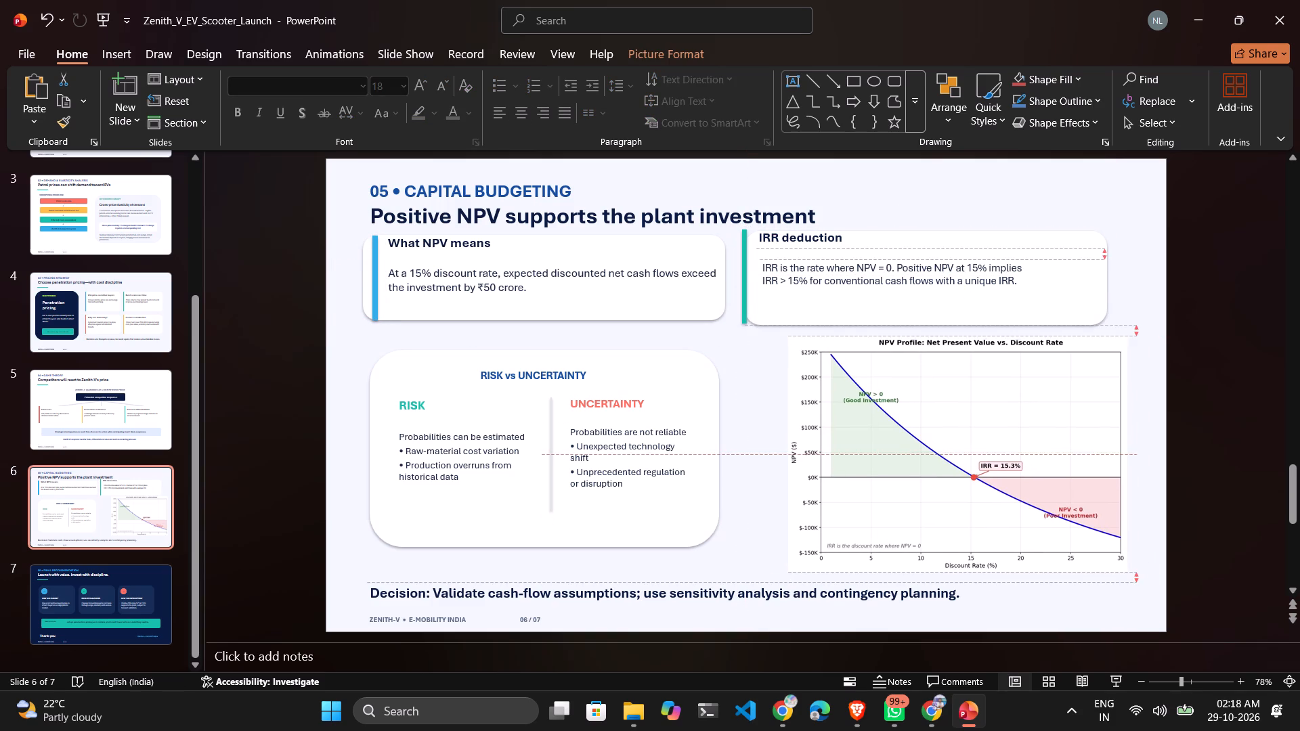
{"action": "left_click_drag", "start_coordinate": [880, 466], "coordinate": [865, 471]}
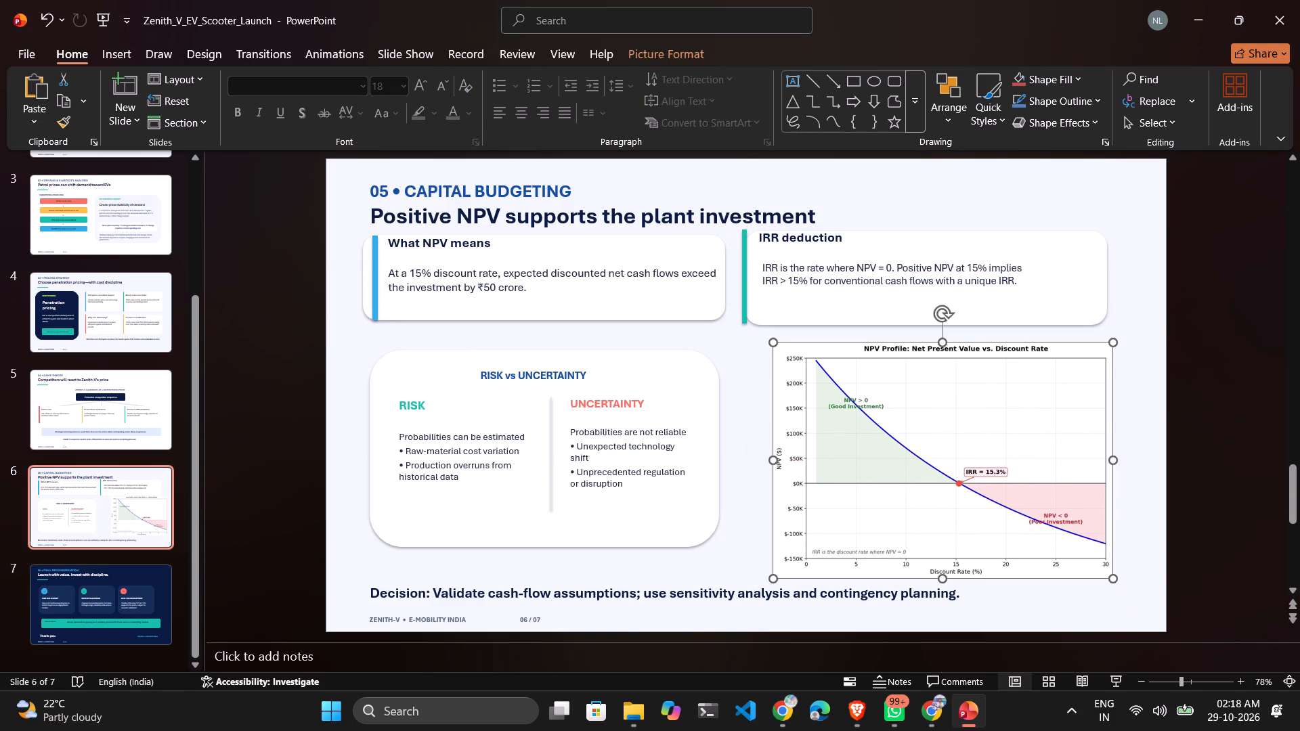
Shift the white IRR background further right, clear of the green bar, and move the IRR description right within it.
{"action": "left_click_drag", "start_coordinate": [821, 319], "coordinate": [811, 314]}
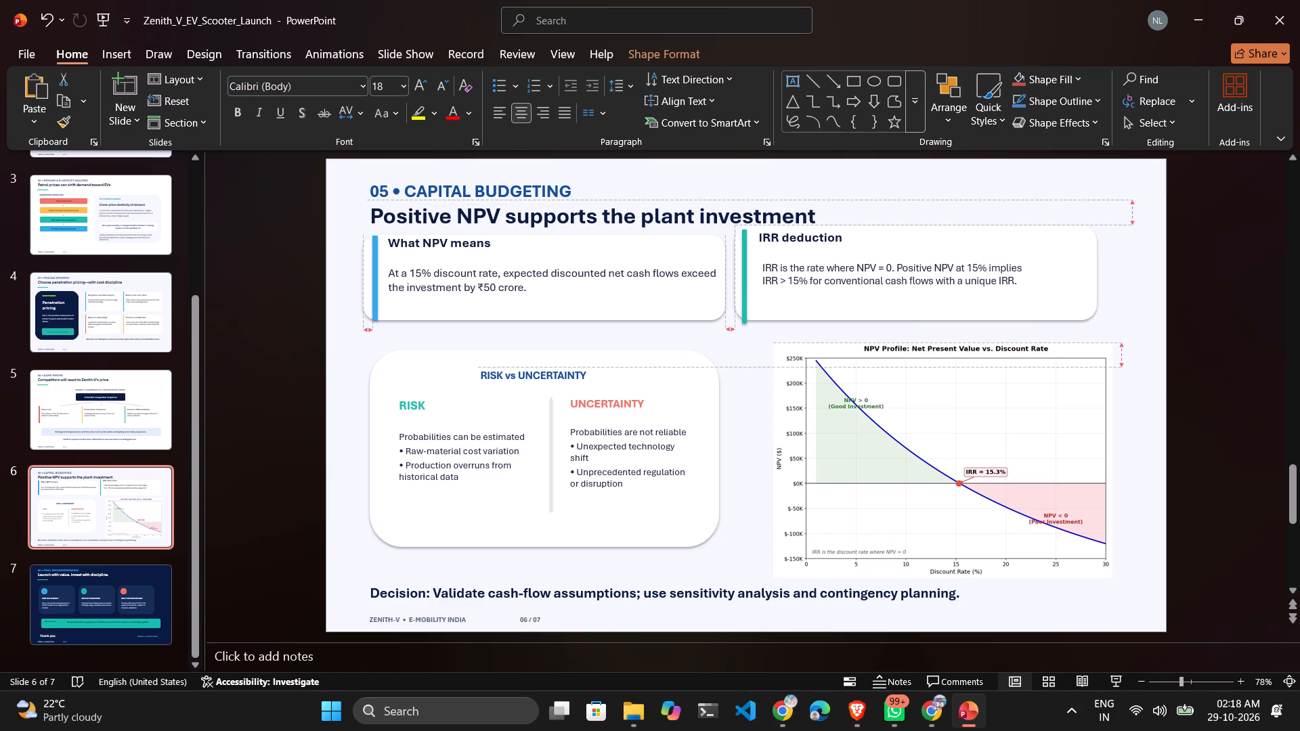
{"action": "left_click_drag", "start_coordinate": [811, 314], "coordinate": [811, 317]}
{"action": "left_click_drag", "start_coordinate": [810, 316], "coordinate": [828, 319]}
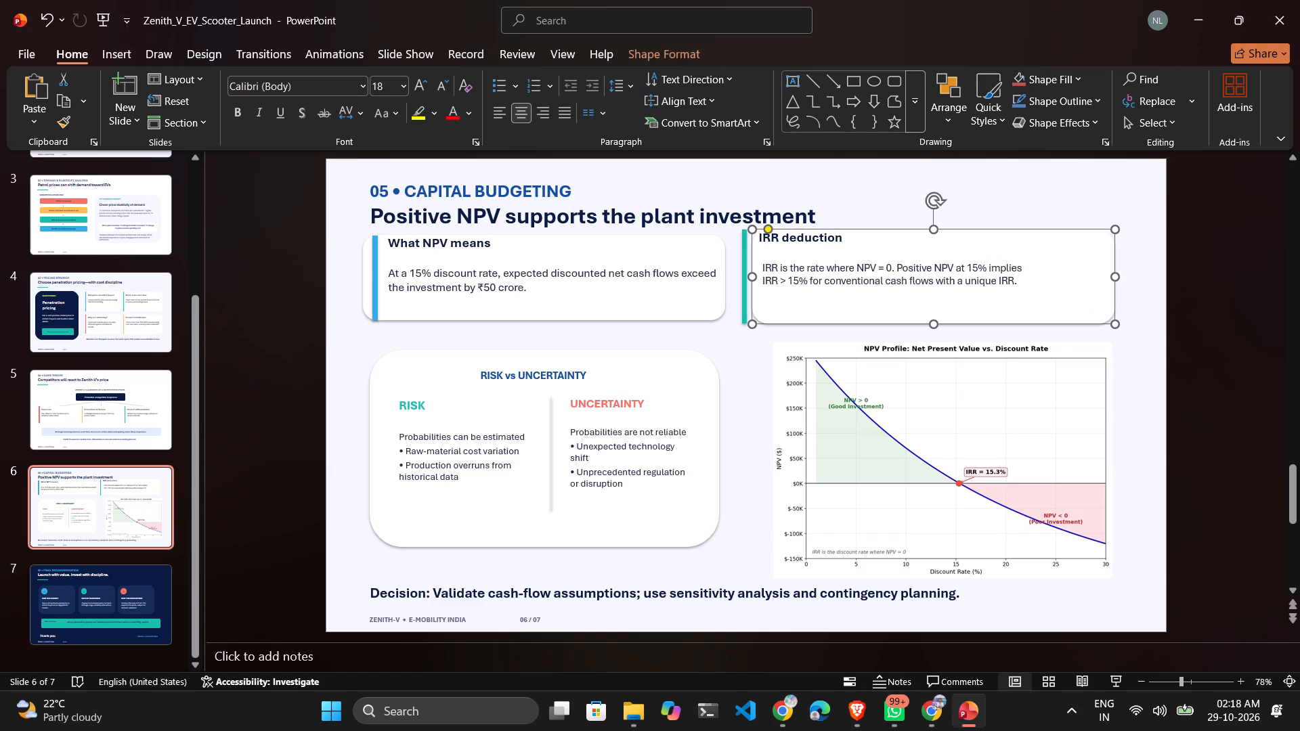
{"action": "left_click", "coordinate": [862, 282]}
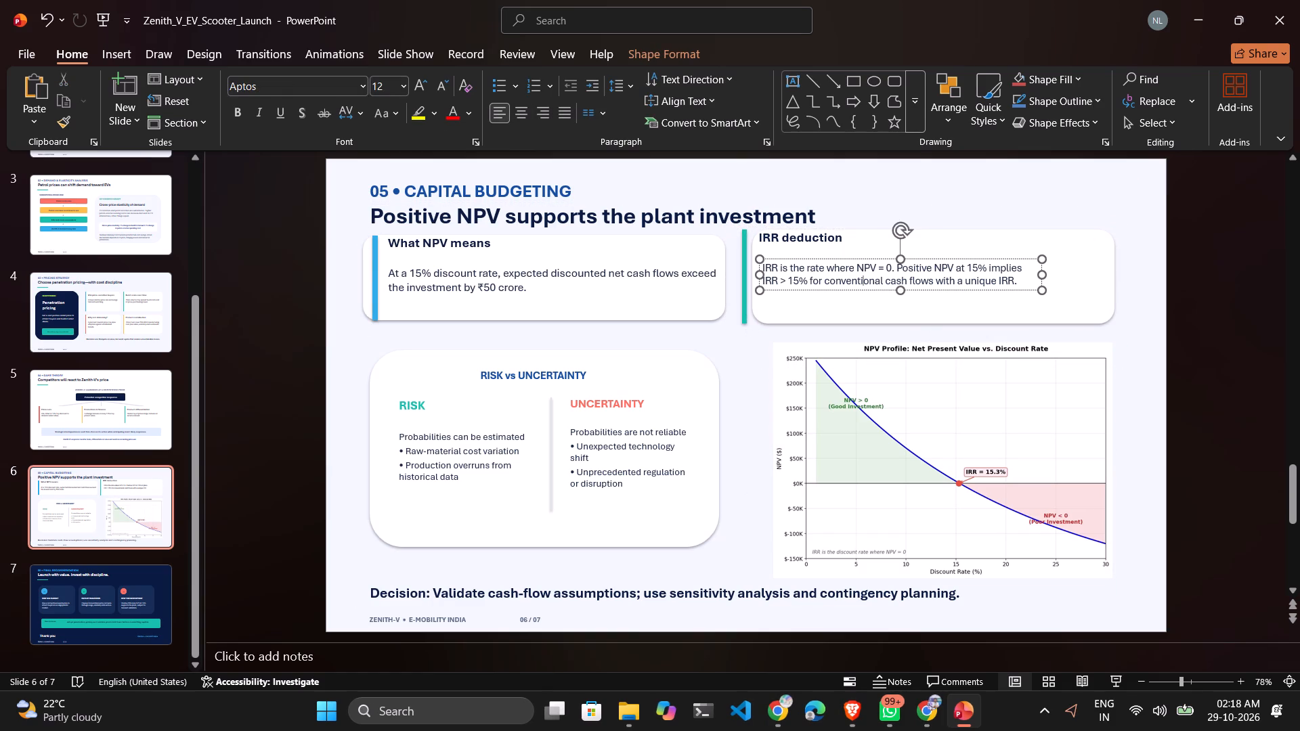
{"action": "left_click_drag", "start_coordinate": [980, 290], "coordinate": [1010, 295]}
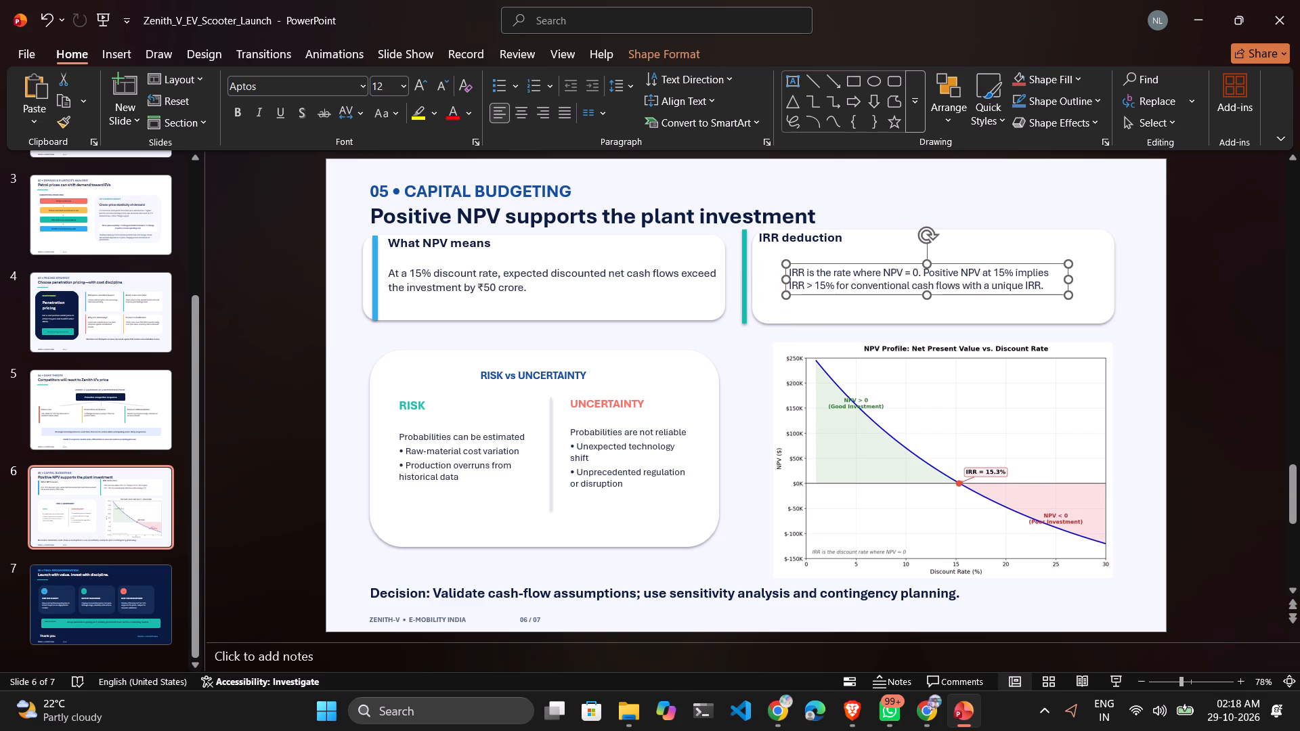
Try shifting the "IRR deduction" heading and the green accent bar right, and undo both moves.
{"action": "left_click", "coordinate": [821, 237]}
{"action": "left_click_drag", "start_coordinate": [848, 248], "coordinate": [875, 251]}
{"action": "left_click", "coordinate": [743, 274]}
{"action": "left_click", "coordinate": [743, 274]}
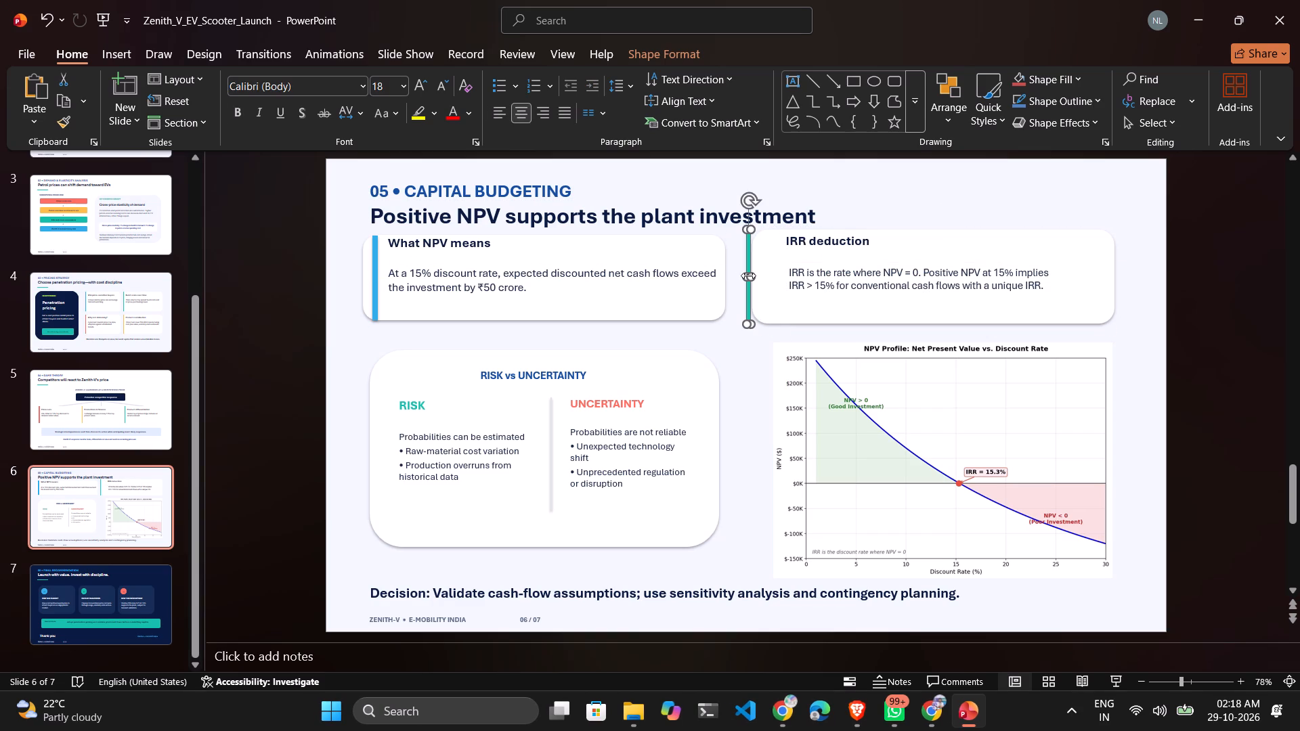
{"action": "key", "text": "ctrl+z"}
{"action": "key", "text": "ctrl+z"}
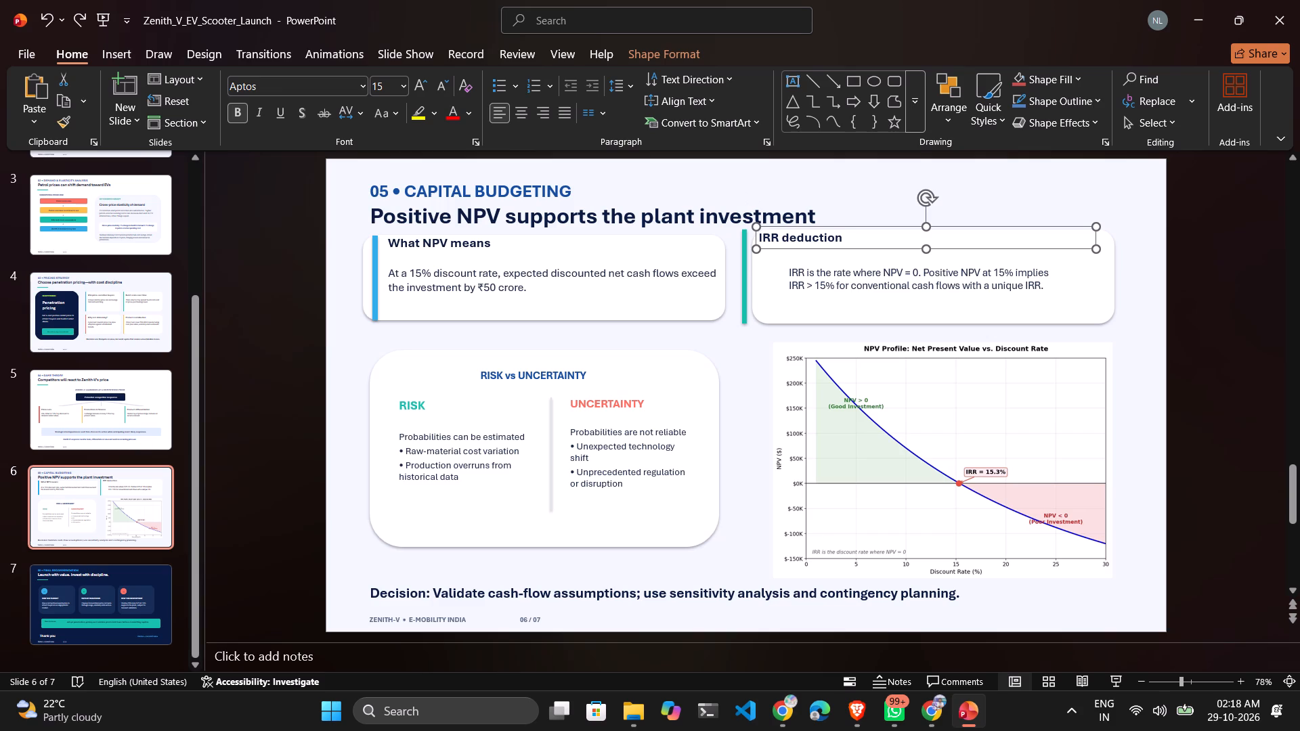
Shift the "IRR deduction" heading right above its description and place the green accent bar just inside the card's left edge.
{"action": "left_click", "coordinate": [742, 294]}
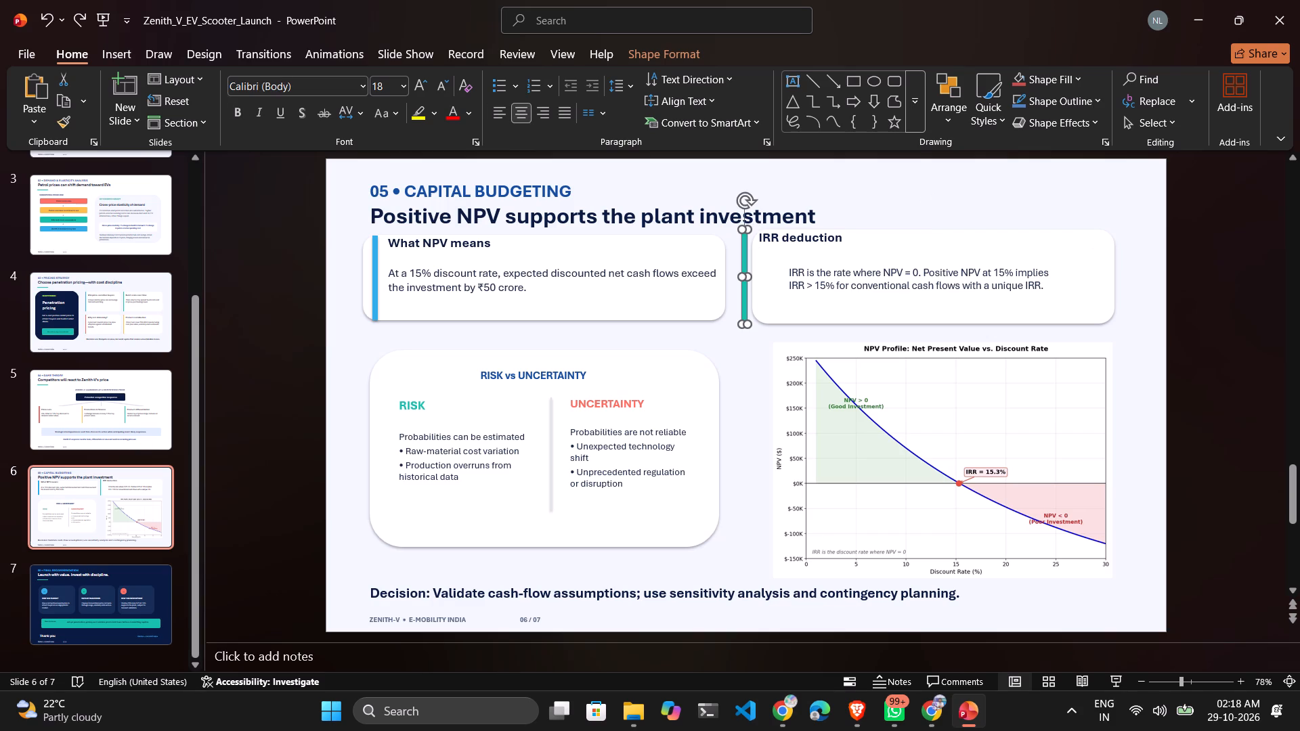
{"action": "left_click", "coordinate": [850, 243]}
{"action": "left_click_drag", "start_coordinate": [851, 244], "coordinate": [886, 245]}
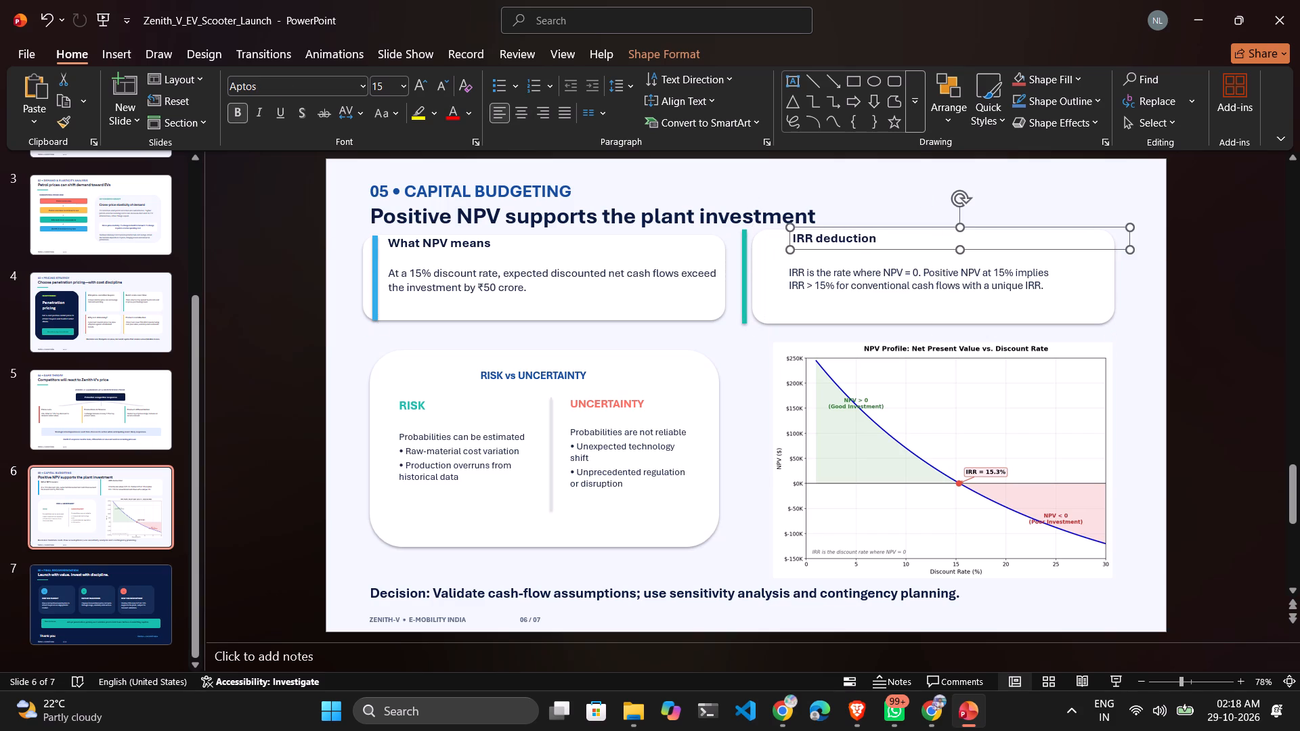
{"action": "left_click_drag", "start_coordinate": [745, 288], "coordinate": [769, 287]}
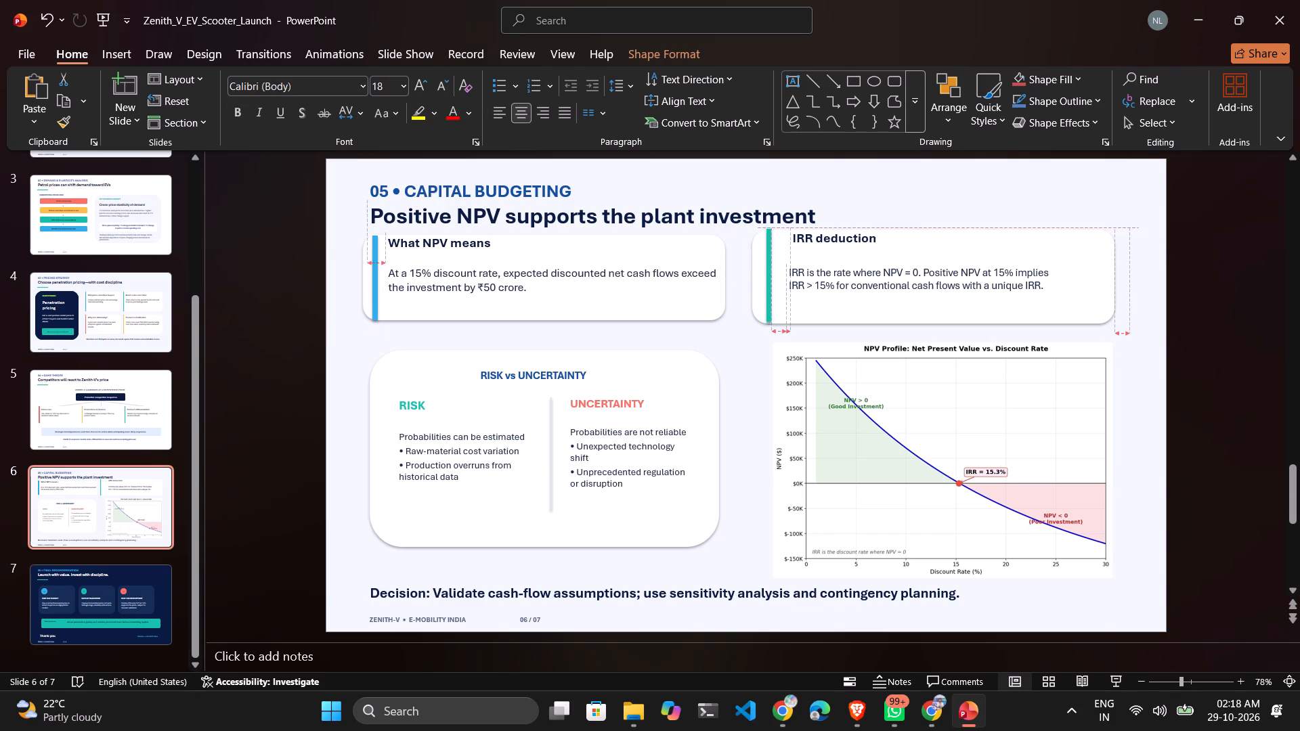
{"action": "left_click_drag", "start_coordinate": [769, 287], "coordinate": [767, 288]}
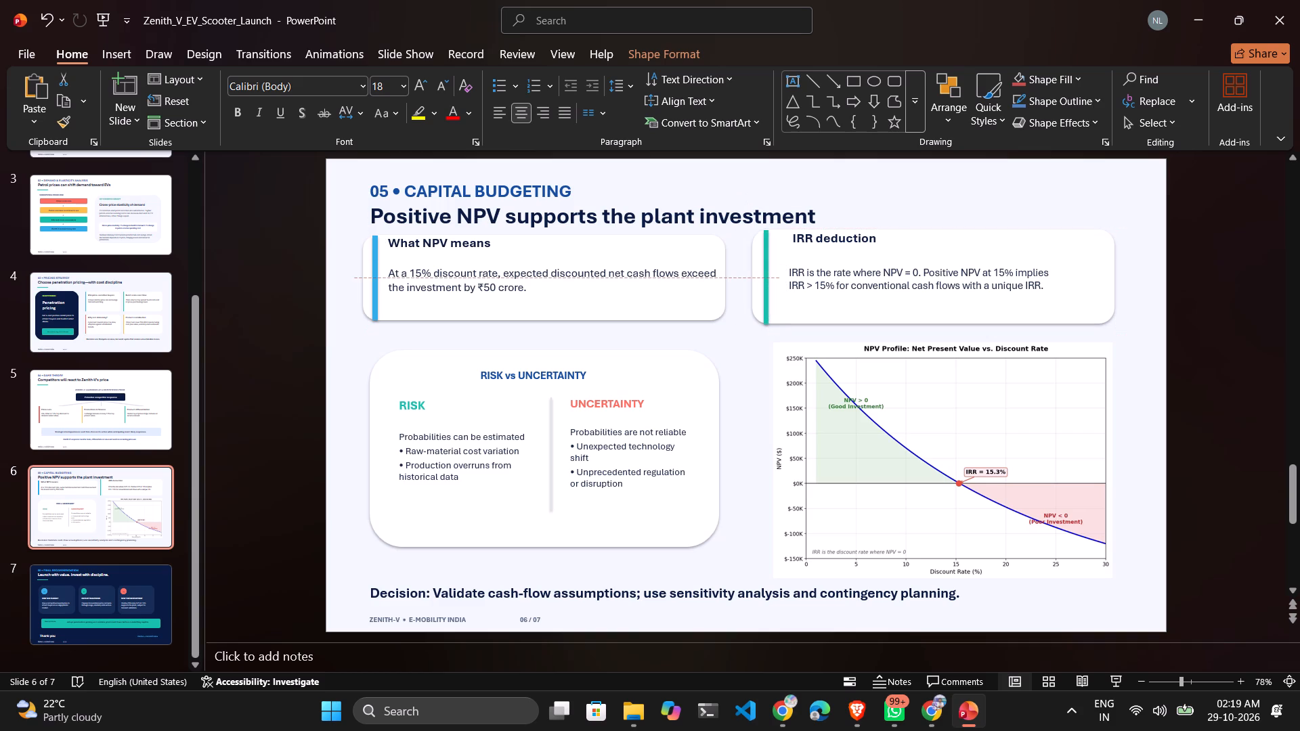
Nudge the IRR card's green accent bar slightly right and move the "IRR deduction" heading left, close beside the bar.
{"action": "left_click_drag", "start_coordinate": [767, 288], "coordinate": [768, 288]}
{"action": "left_click_drag", "start_coordinate": [768, 288], "coordinate": [769, 288]}
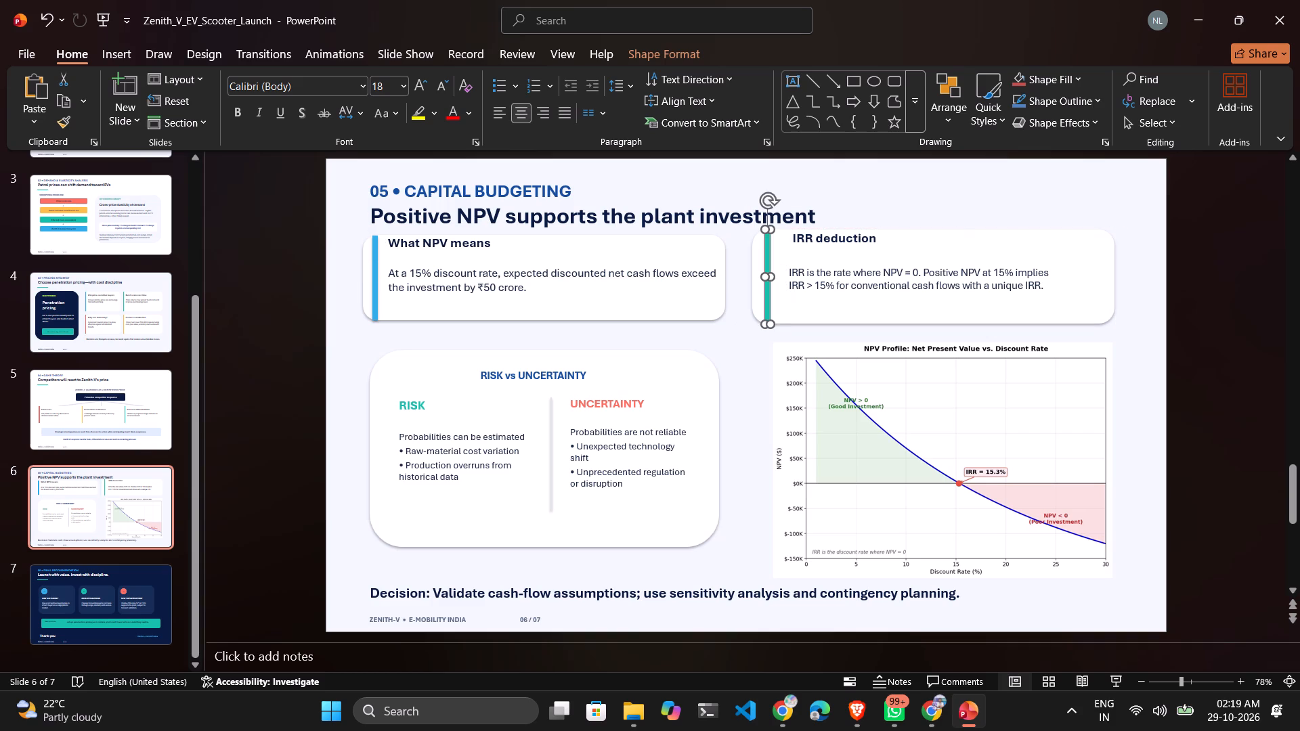
{"action": "left_click_drag", "start_coordinate": [884, 244], "coordinate": [871, 245]}
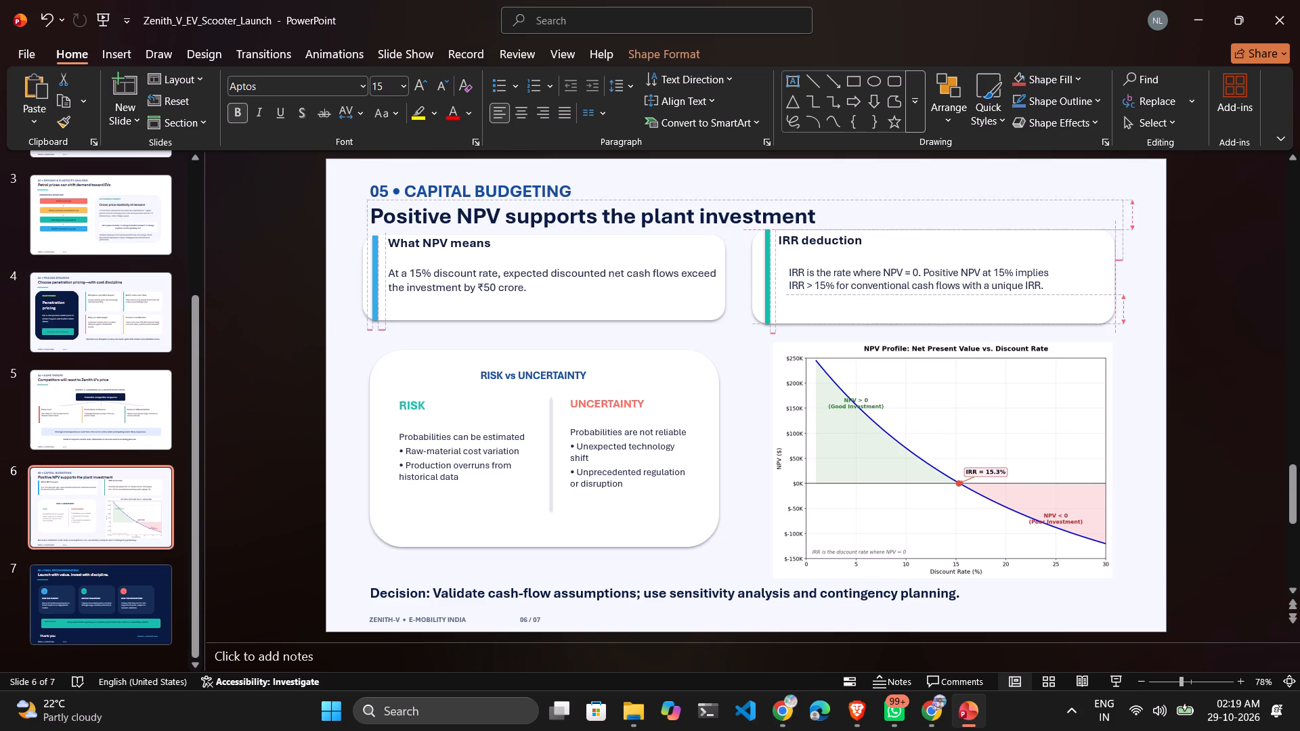
{"action": "left_click_drag", "start_coordinate": [871, 245], "coordinate": [873, 244]}
Set the IRR description's font size to 16 and the "IRR deduction" heading's font size to 18.
{"action": "left_click", "coordinate": [879, 285]}
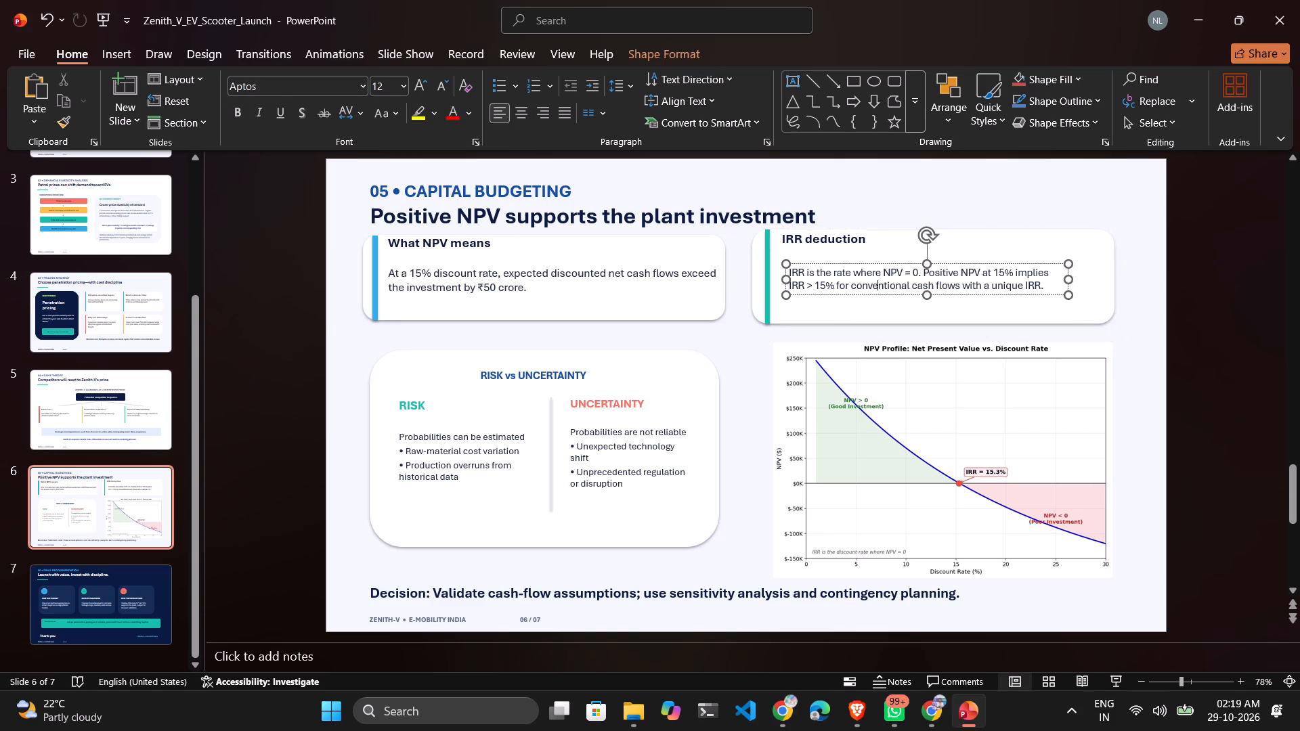
{"action": "key", "text": "ctrl+a"}
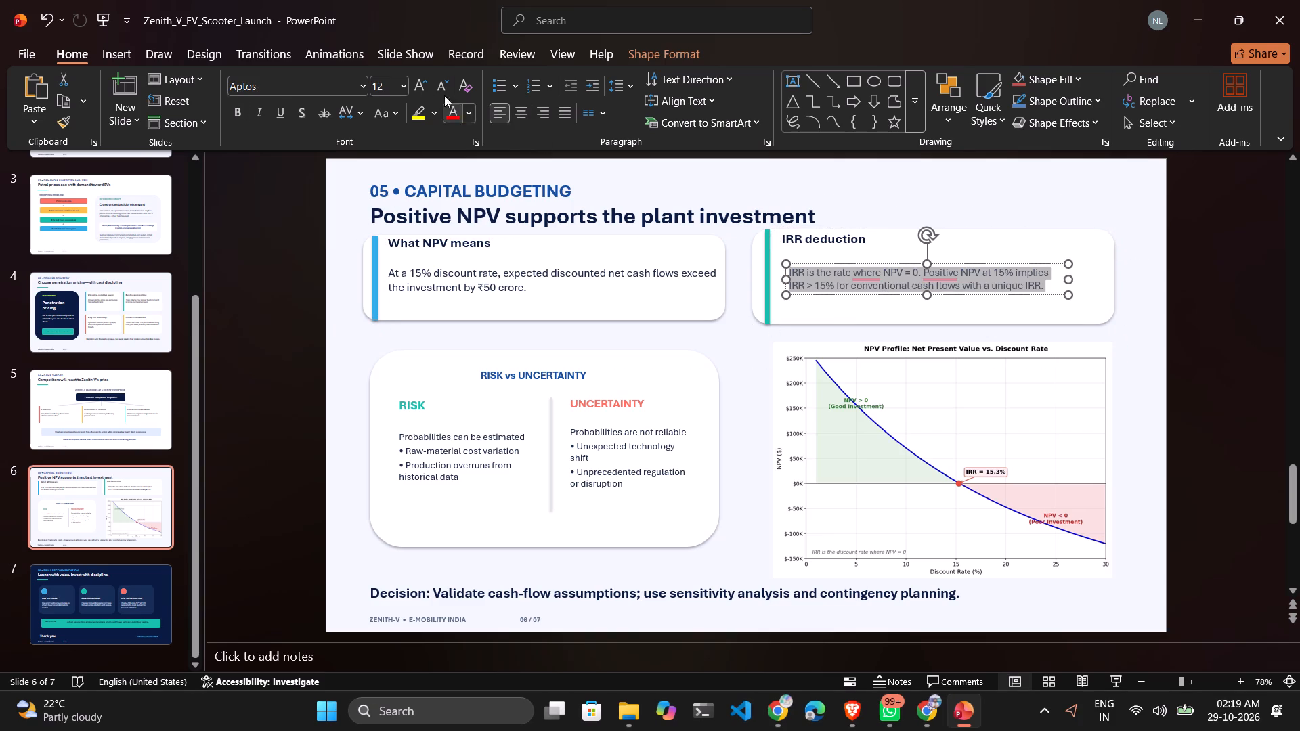
{"action": "left_click", "coordinate": [403, 89]}
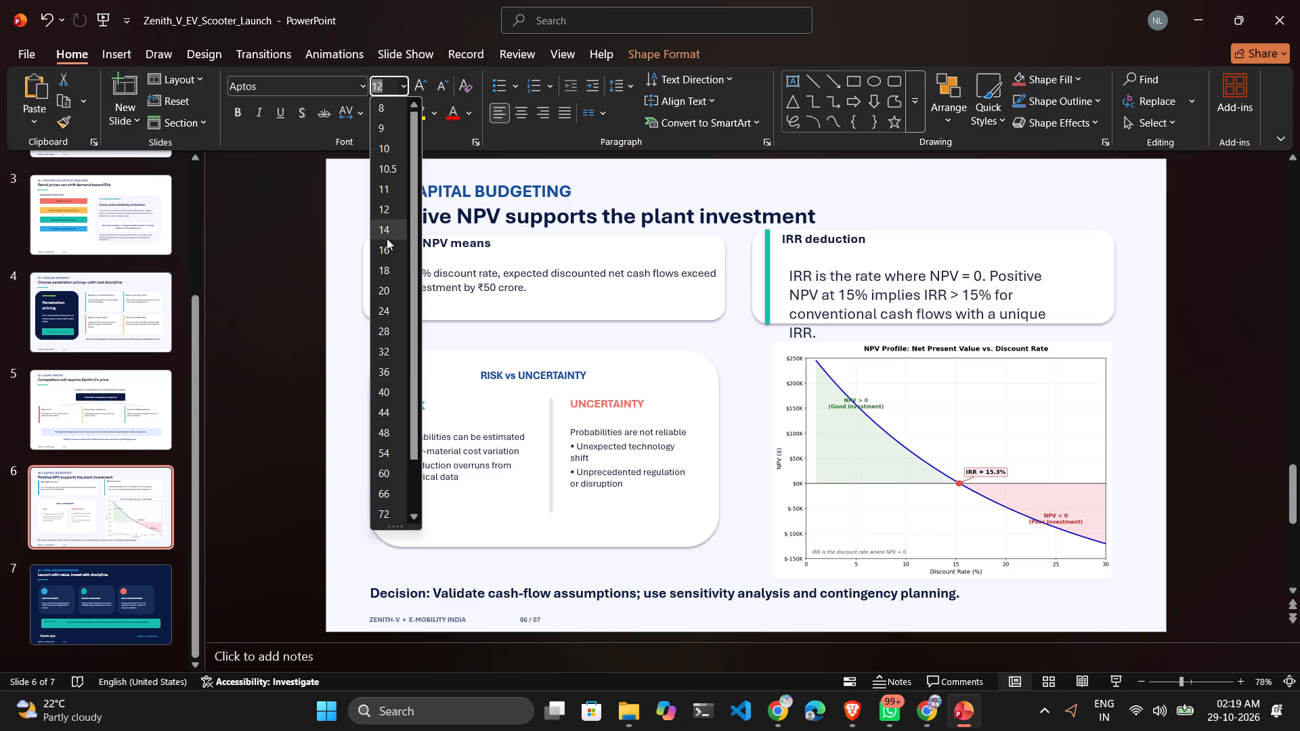
{"action": "left_click", "coordinate": [387, 248]}
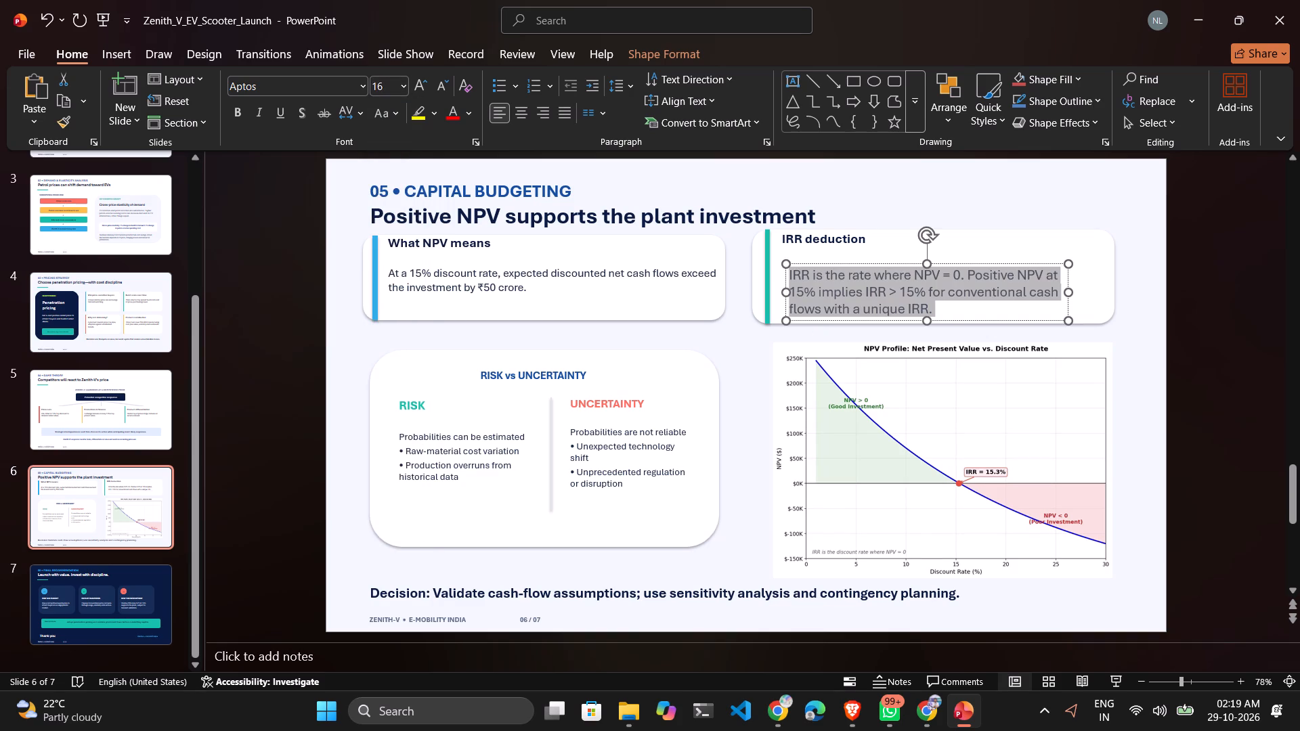
{"action": "left_click", "coordinate": [823, 242]}
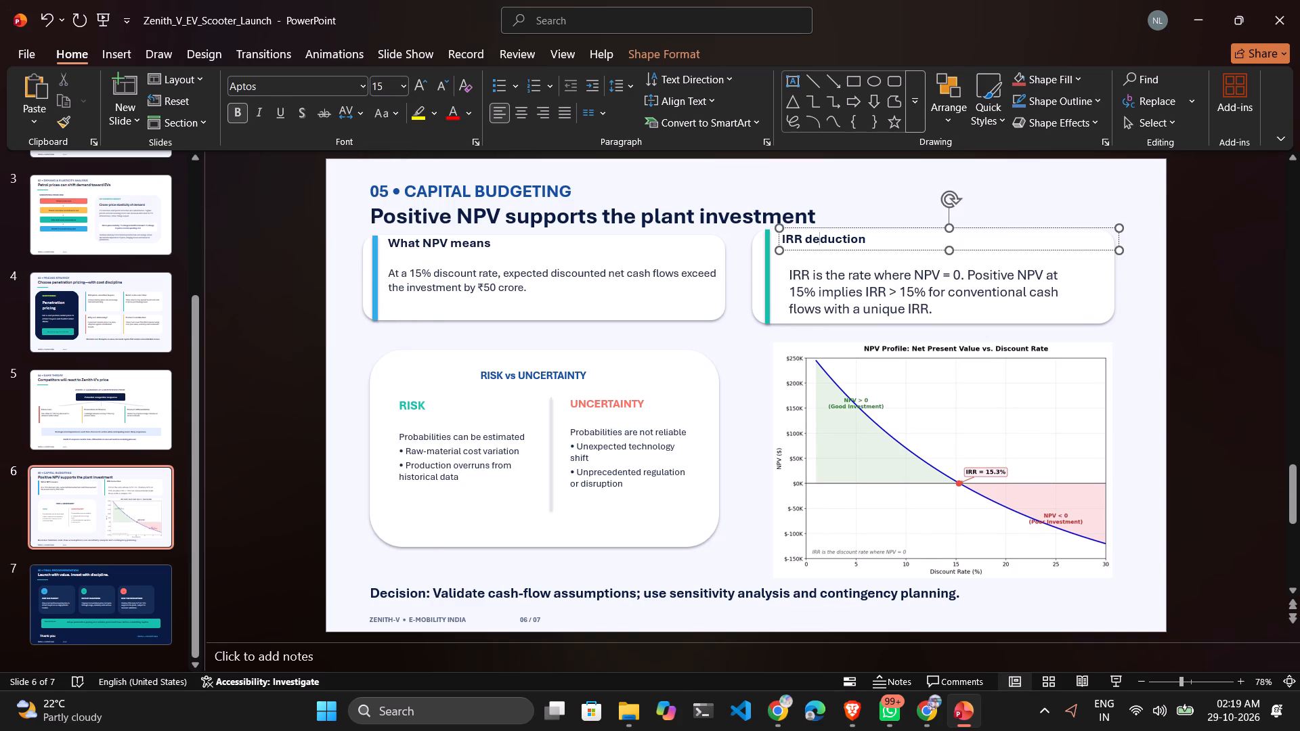
{"action": "key", "text": "ctrl+a"}
{"action": "left_click", "coordinate": [406, 87]}
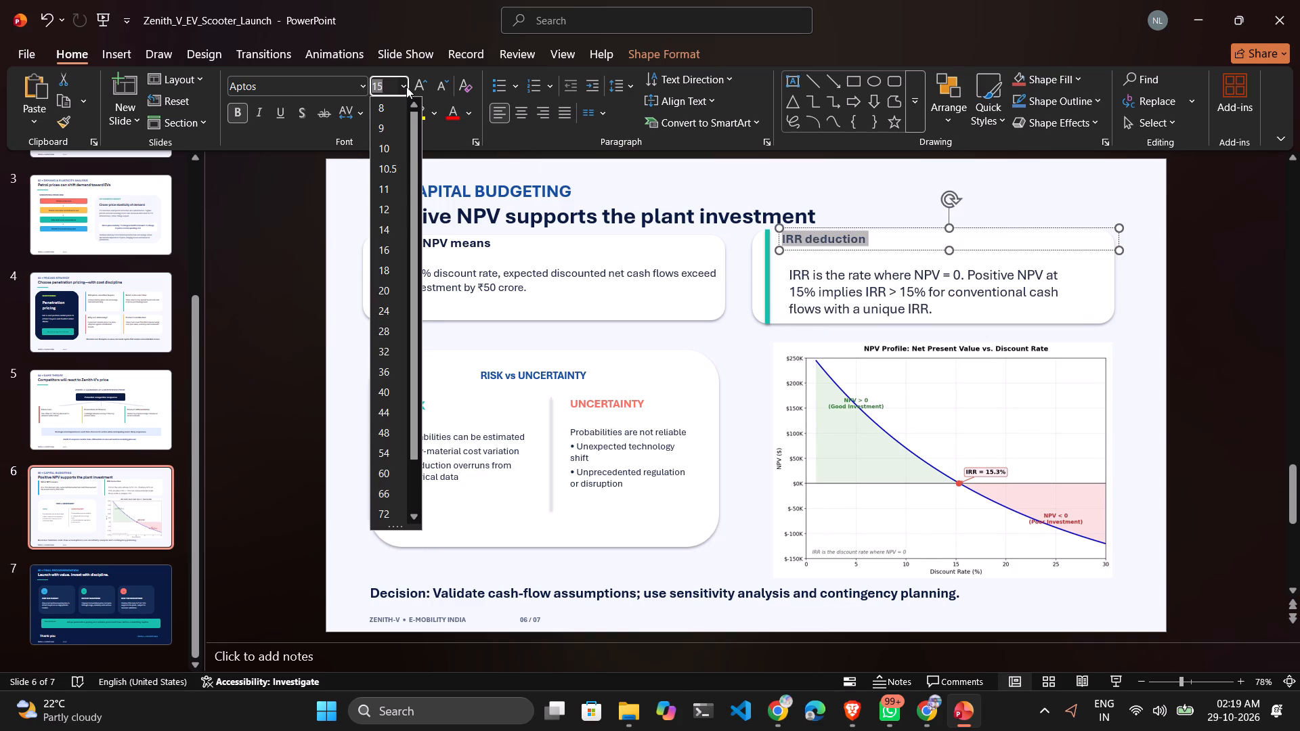
{"action": "left_click", "coordinate": [402, 271]}
Set the "What NPV means" heading to font size 18 and its description to font size 16.
{"action": "left_click", "coordinate": [501, 244]}
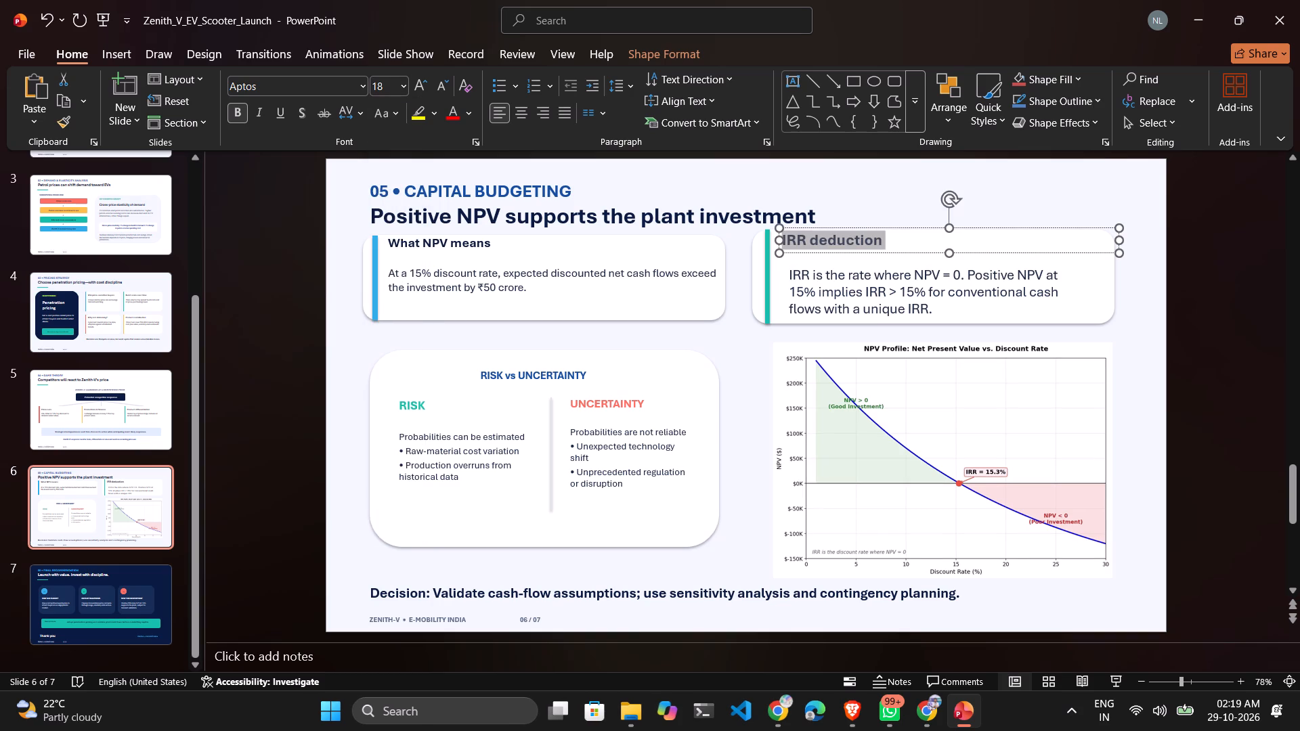
{"action": "key", "text": "ctrl+a"}
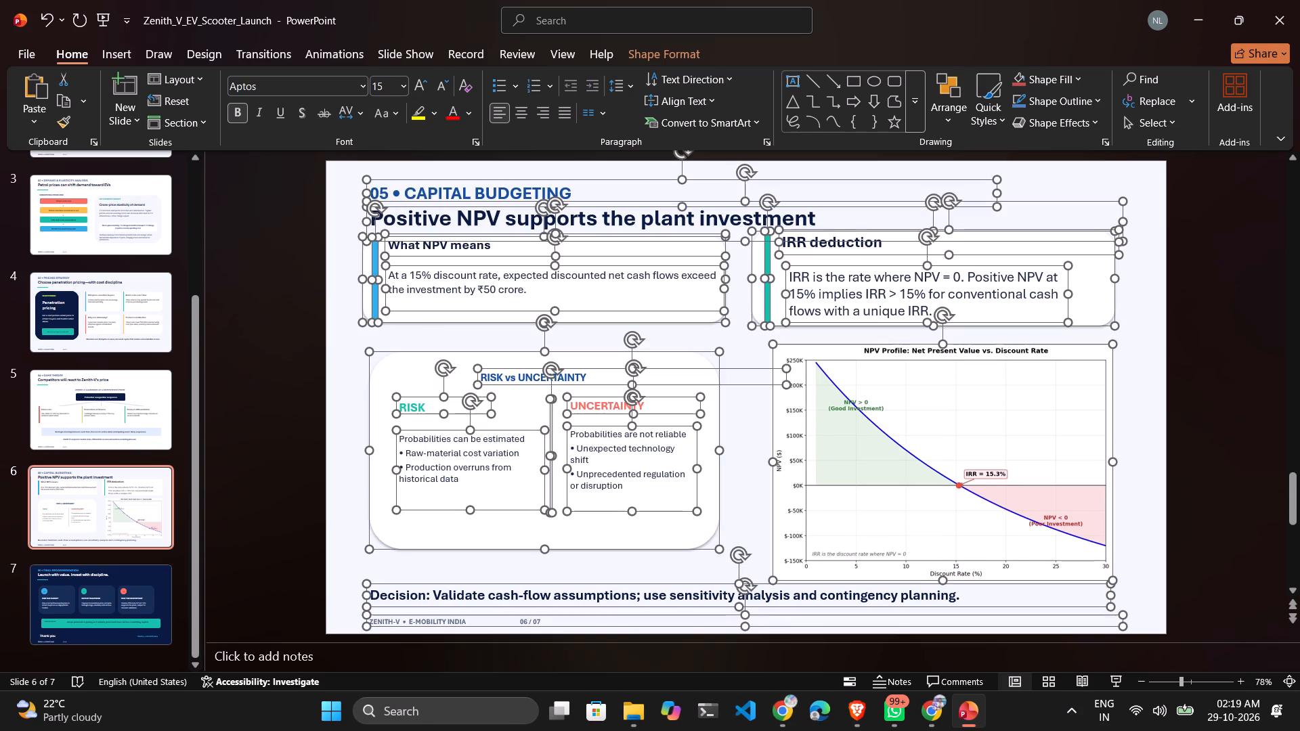
{"action": "left_click", "coordinate": [495, 244]}
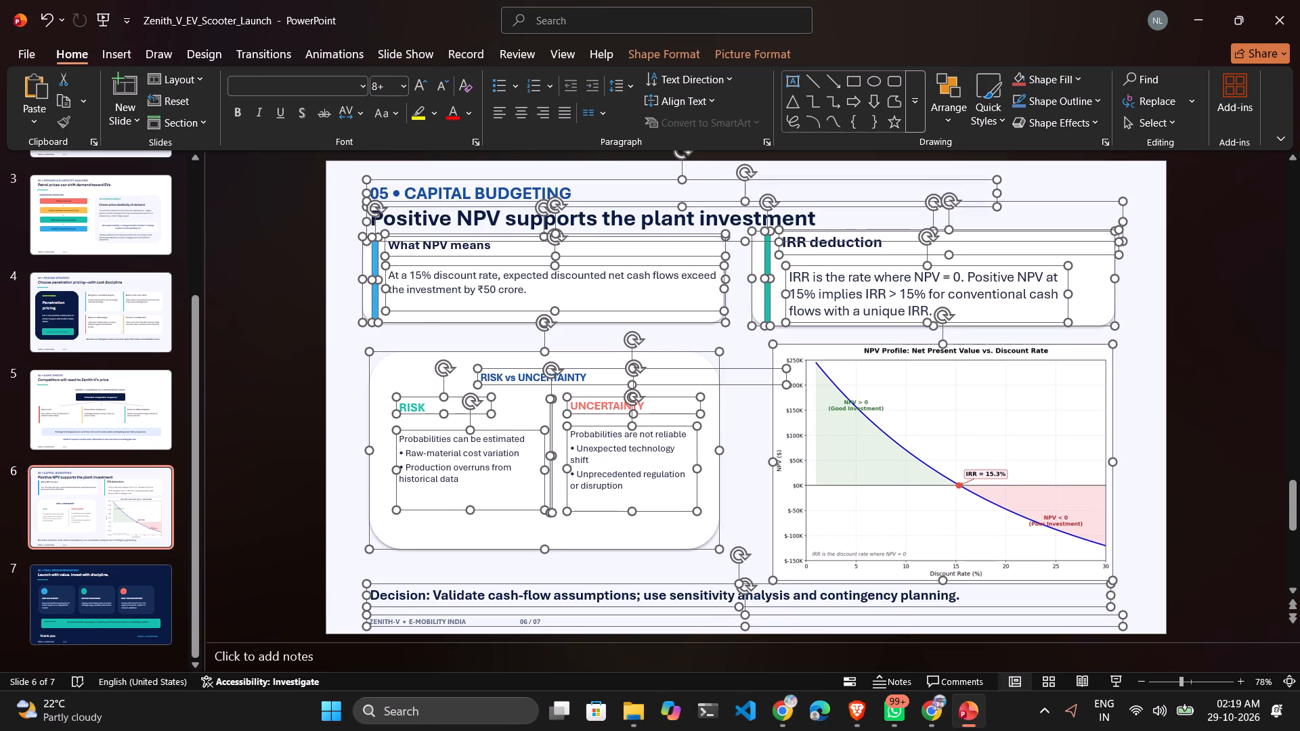
{"action": "left_click", "coordinate": [318, 349]}
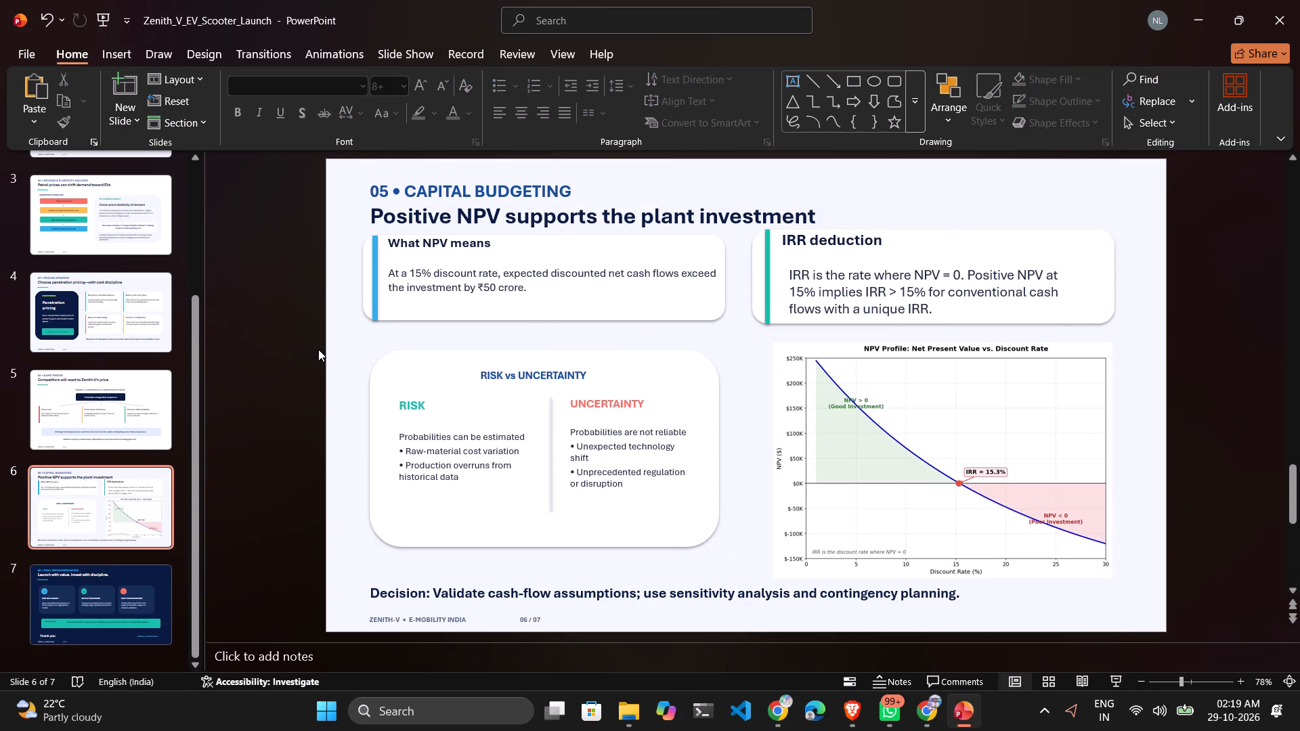
{"action": "left_click", "coordinate": [485, 246]}
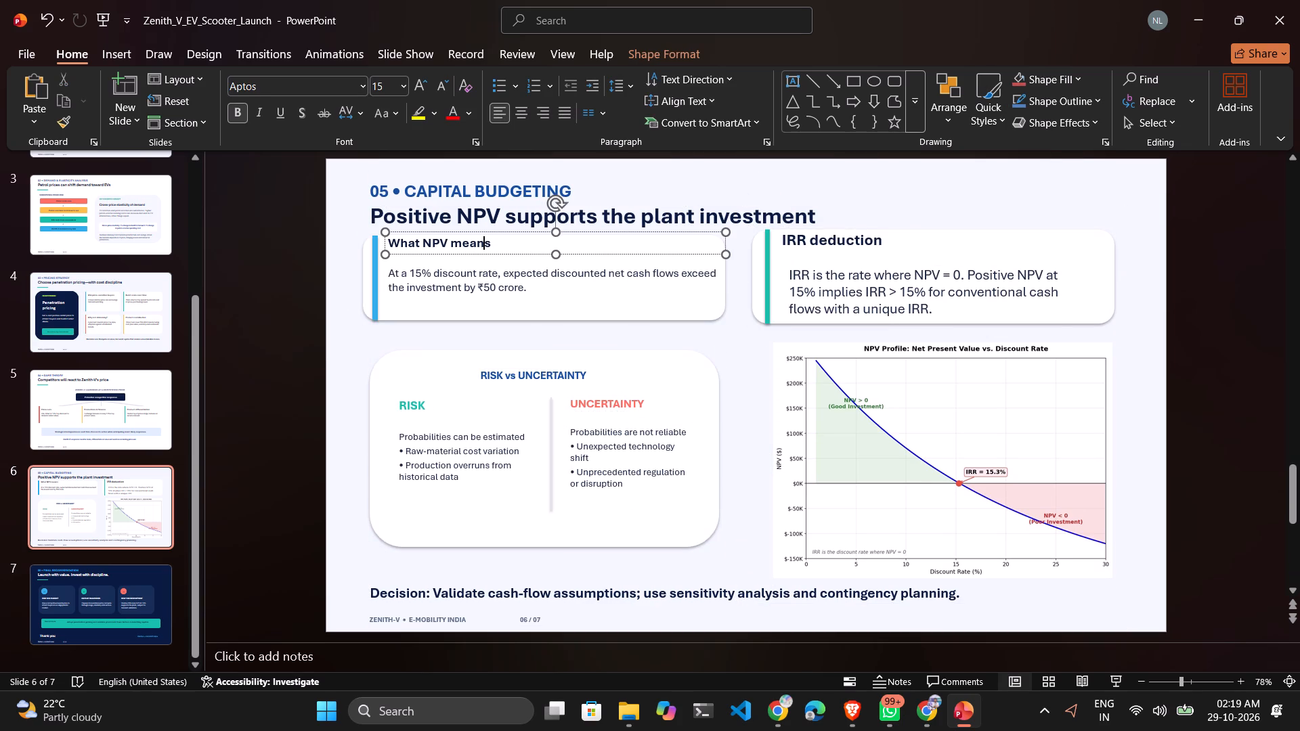
{"action": "key", "text": "ctrl+a"}
{"action": "left_click", "coordinate": [398, 86]}
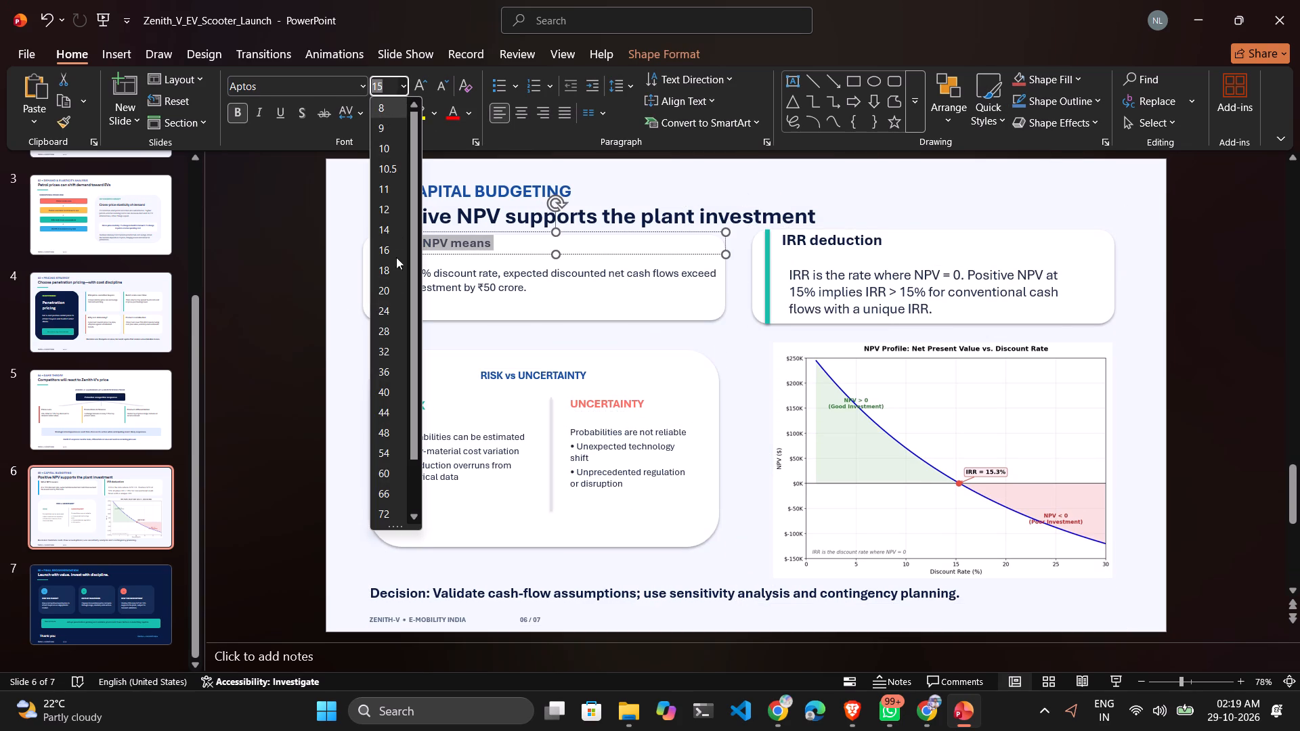
{"action": "left_click", "coordinate": [388, 266]}
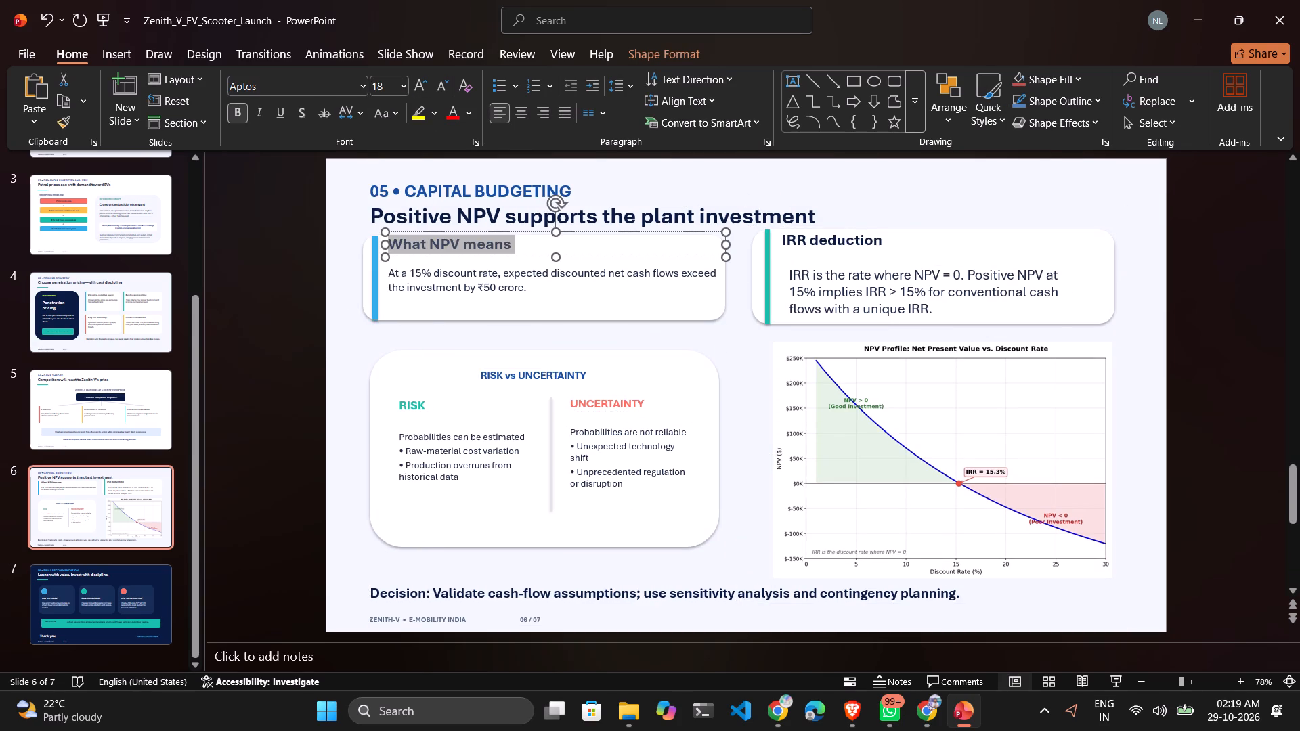
{"action": "left_click", "coordinate": [527, 290]}
{"action": "key", "text": "ctrl+a"}
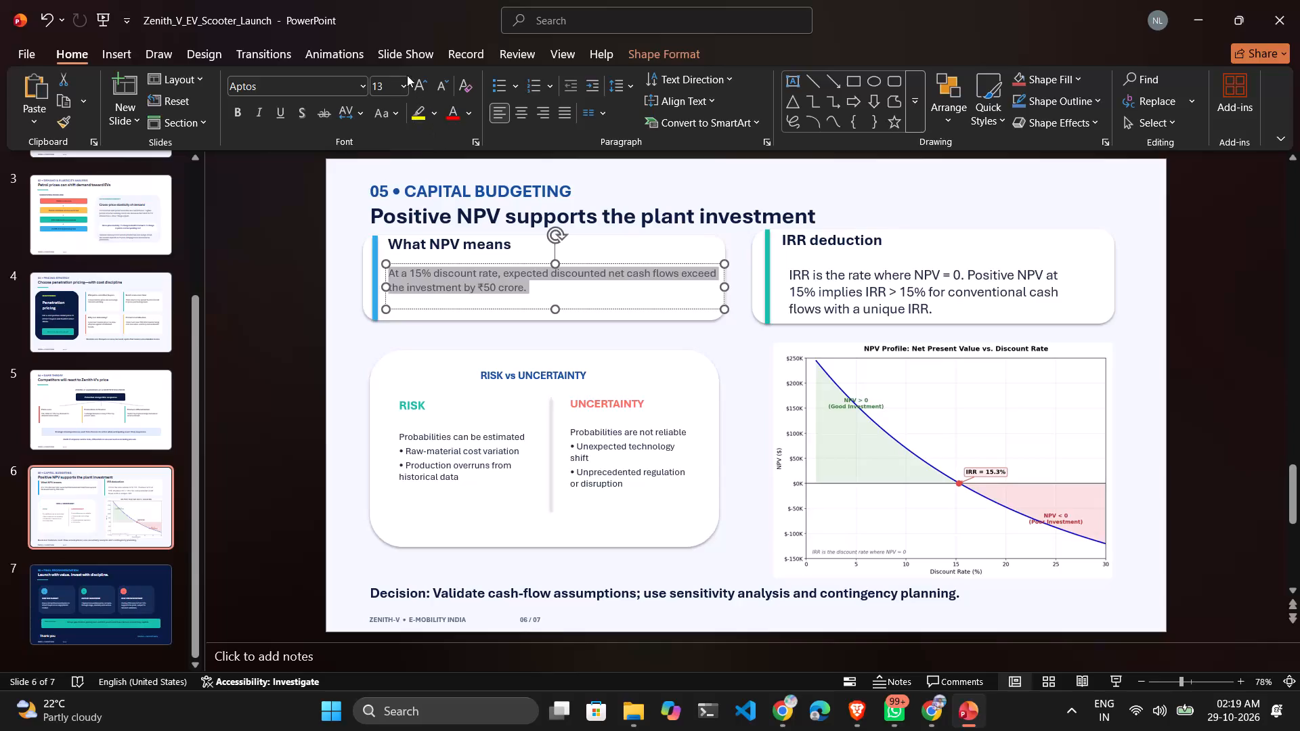
{"action": "left_click", "coordinate": [404, 78]}
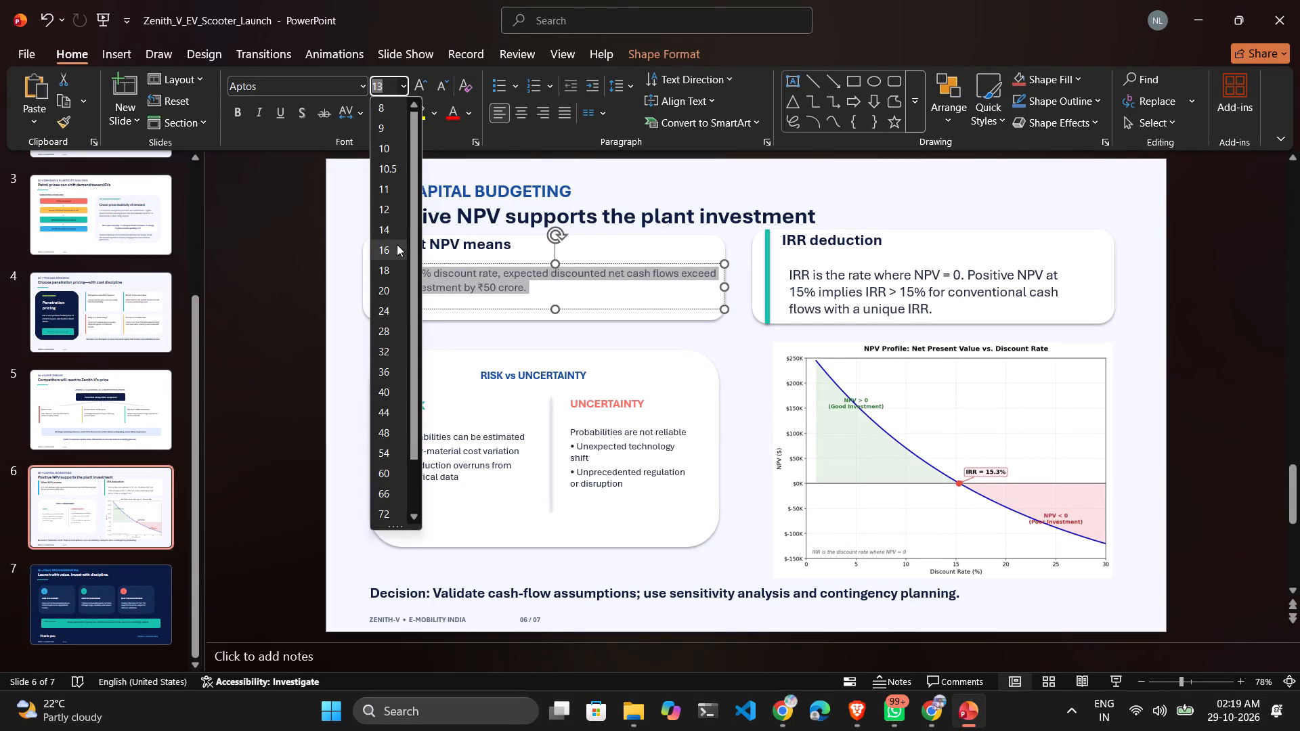
{"action": "left_click", "coordinate": [397, 244]}
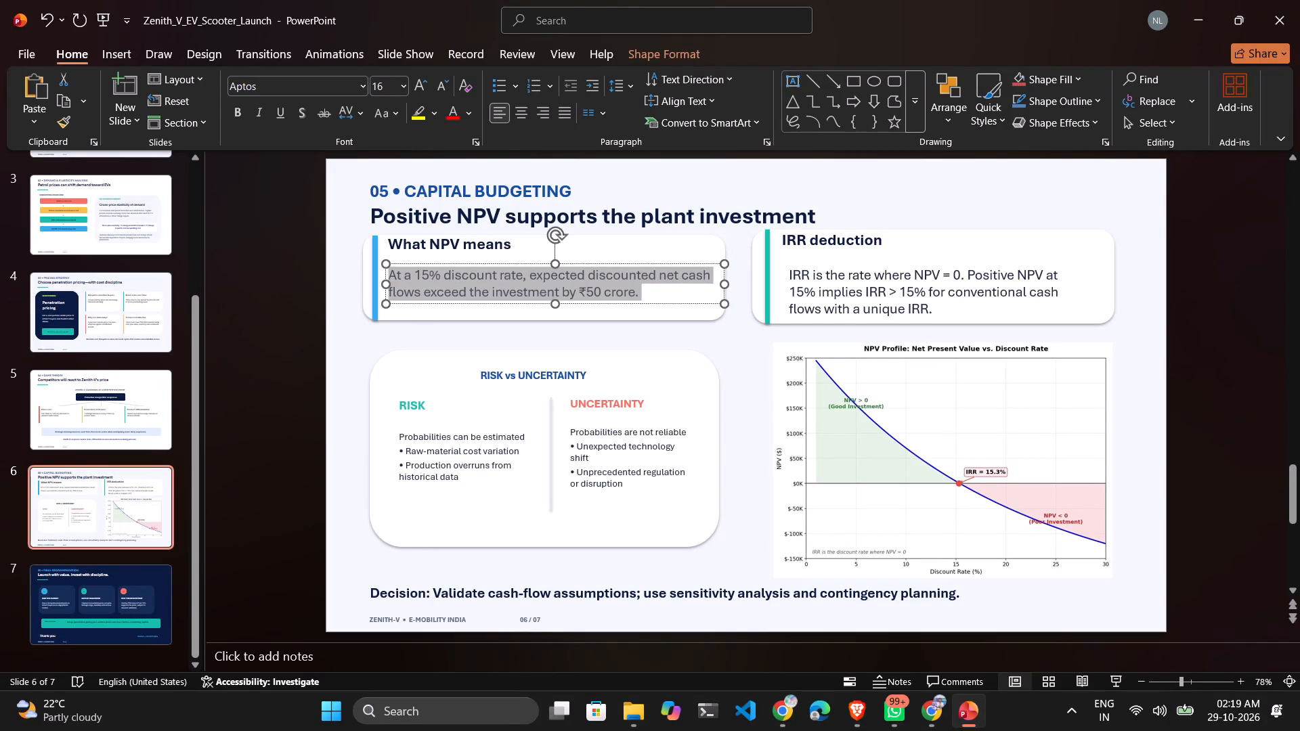
Set the "RISK vs UNCERTAINTY" heading's font size to 18.
{"action": "left_click", "coordinate": [376, 397]}
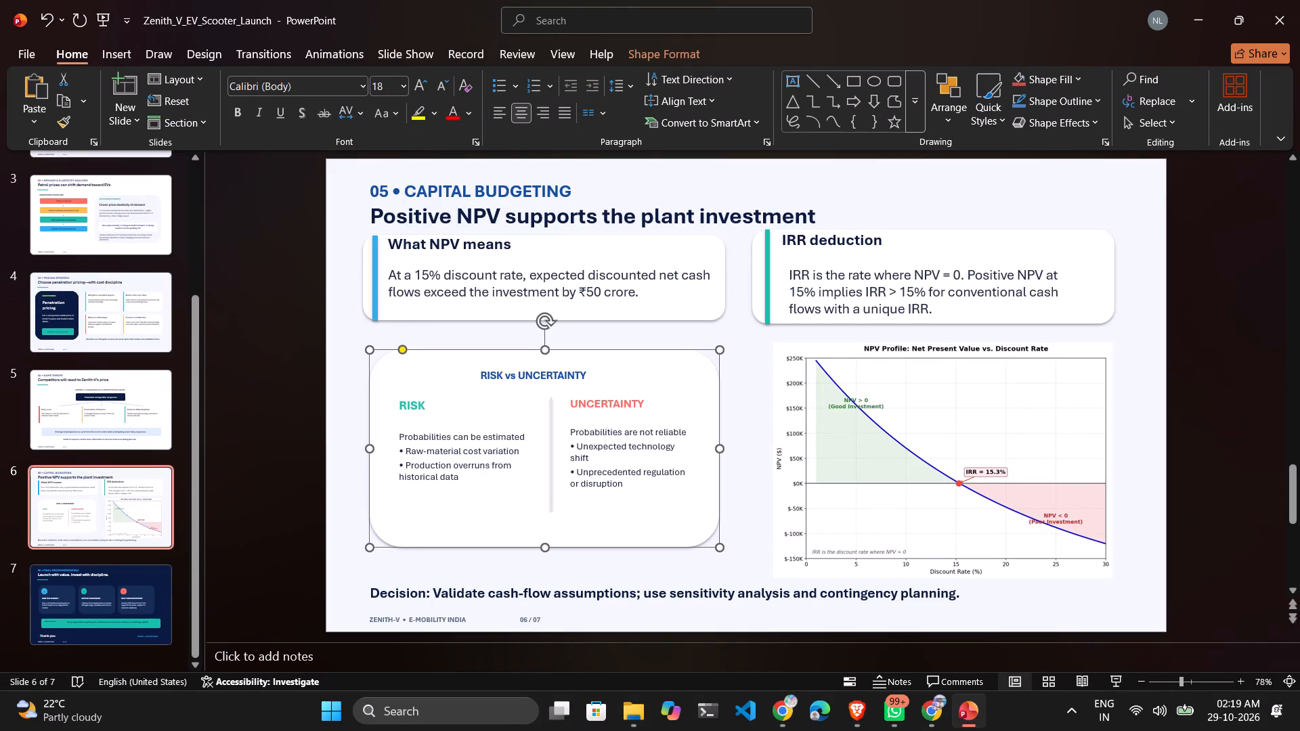
{"action": "left_click", "coordinate": [482, 373]}
{"action": "key", "text": "ctrl+a"}
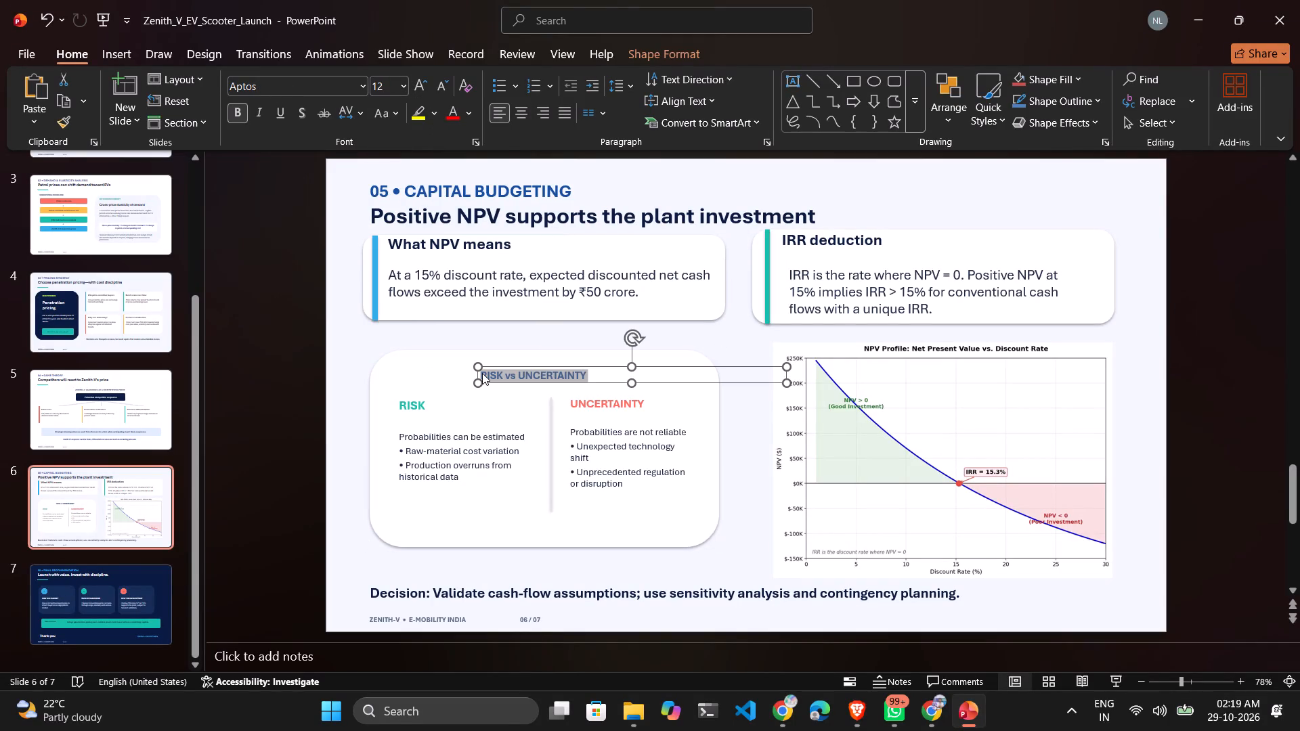
{"action": "left_click", "coordinate": [404, 88]}
{"action": "left_click", "coordinate": [397, 273]}
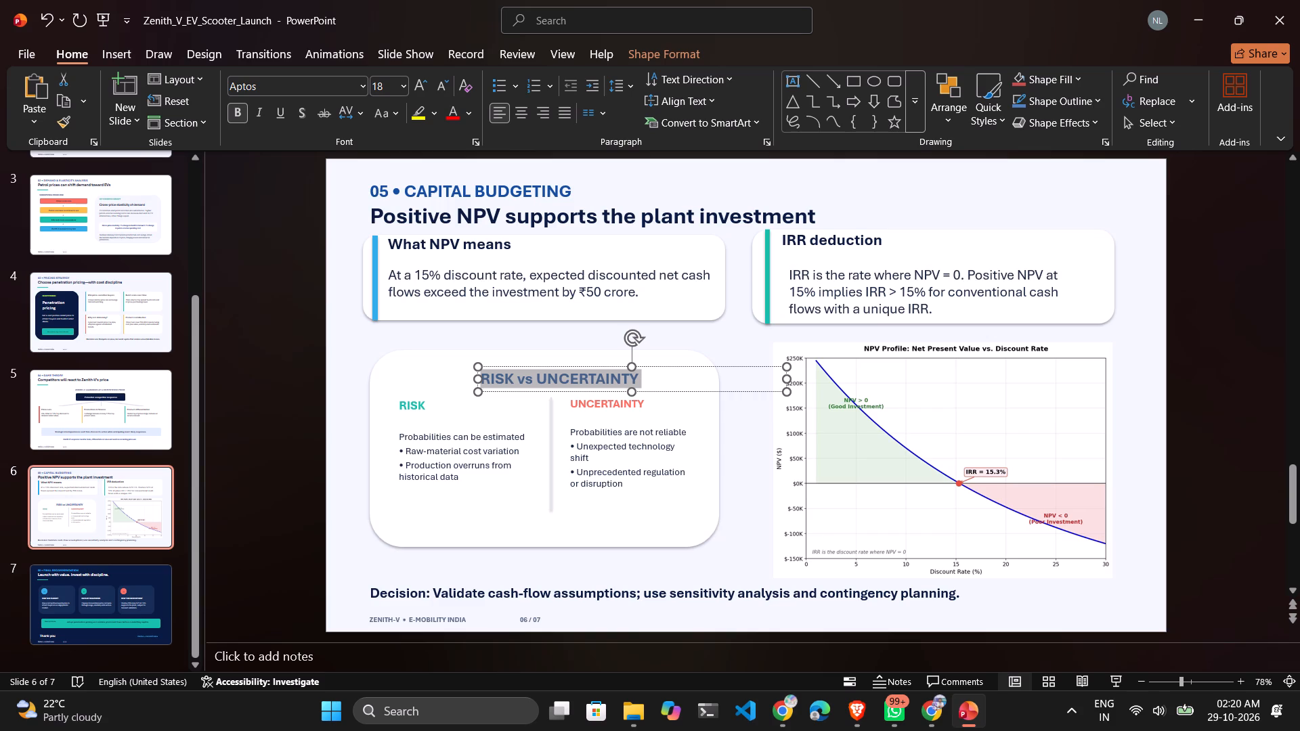
{"action": "left_click", "coordinate": [300, 536]}
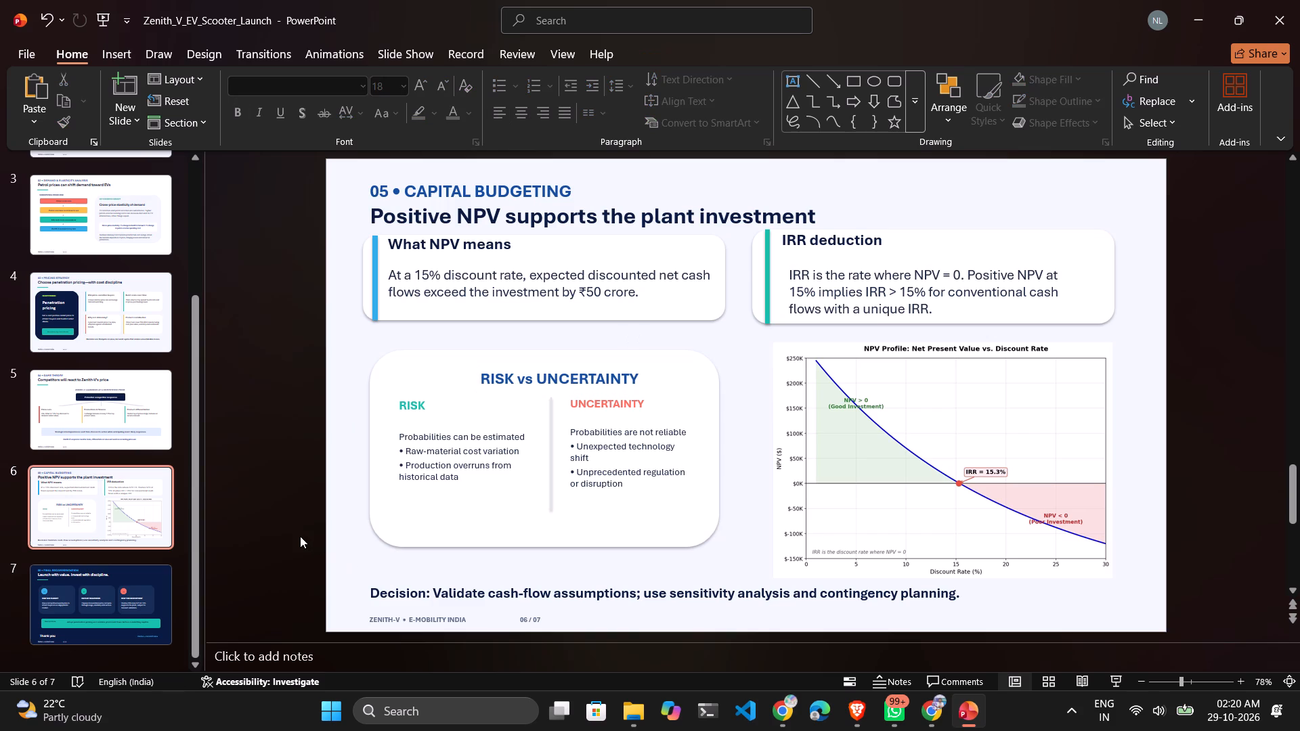
Shift the risk description slightly right and move the "RISK" heading right and slightly up, aligned above it.
{"action": "left_click_drag", "start_coordinate": [487, 493], "coordinate": [496, 494]}
{"action": "left_click", "coordinate": [425, 393]}
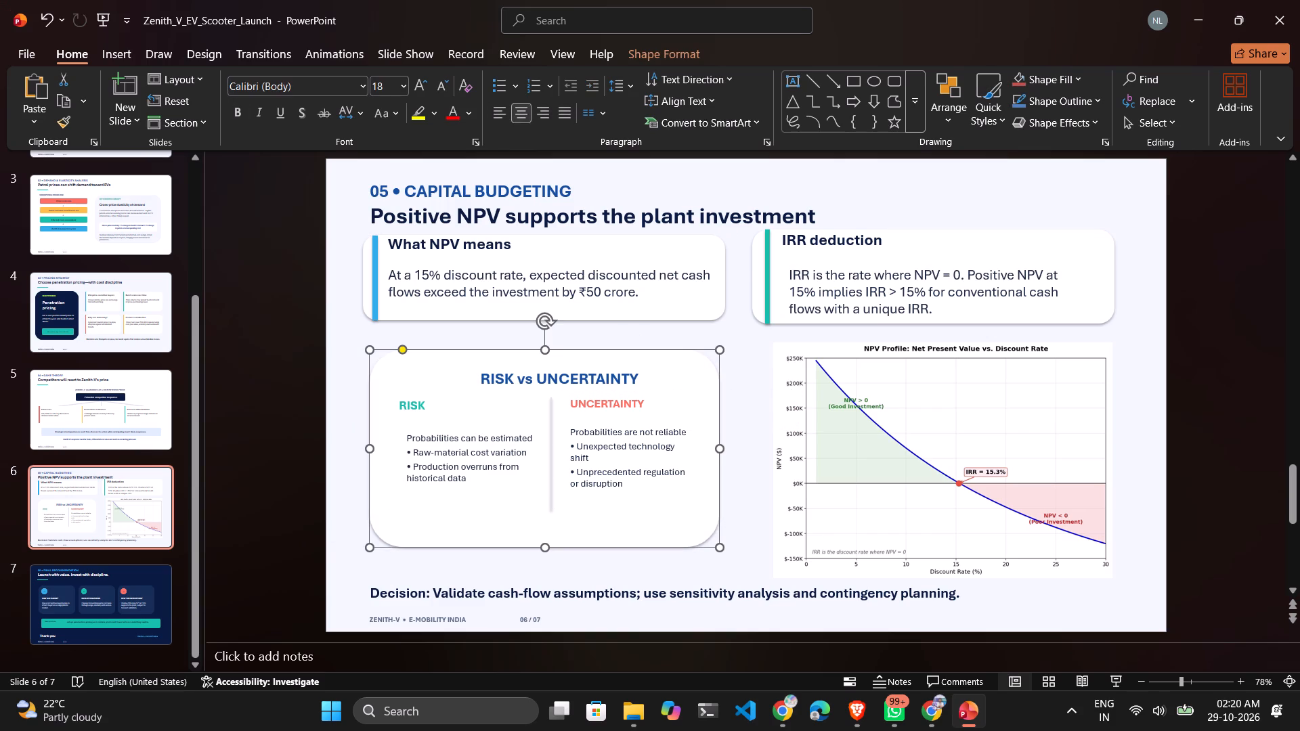
{"action": "left_click", "coordinate": [427, 407]}
{"action": "left_click_drag", "start_coordinate": [431, 407], "coordinate": [447, 409]}
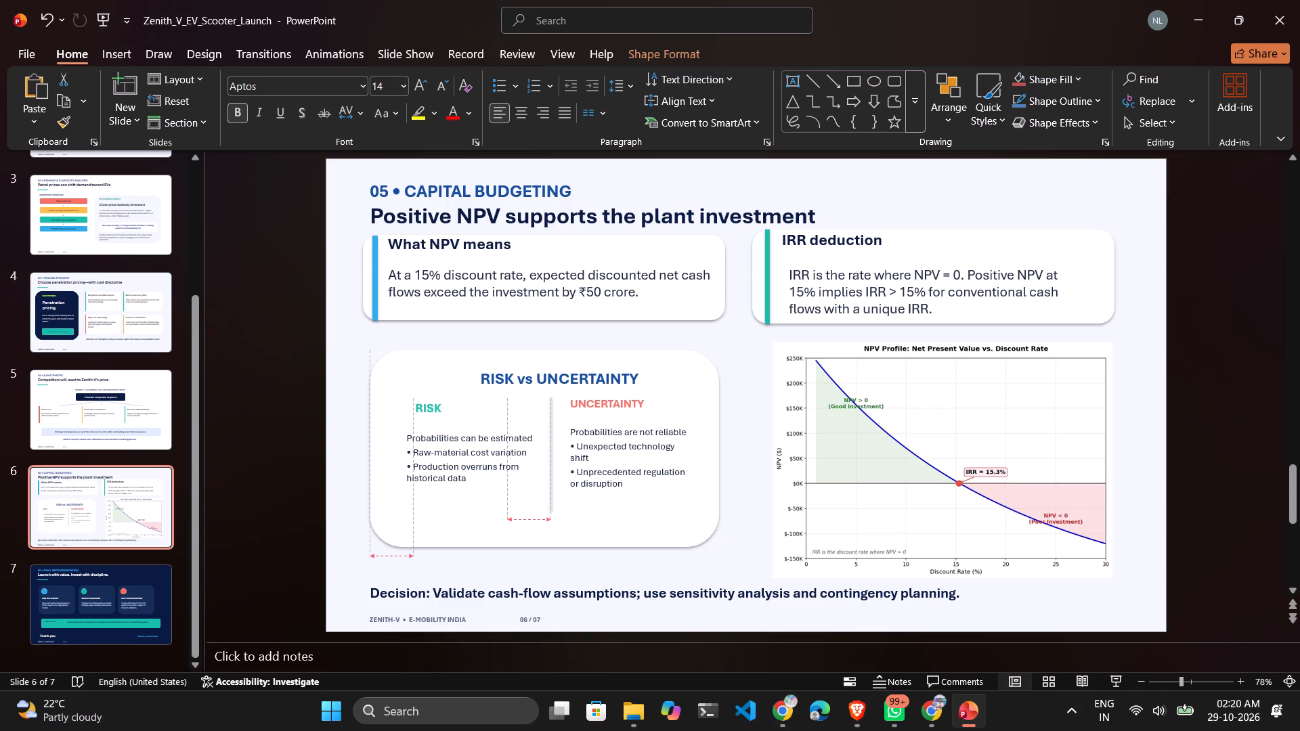
{"action": "left_click_drag", "start_coordinate": [447, 409], "coordinate": [449, 407]}
{"action": "left_click_drag", "start_coordinate": [449, 407], "coordinate": [448, 405]}
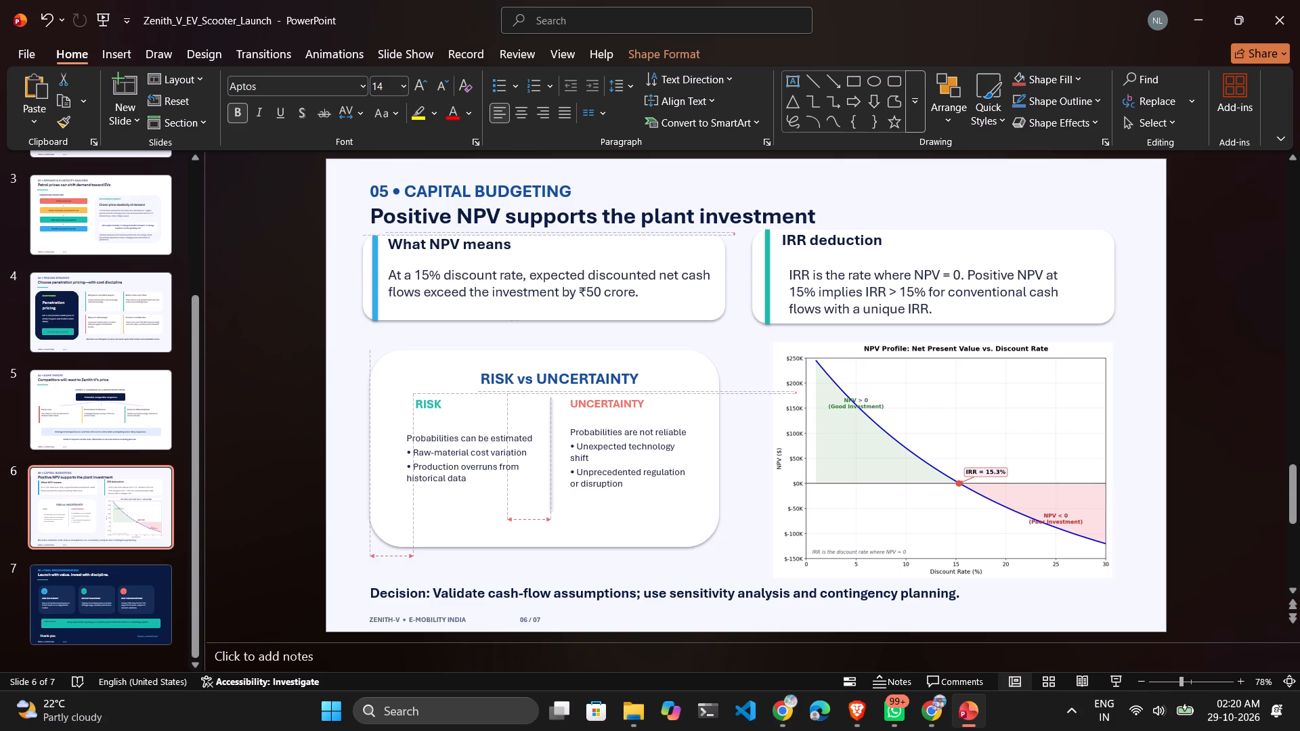
{"action": "left_click_drag", "start_coordinate": [448, 405], "coordinate": [439, 403]}
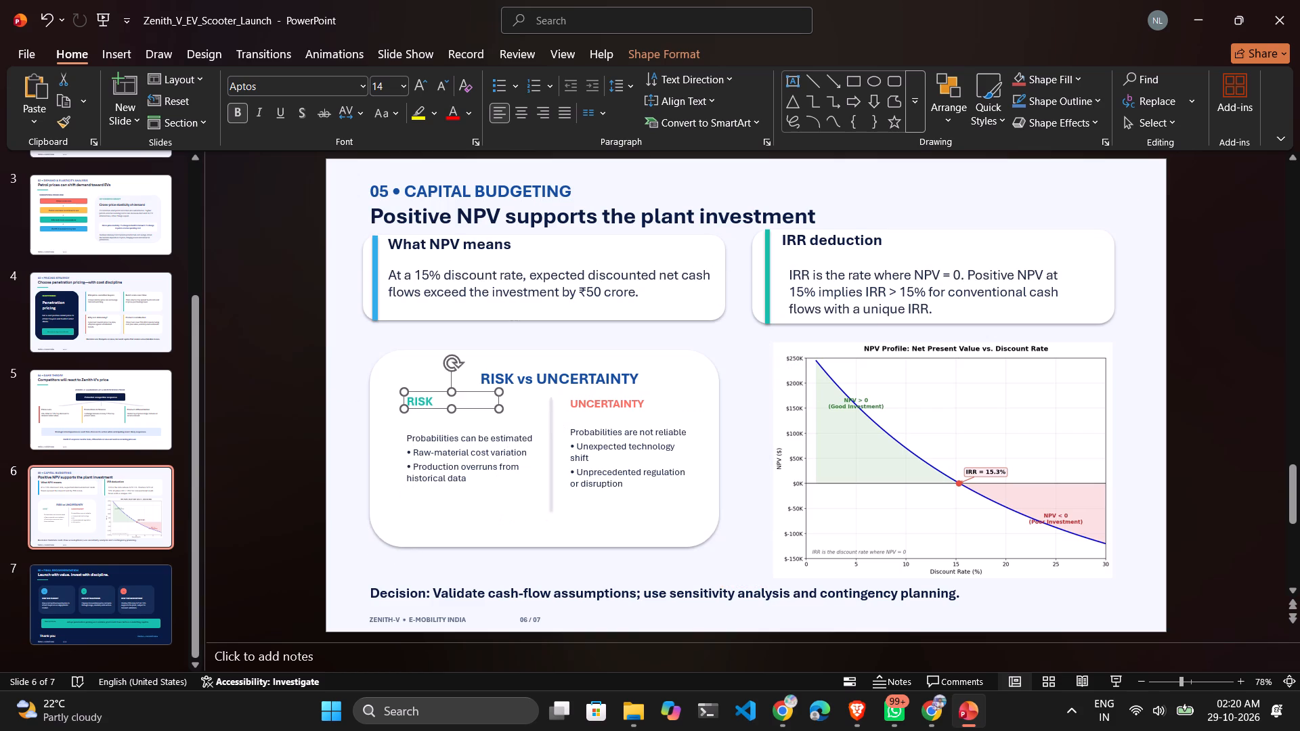
Set the risk description's font size to 16 and move the text up and slightly left to fit inside the card.
{"action": "left_click", "coordinate": [458, 483]}
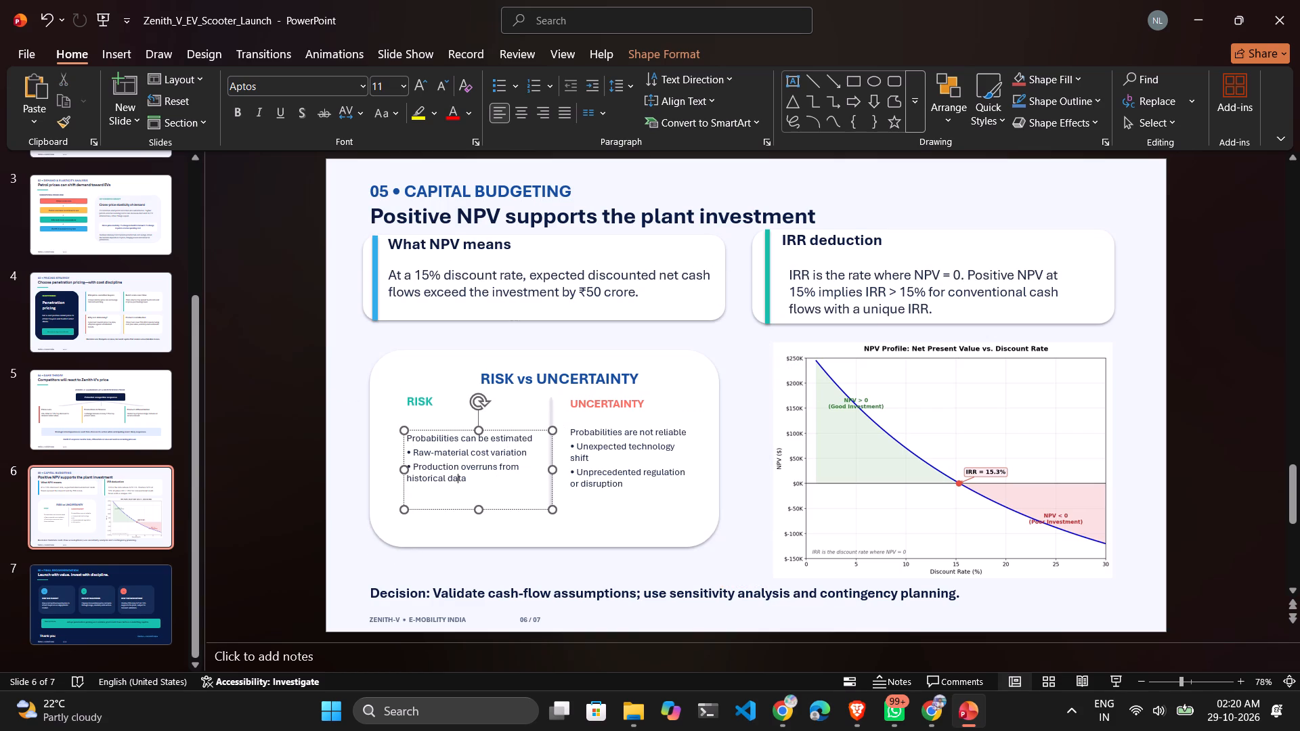
{"action": "key", "text": "ctrl+a"}
{"action": "left_click", "coordinate": [401, 79]}
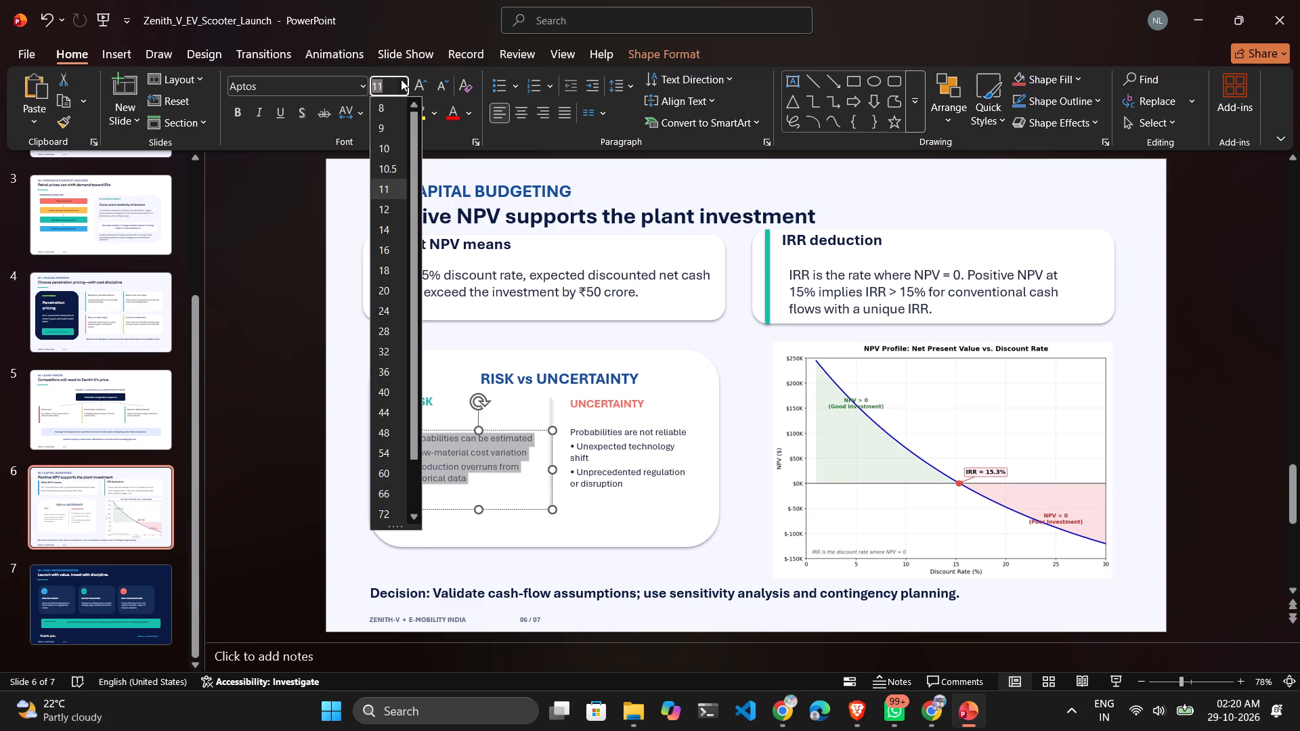
{"action": "left_click", "coordinate": [393, 255]}
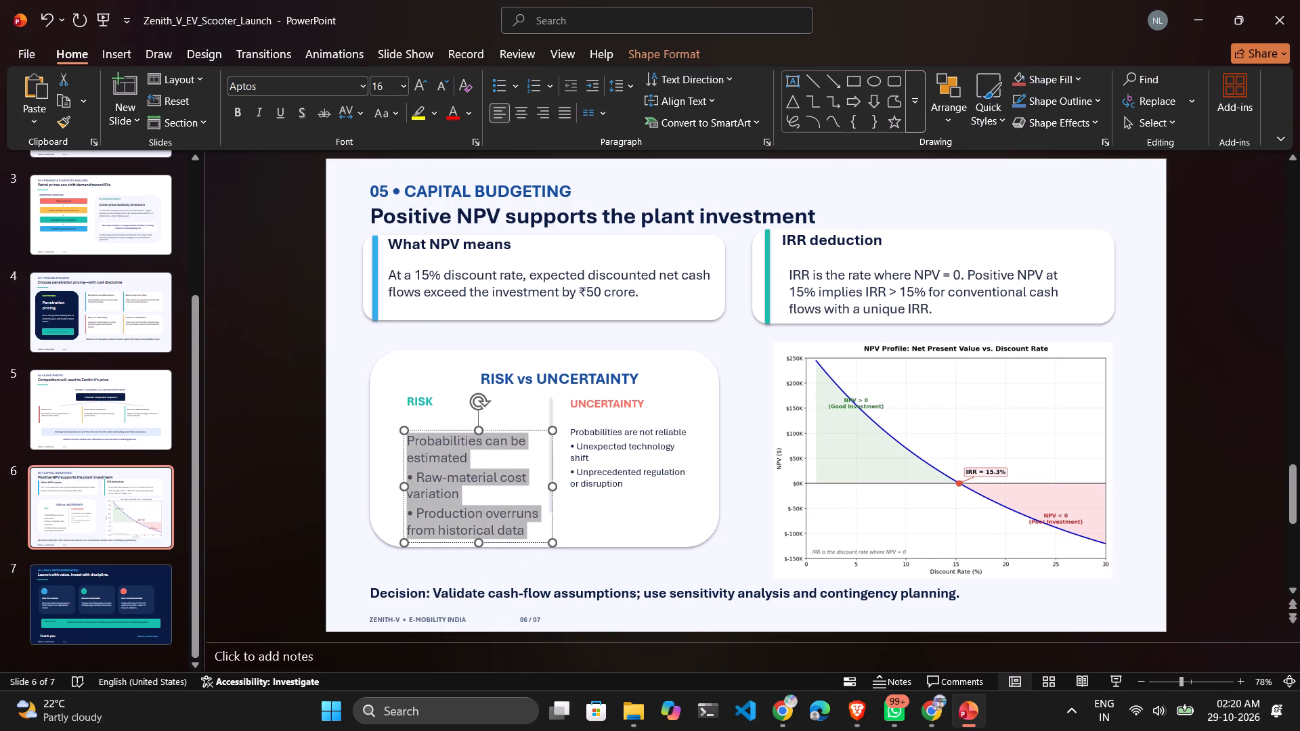
{"action": "left_click_drag", "start_coordinate": [540, 537], "coordinate": [532, 523]}
Set the uncertainty description's font size to 16 and move the text up and slightly left to fit inside the card.
{"action": "left_click", "coordinate": [615, 487]}
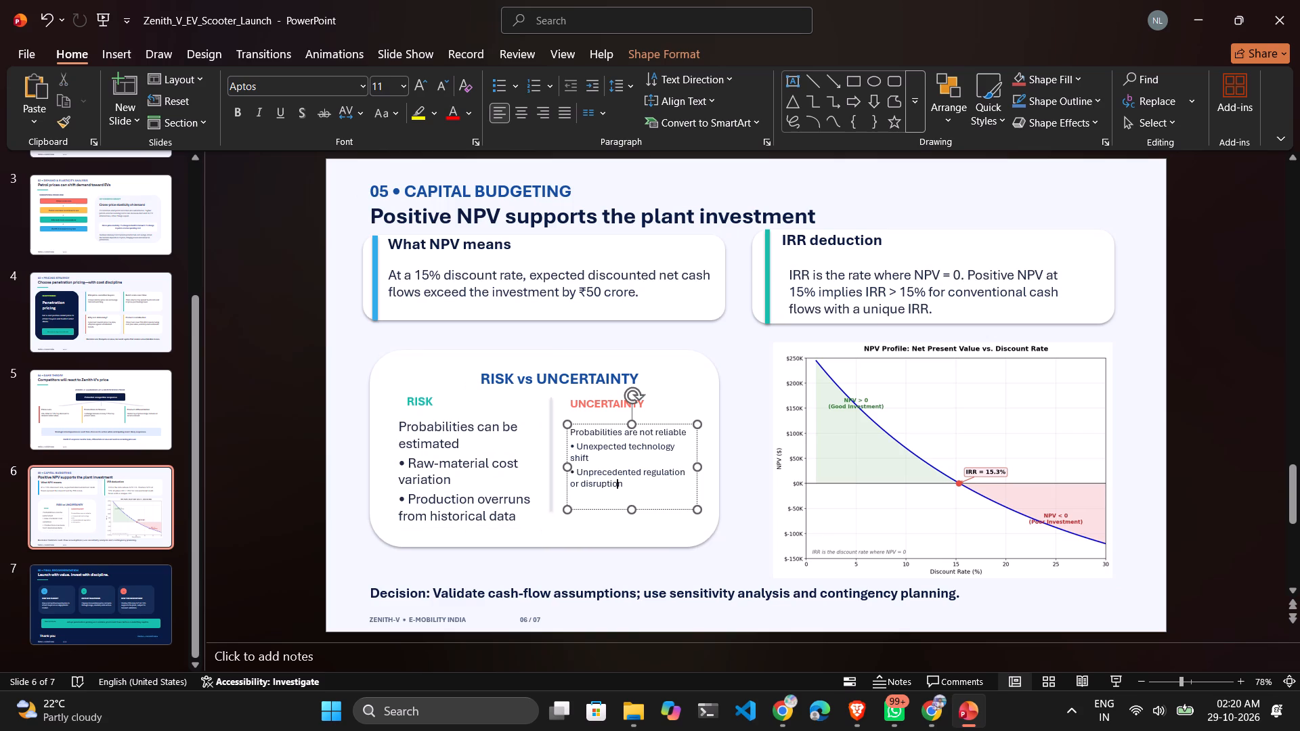
{"action": "key", "text": "ctrl+a"}
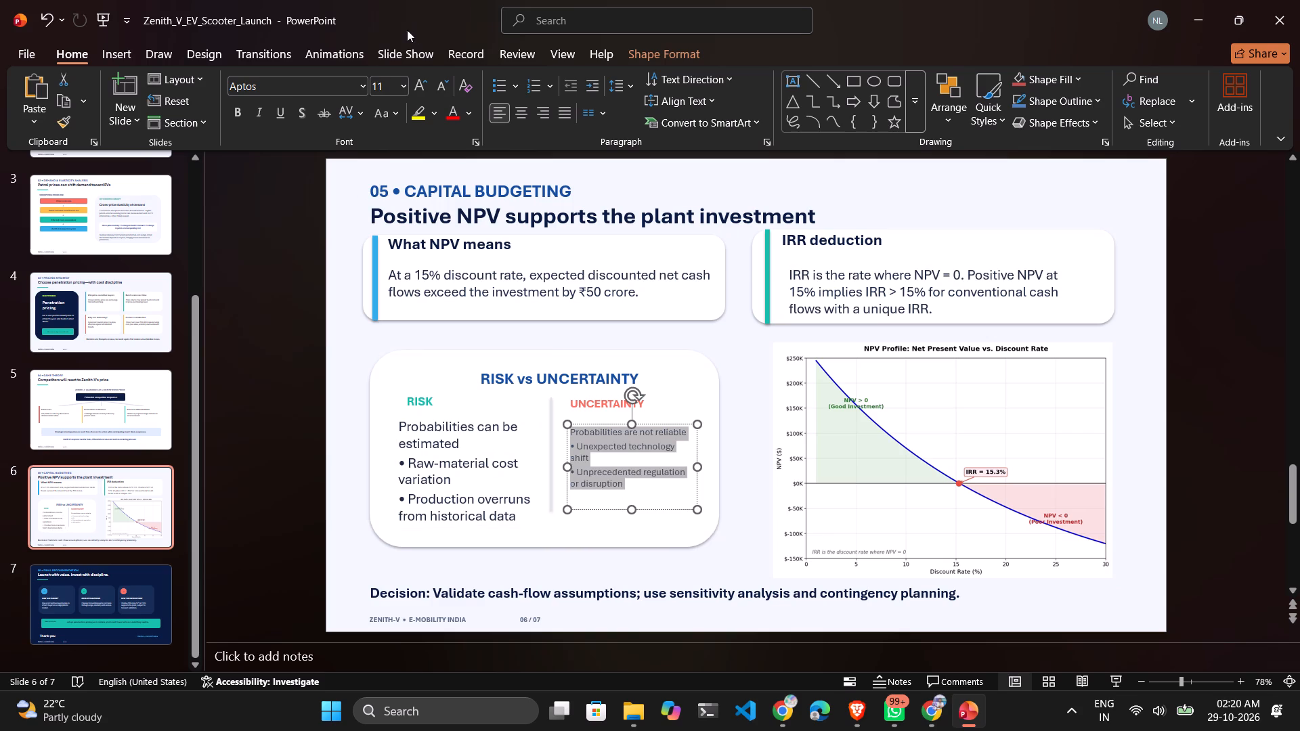
{"action": "left_click", "coordinate": [402, 85]}
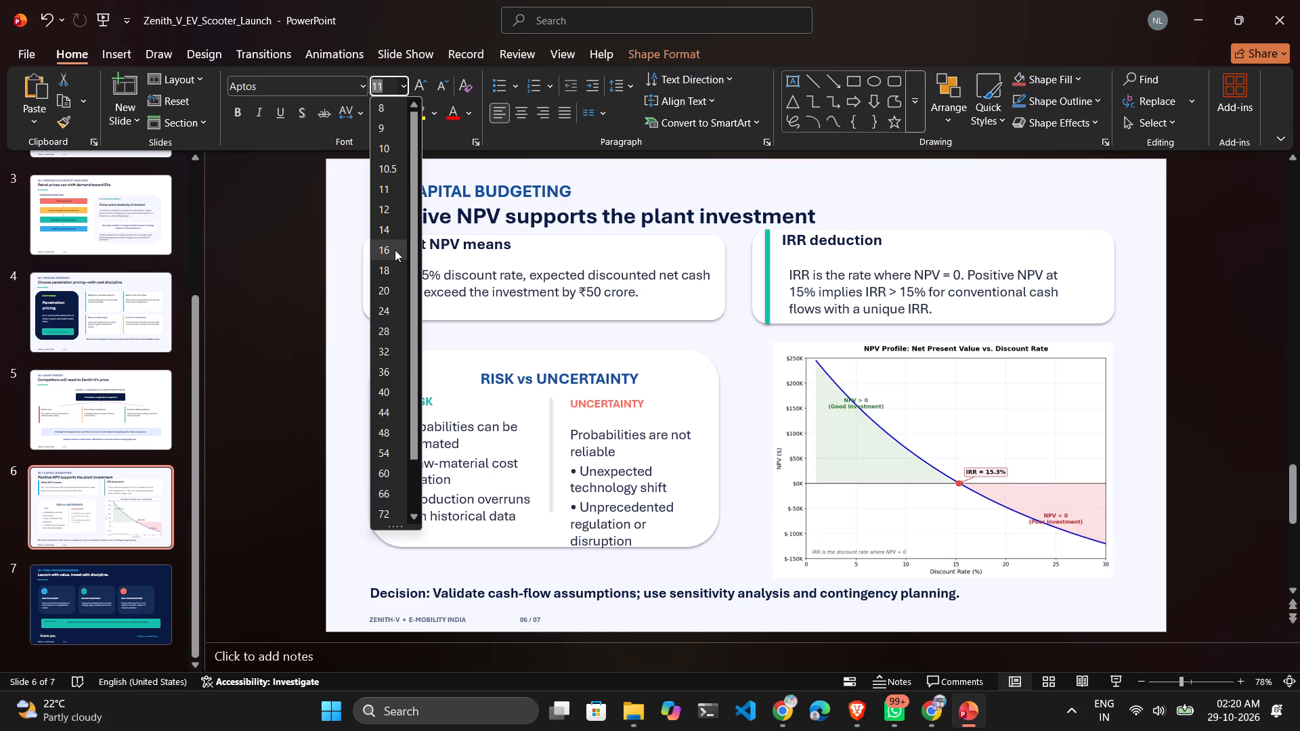
{"action": "right_click", "coordinate": [395, 250]}
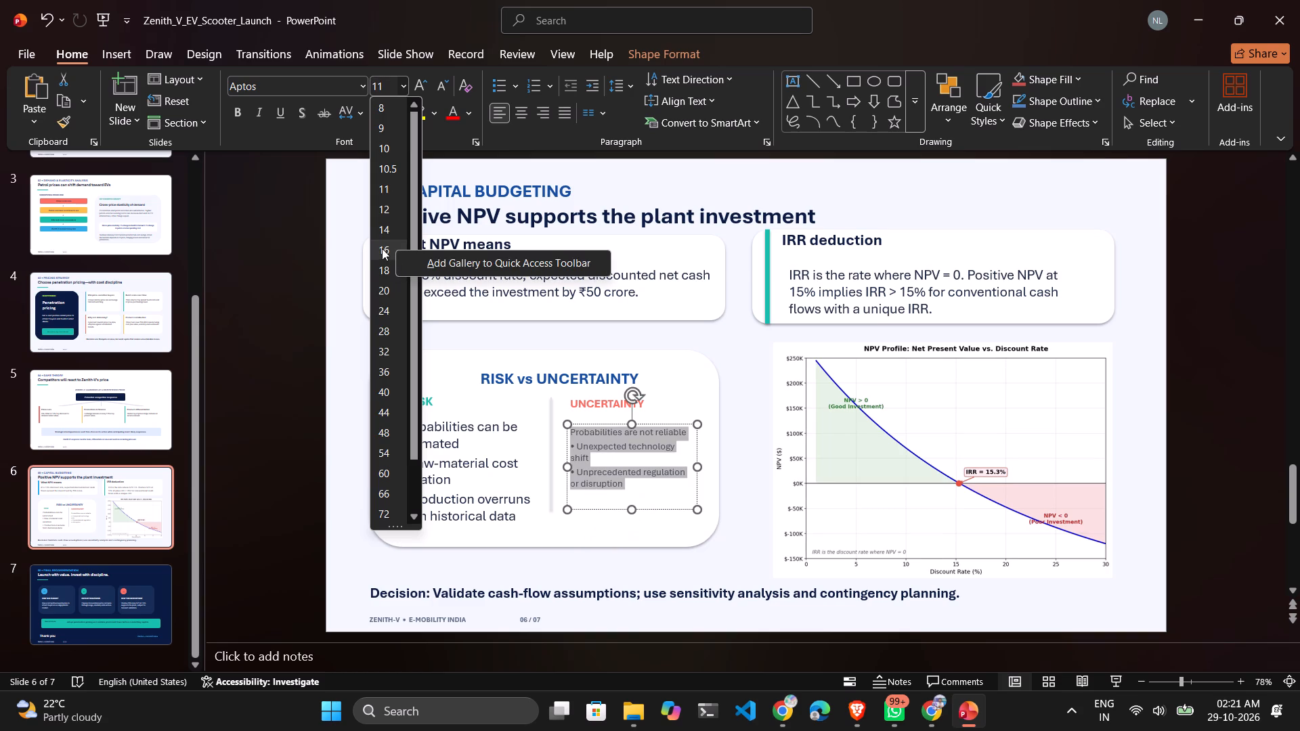
{"action": "left_click", "coordinate": [382, 248]}
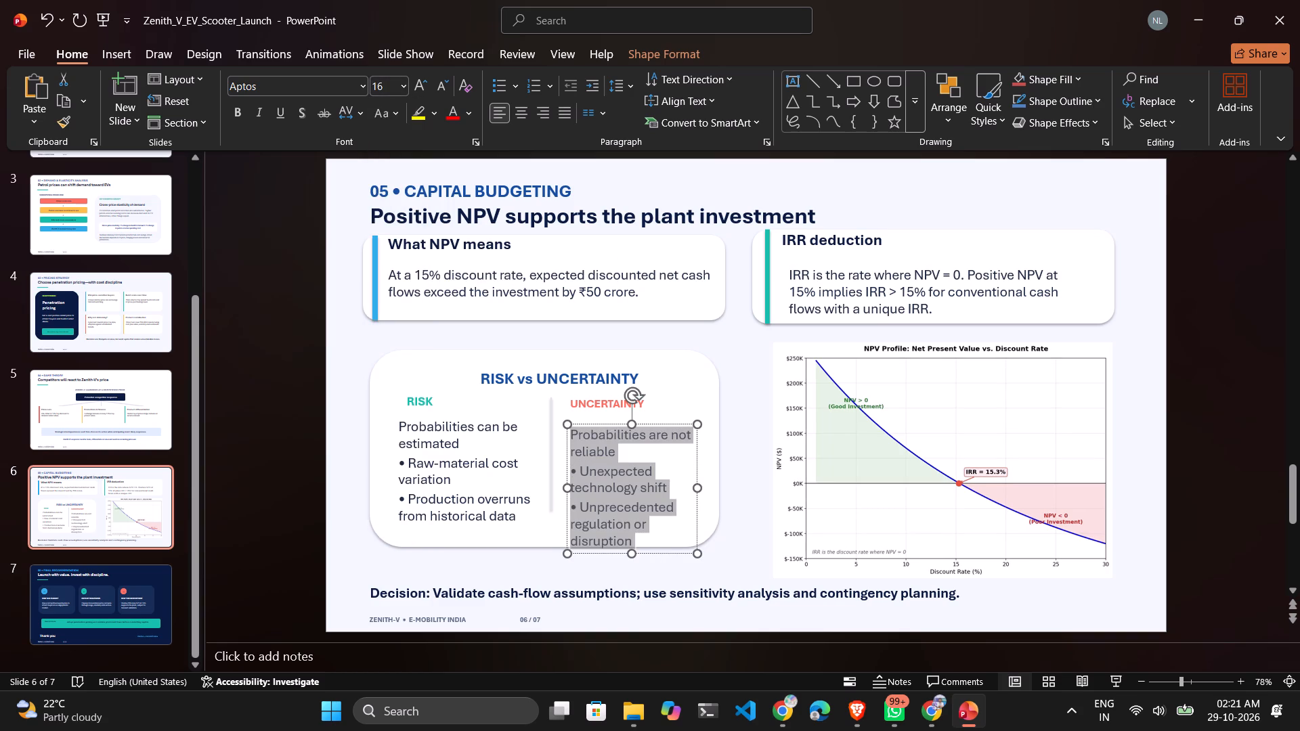
{"action": "left_click_drag", "start_coordinate": [642, 551], "coordinate": [641, 536]}
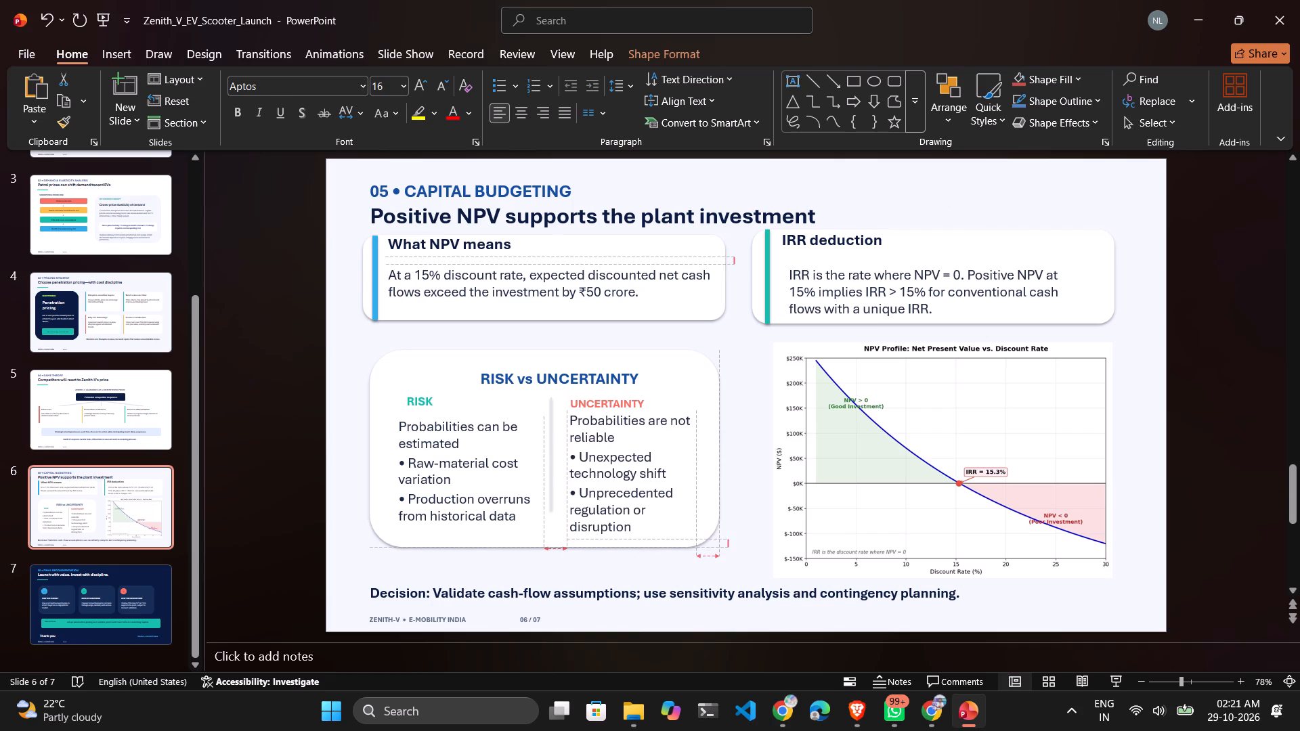
{"action": "left_click_drag", "start_coordinate": [641, 536], "coordinate": [638, 537]}
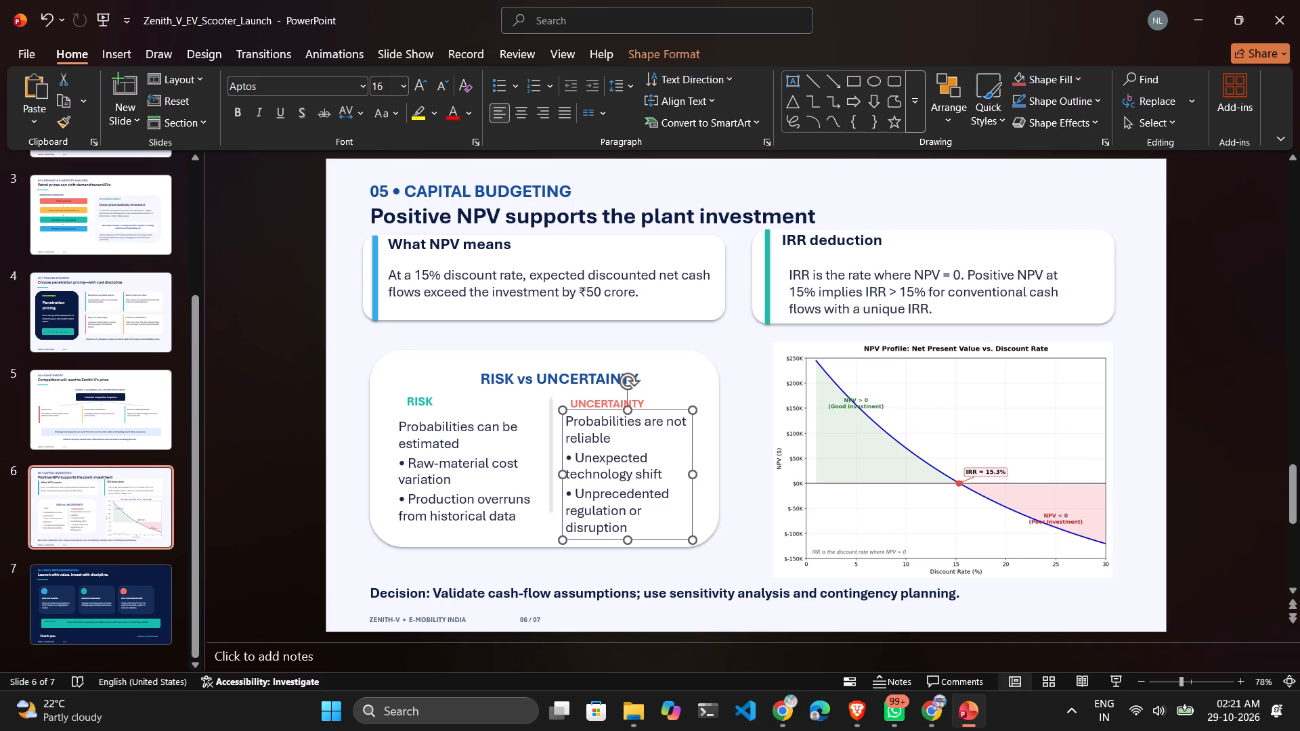
Move the "RISK vs UNCERTAINTY" heading left and slightly up so it is roughly centred at the top of its card.
{"action": "left_click", "coordinate": [571, 385]}
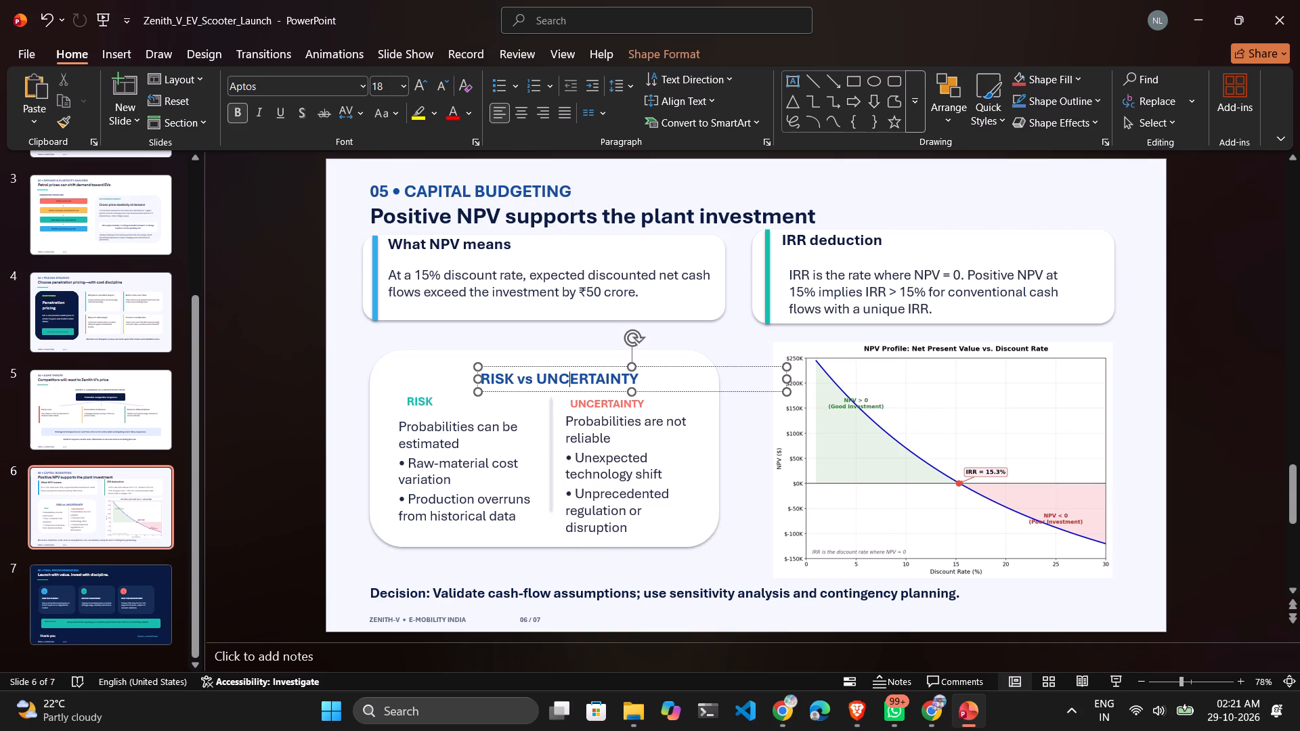
{"action": "left_click_drag", "start_coordinate": [573, 393], "coordinate": [544, 381]}
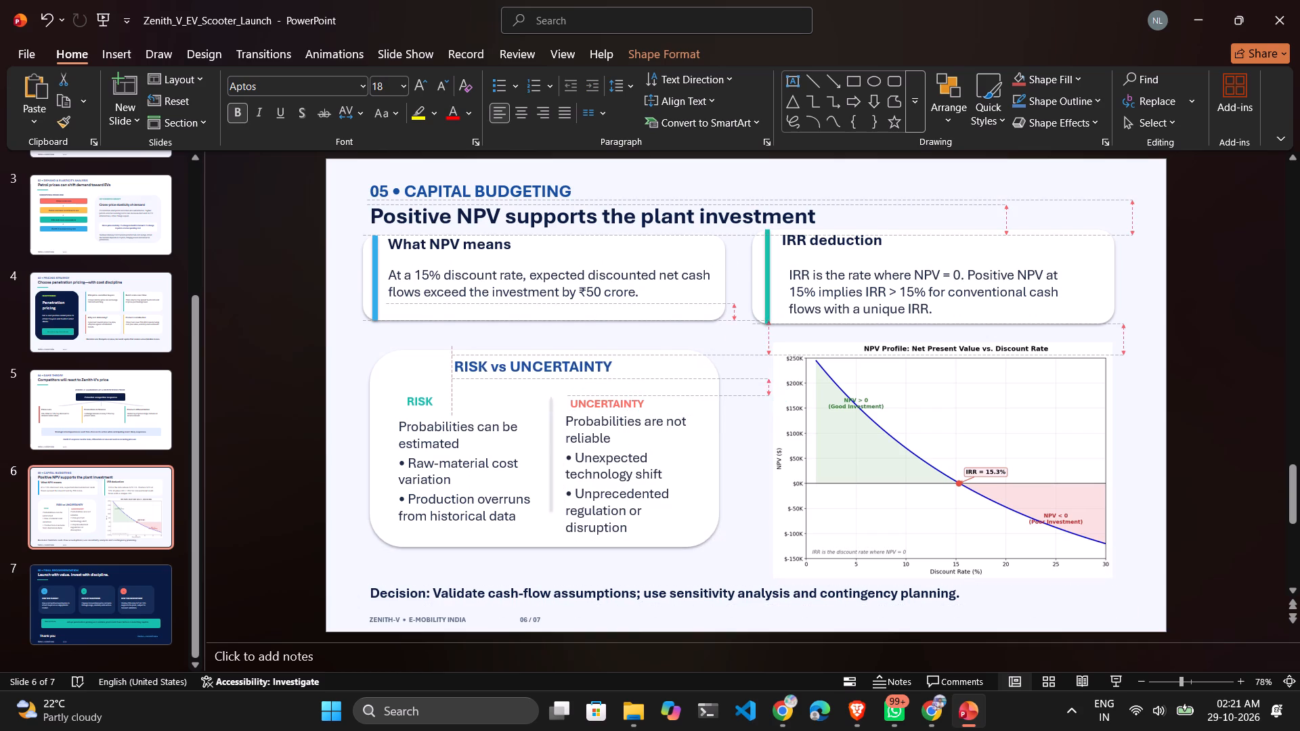
{"action": "left_click_drag", "start_coordinate": [544, 381], "coordinate": [538, 381]}
Set the "RISK" and "UNCERTAINTY" column headings to font size 18.
{"action": "left_click", "coordinate": [422, 406]}
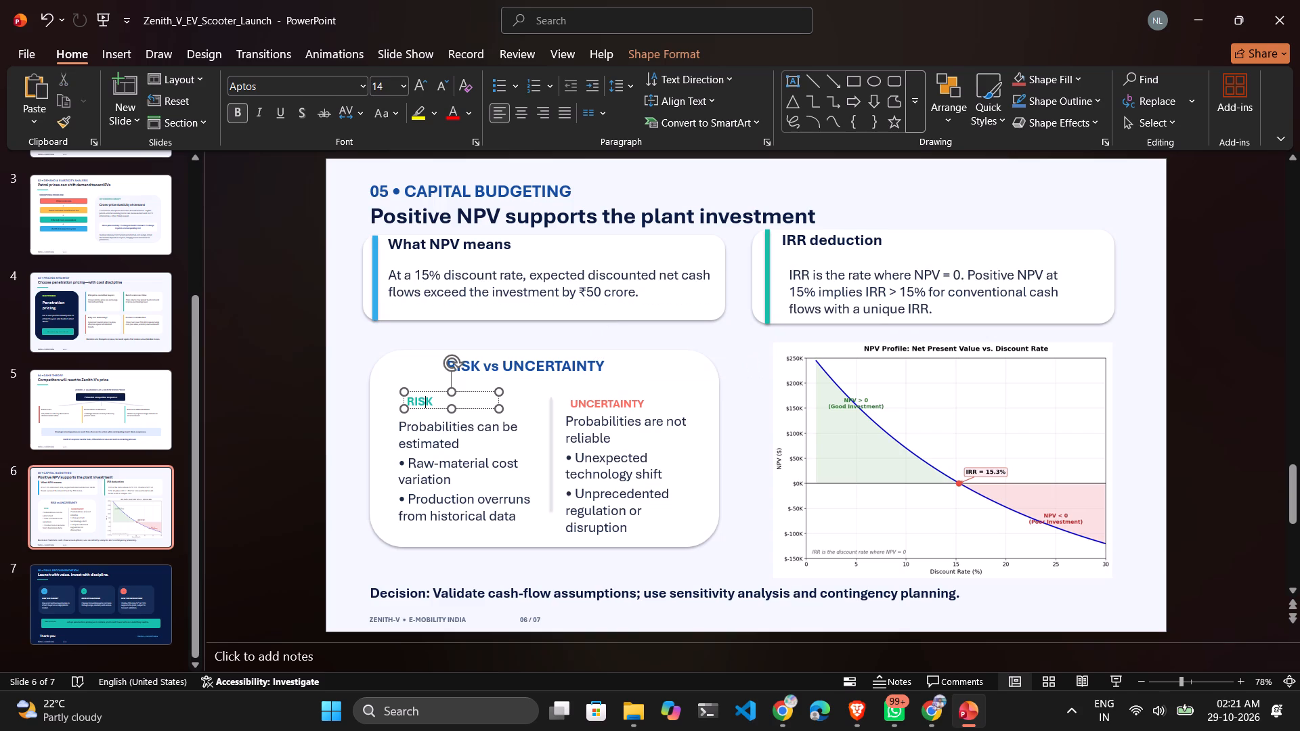
{"action": "left_click", "coordinate": [436, 402]}
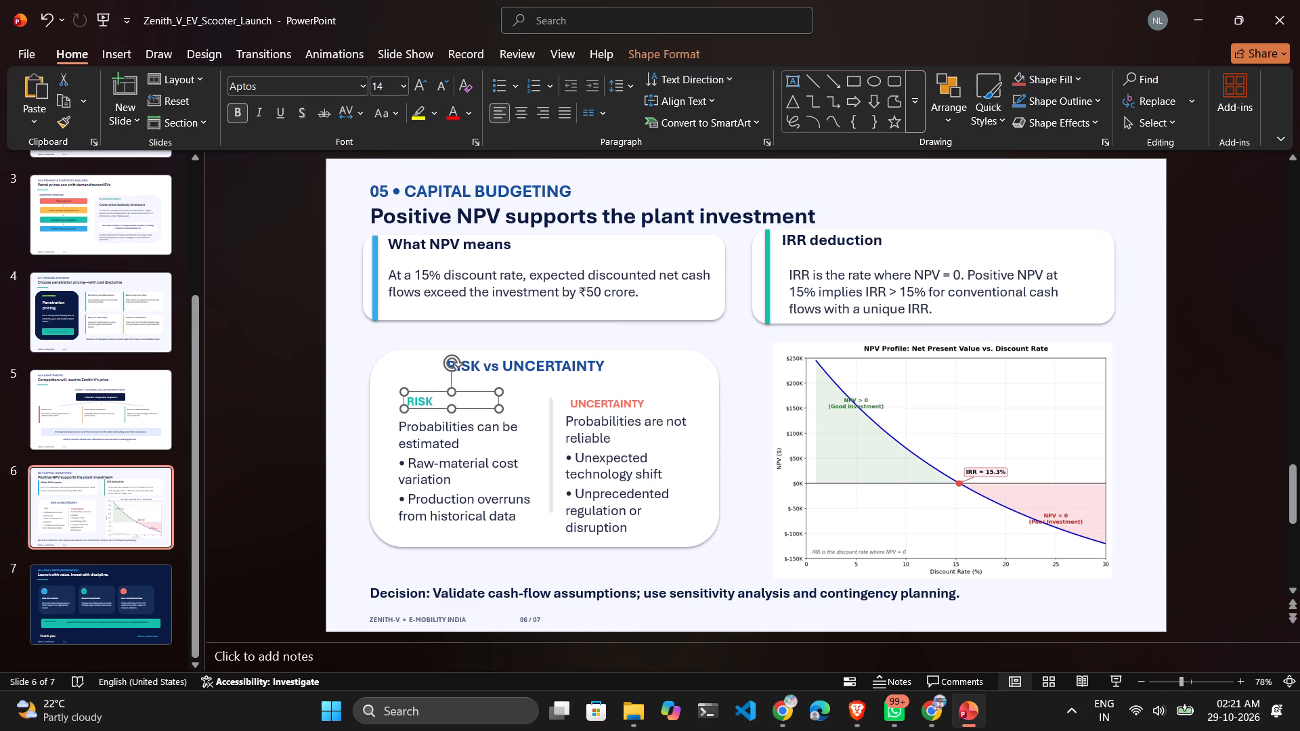
{"action": "left_click", "coordinate": [431, 400]}
{"action": "key", "text": "ctrl+a"}
{"action": "left_click", "coordinate": [399, 91]}
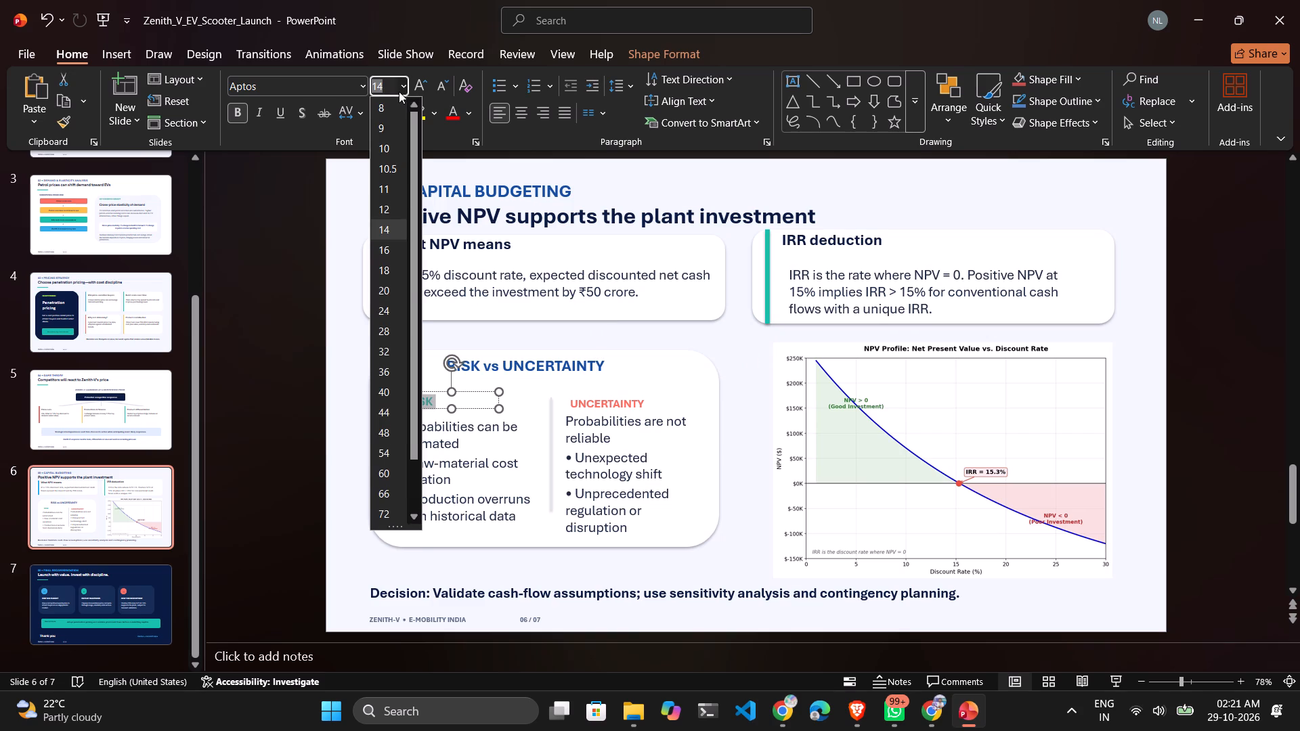
{"action": "left_click", "coordinate": [397, 270]}
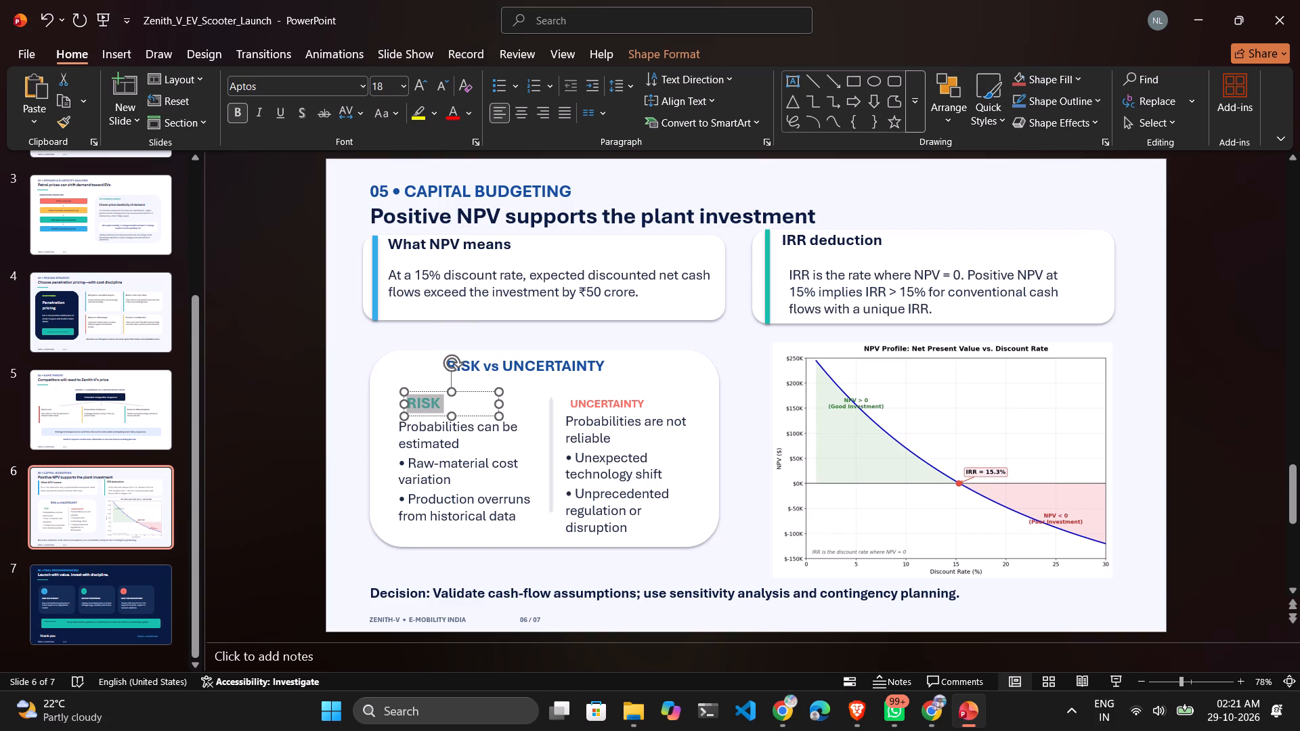
{"action": "left_click", "coordinate": [580, 397]}
{"action": "key", "text": "ctrl+a"}
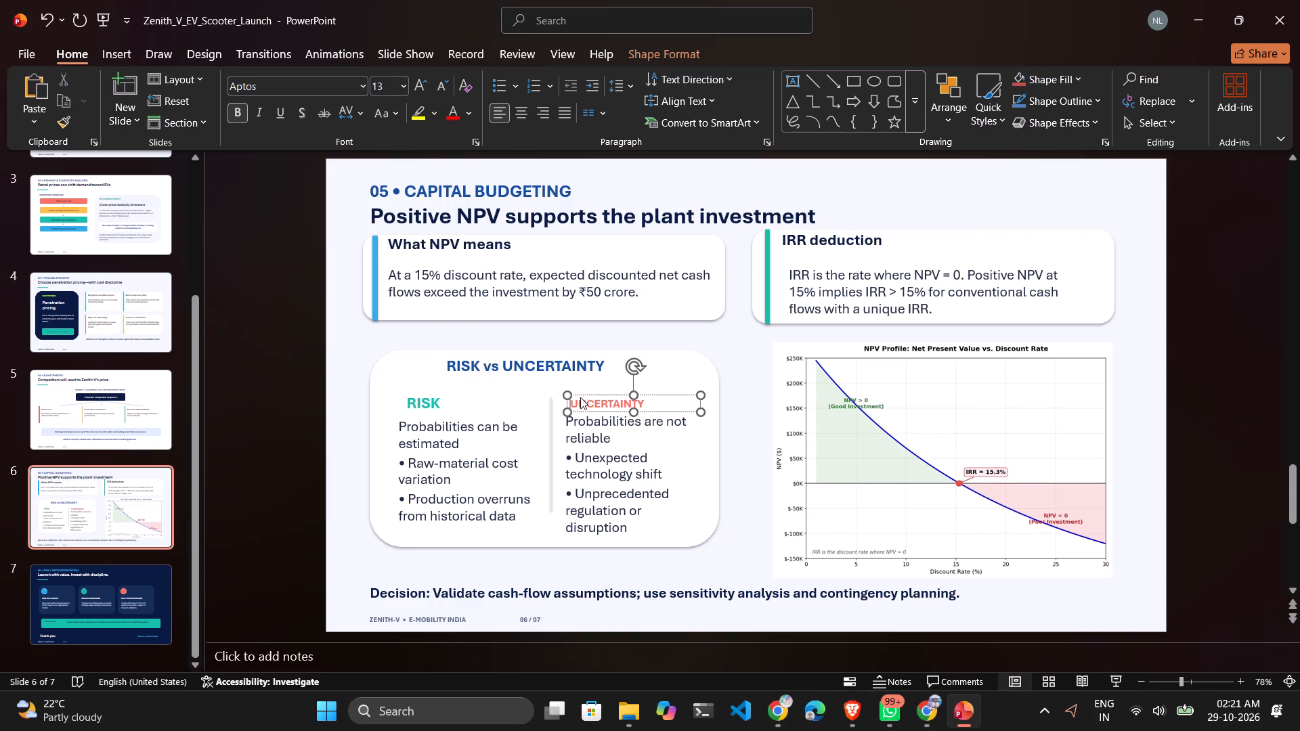
{"action": "left_click", "coordinate": [406, 87]}
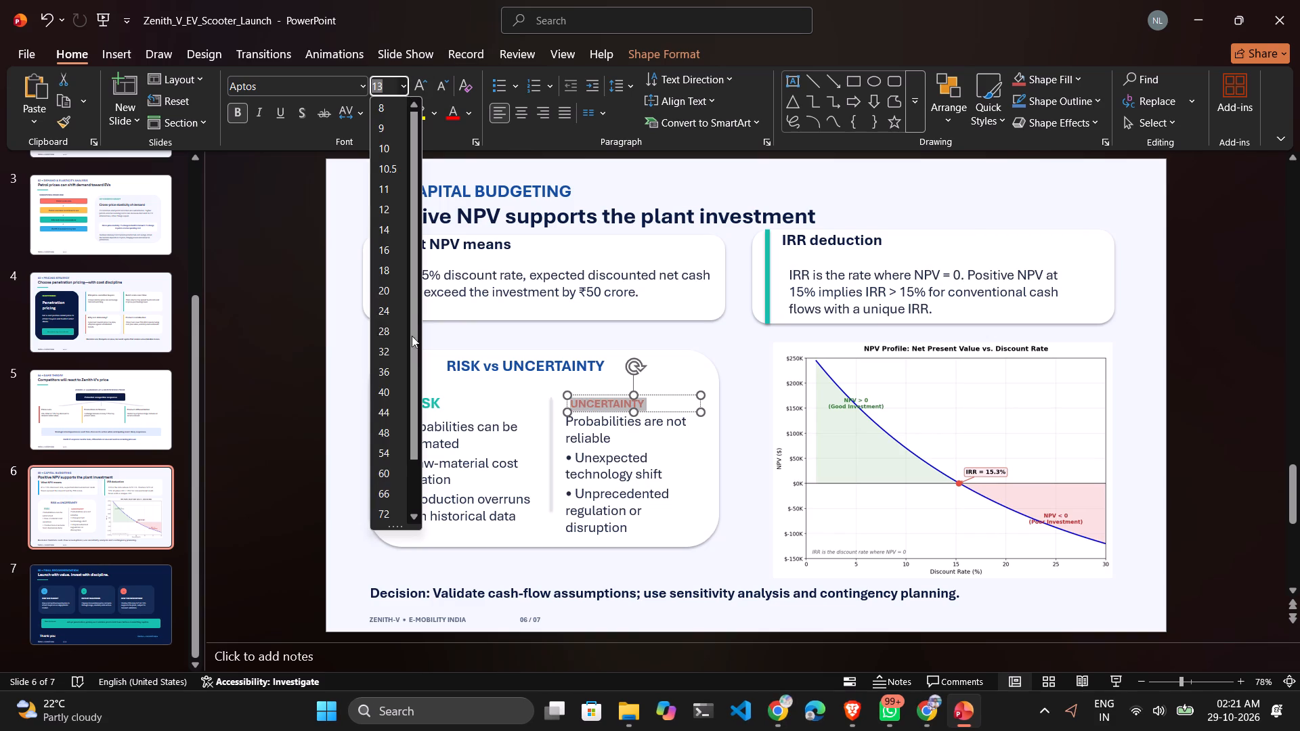
{"action": "left_click", "coordinate": [395, 272]}
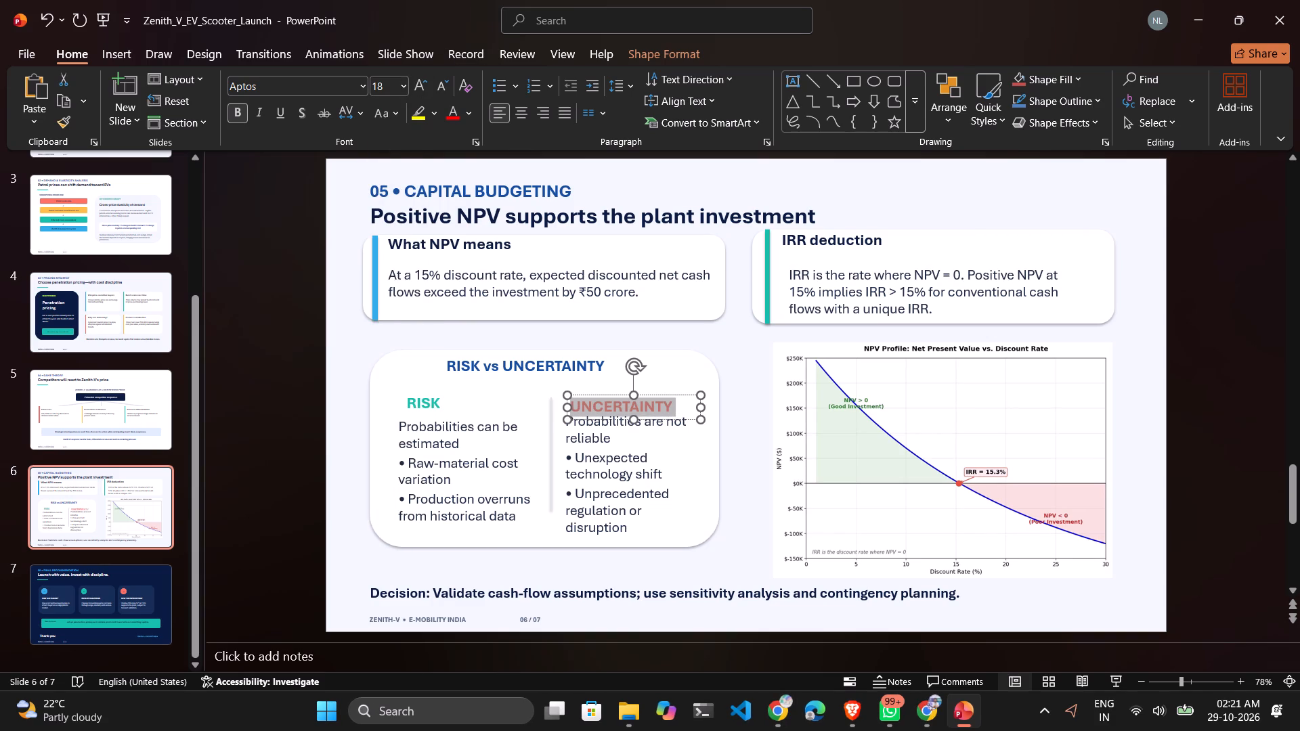
Move the "UNCERTAINTY" and "RISK" headings up to the same level, clear of the descriptions below them.
{"action": "left_click", "coordinate": [636, 418]}
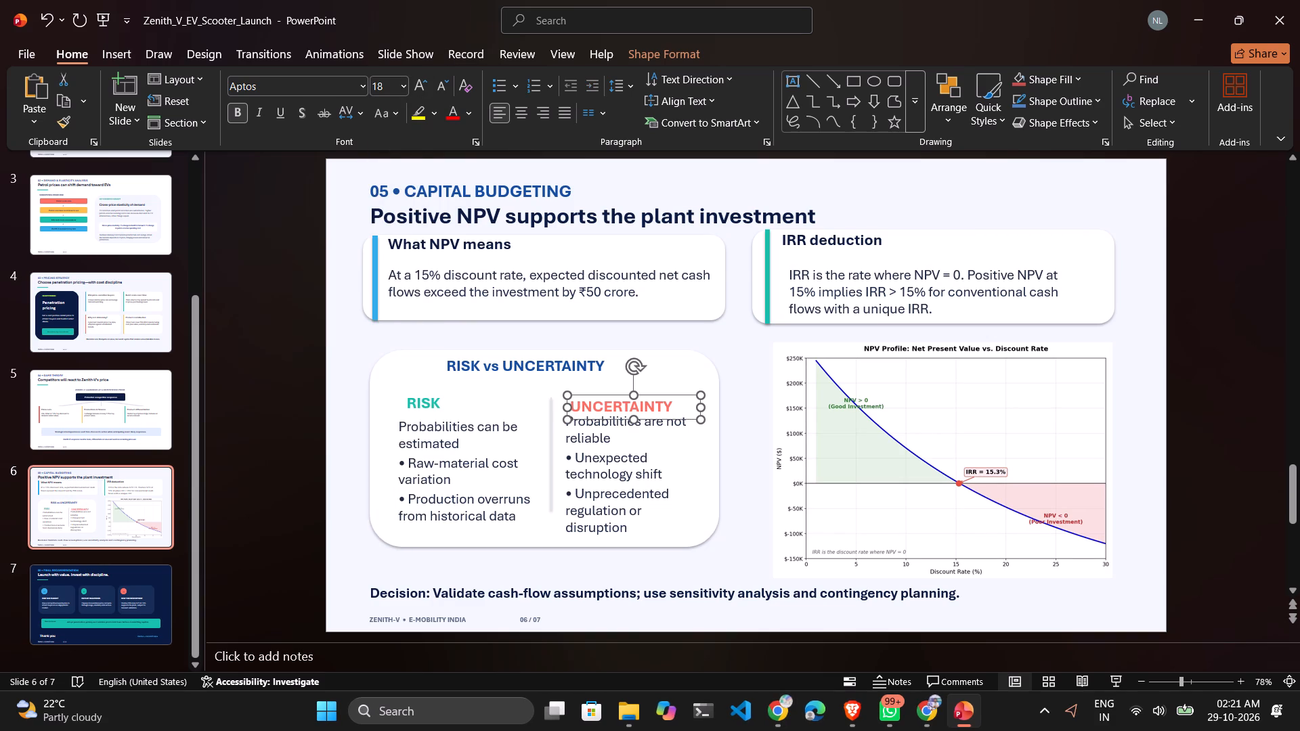
{"action": "left_click_drag", "start_coordinate": [689, 418], "coordinate": [682, 412]}
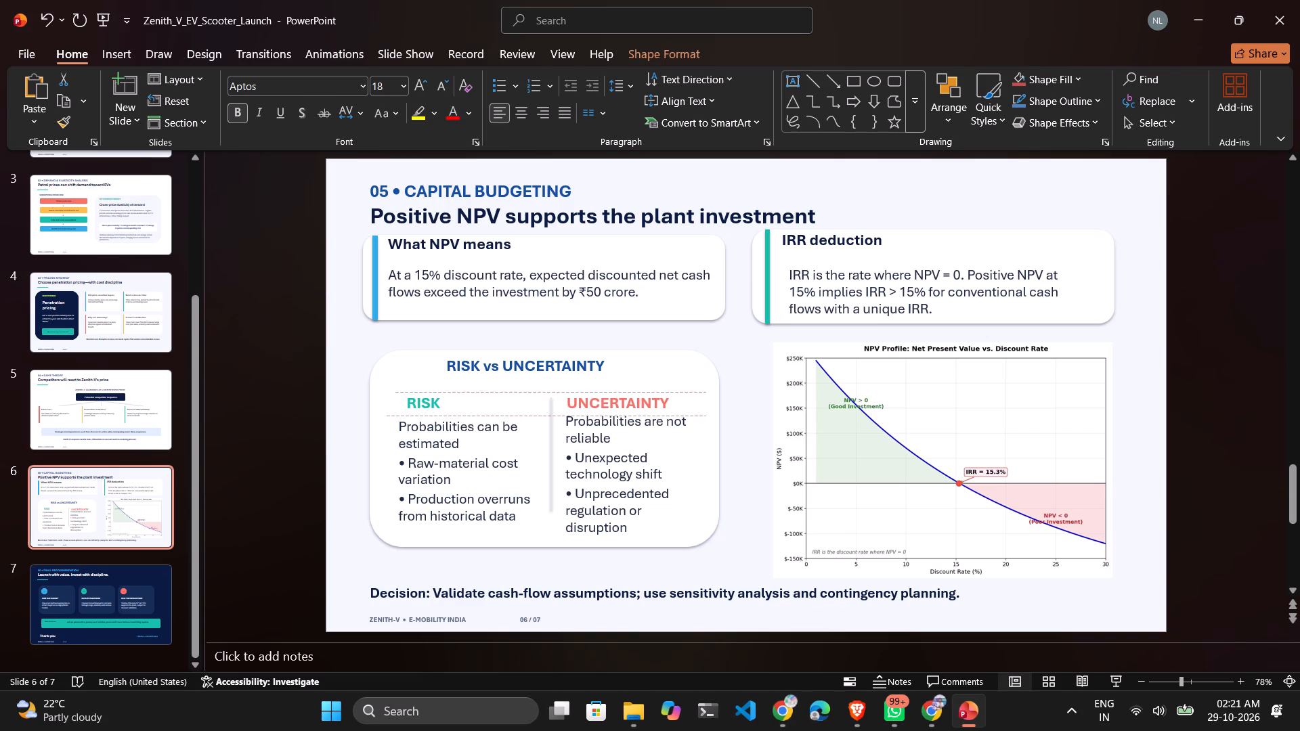
{"action": "left_click_drag", "start_coordinate": [682, 412], "coordinate": [688, 405]}
{"action": "left_click", "coordinate": [464, 405]}
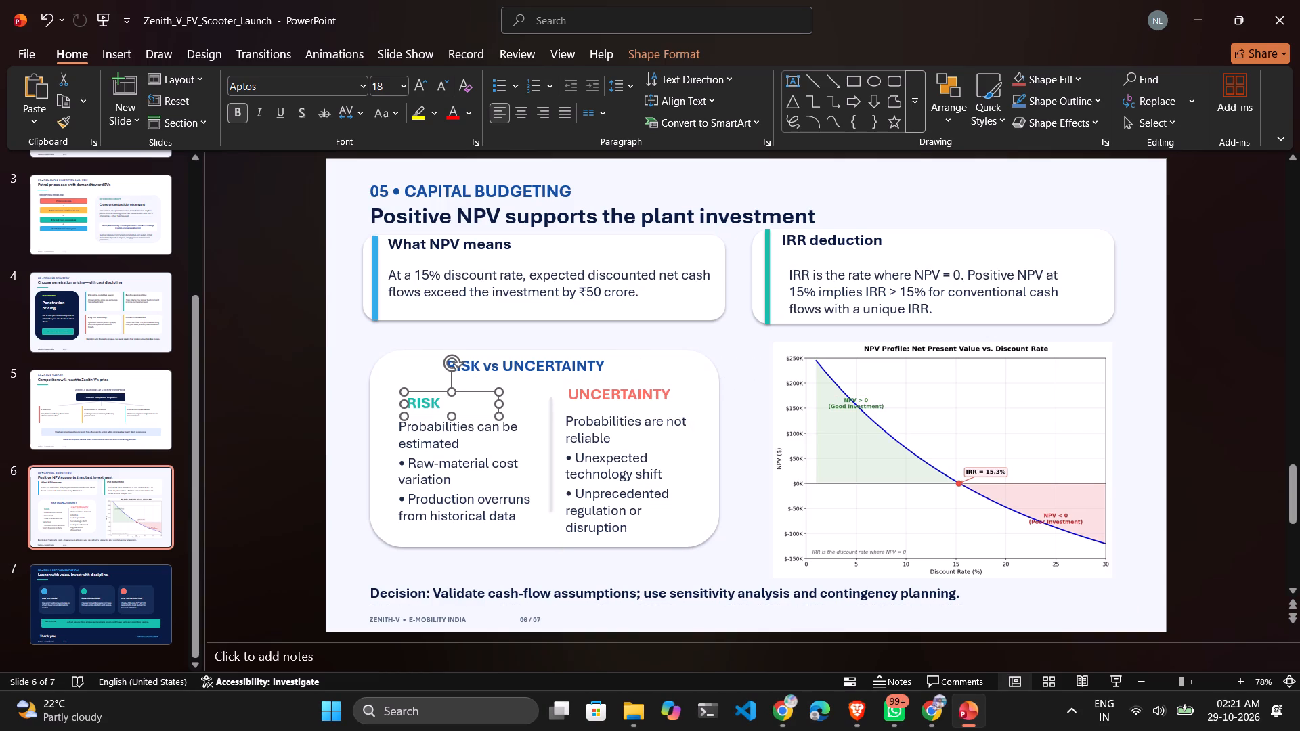
{"action": "left_click_drag", "start_coordinate": [462, 405], "coordinate": [462, 396]}
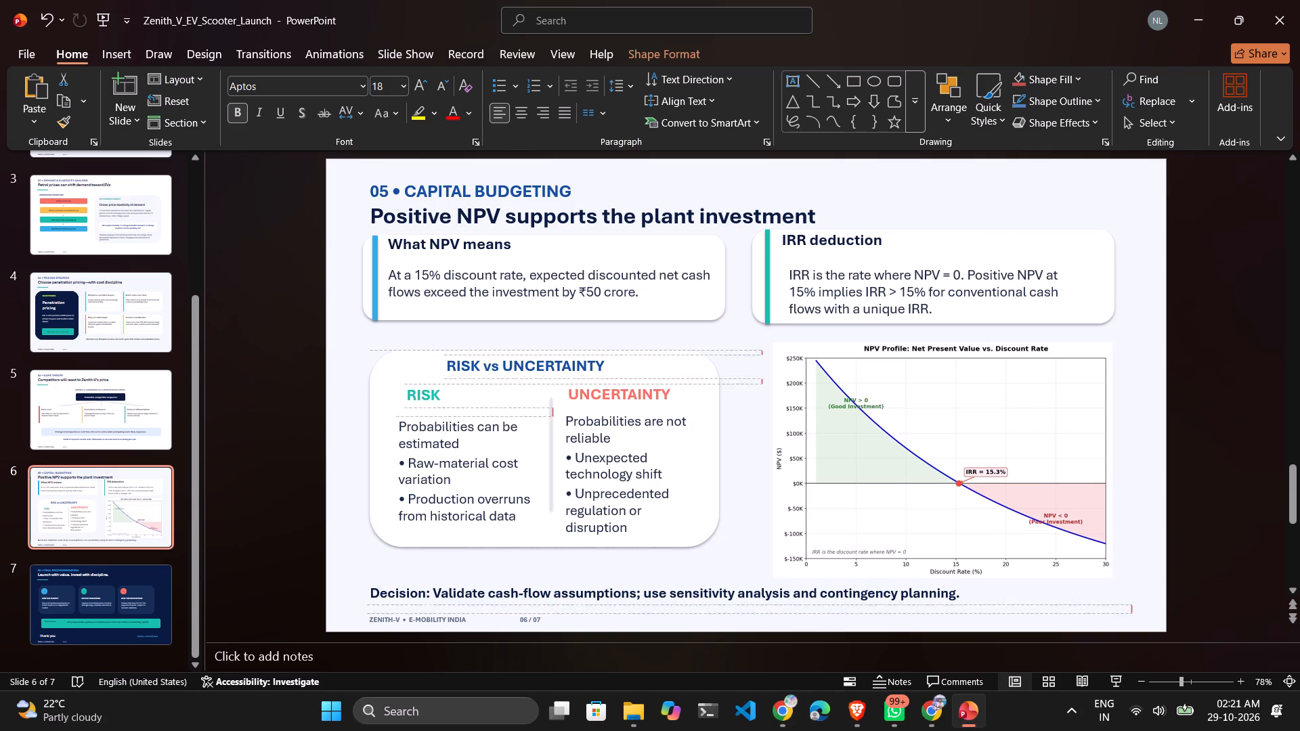
{"action": "left_click_drag", "start_coordinate": [462, 396], "coordinate": [462, 399]}
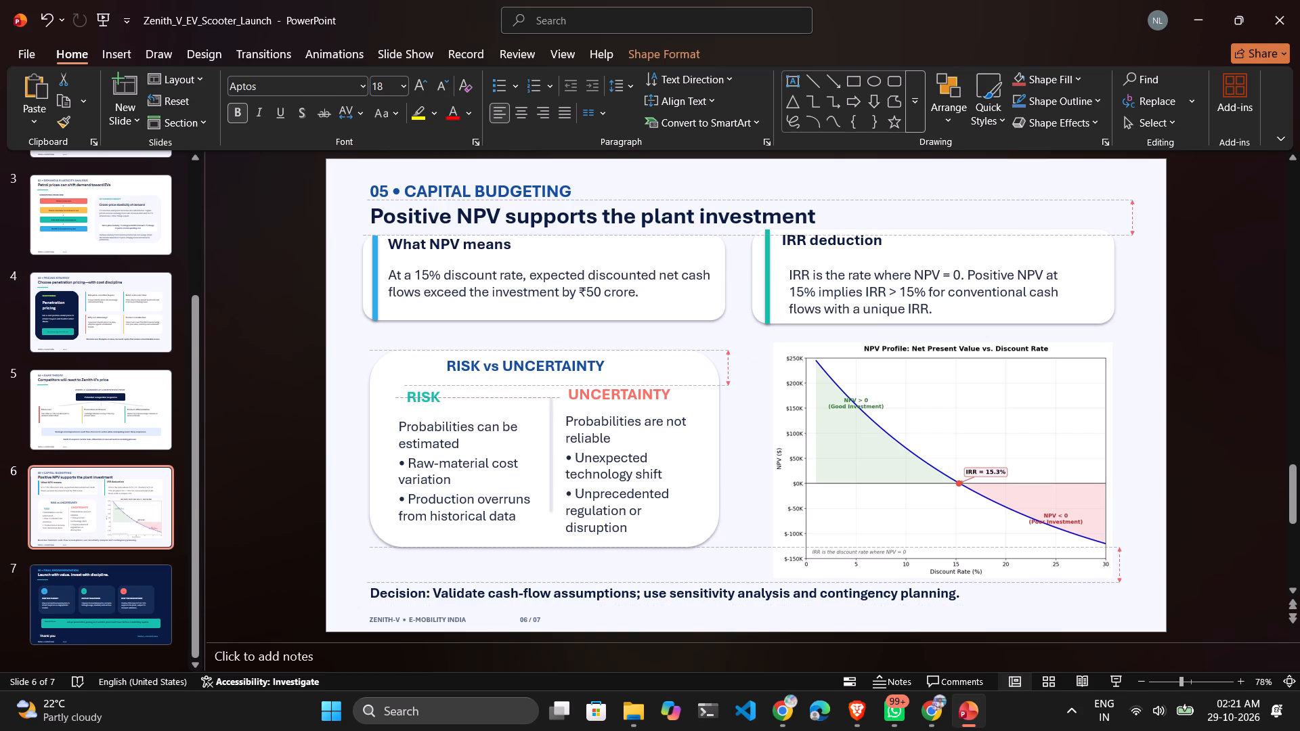
{"action": "left_click_drag", "start_coordinate": [462, 399], "coordinate": [462, 397]}
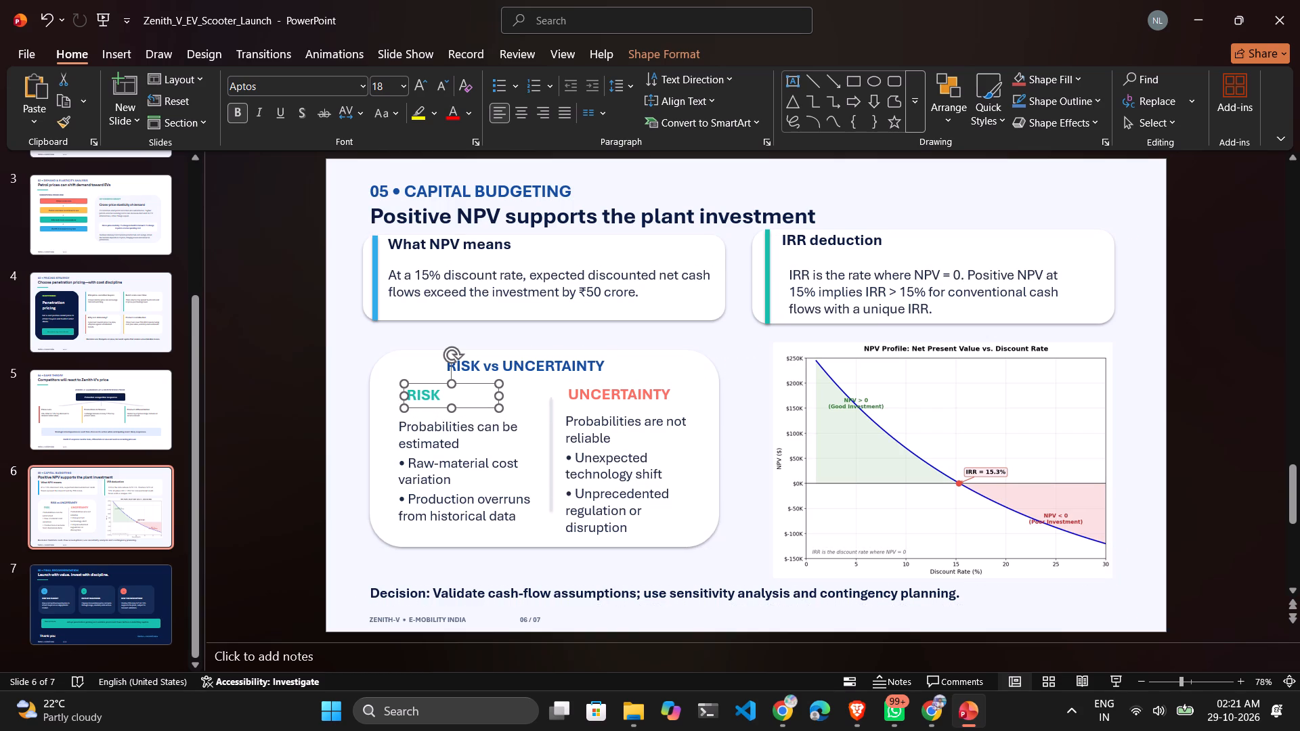
Move the risk description up slightly, closer beneath the "RISK" heading.
{"action": "left_click", "coordinate": [510, 523]}
{"action": "left_click", "coordinate": [510, 531]}
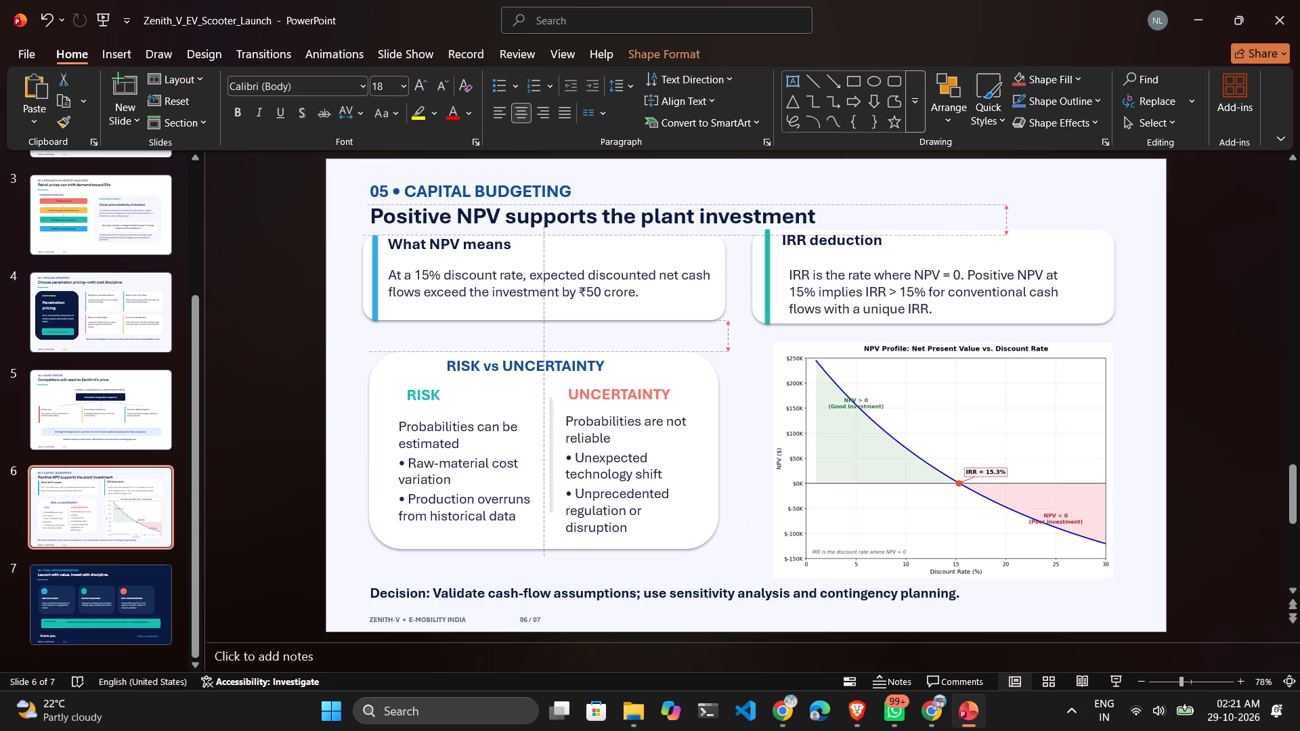
{"action": "left_click", "coordinate": [485, 481]}
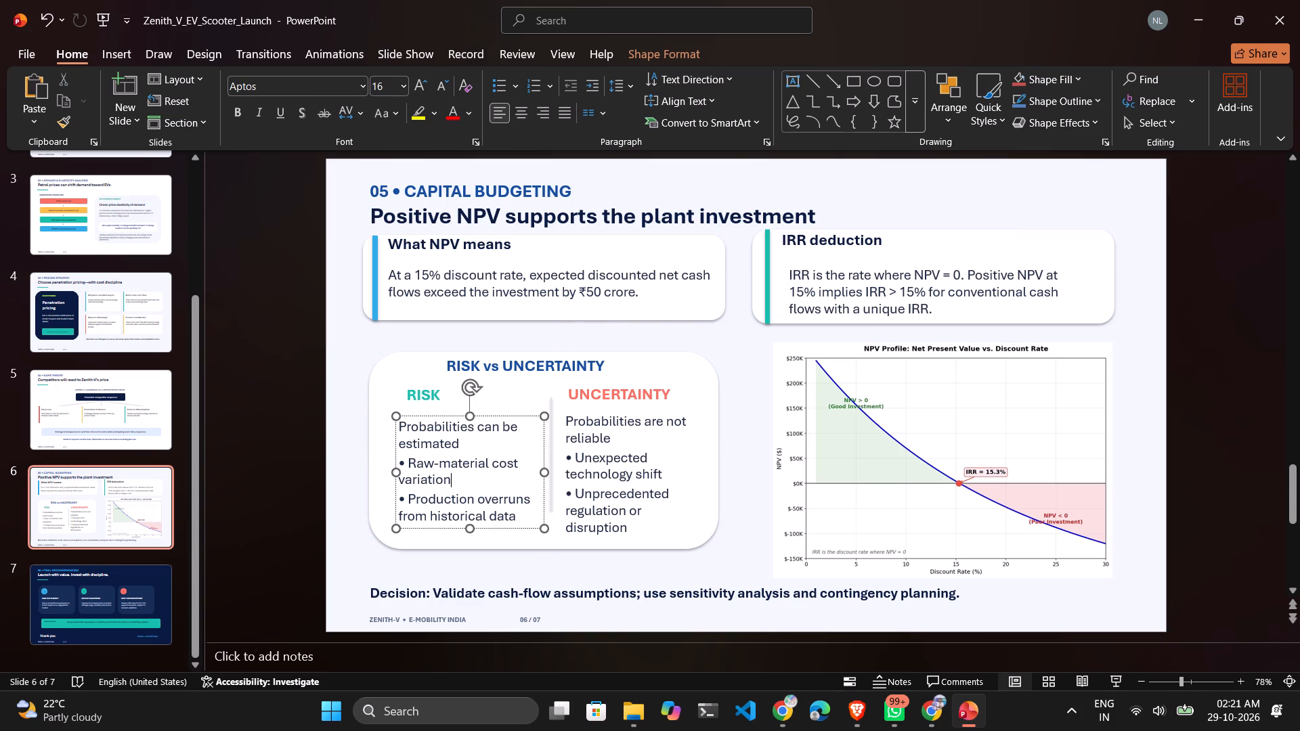
{"action": "left_click_drag", "start_coordinate": [516, 525], "coordinate": [515, 520]}
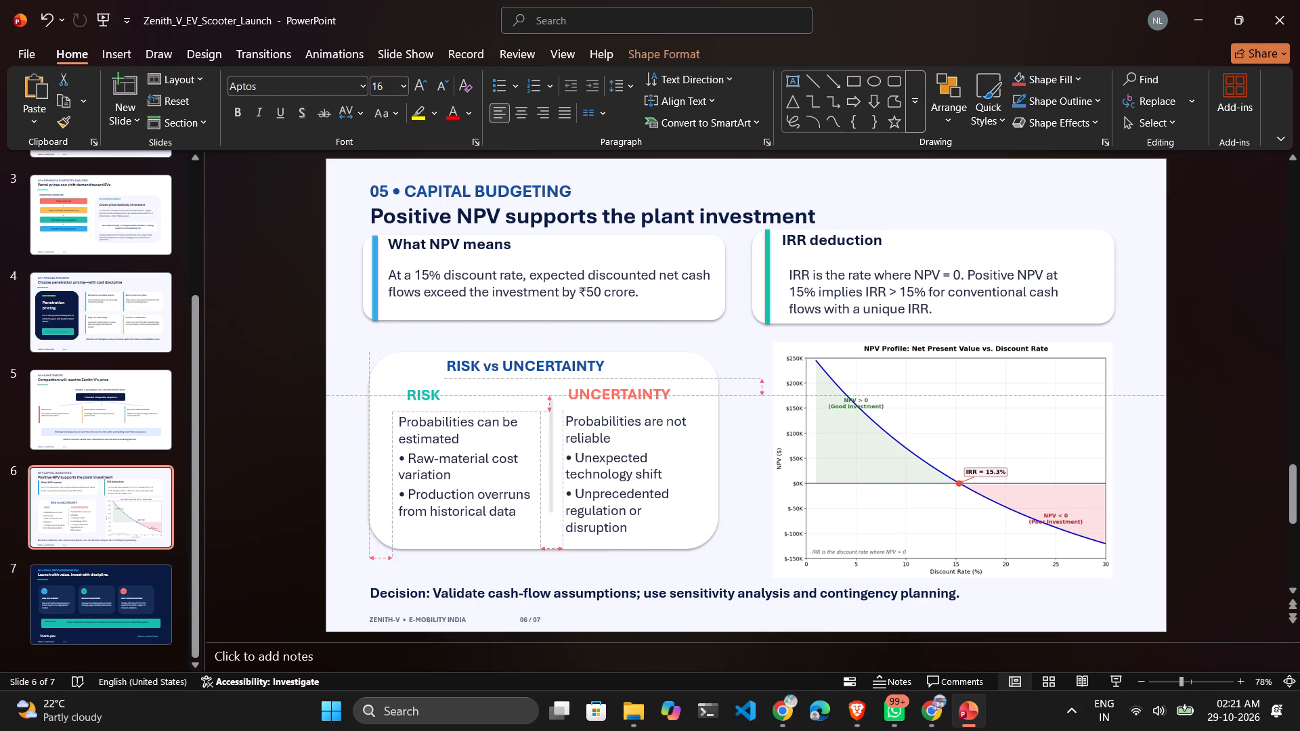
{"action": "left_click_drag", "start_coordinate": [515, 520], "coordinate": [516, 516]}
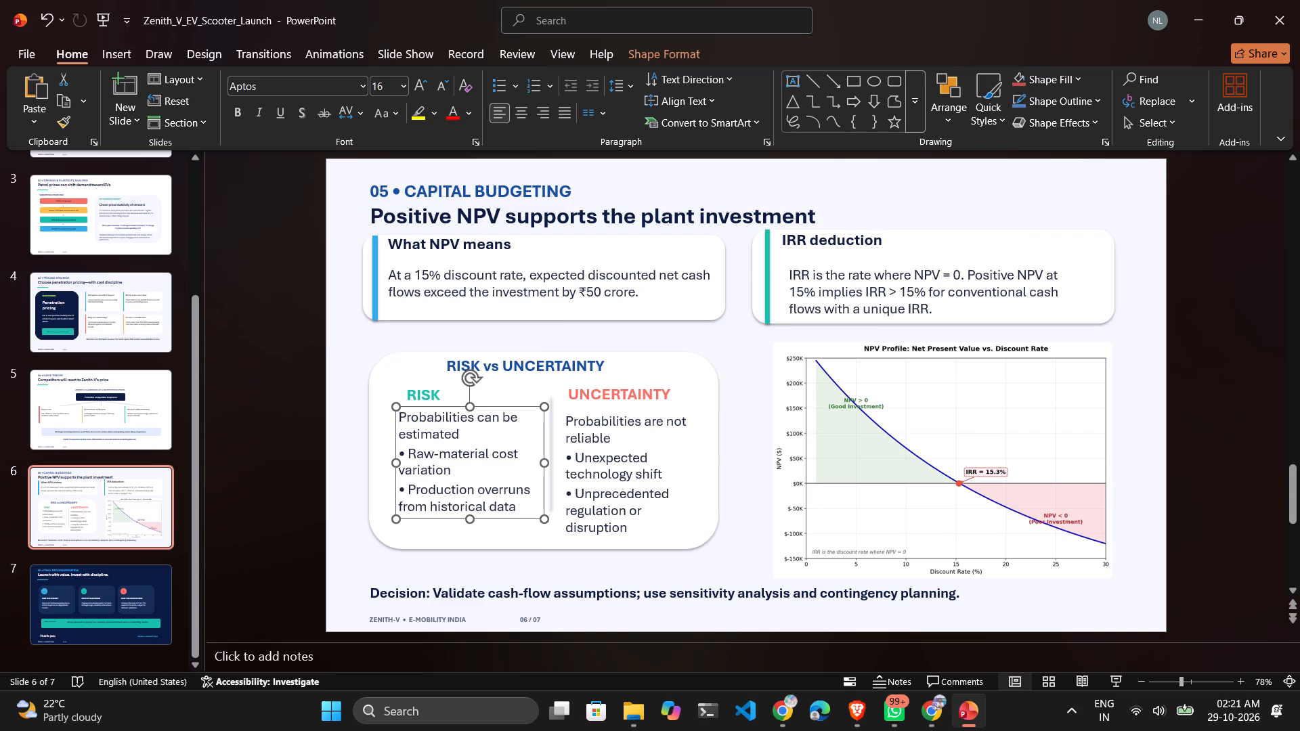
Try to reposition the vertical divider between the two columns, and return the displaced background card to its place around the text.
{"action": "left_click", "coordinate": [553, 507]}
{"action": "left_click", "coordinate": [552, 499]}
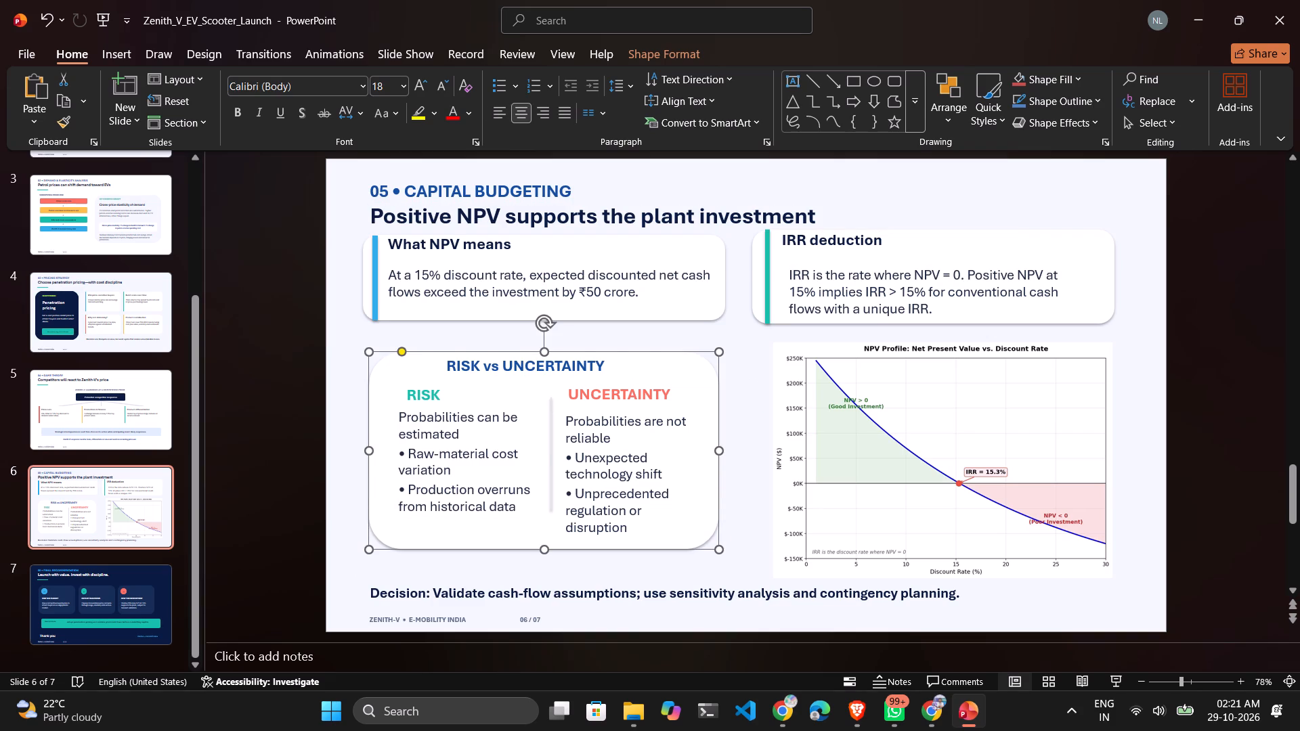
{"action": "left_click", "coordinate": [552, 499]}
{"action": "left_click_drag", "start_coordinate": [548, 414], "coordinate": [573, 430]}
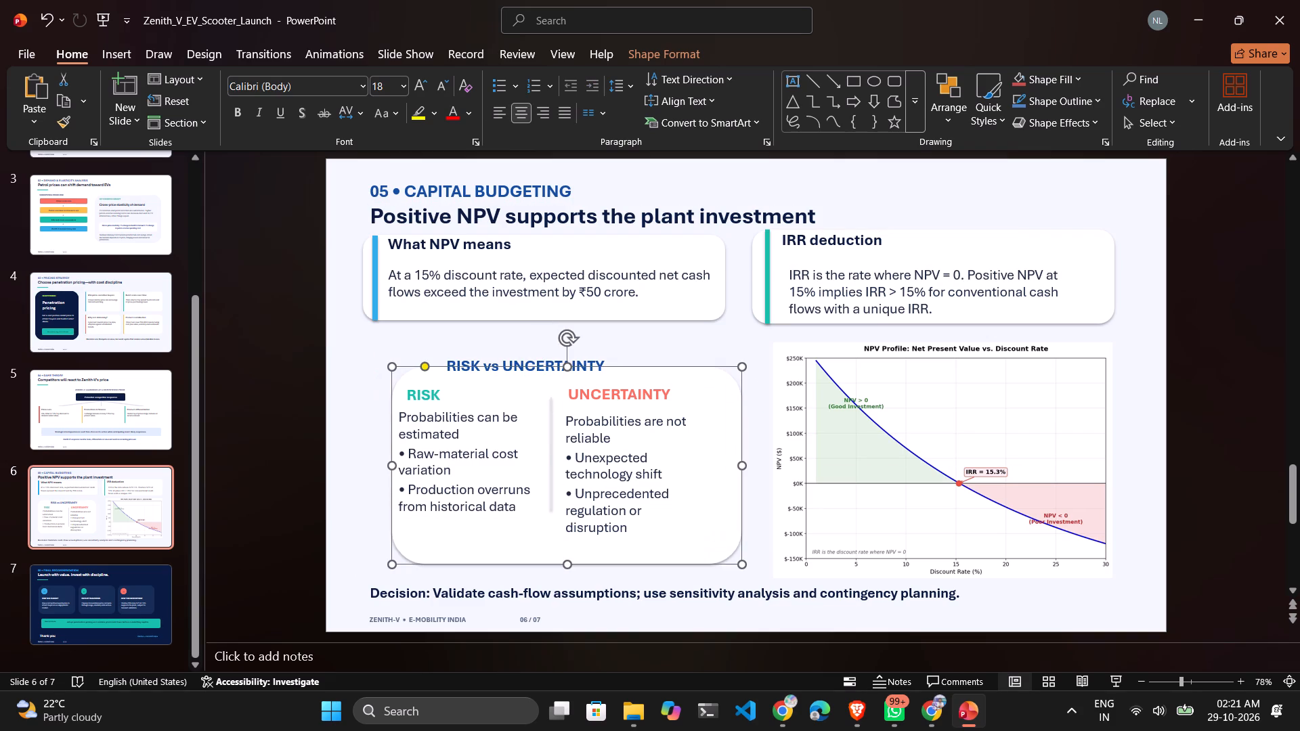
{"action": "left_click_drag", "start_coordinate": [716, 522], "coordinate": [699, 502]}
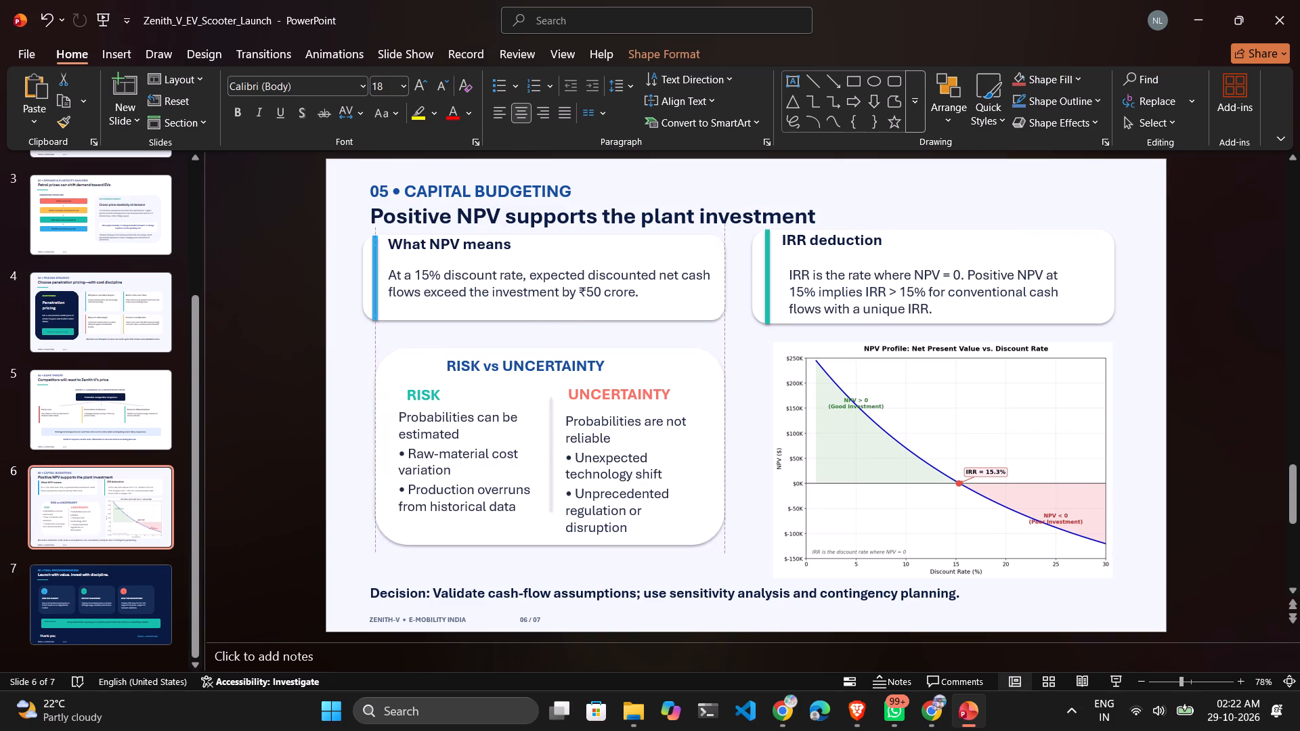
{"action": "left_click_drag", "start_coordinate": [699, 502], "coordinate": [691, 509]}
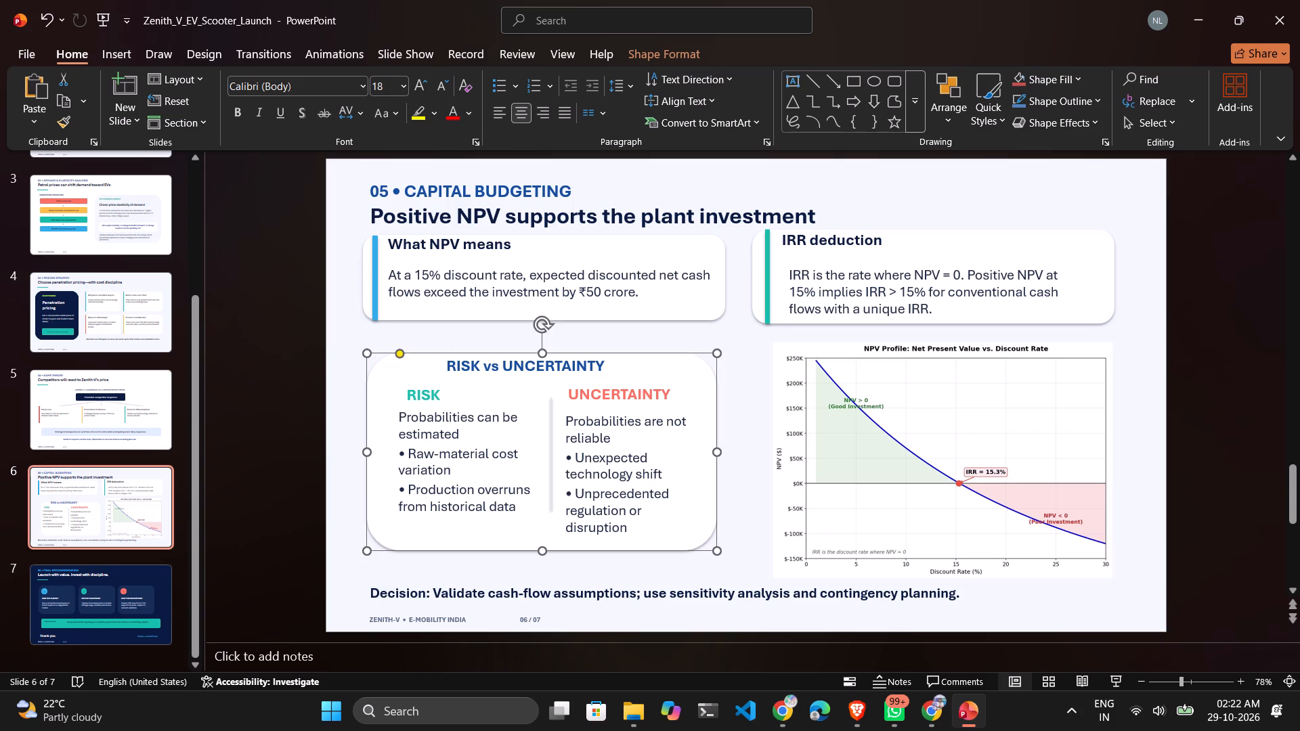
Move the uncertainty description up and slightly right, aligned beneath the "UNCERTAINTY" heading.
{"action": "left_click", "coordinate": [628, 526]}
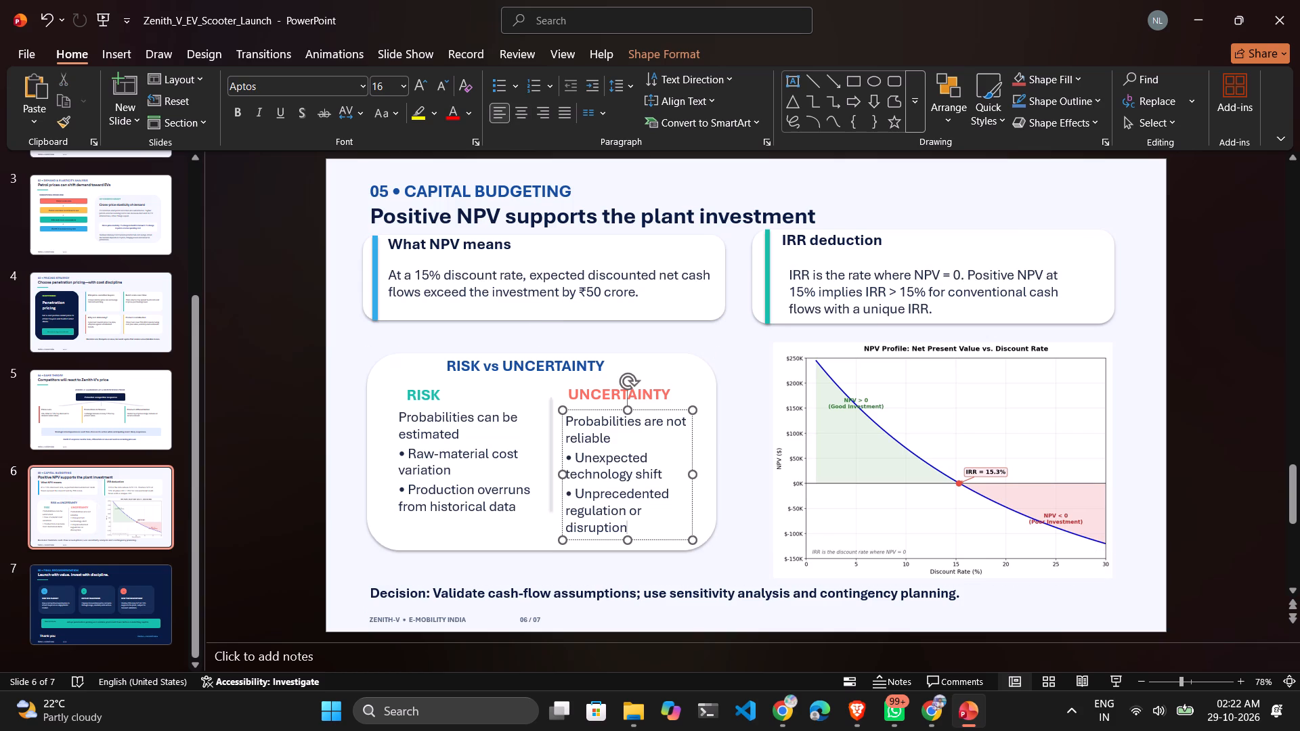
{"action": "left_click_drag", "start_coordinate": [634, 539], "coordinate": [636, 531]}
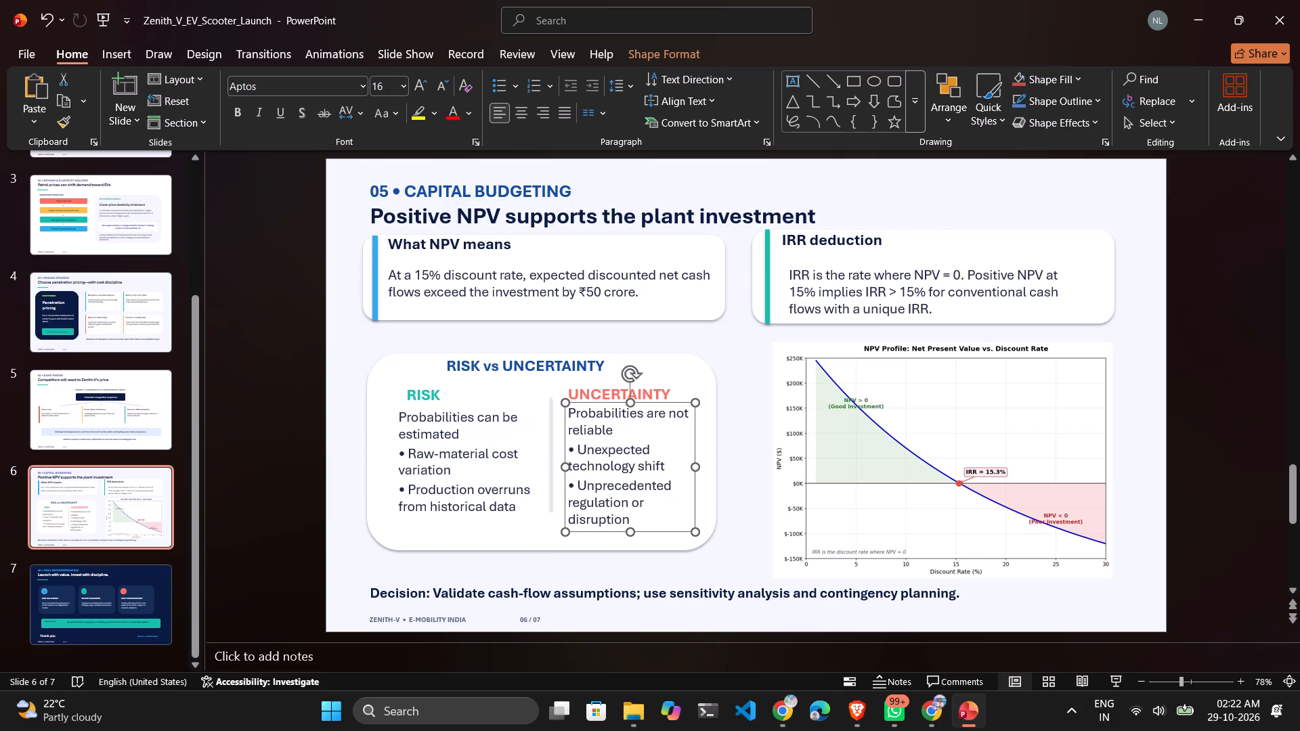
Move the vertical divider slightly left so it is centred between the risk and uncertainty columns of the card.
{"action": "left_click", "coordinate": [555, 488]}
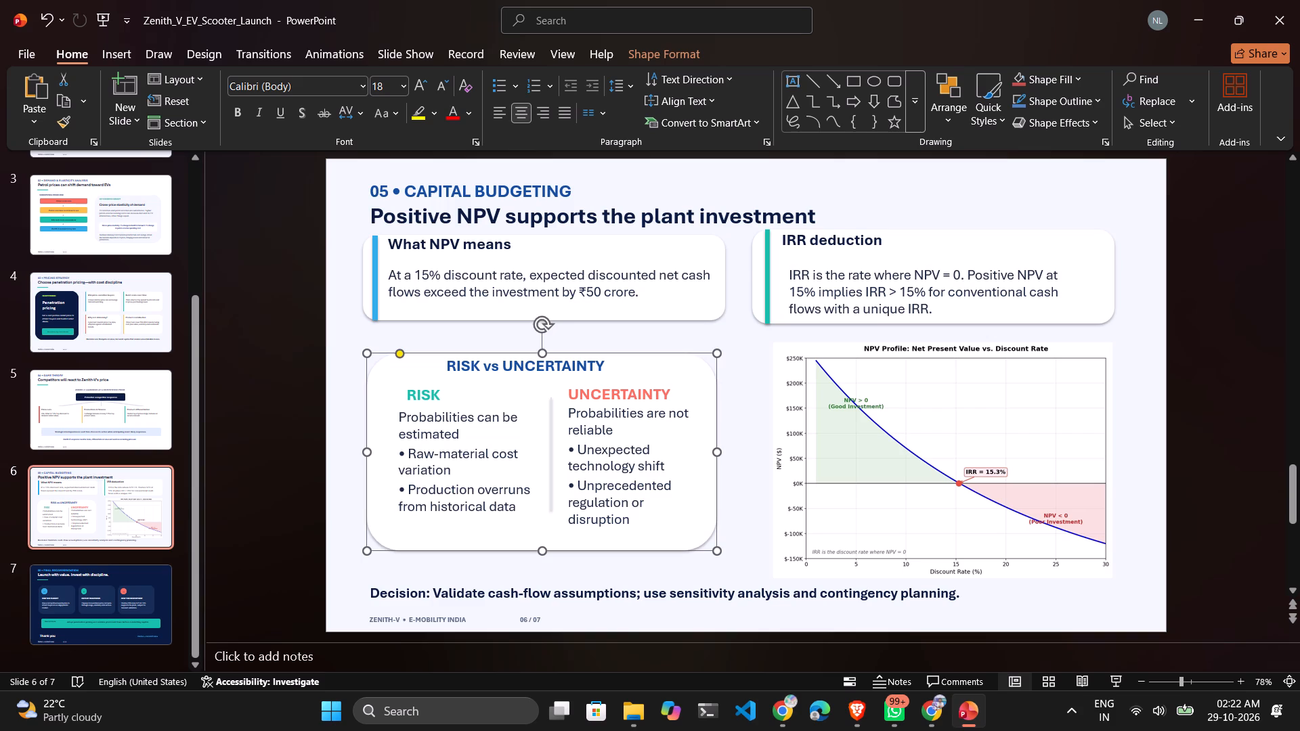
{"action": "left_click", "coordinate": [550, 488]}
{"action": "left_click_drag", "start_coordinate": [550, 488], "coordinate": [548, 499]}
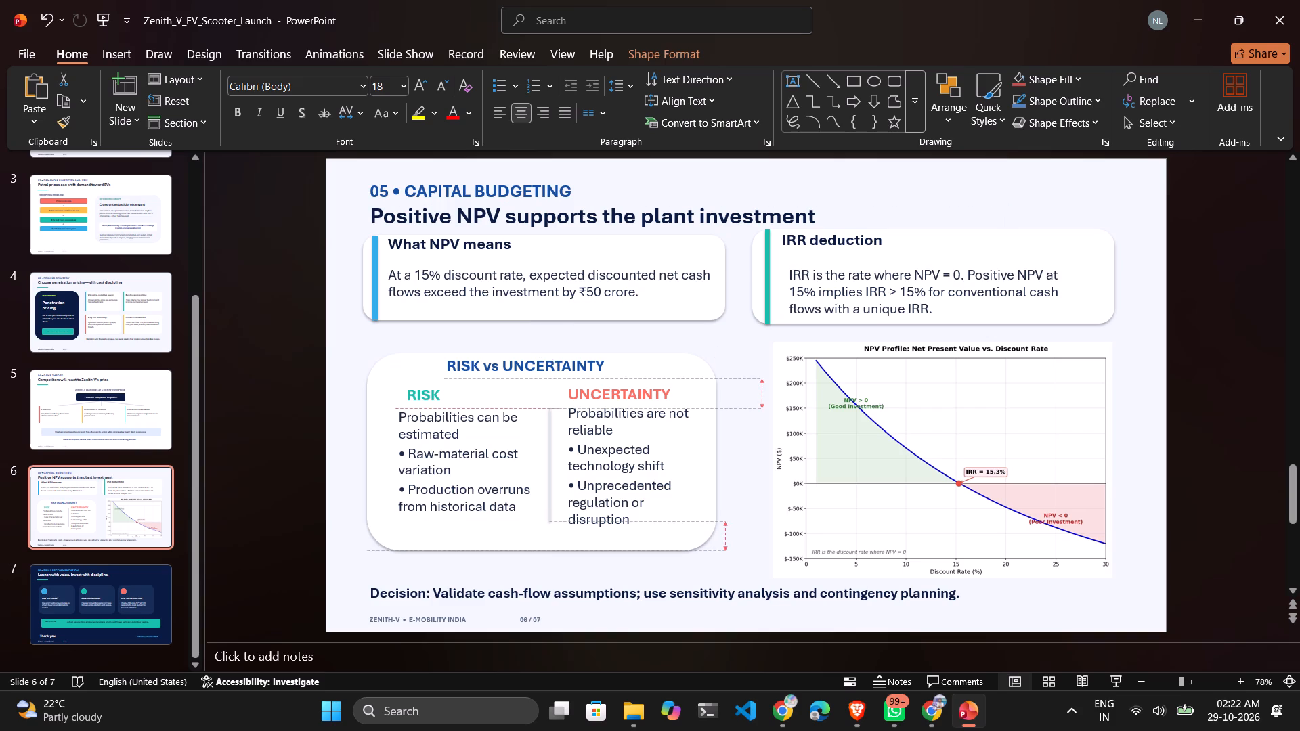
{"action": "left_click_drag", "start_coordinate": [548, 499], "coordinate": [542, 494]}
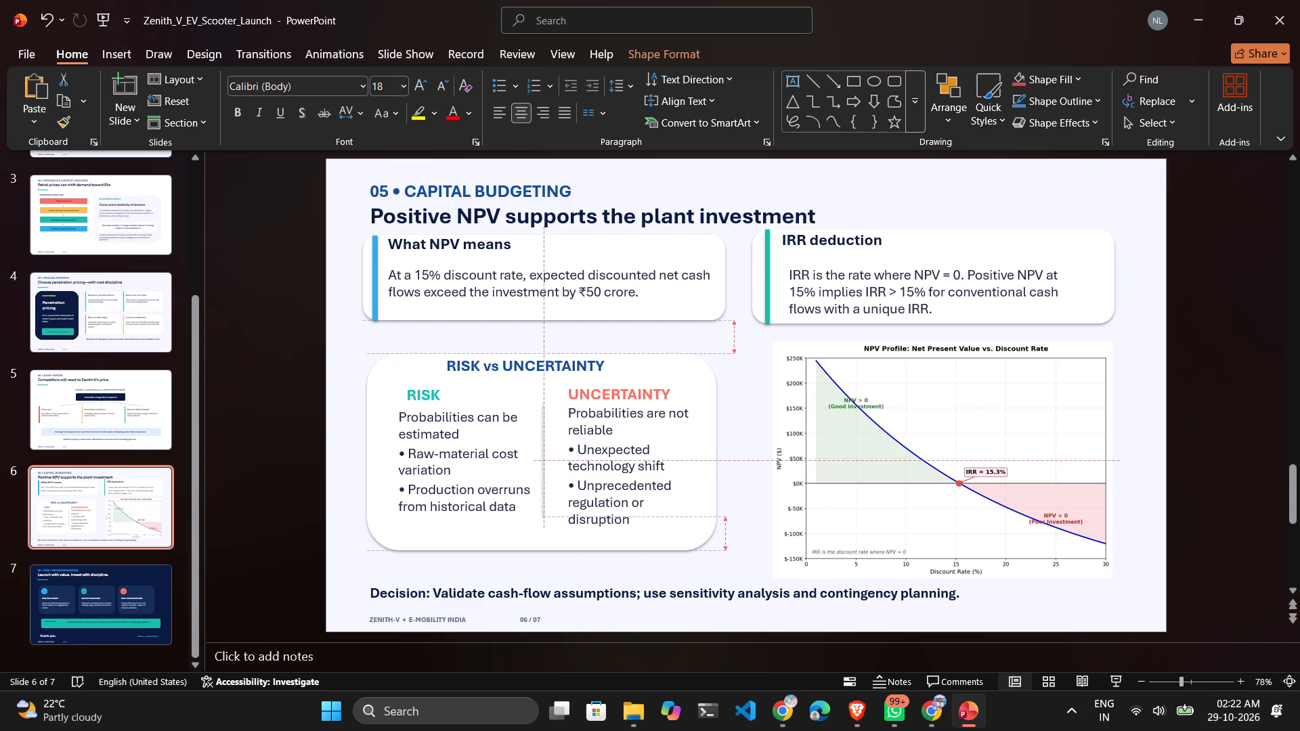
{"action": "left_click_drag", "start_coordinate": [542, 494], "coordinate": [542, 490]}
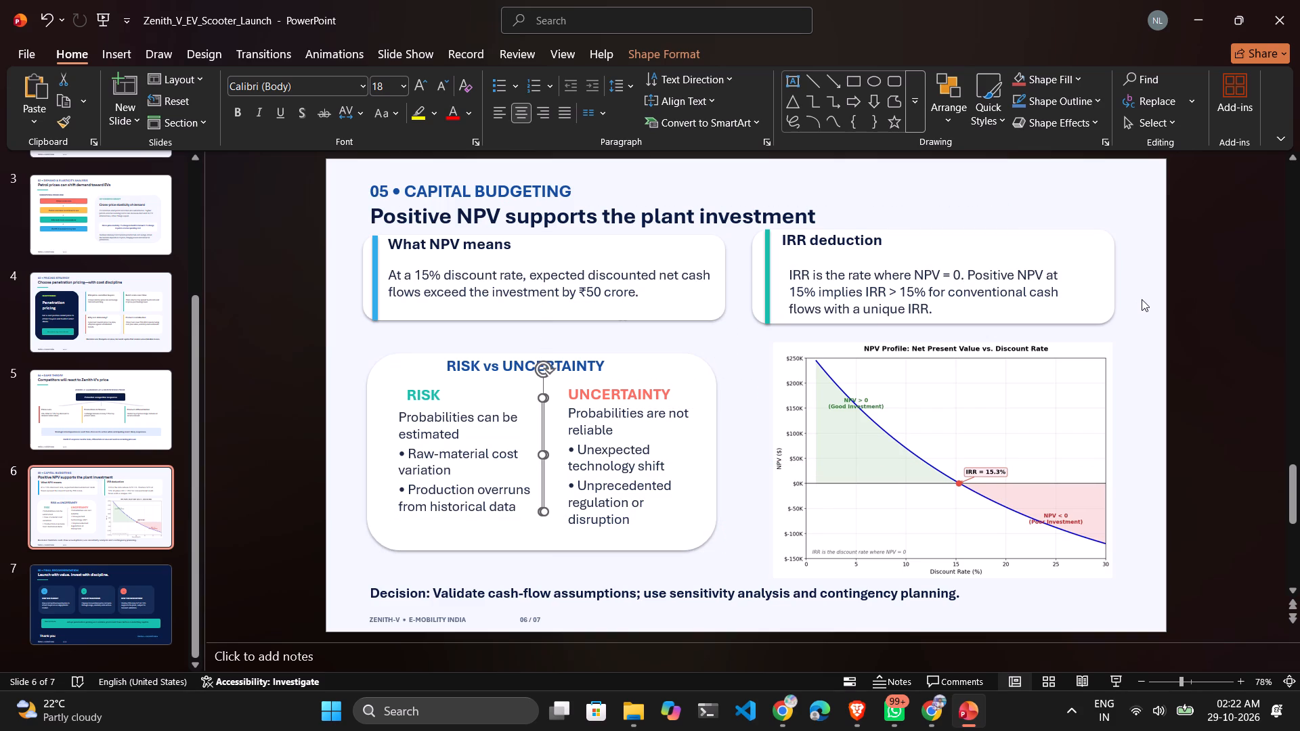
{"action": "left_click", "coordinate": [1142, 299]}
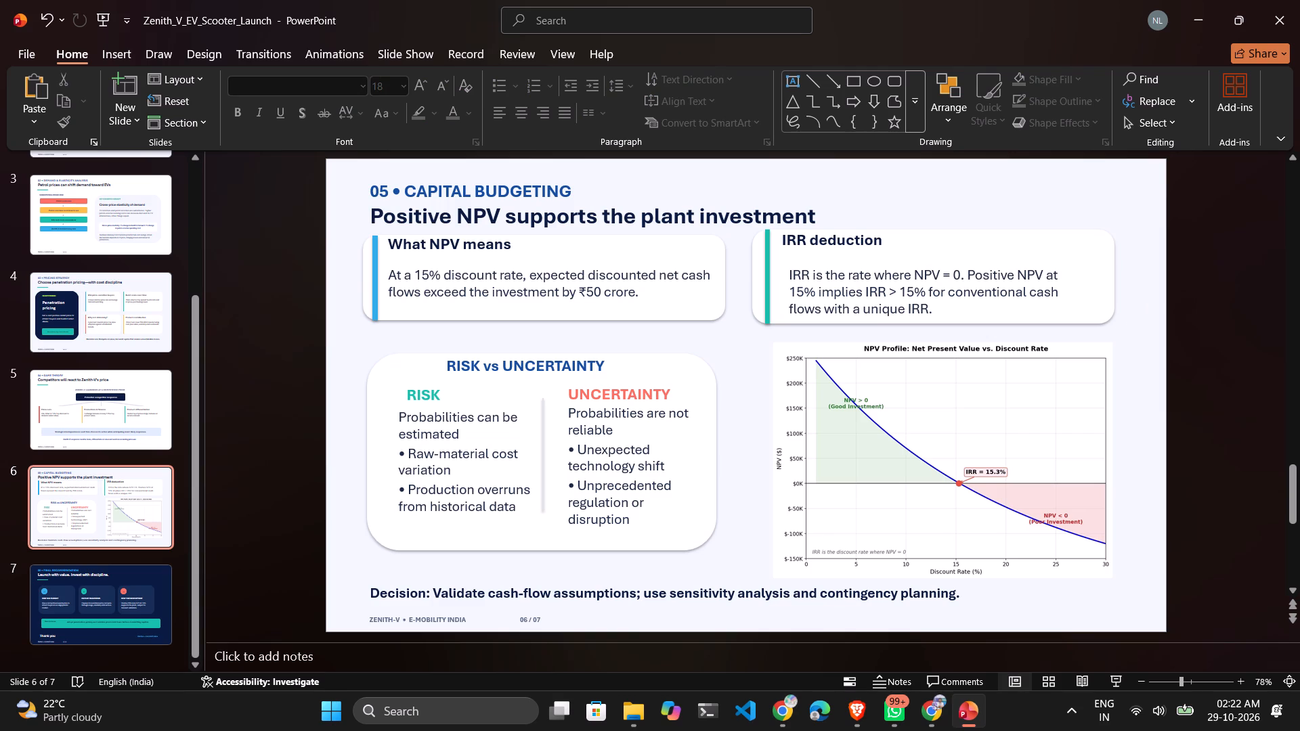
Enlarge the NPV profile graph and shift it left so it spans the width of the IRR deduction card above.
{"action": "left_click", "coordinate": [978, 446]}
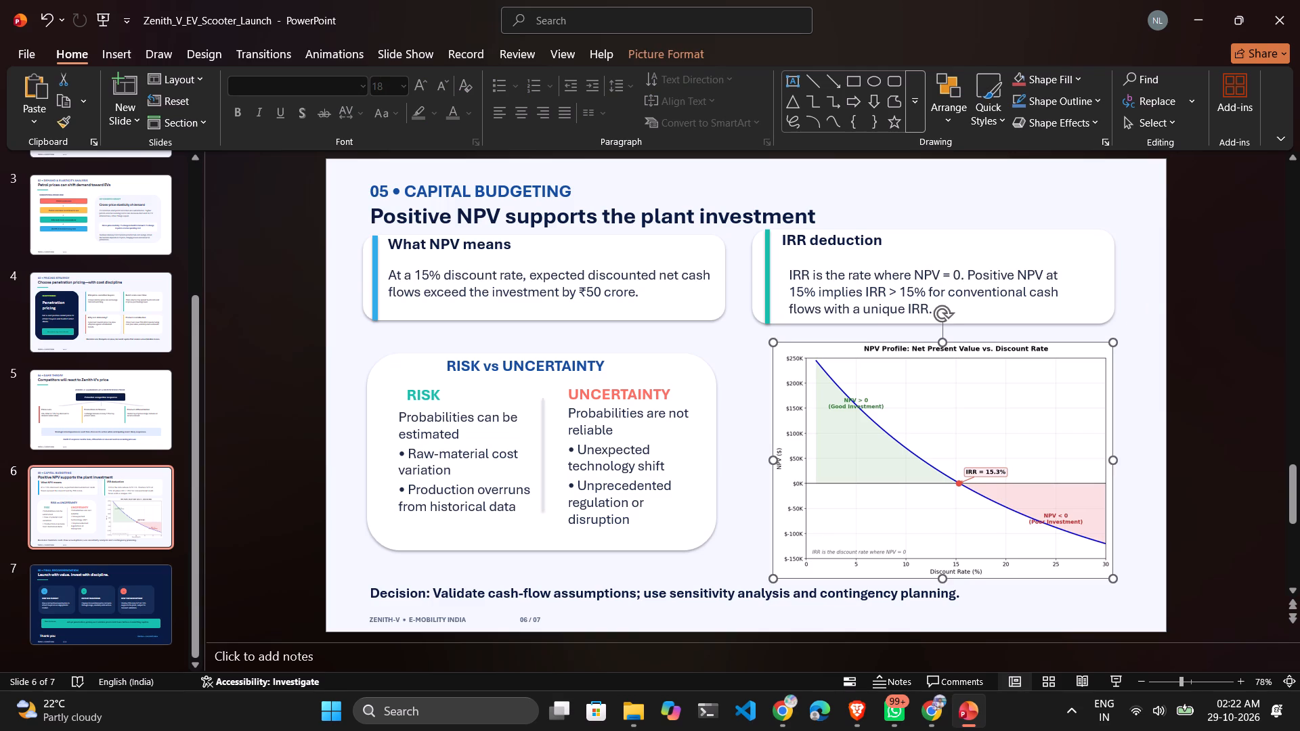
{"action": "left_click_drag", "start_coordinate": [1114, 341], "coordinate": [1120, 334]}
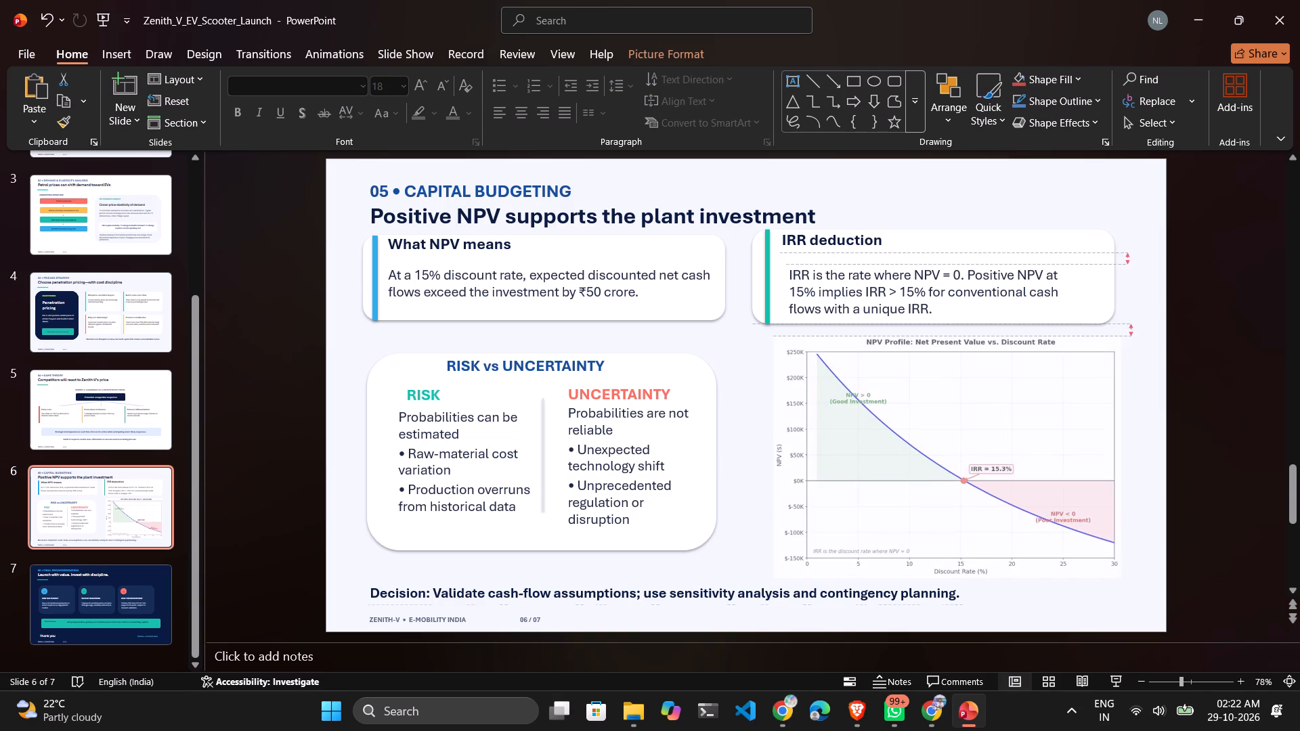
{"action": "left_click_drag", "start_coordinate": [1120, 334], "coordinate": [1123, 333]}
{"action": "left_click_drag", "start_coordinate": [886, 456], "coordinate": [863, 460]}
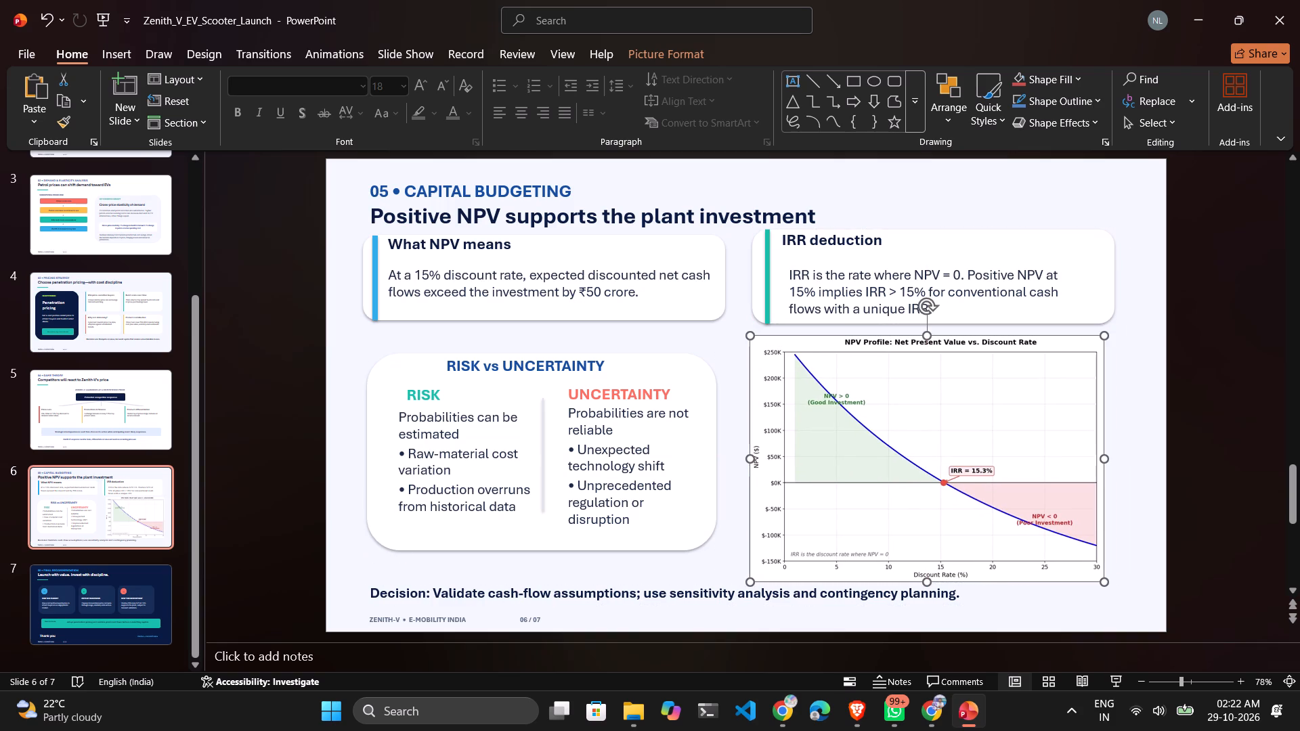
{"action": "left_click_drag", "start_coordinate": [1110, 333], "coordinate": [1101, 337]}
{"action": "left_click", "coordinate": [1101, 337]}
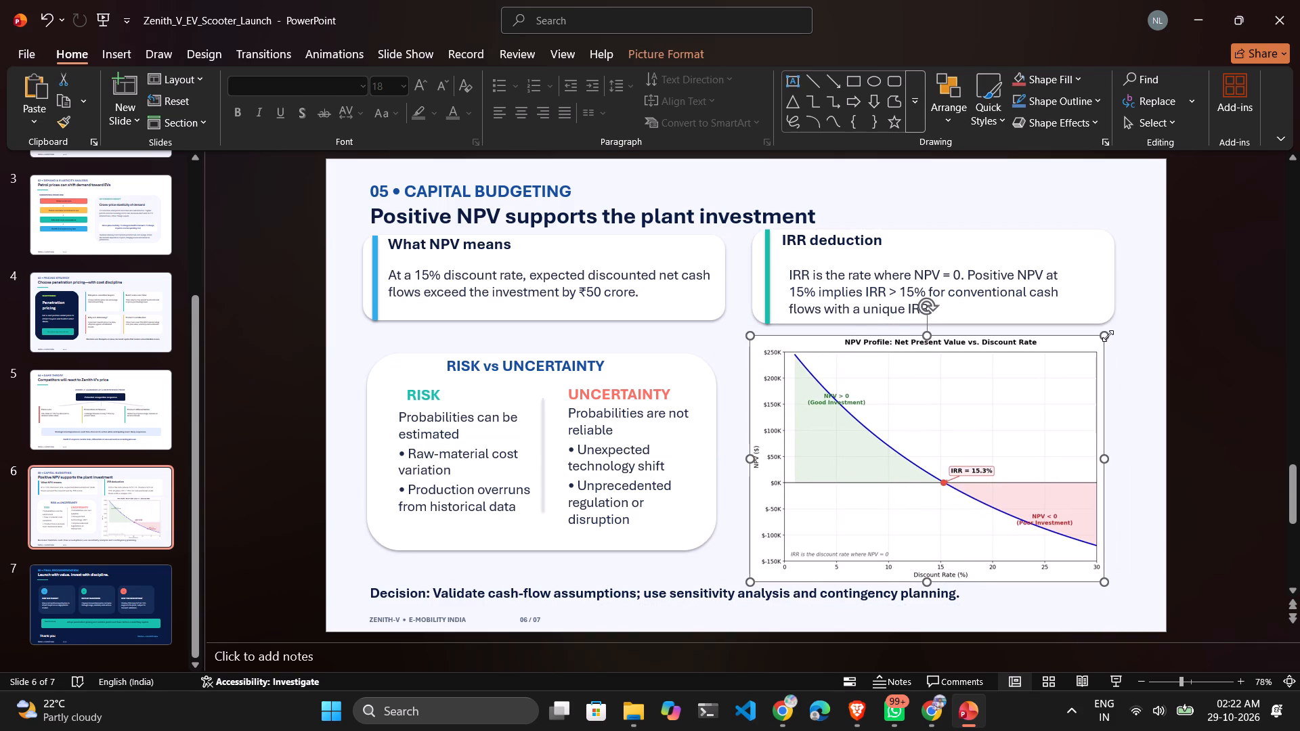
{"action": "left_click", "coordinate": [1108, 336]}
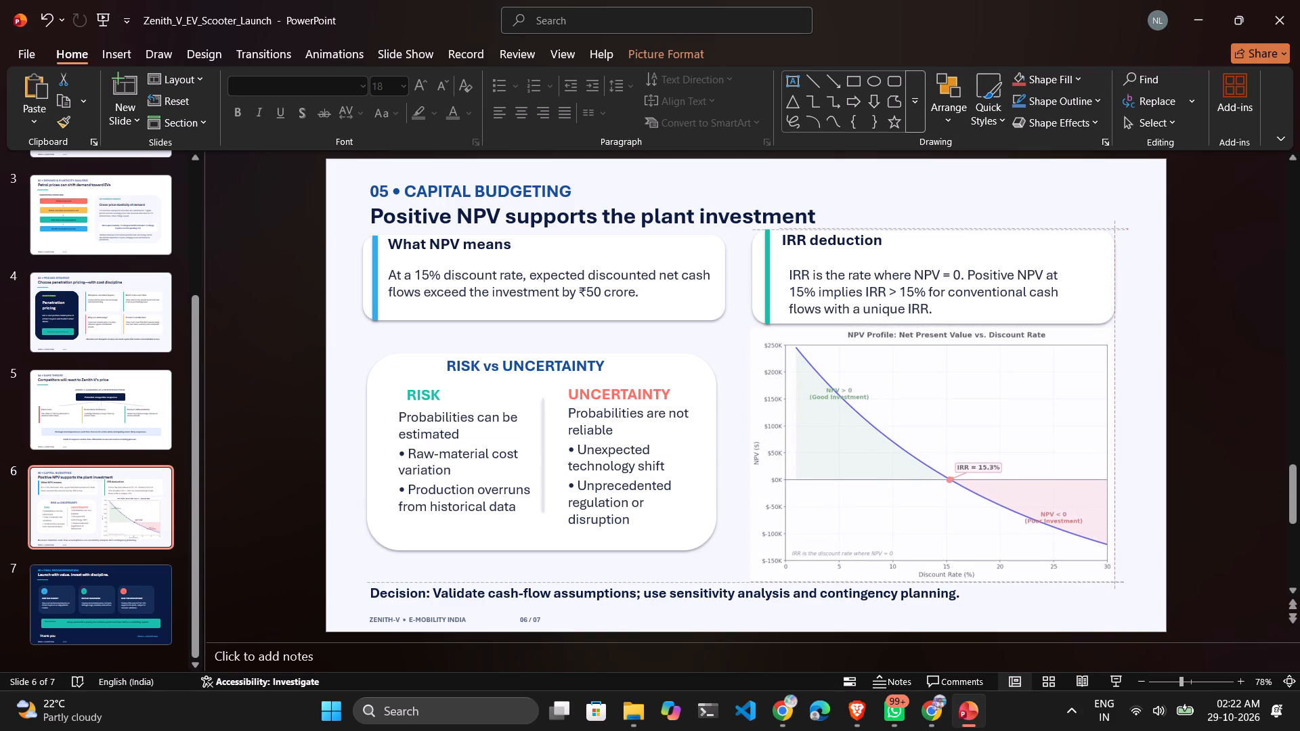
{"action": "left_click", "coordinate": [724, 355]}
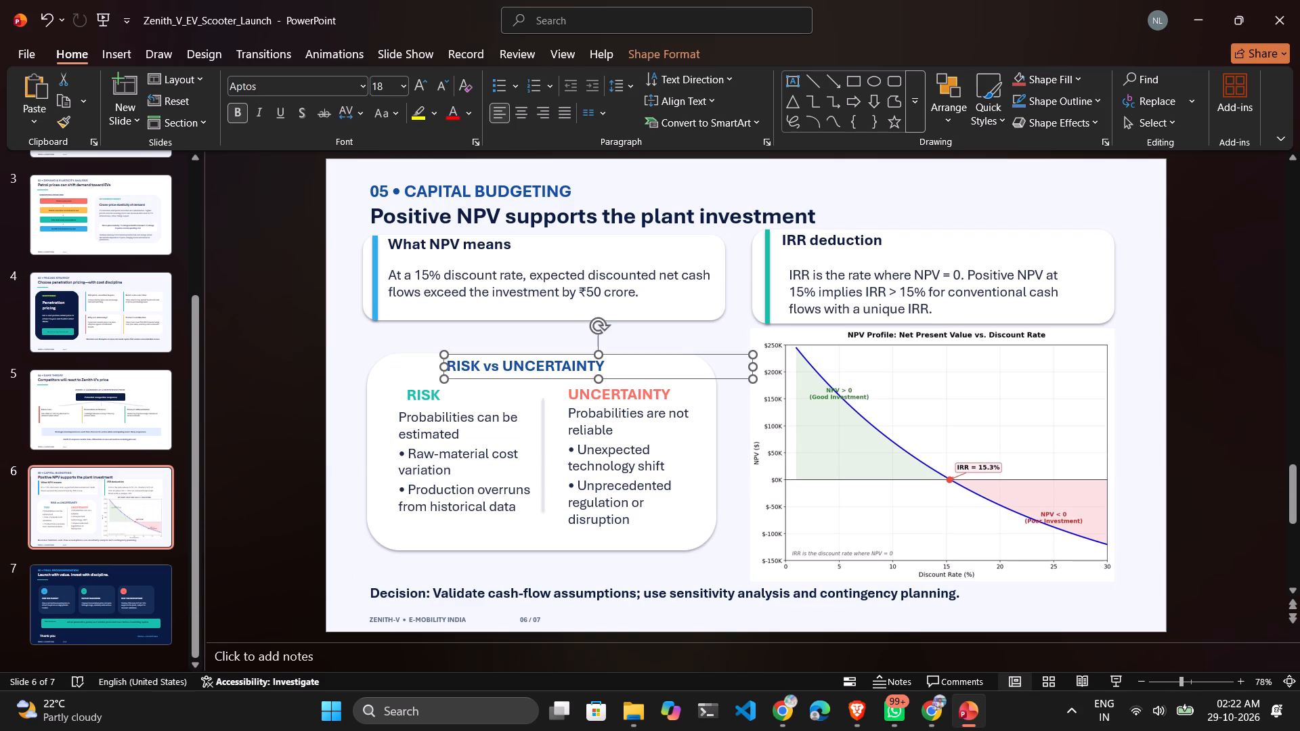
{"action": "left_click", "coordinate": [1157, 277]}
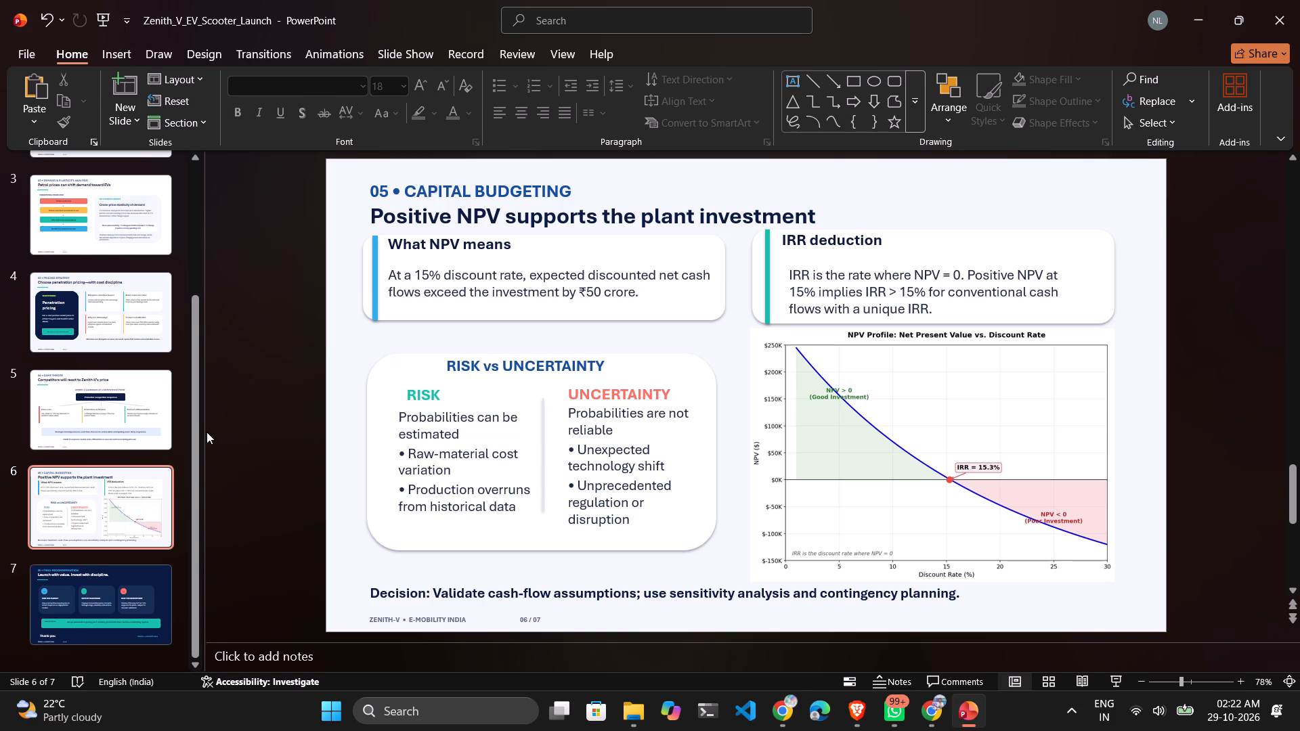
Switch to Chrome and open the presentation attached to the Managerial Economics assignment in Google Slides.
{"action": "left_click", "coordinate": [76, 445]}
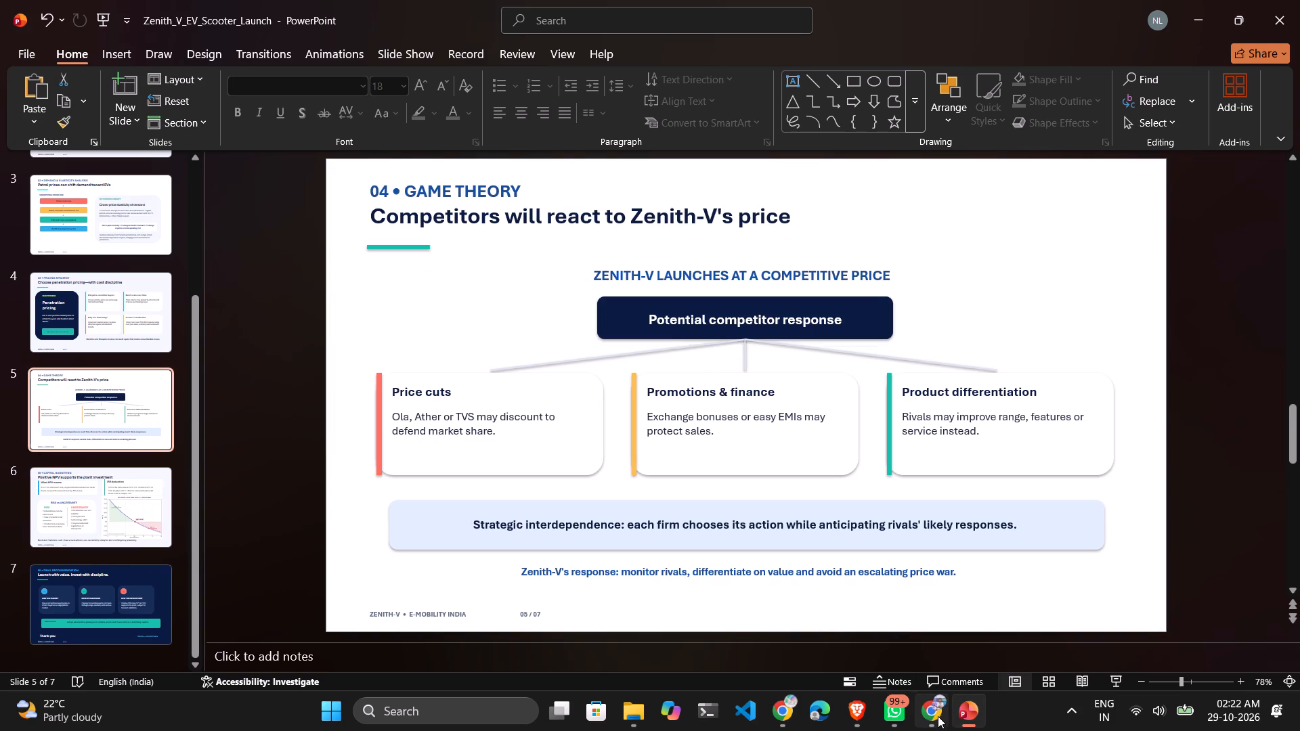
{"action": "left_click", "coordinate": [939, 625]}
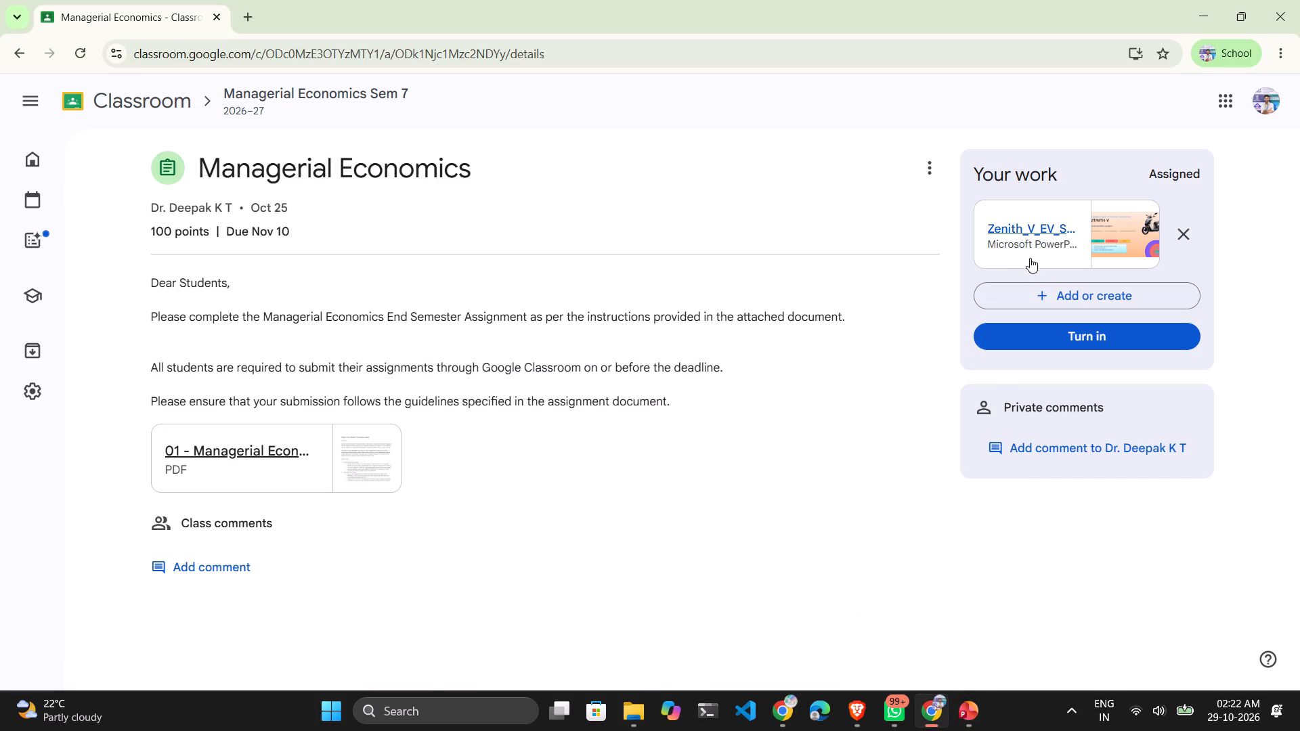
{"action": "left_click", "coordinate": [1012, 231]}
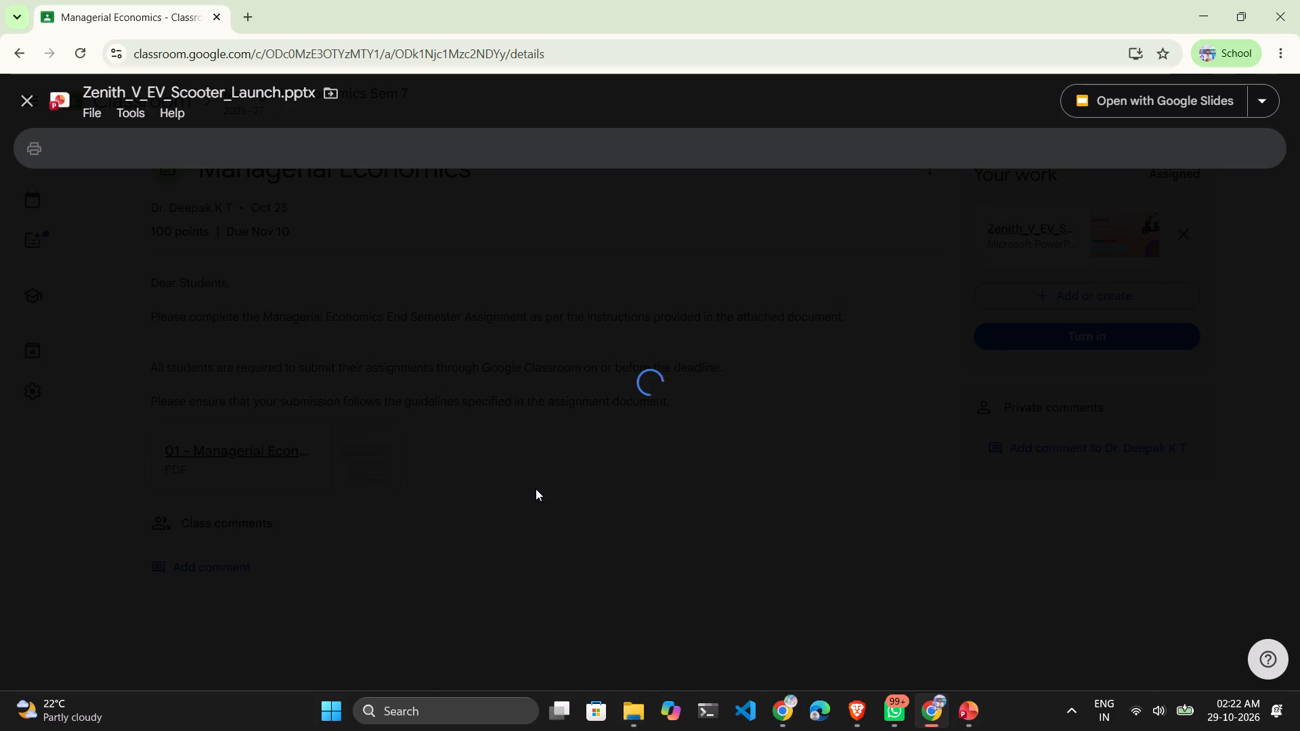
{"action": "scroll", "coordinate": [536, 489], "scroll_direction": "down", "scroll_amount": 3}
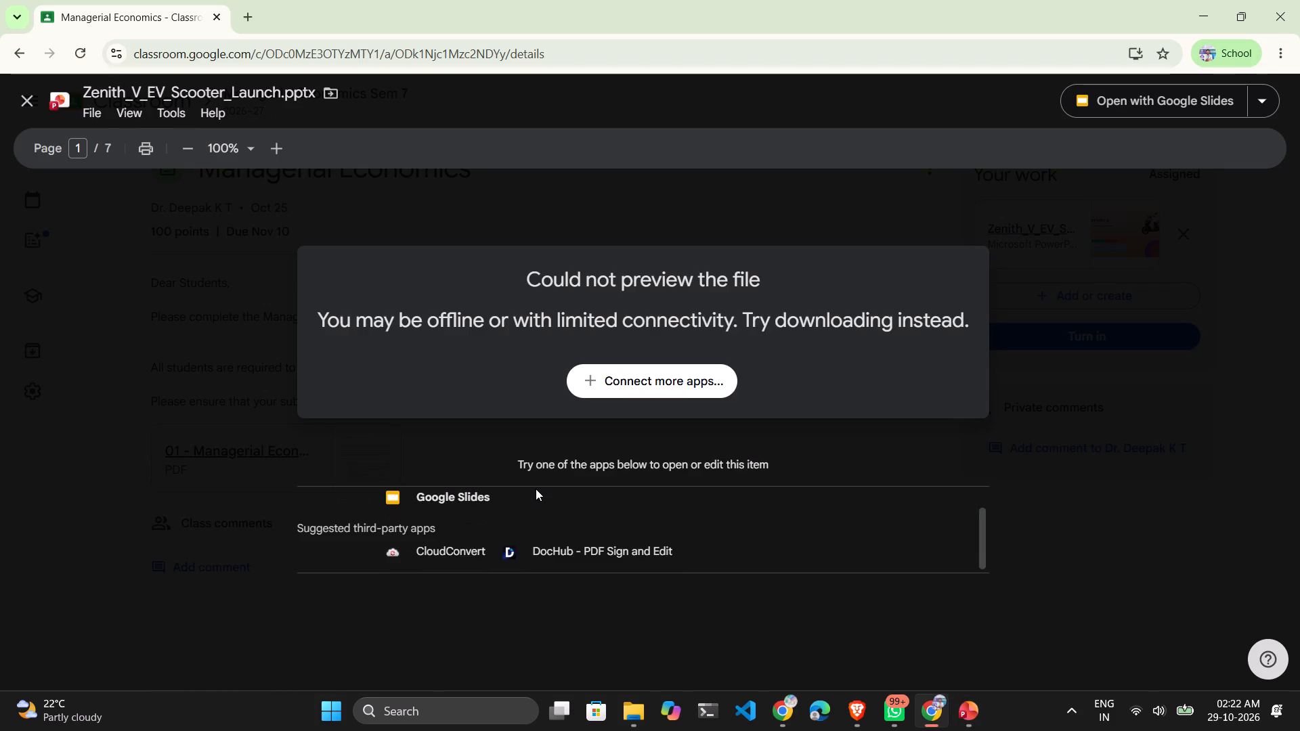
{"action": "left_click", "coordinate": [481, 508]}
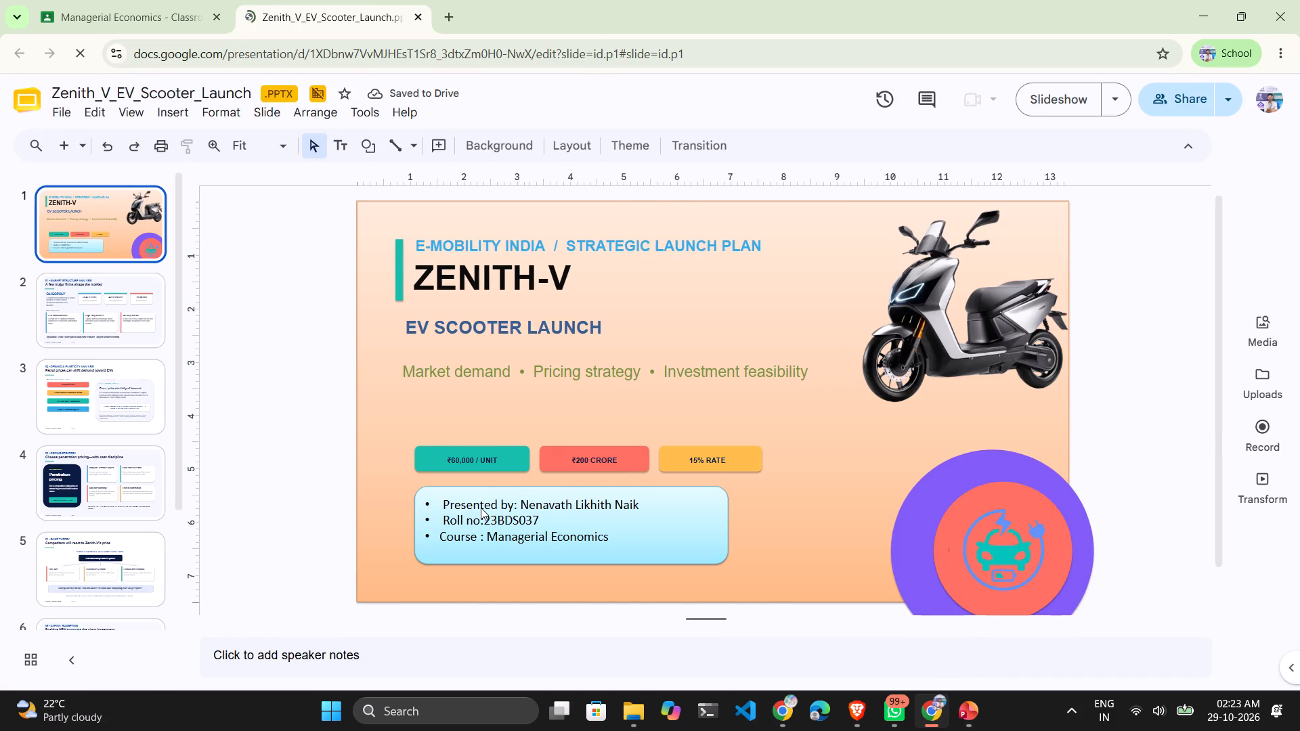
Examine the attached version's slides up to the capital budgeting slide, dismissing the video promotions, and return to PowerPoint.
{"action": "key", "text": "Down"}
{"action": "key", "text": "Down"}
{"action": "key", "text": "Down"}
{"action": "key", "text": "Down"}
{"action": "key", "text": "Down"}
{"action": "key", "text": "Up"}
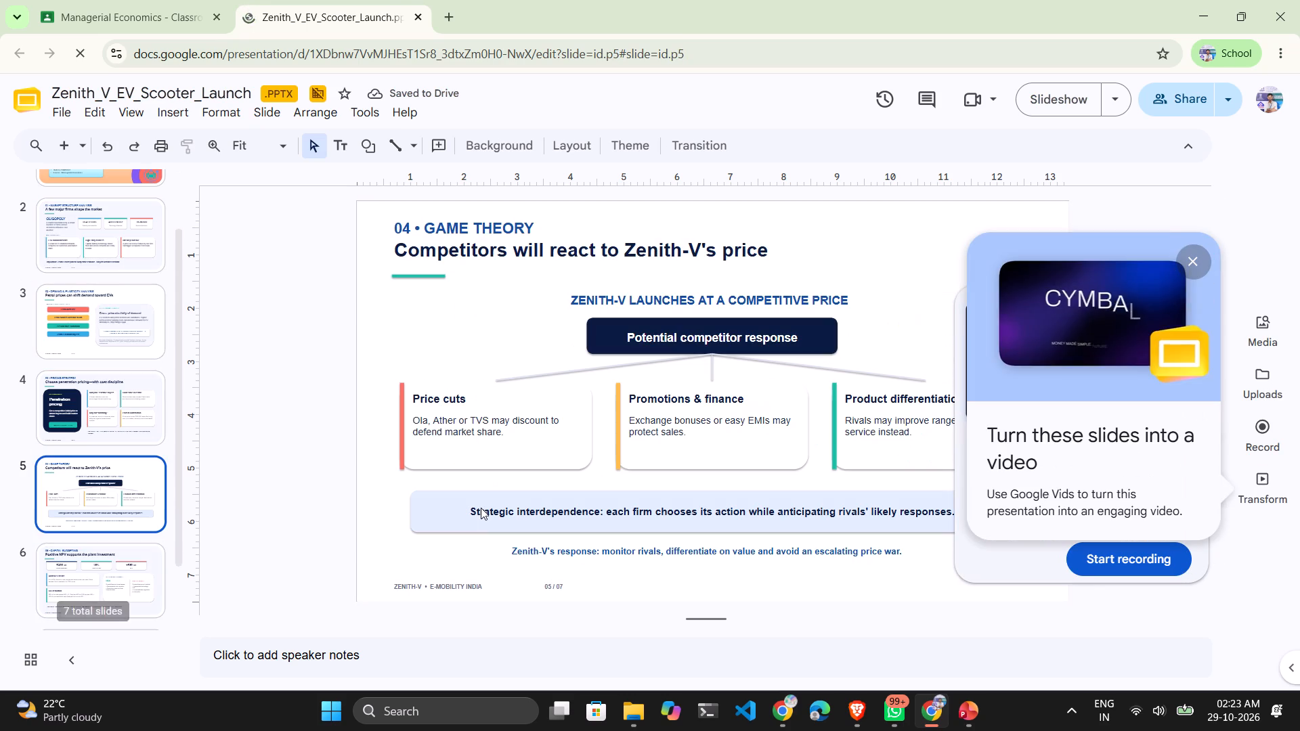
{"action": "key", "text": "Down"}
{"action": "key", "text": "Down"}
{"action": "key", "text": "Up"}
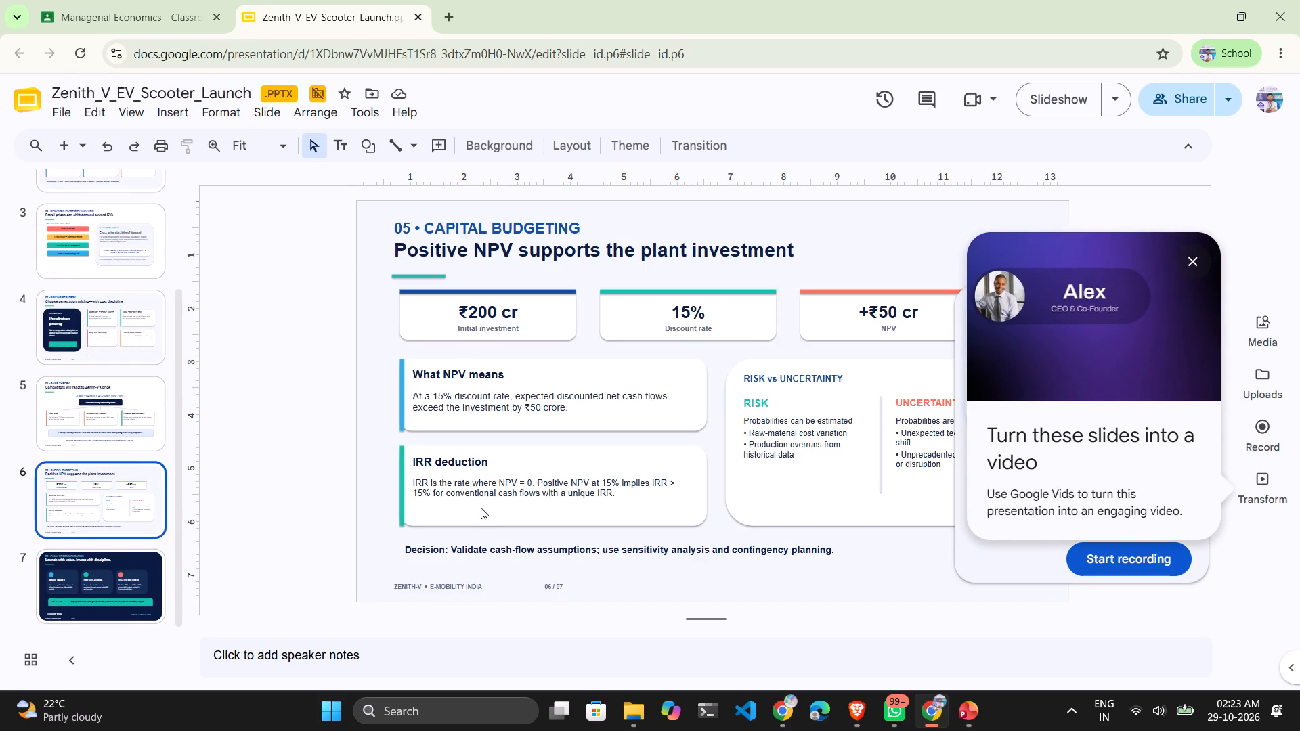
{"action": "left_click", "coordinate": [1187, 261]}
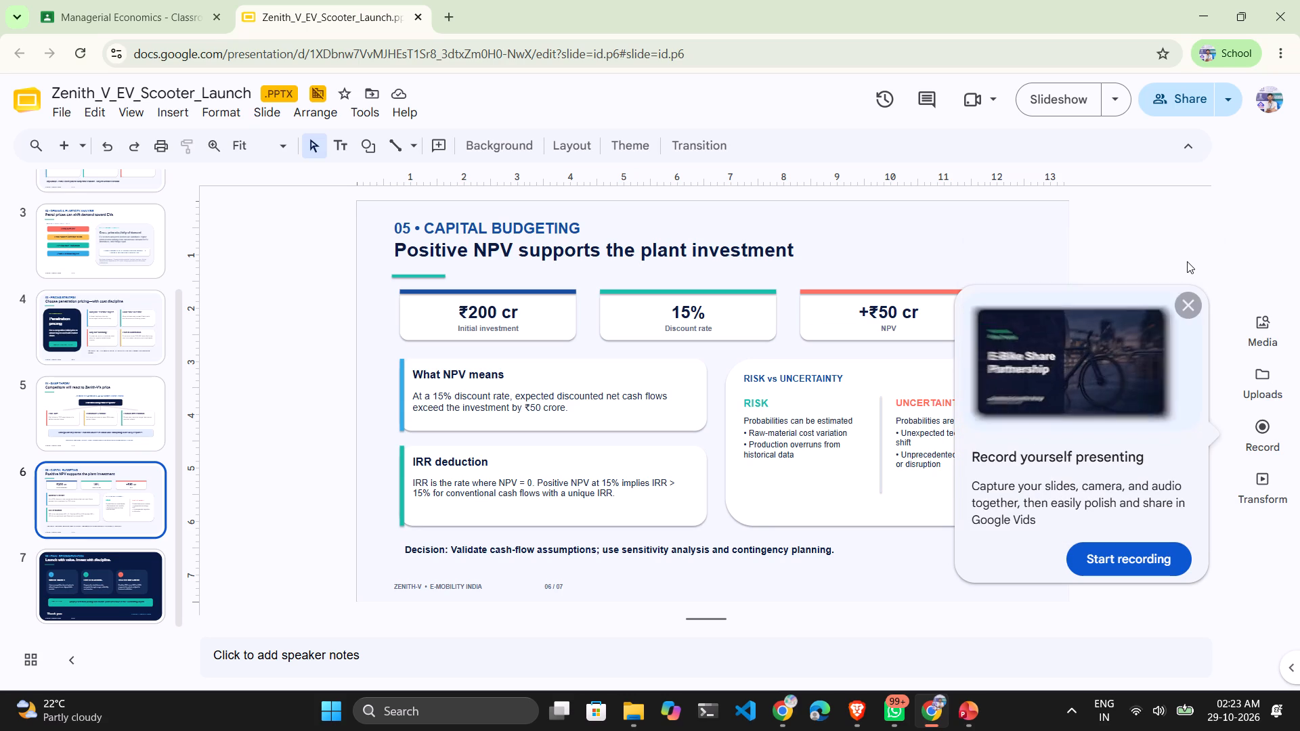
{"action": "left_click", "coordinate": [1190, 302]}
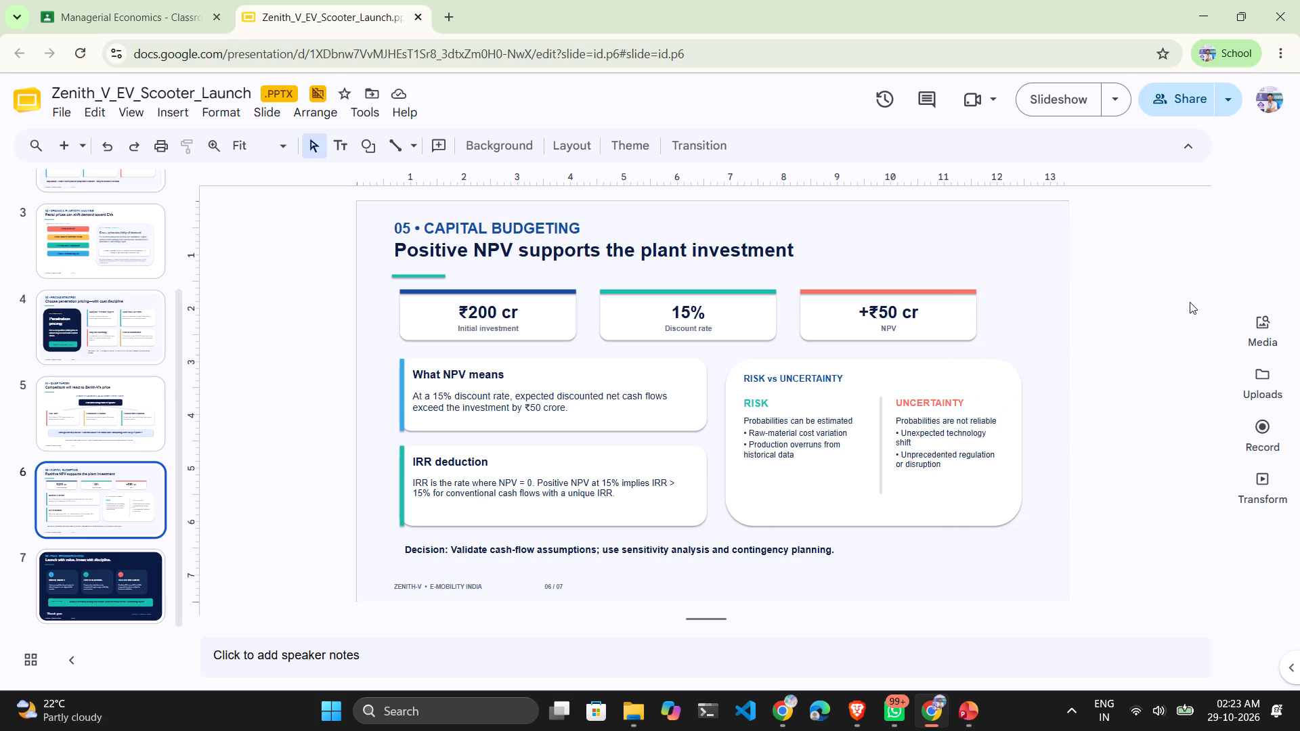
{"action": "left_click", "coordinate": [1217, 10]}
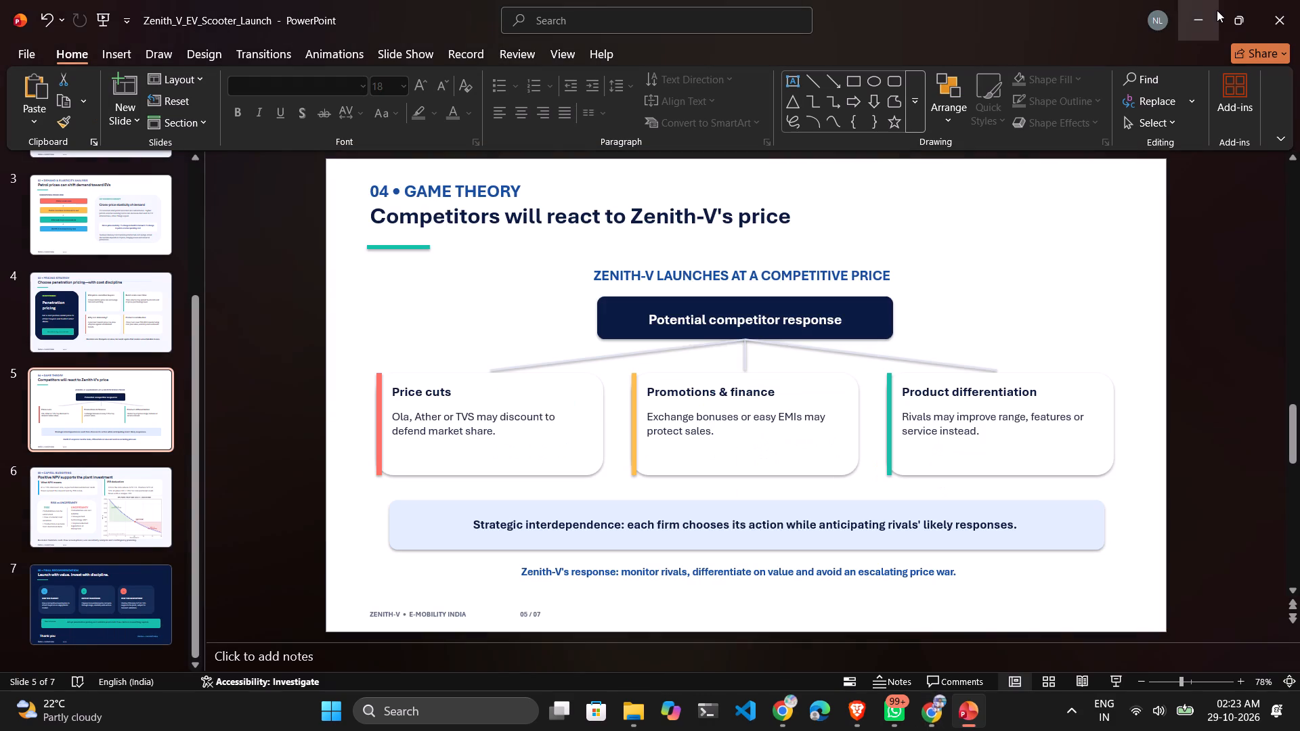
Look through the edited presentation's slides from pricing strategy to the final recommendation, ending on the capital budgeting slide.
{"action": "key", "text": "Up"}
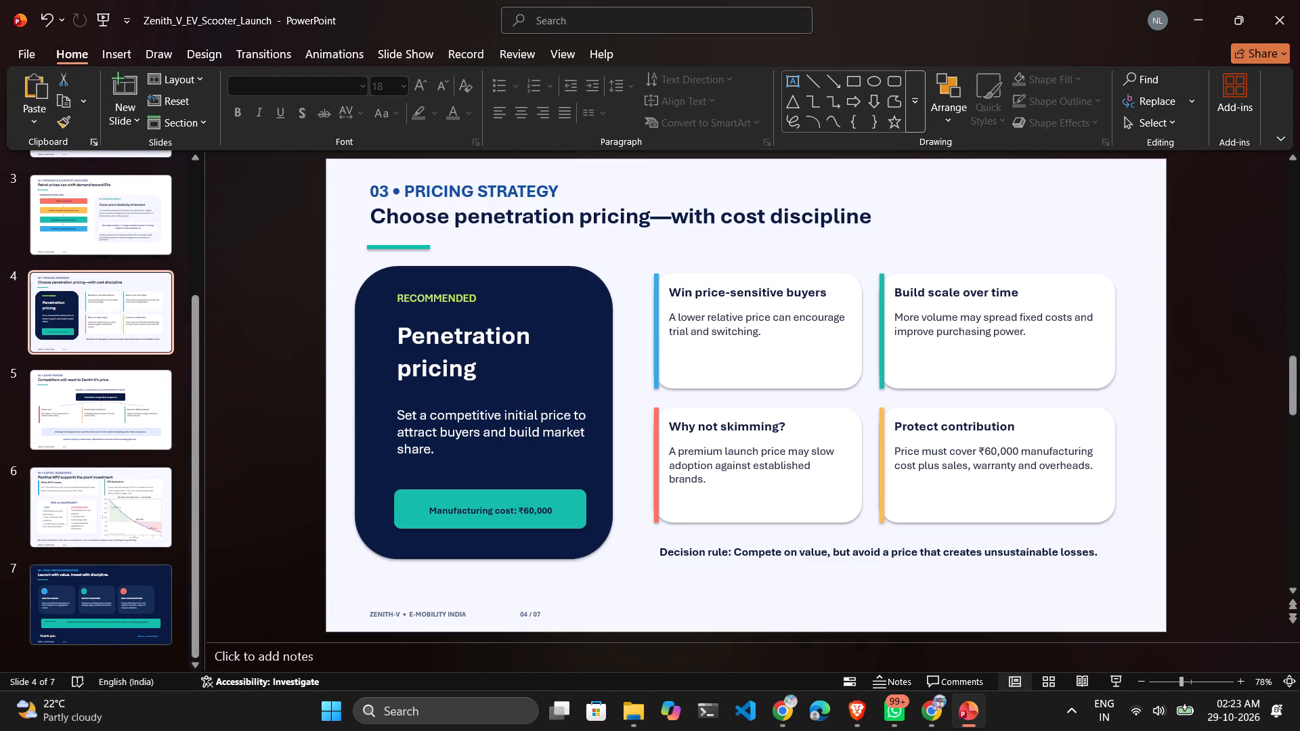
{"action": "key", "text": "Up"}
{"action": "key", "text": "Up"}
{"action": "key", "text": "Down"}
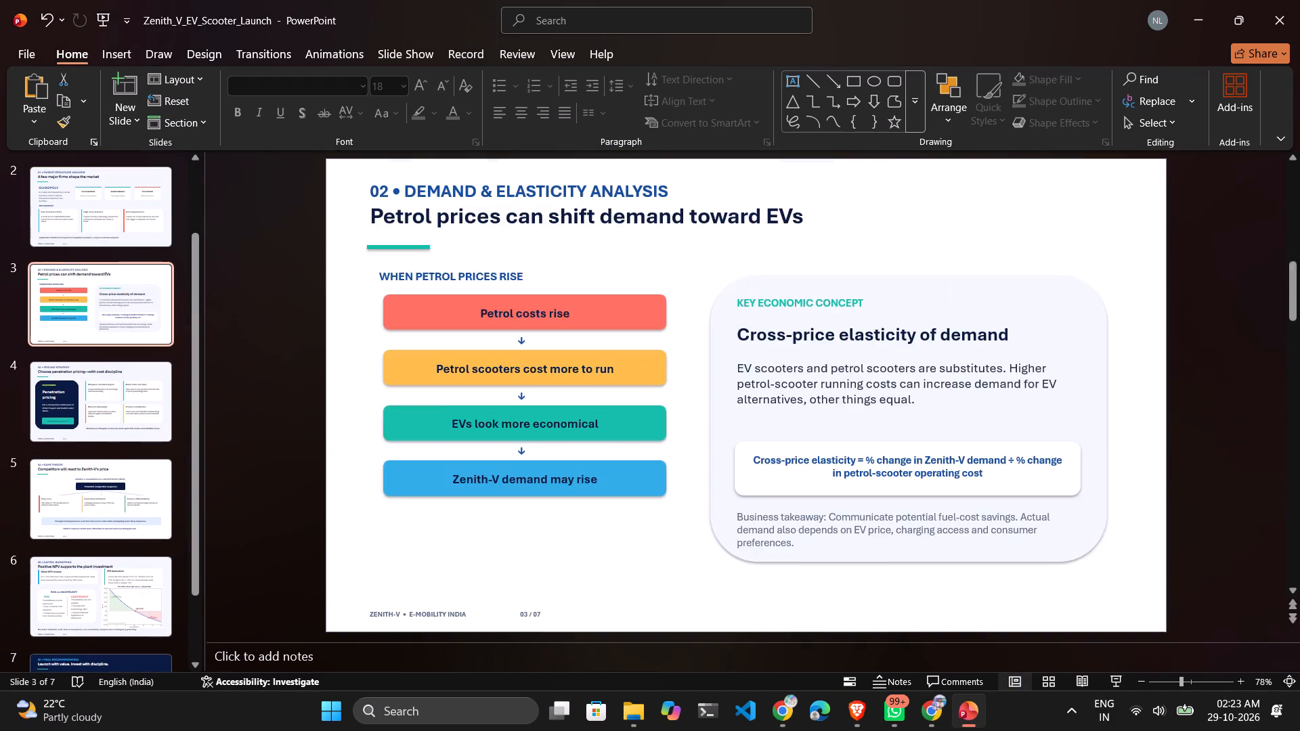
{"action": "key", "text": "Down"}
{"action": "key", "text": "Down"}
{"action": "key", "text": "Down"}
{"action": "key", "text": "Down"}
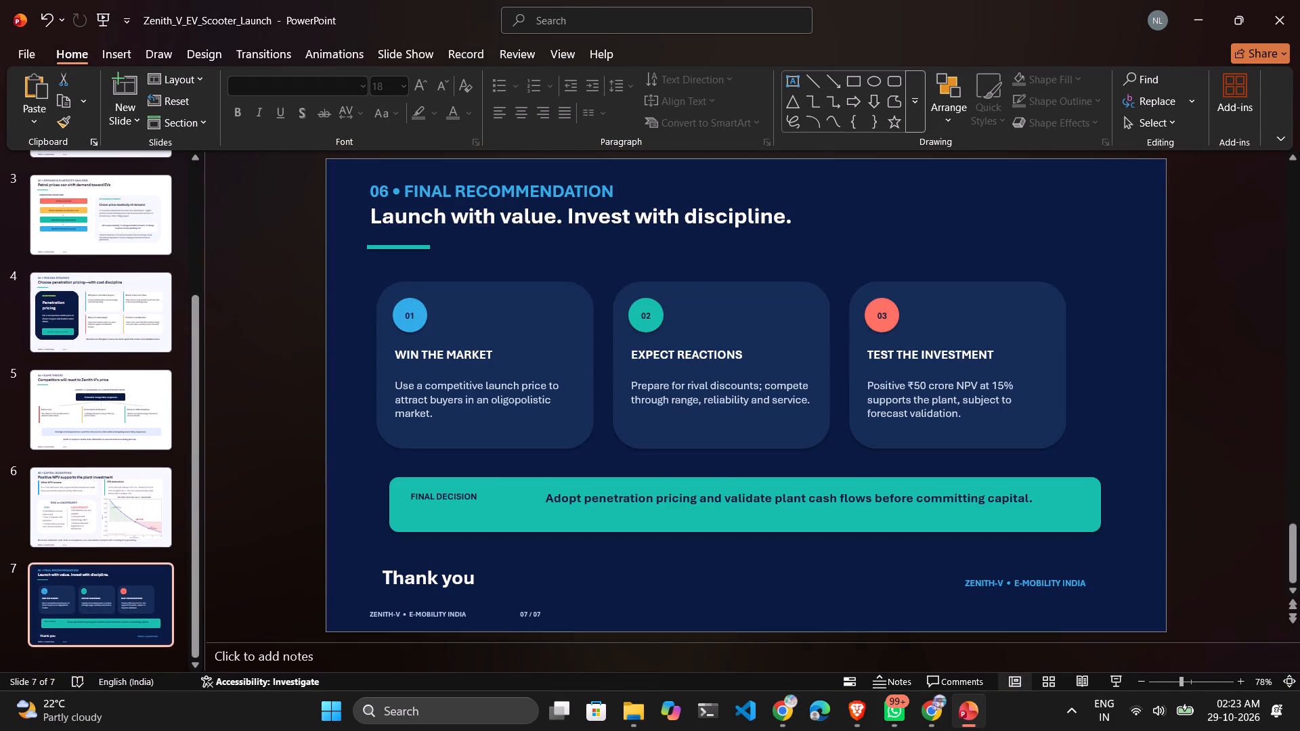
{"action": "key", "text": "Up"}
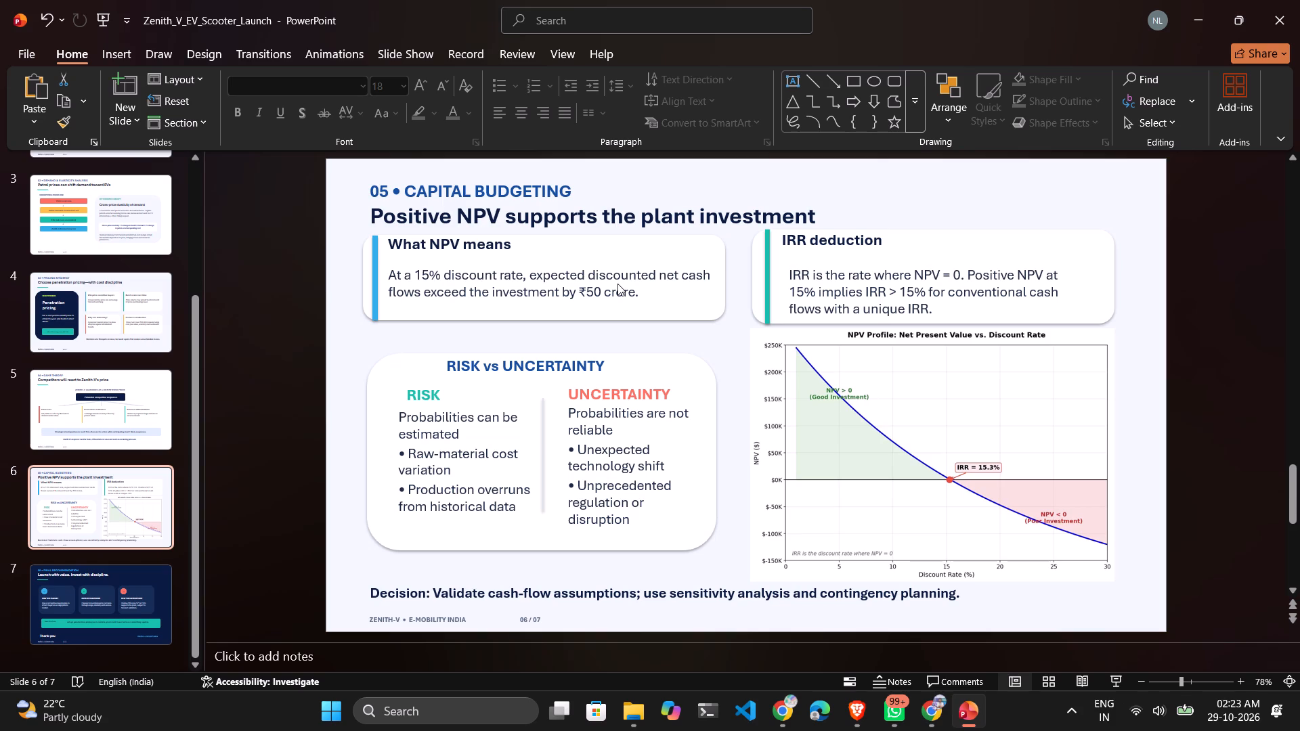
Nudge the background card of the "RISK vs UNCERTAINTY" section slightly up and left around its text.
{"action": "left_click", "coordinate": [693, 527]}
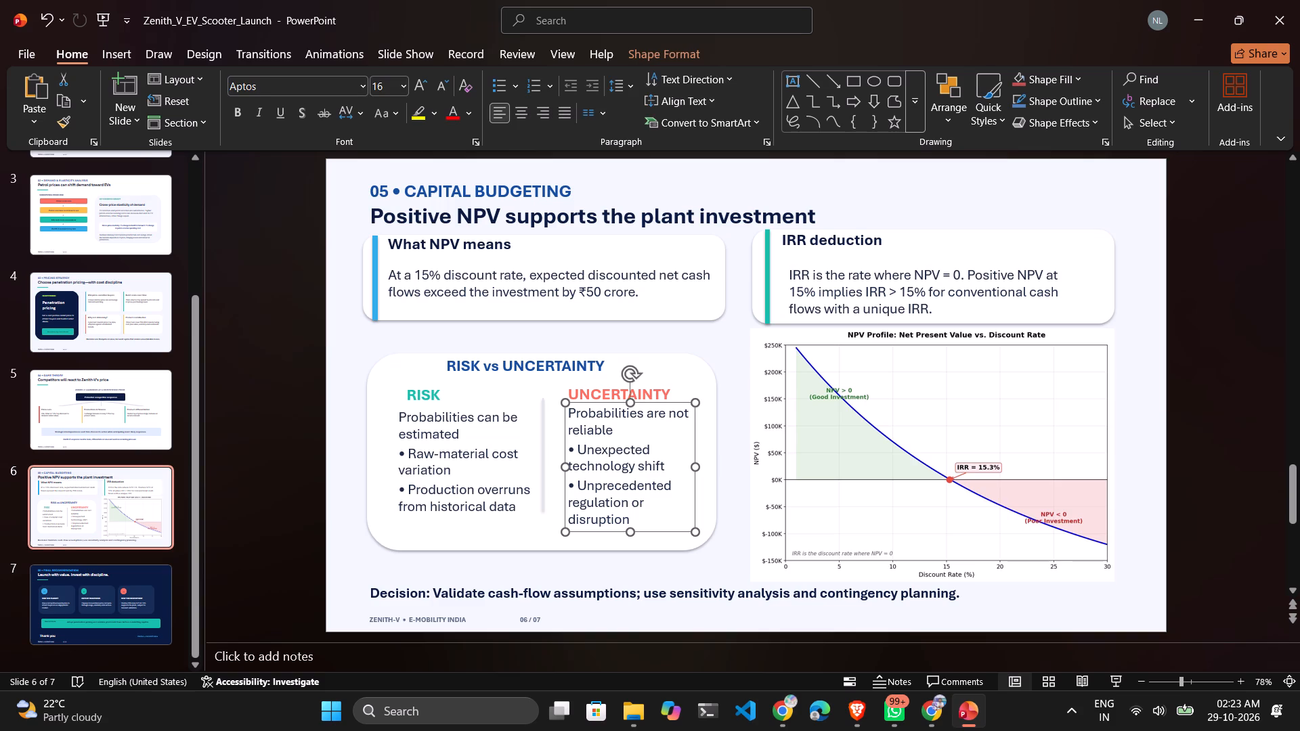
{"action": "left_click", "coordinate": [622, 545]}
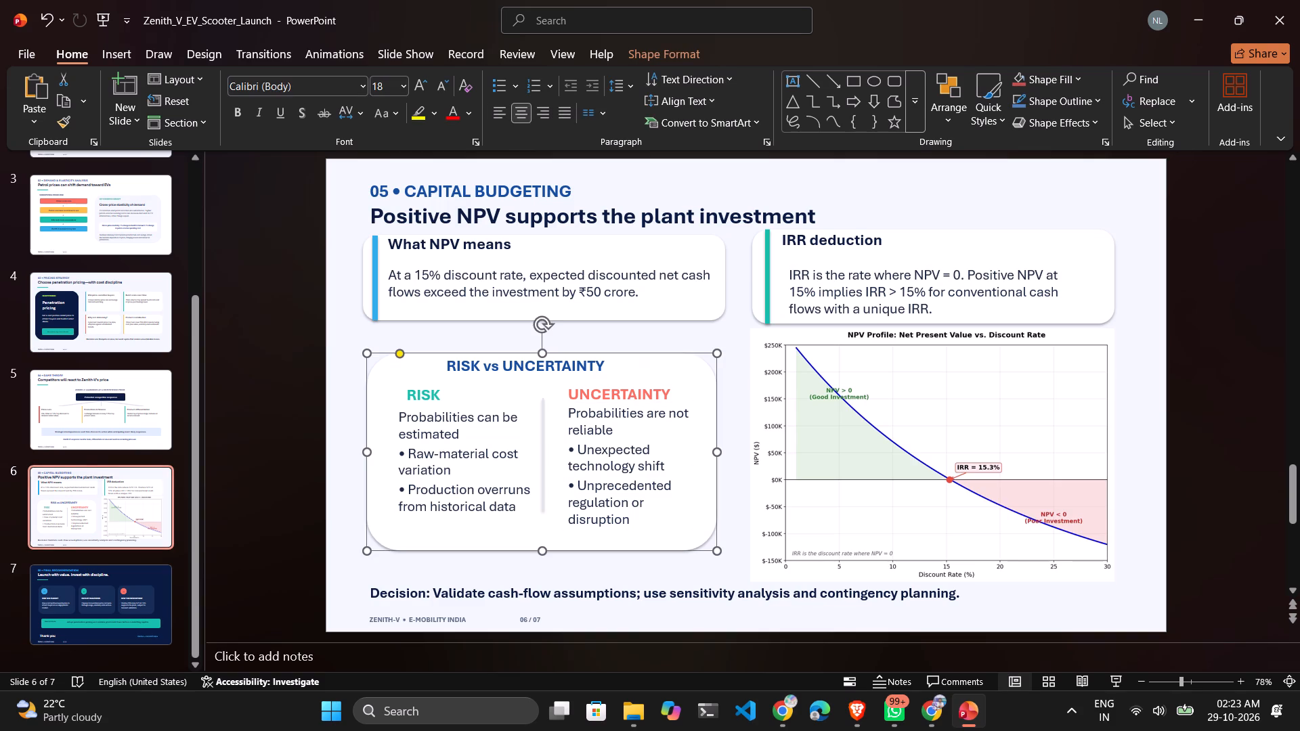
{"action": "left_click", "coordinate": [622, 545]}
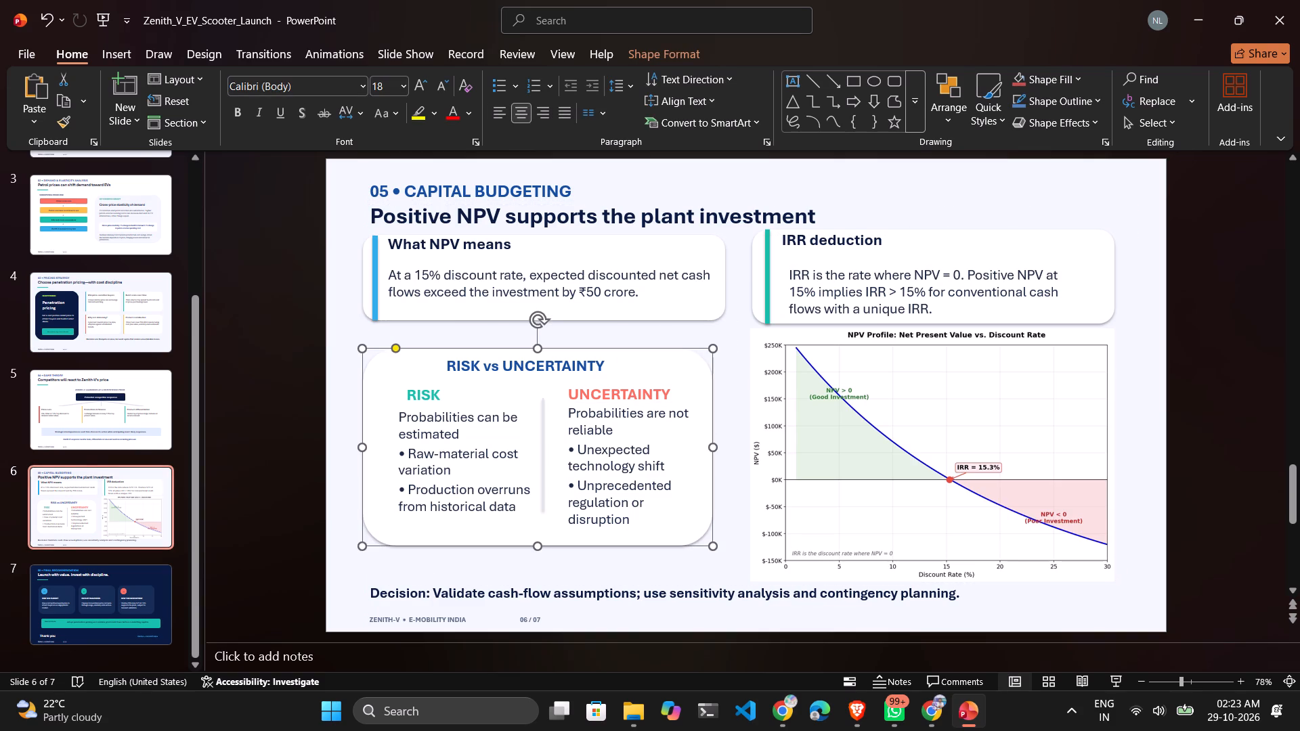
{"action": "left_click", "coordinate": [1251, 418]}
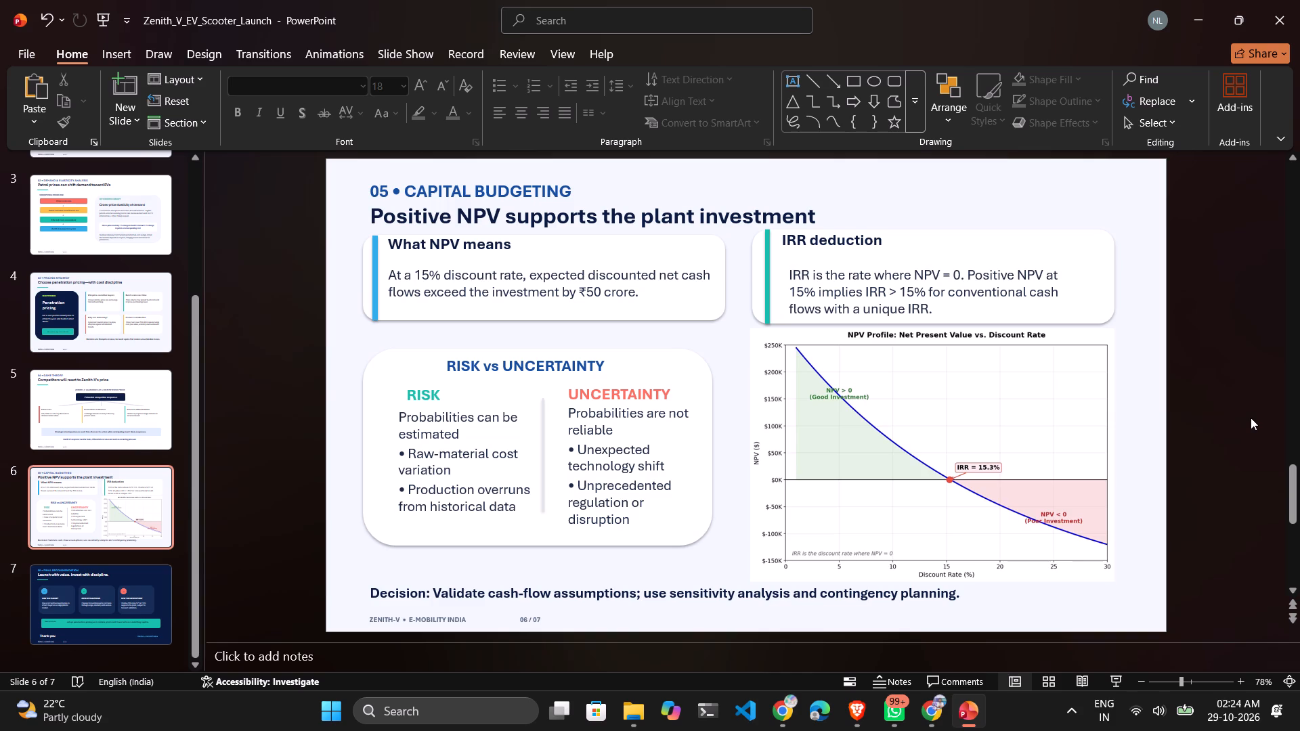
{"action": "left_click", "coordinate": [51, 361]}
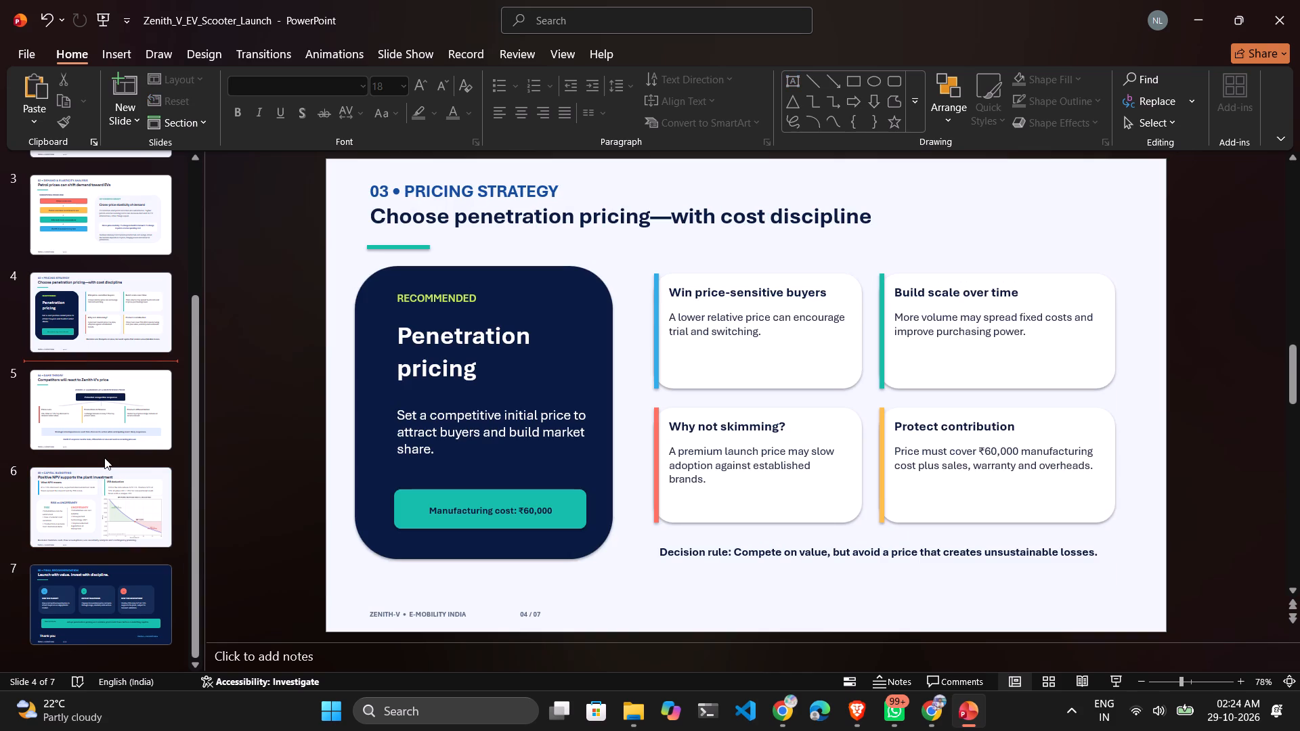
{"action": "left_click", "coordinate": [86, 417]}
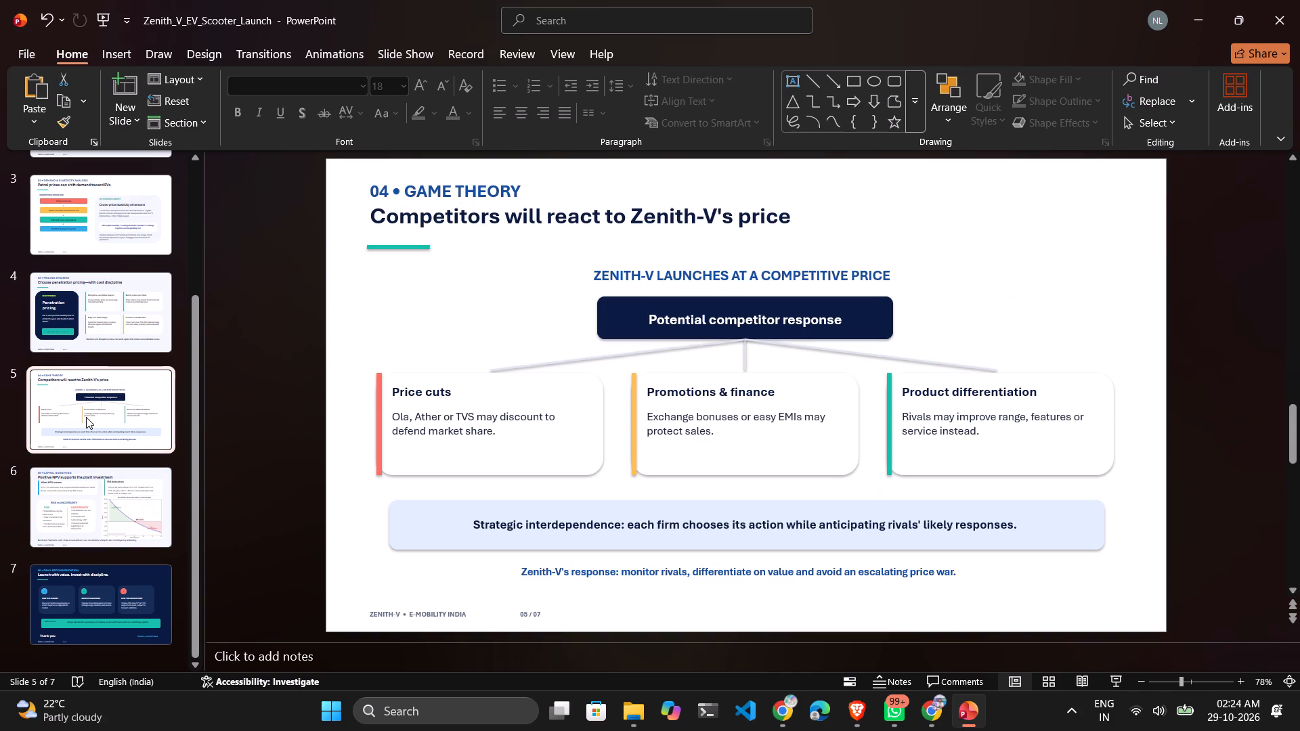
{"action": "scroll", "coordinate": [86, 417], "scroll_direction": "up", "scroll_amount": 9}
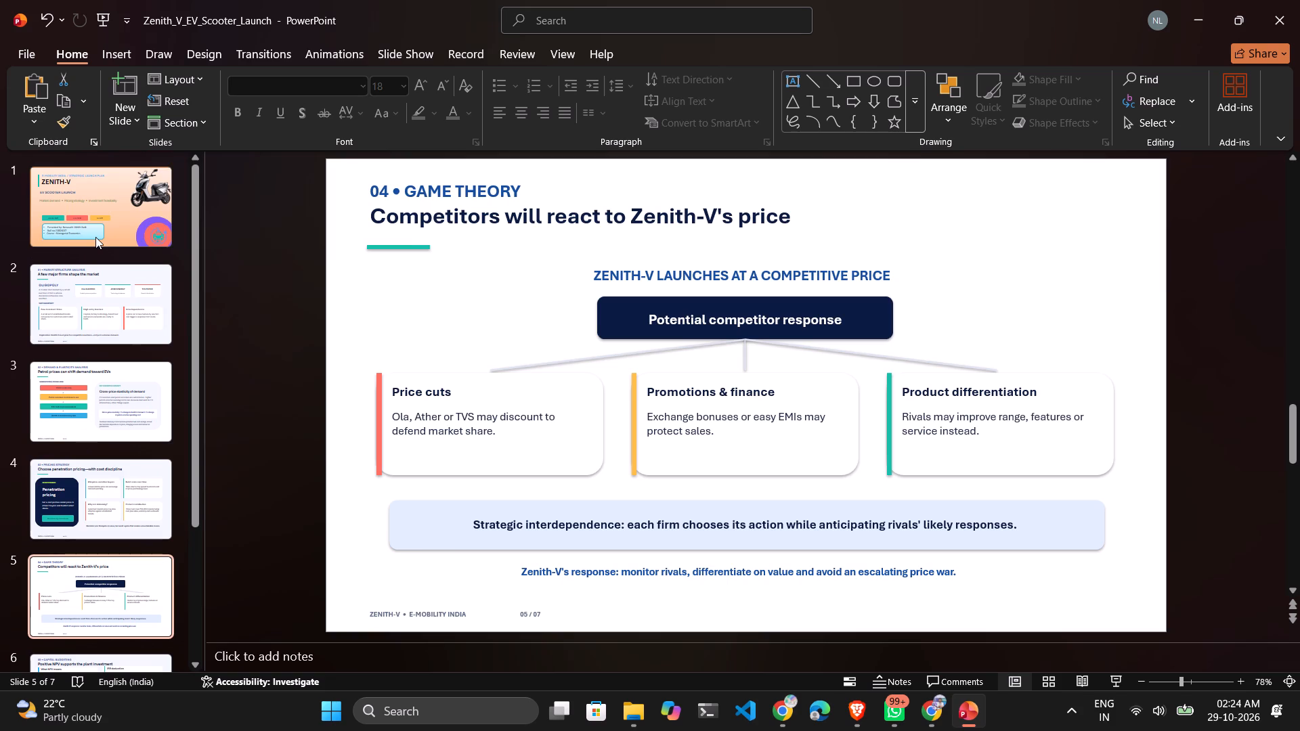
{"action": "left_click", "coordinate": [95, 237]}
{"action": "left_click", "coordinate": [95, 307]}
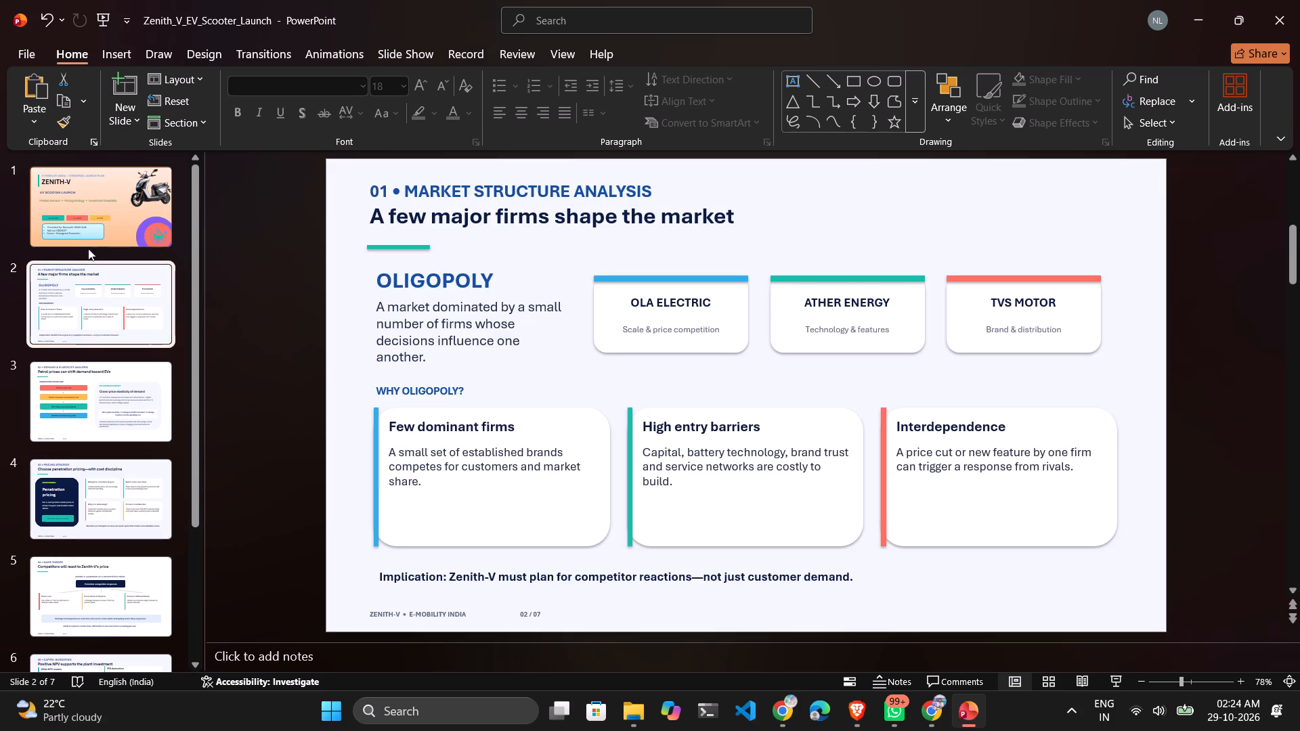
{"action": "left_click", "coordinate": [89, 206]}
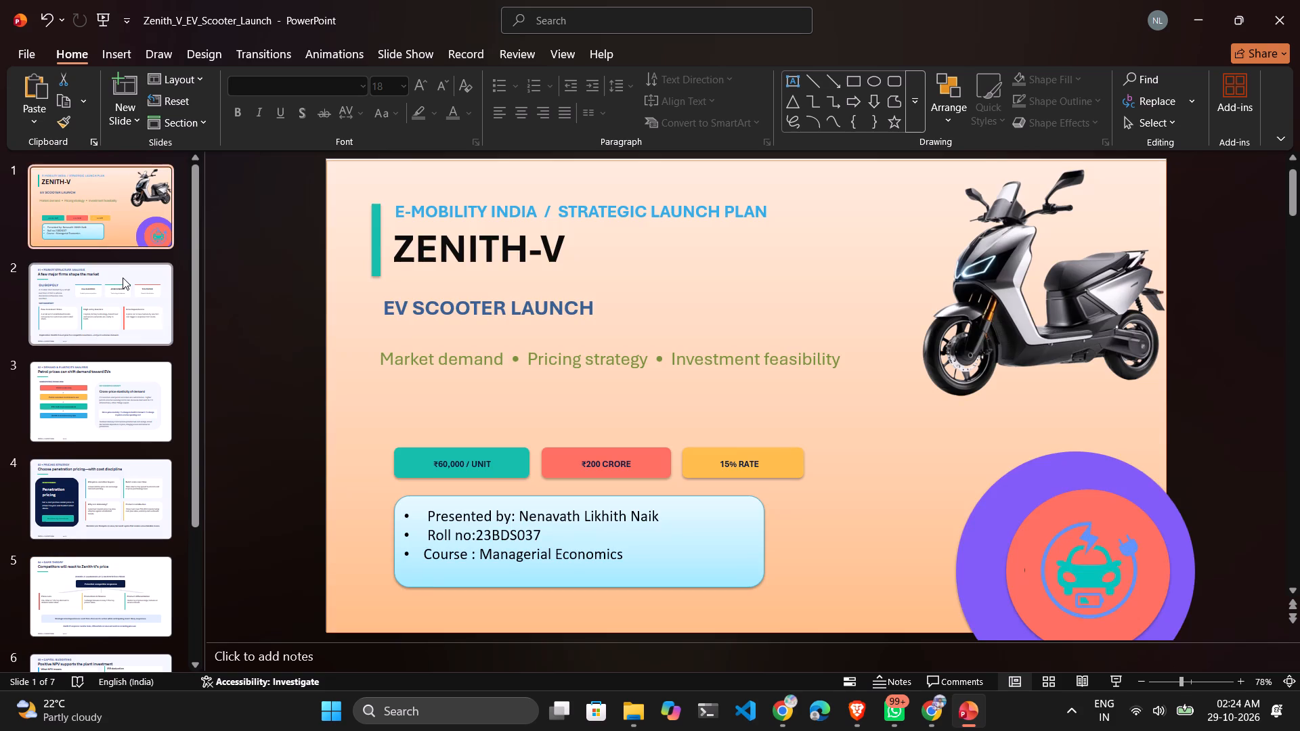
{"action": "left_click", "coordinate": [123, 278]}
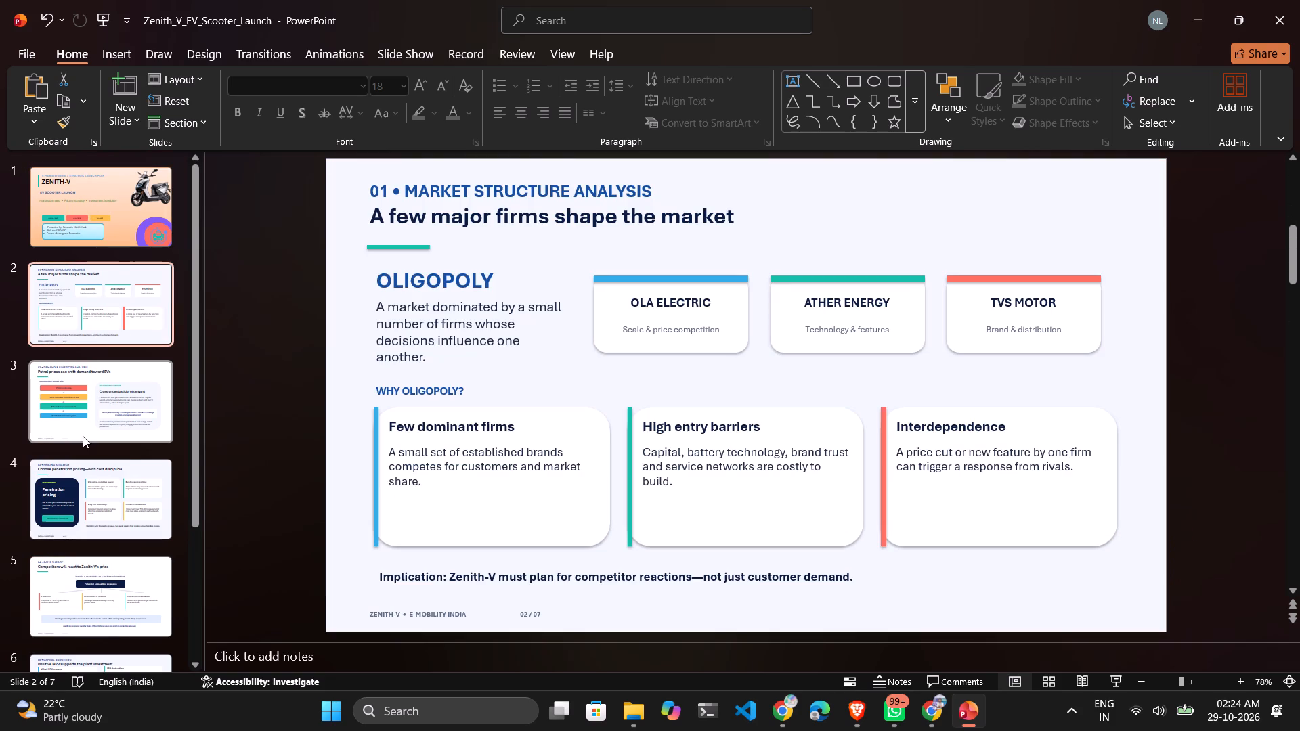
{"action": "left_click", "coordinate": [93, 413]}
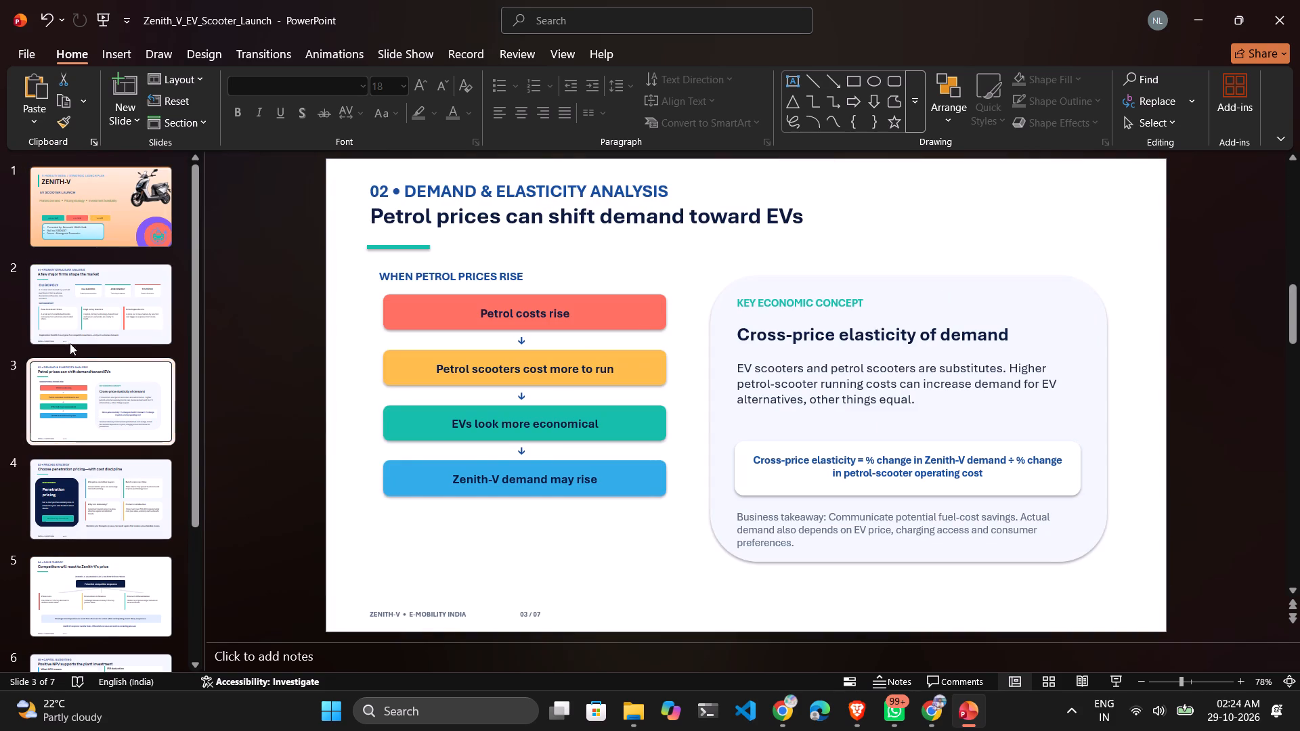
{"action": "left_click", "coordinate": [70, 334]}
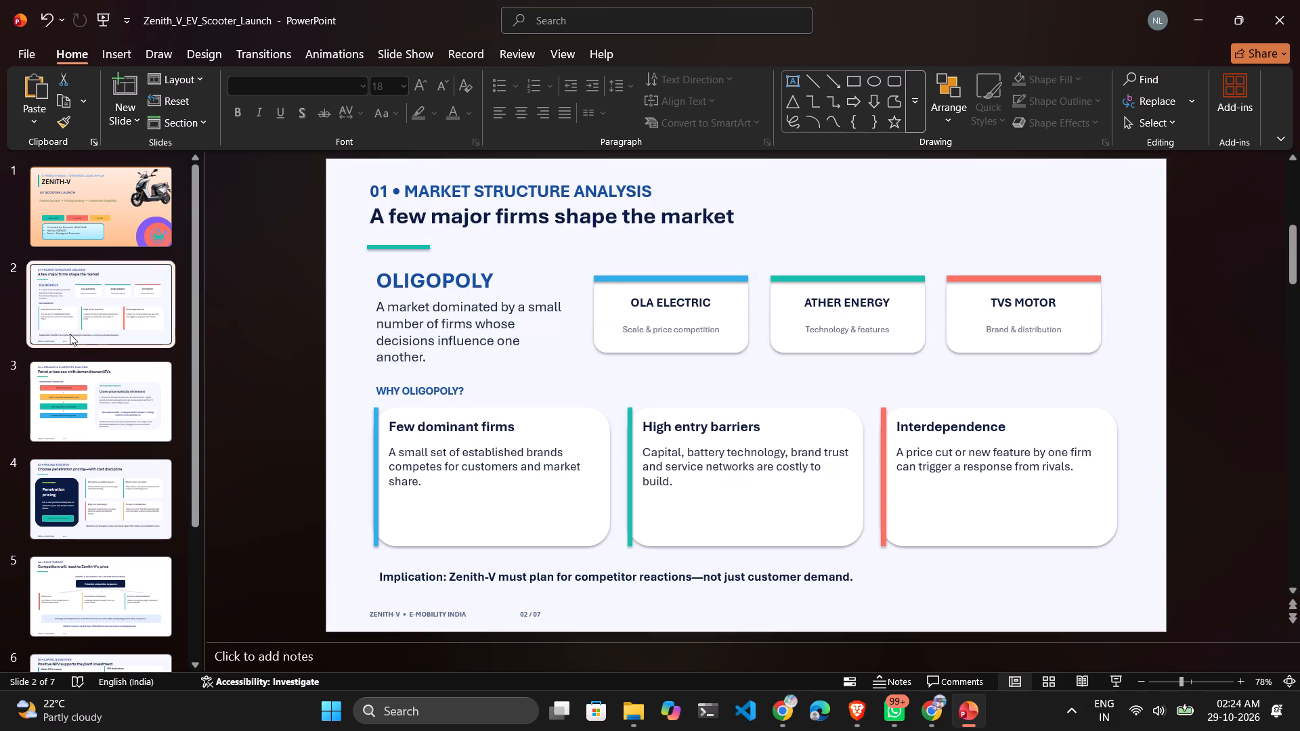
{"action": "key", "text": "Down"}
{"action": "key", "text": "Down"}
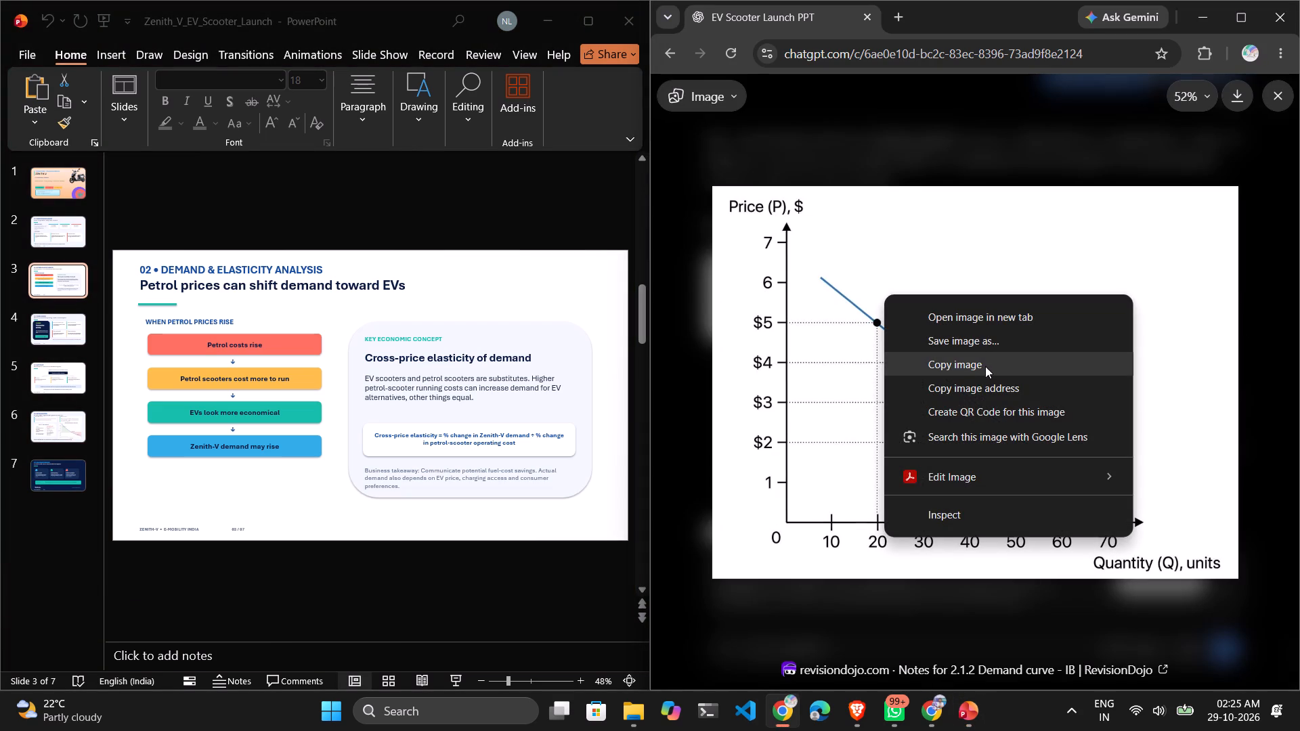
{"action": "left_click", "coordinate": [985, 366]}
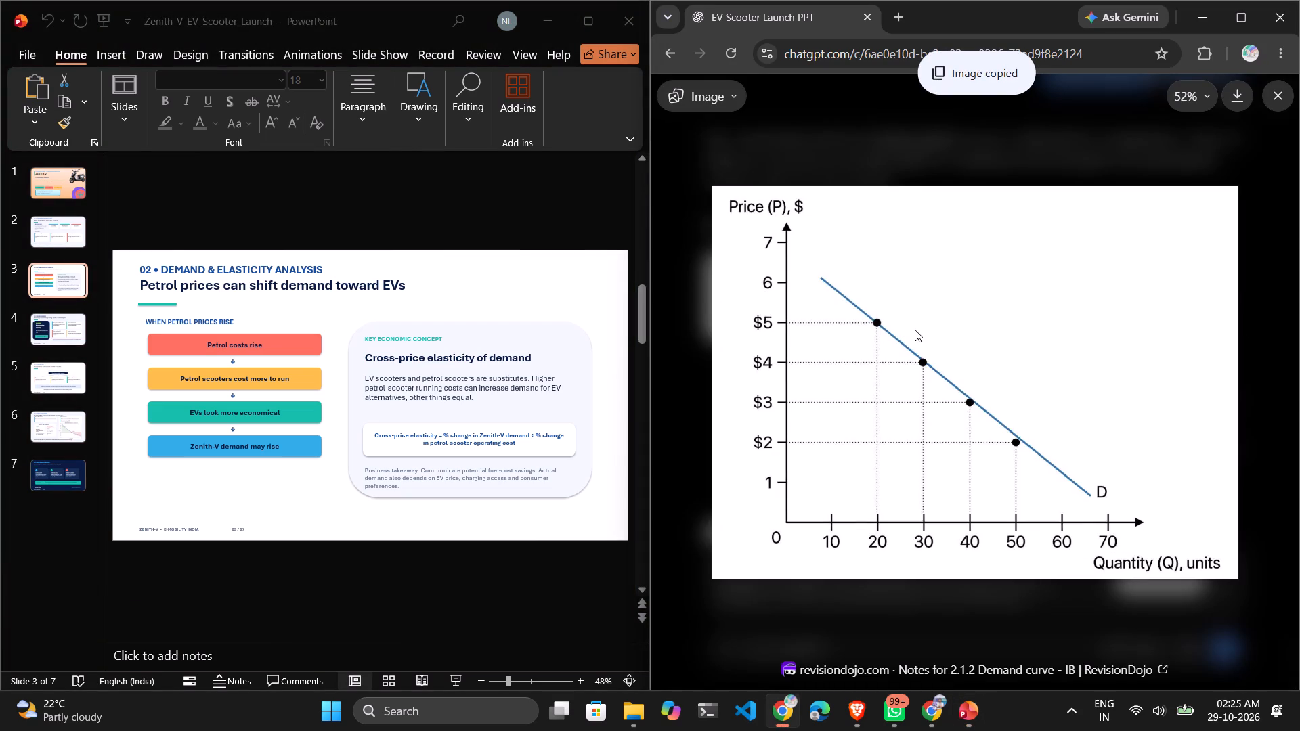
On the pricing strategy slide, delete the "RECOMMENDED" label and the dark blue card behind the penetration pricing text.
{"action": "left_click", "coordinate": [56, 332]}
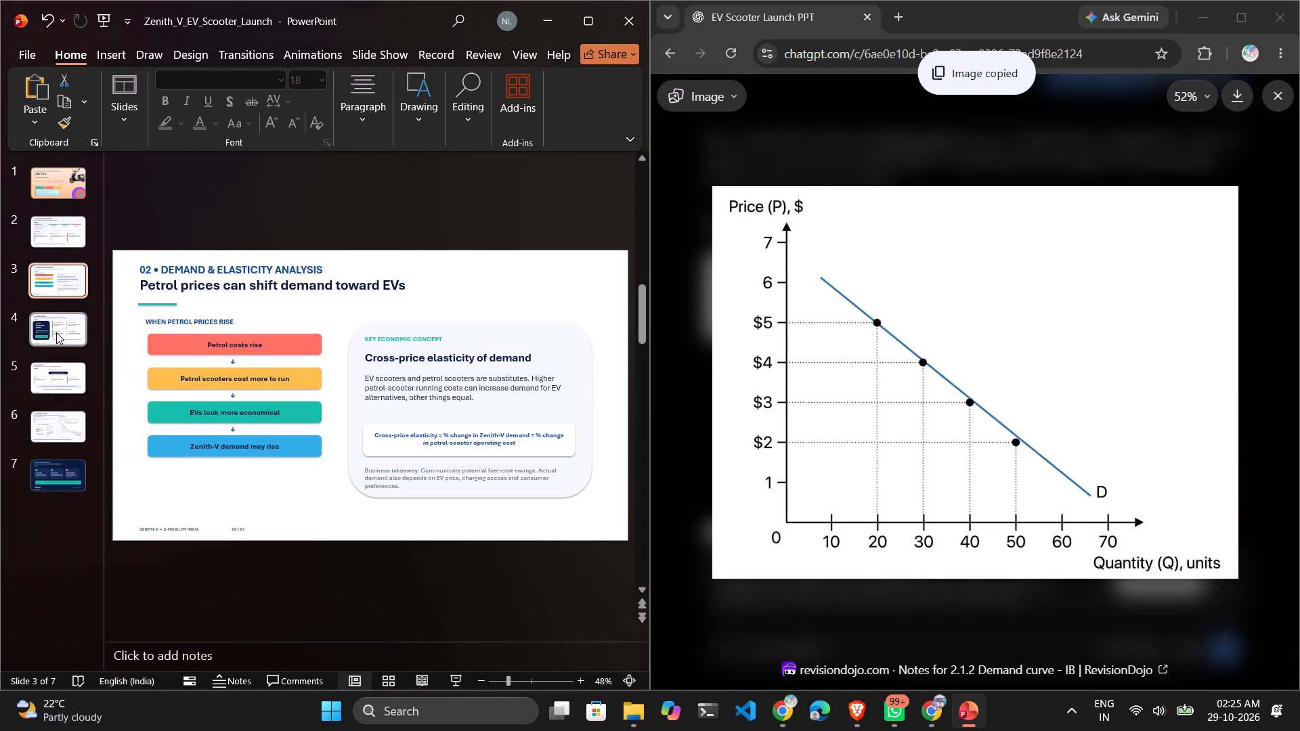
{"action": "left_click", "coordinate": [56, 332]}
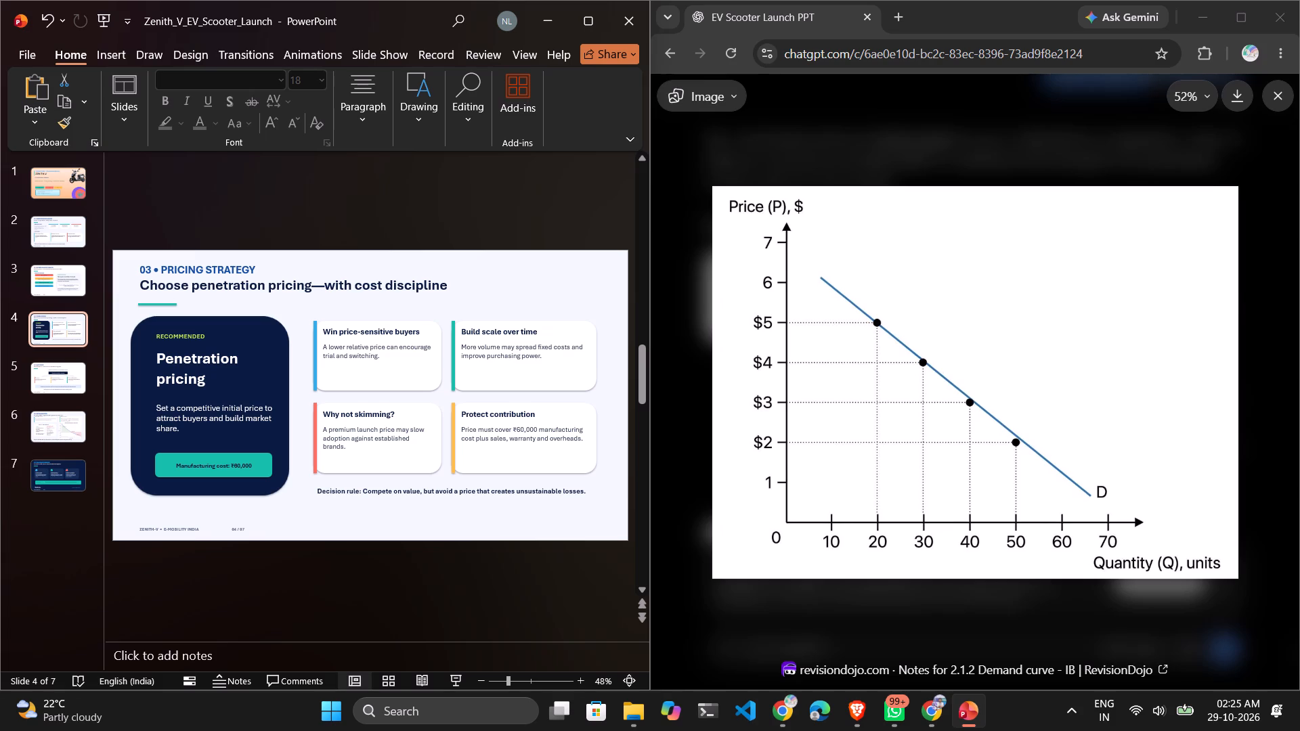
{"action": "left_click", "coordinate": [183, 334]}
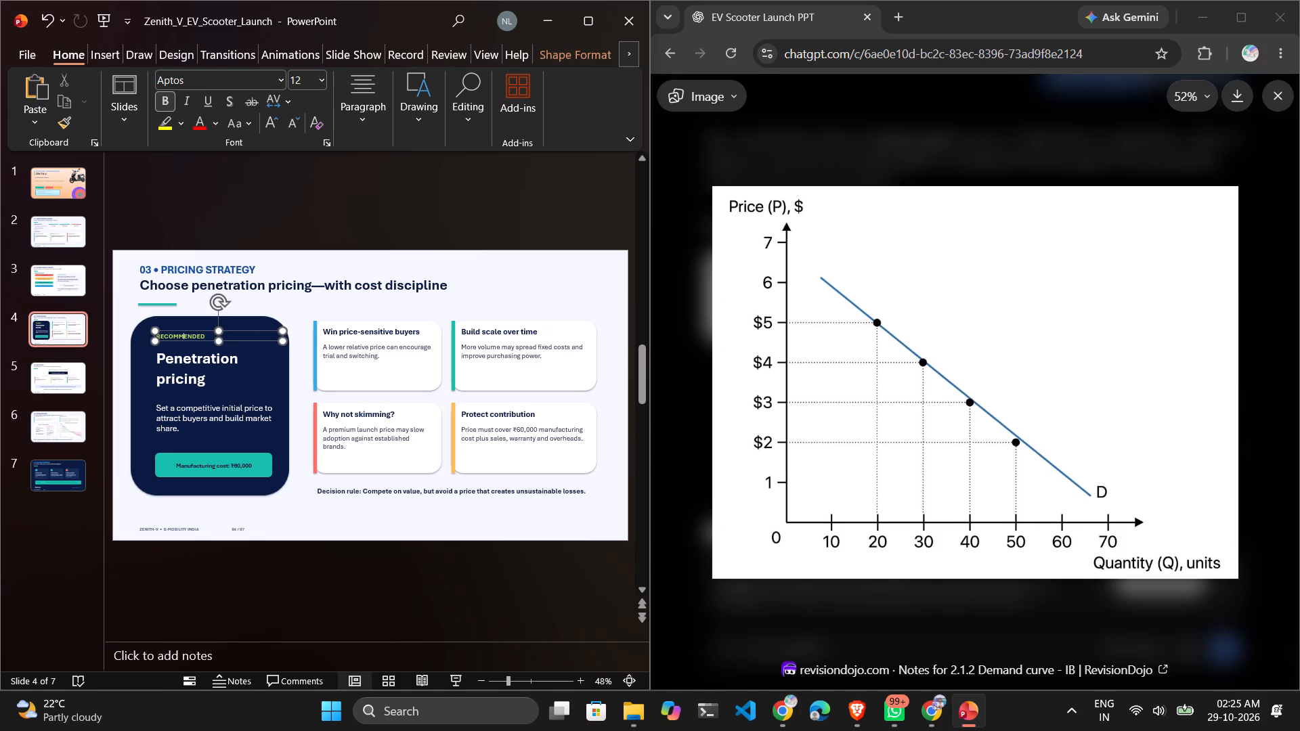
{"action": "left_click", "coordinate": [209, 338]}
{"action": "key", "text": "BackSpace"}
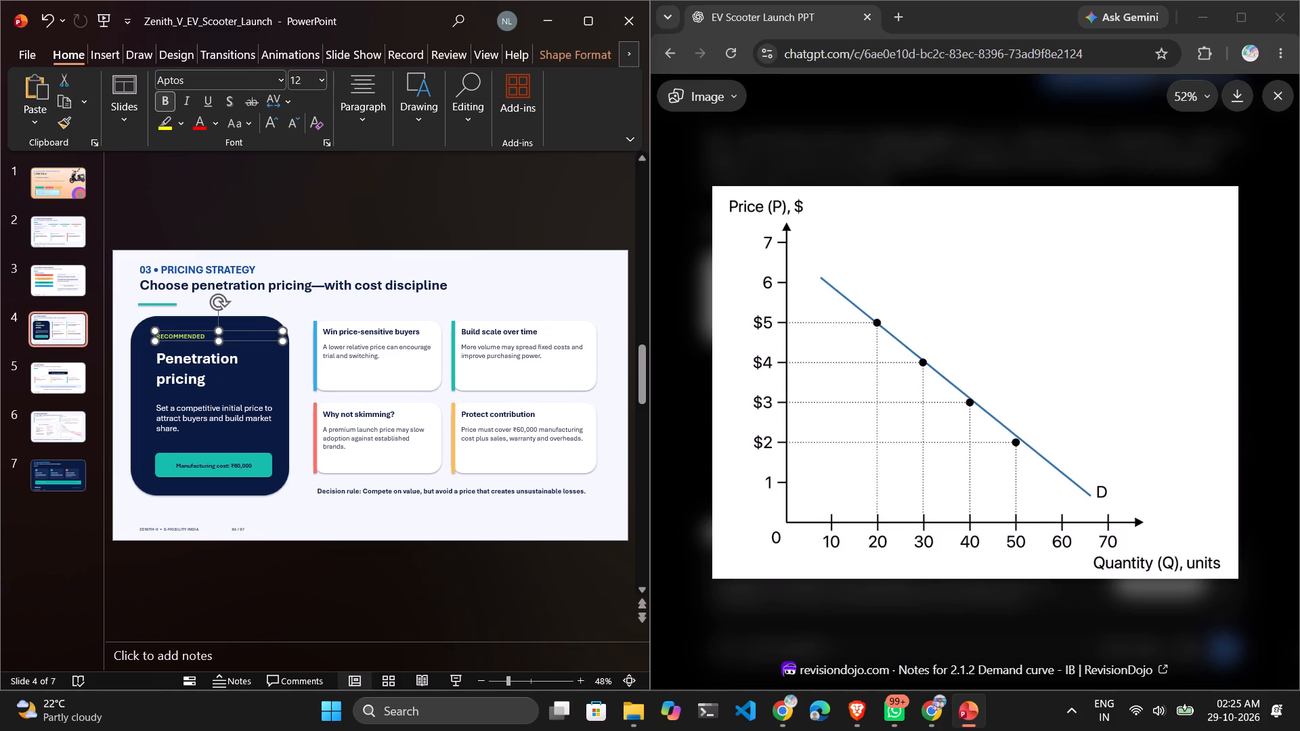
{"action": "left_click", "coordinate": [209, 338]}
{"action": "key", "text": "BackSpace"}
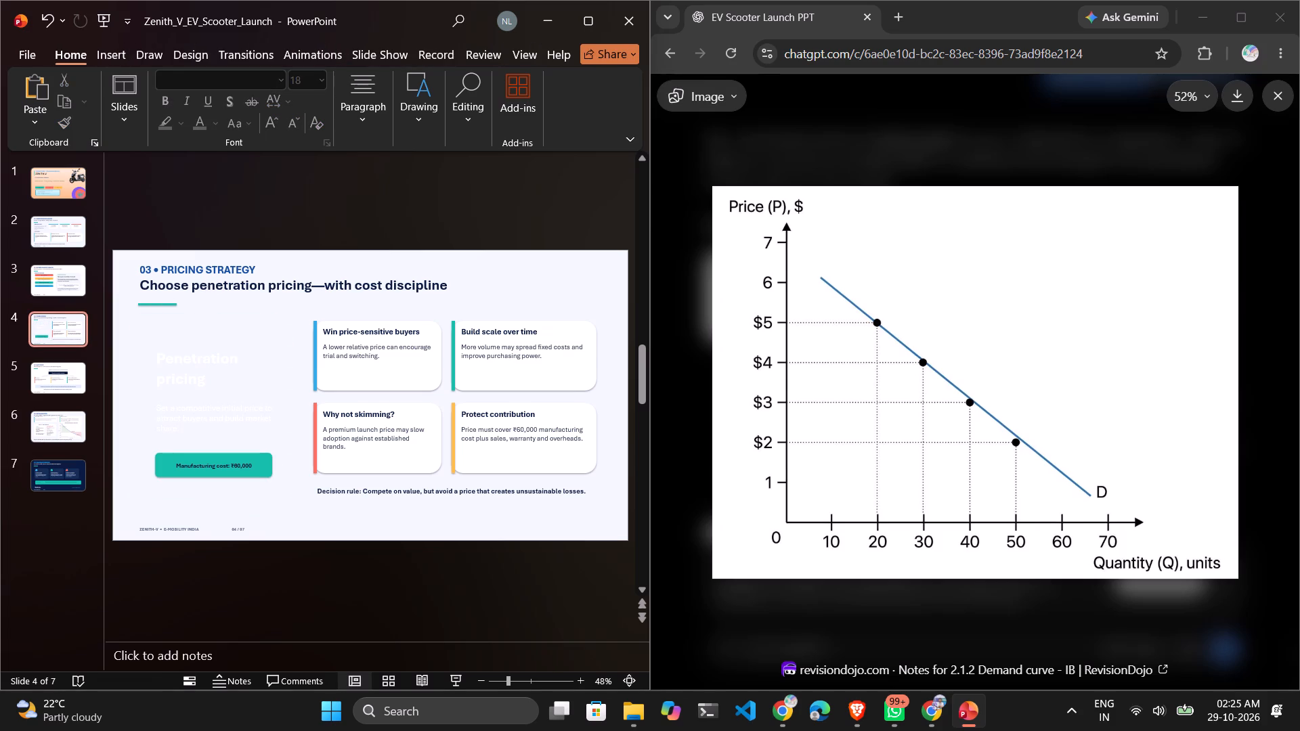
Delete the "Penetration pricing" heading, the description text below it and the teal "Manufacturing cost" label from the pricing strategy slide.
{"action": "left_click", "coordinate": [216, 413]}
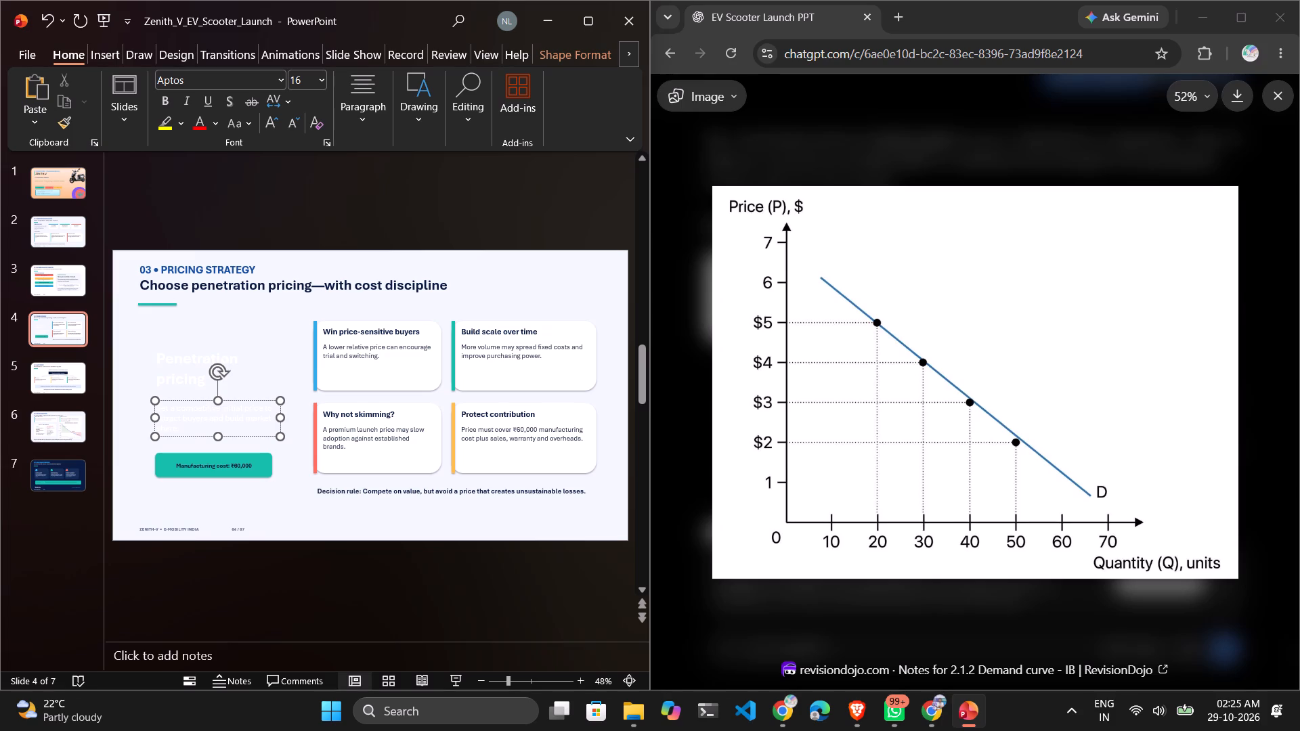
{"action": "left_click", "coordinate": [164, 398]}
{"action": "key", "text": "BackSpace"}
{"action": "left_click", "coordinate": [185, 374]}
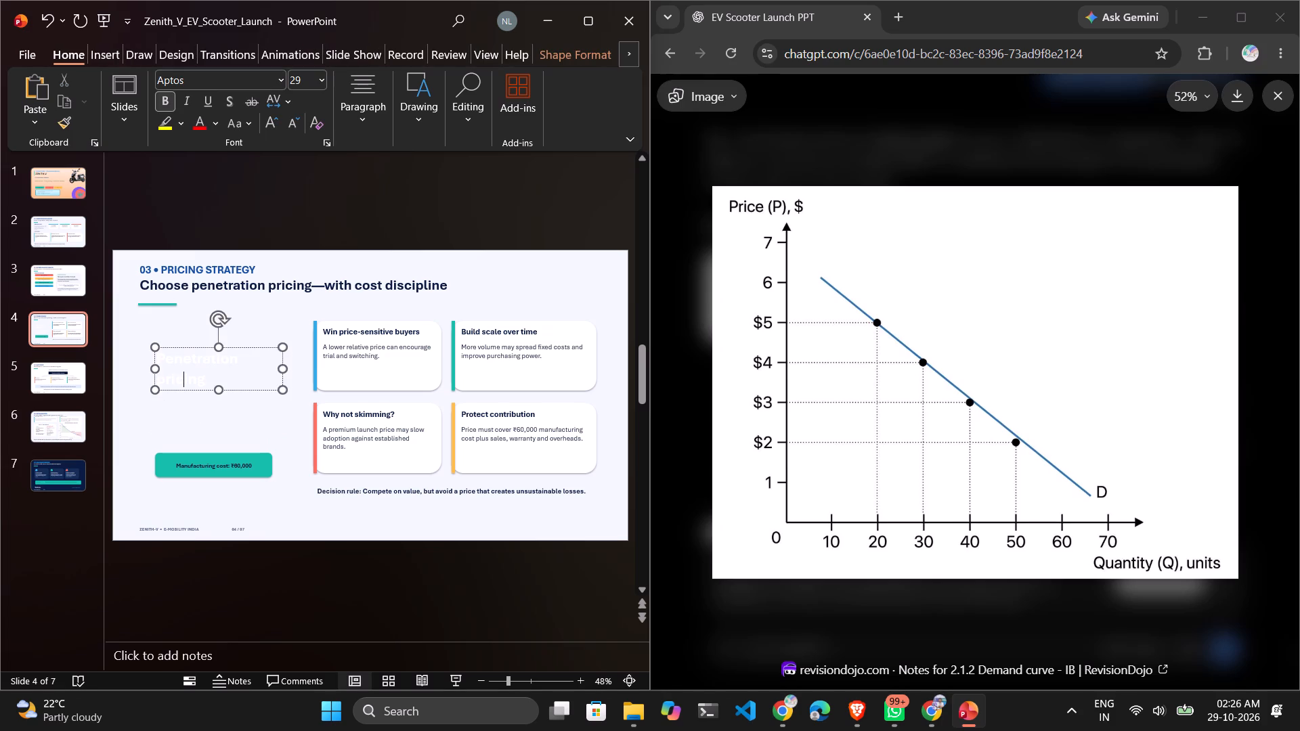
{"action": "left_click", "coordinate": [206, 389]}
{"action": "key", "text": "BackSpace"}
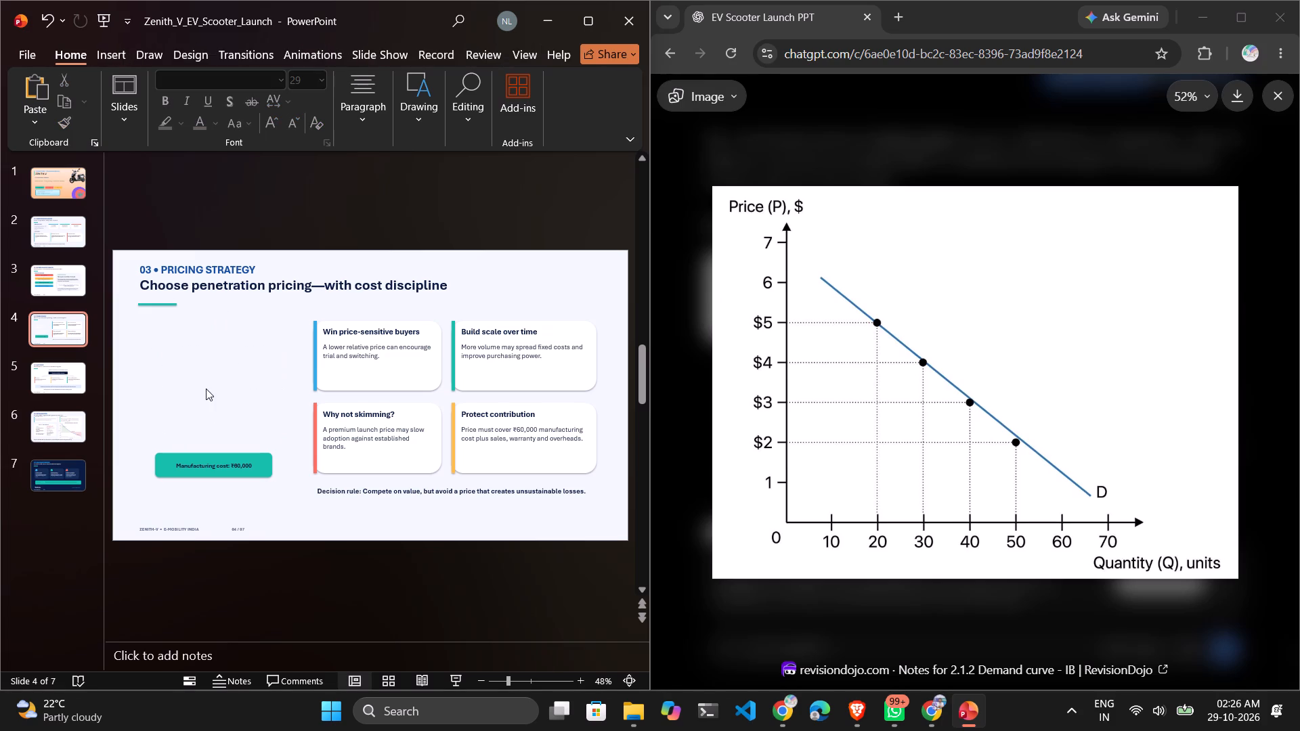
{"action": "left_click", "coordinate": [240, 461]}
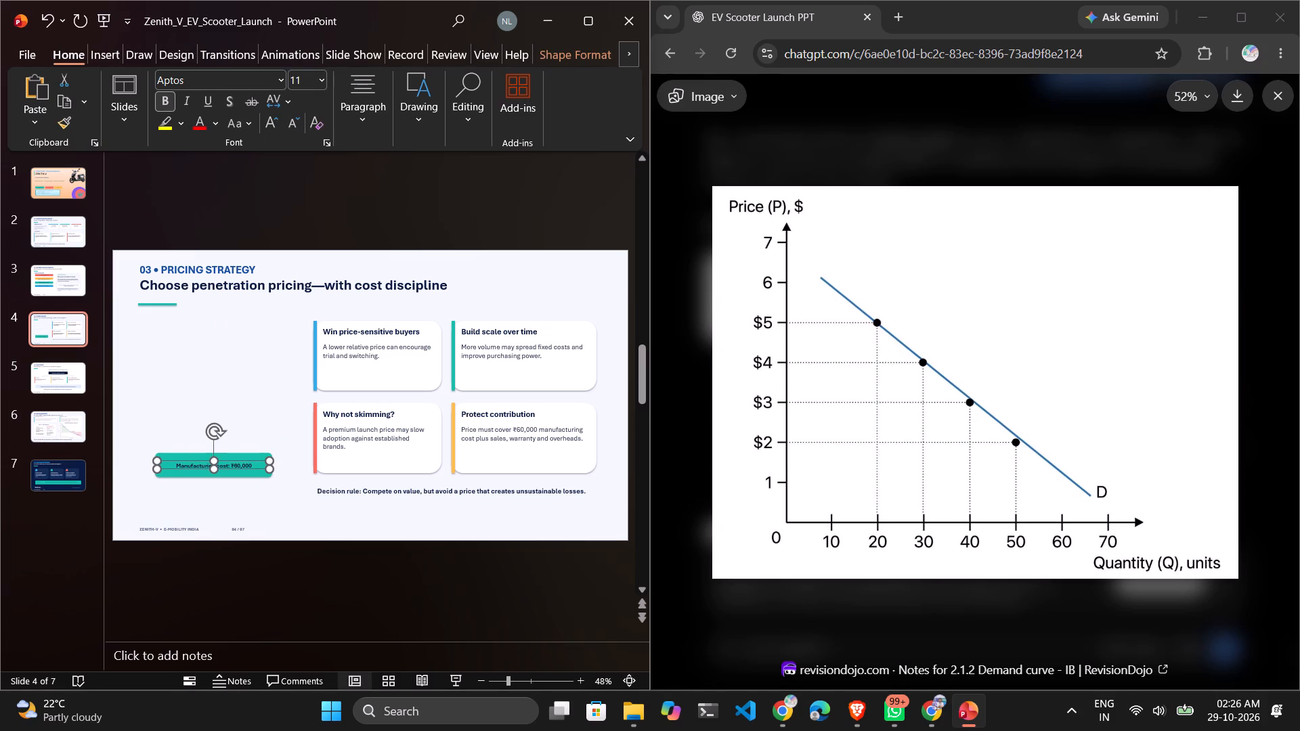
{"action": "key", "text": "BackSpace"}
{"action": "left_click", "coordinate": [240, 461]}
{"action": "key", "text": "BackSpace"}
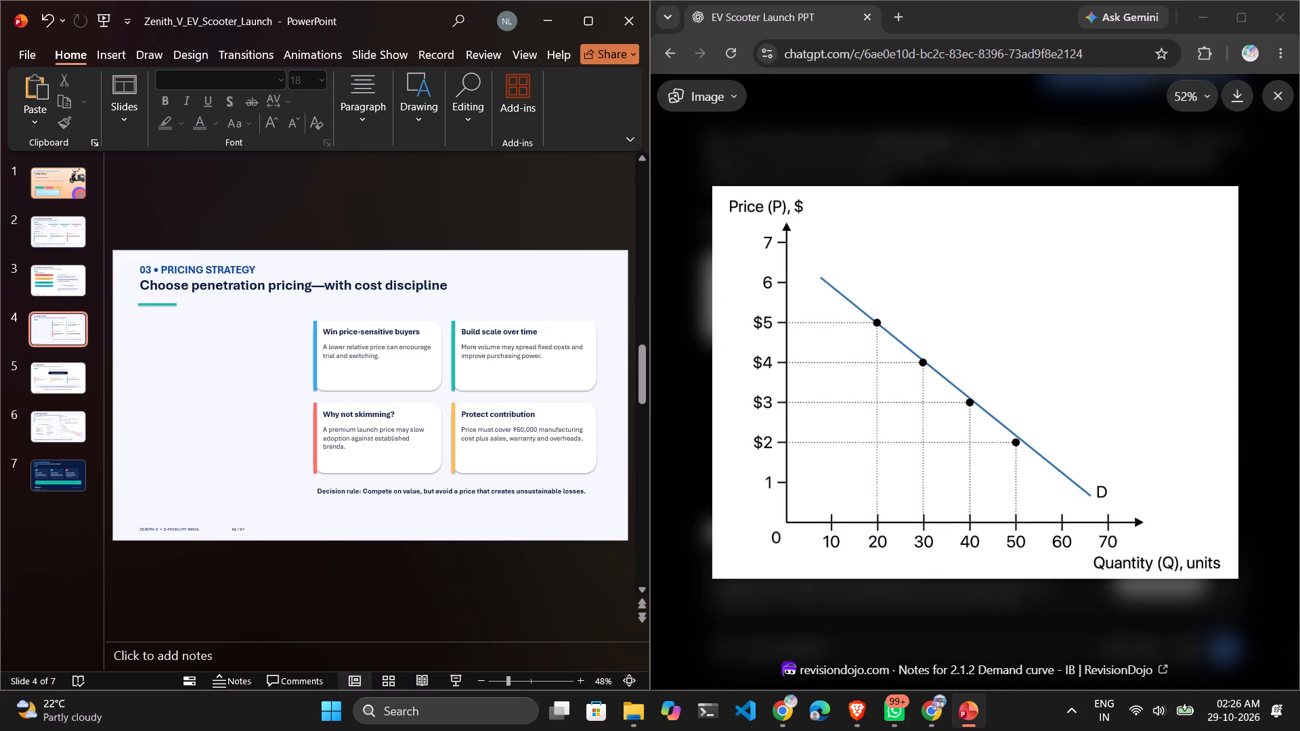
Paste the demand curve image and fit it beside the four pricing cards at about 9.53 cm high and 12.39 cm wide.
{"action": "key", "text": "ctrl+v"}
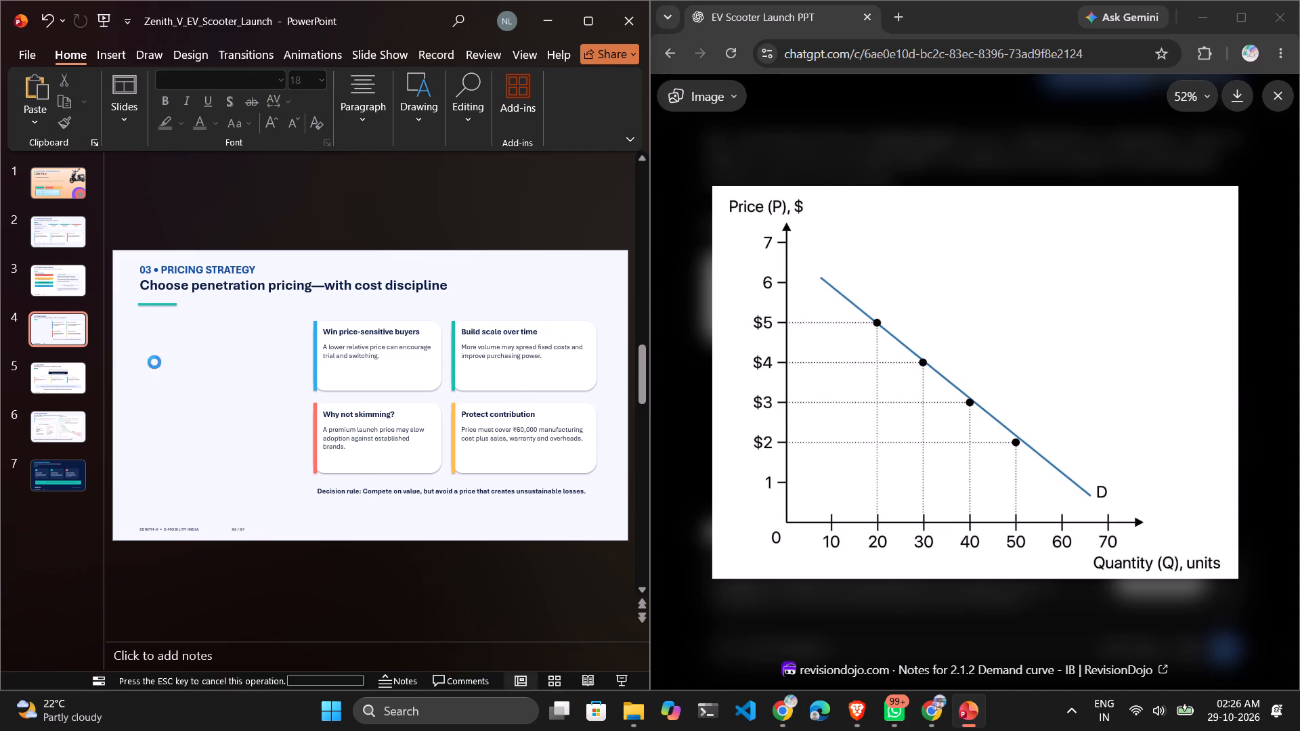
{"action": "left_click_drag", "start_coordinate": [330, 369], "coordinate": [265, 395]}
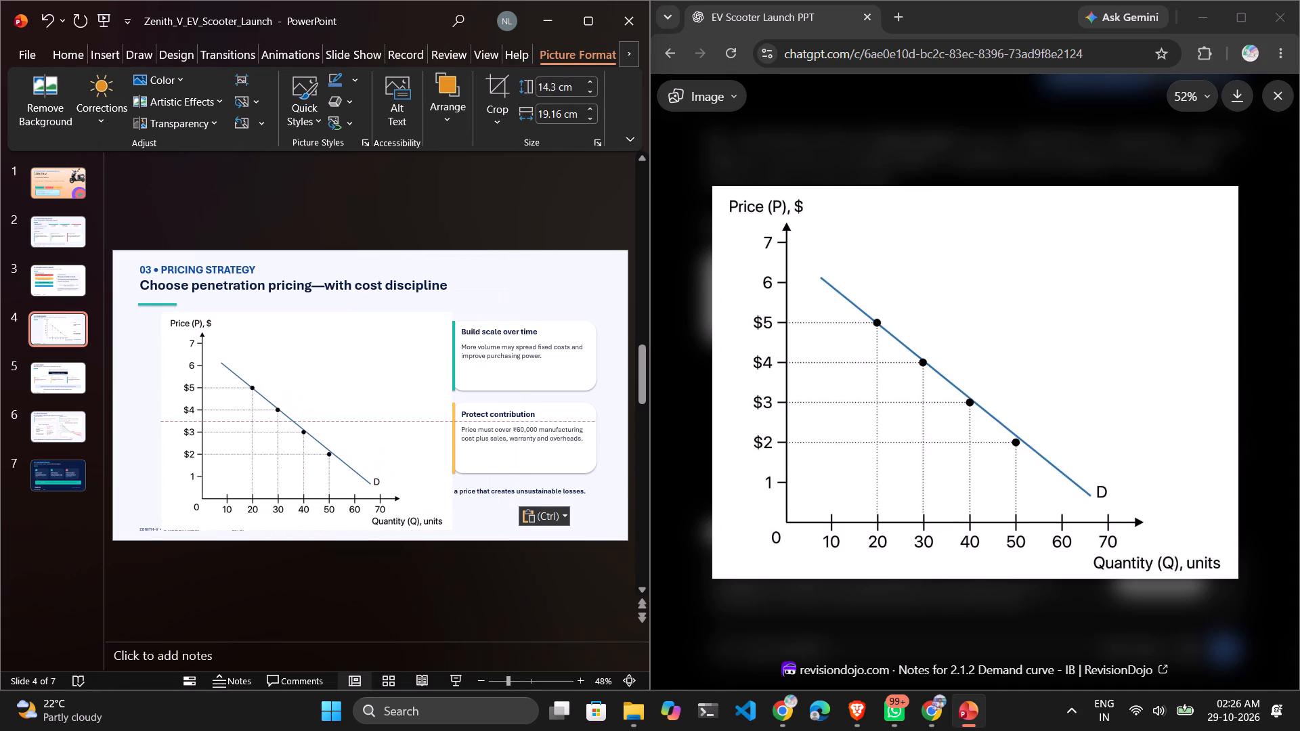
{"action": "left_click_drag", "start_coordinate": [265, 395], "coordinate": [253, 393]}
{"action": "left_click_drag", "start_coordinate": [441, 527], "coordinate": [391, 497]}
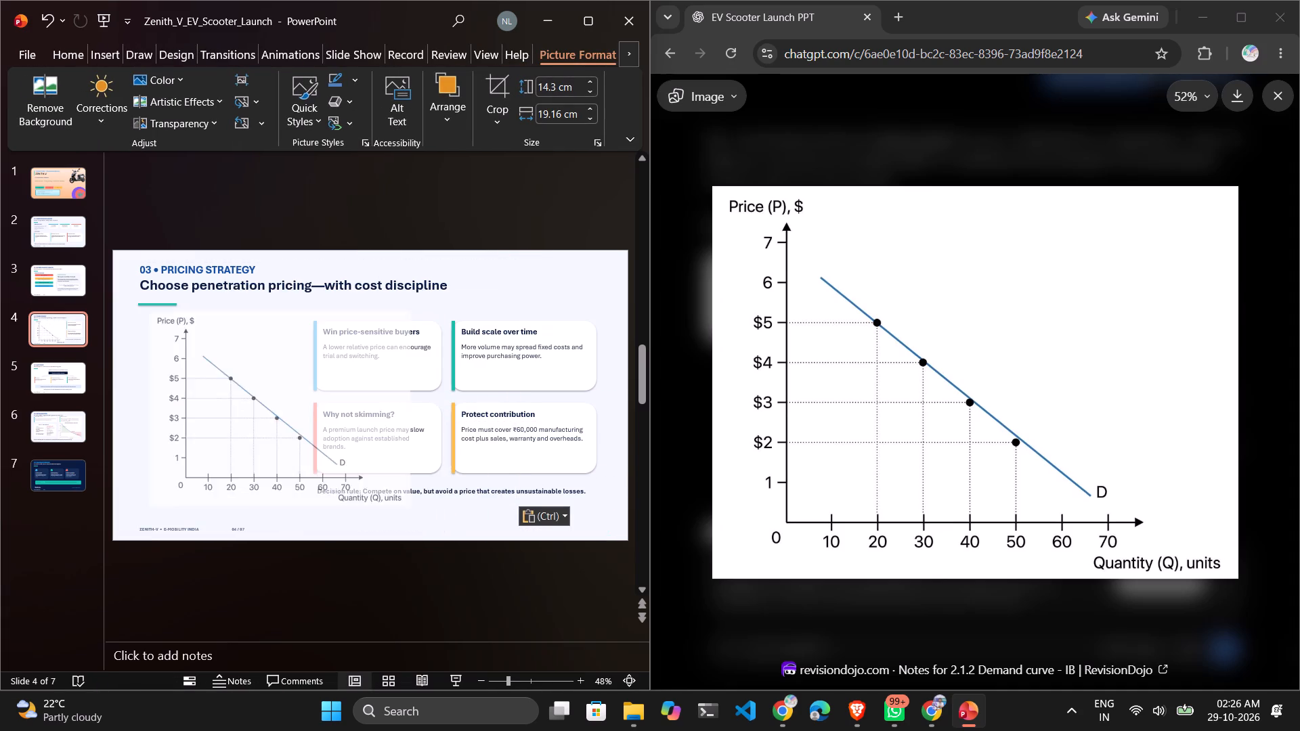
{"action": "left_click_drag", "start_coordinate": [391, 497], "coordinate": [316, 451]}
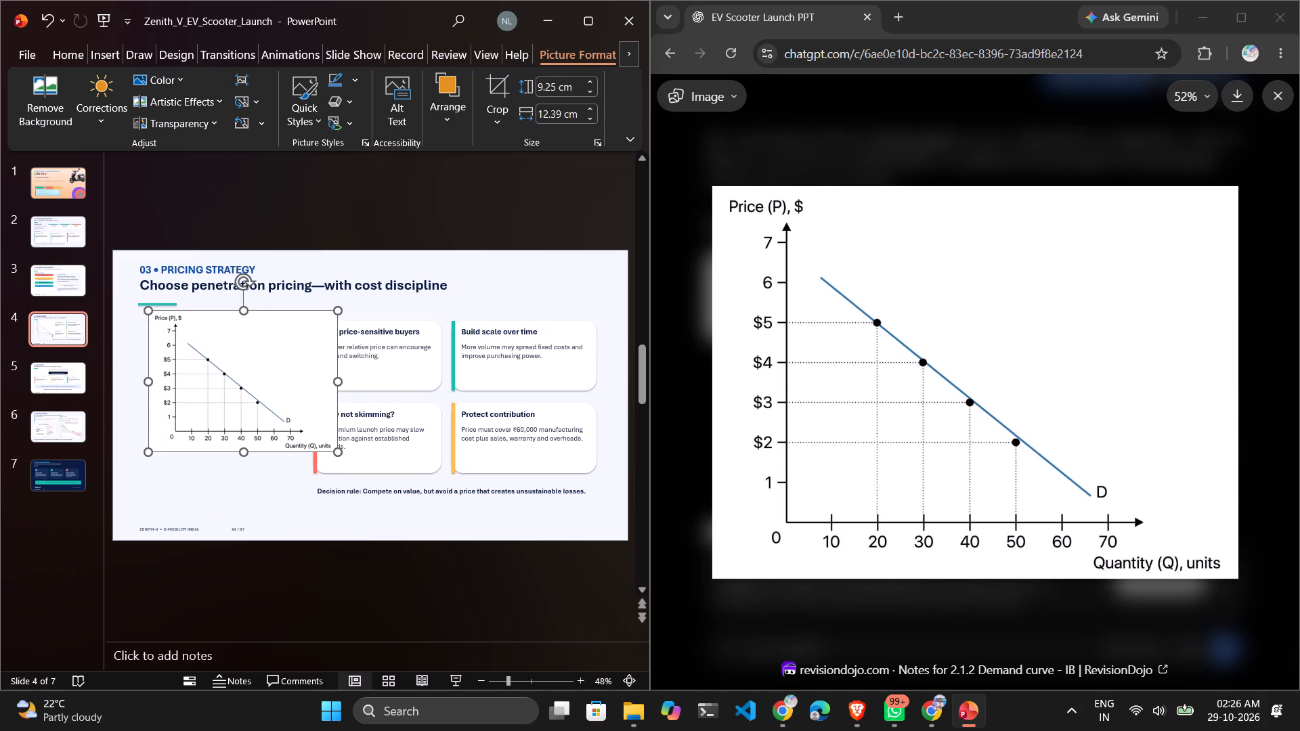
{"action": "left_click_drag", "start_coordinate": [237, 402], "coordinate": [206, 419]}
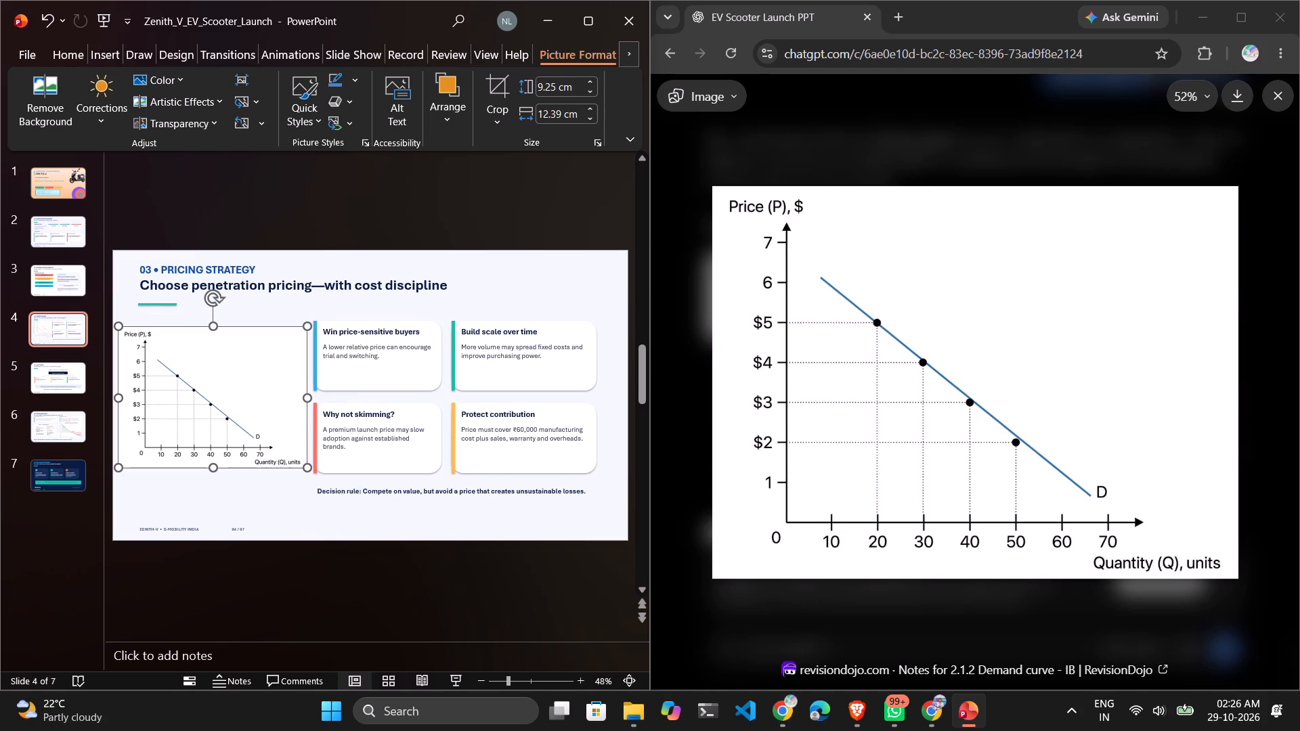
{"action": "left_click", "coordinate": [275, 413]}
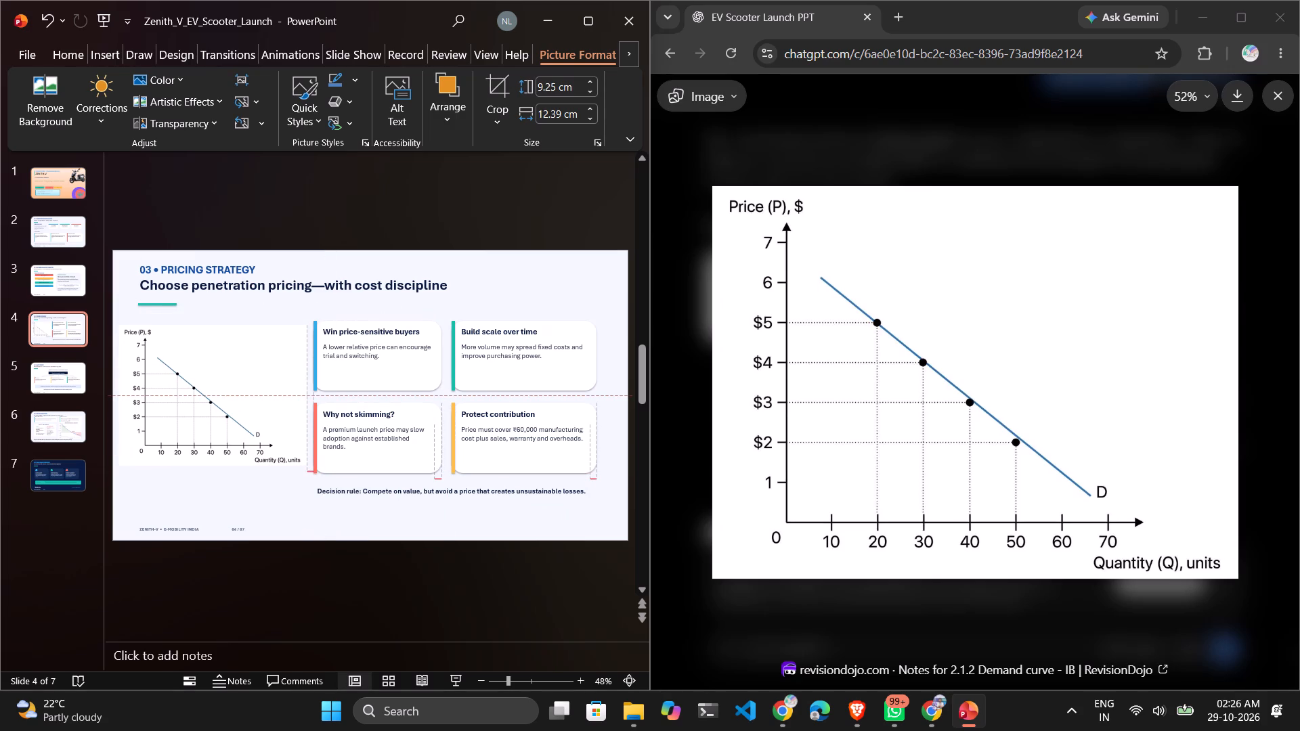
{"action": "left_click", "coordinate": [213, 466]}
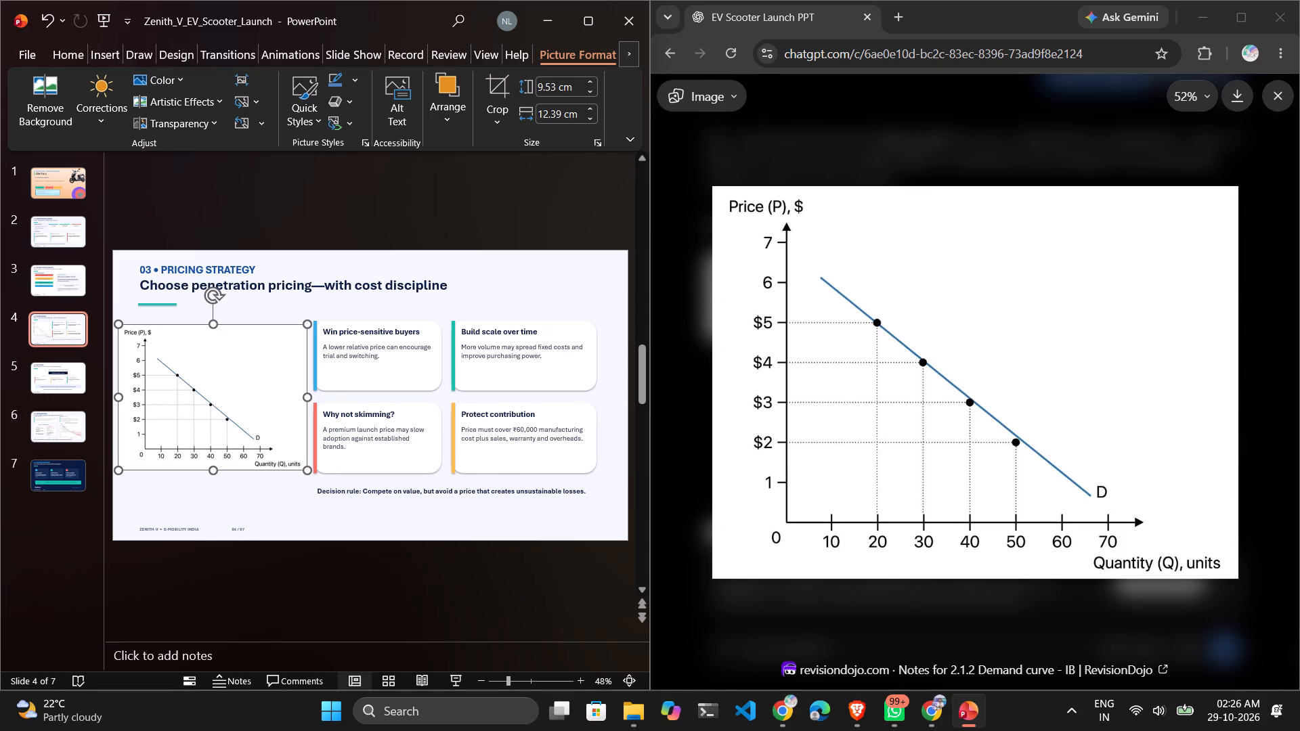
Maximize the presentation window and run the slide show from the title slide through the last slide to review the deck.
{"action": "left_click", "coordinate": [580, 22]}
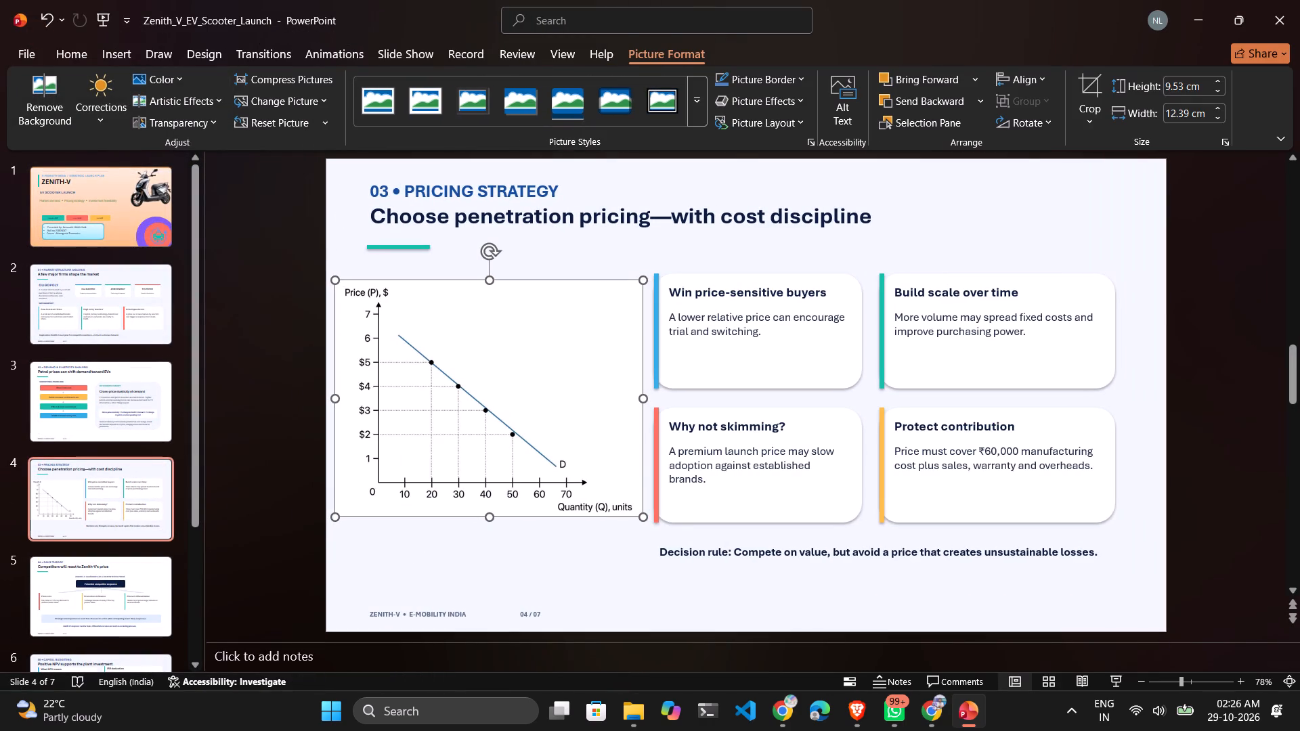
{"action": "left_click", "coordinate": [89, 177]}
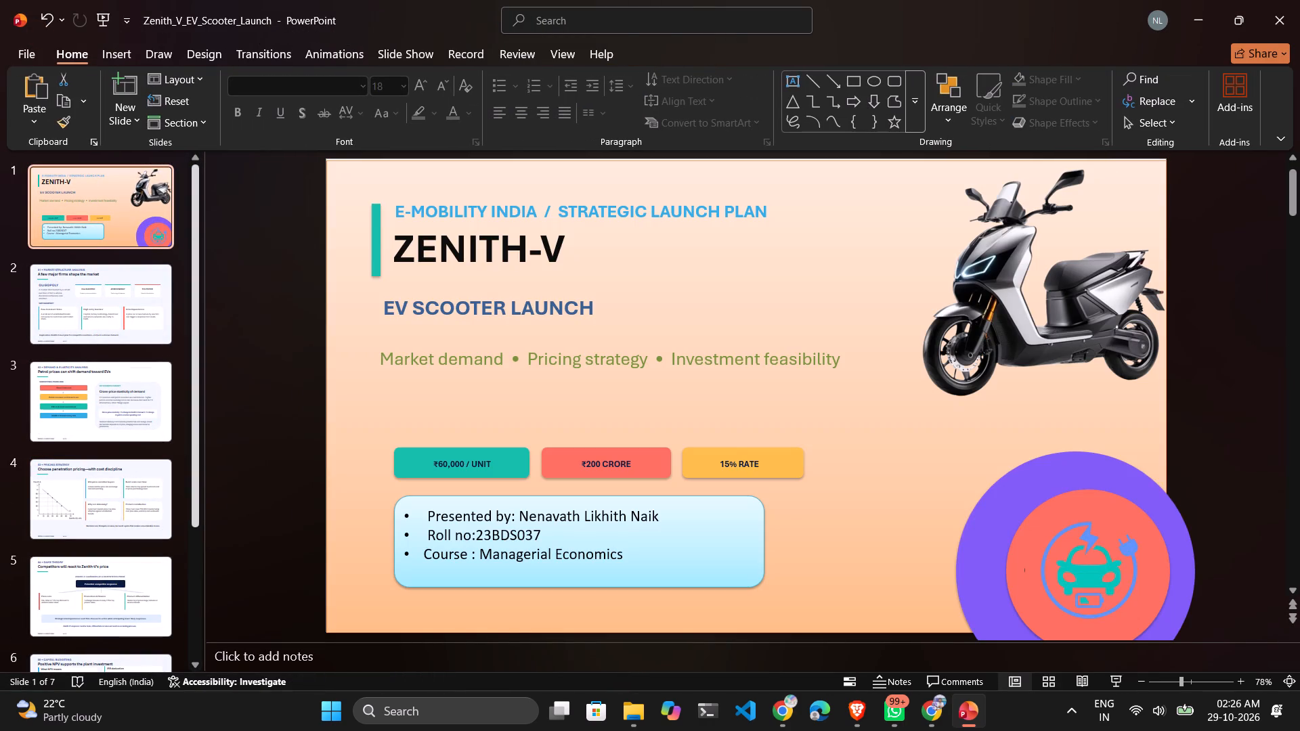
{"action": "left_click", "coordinate": [1114, 680]}
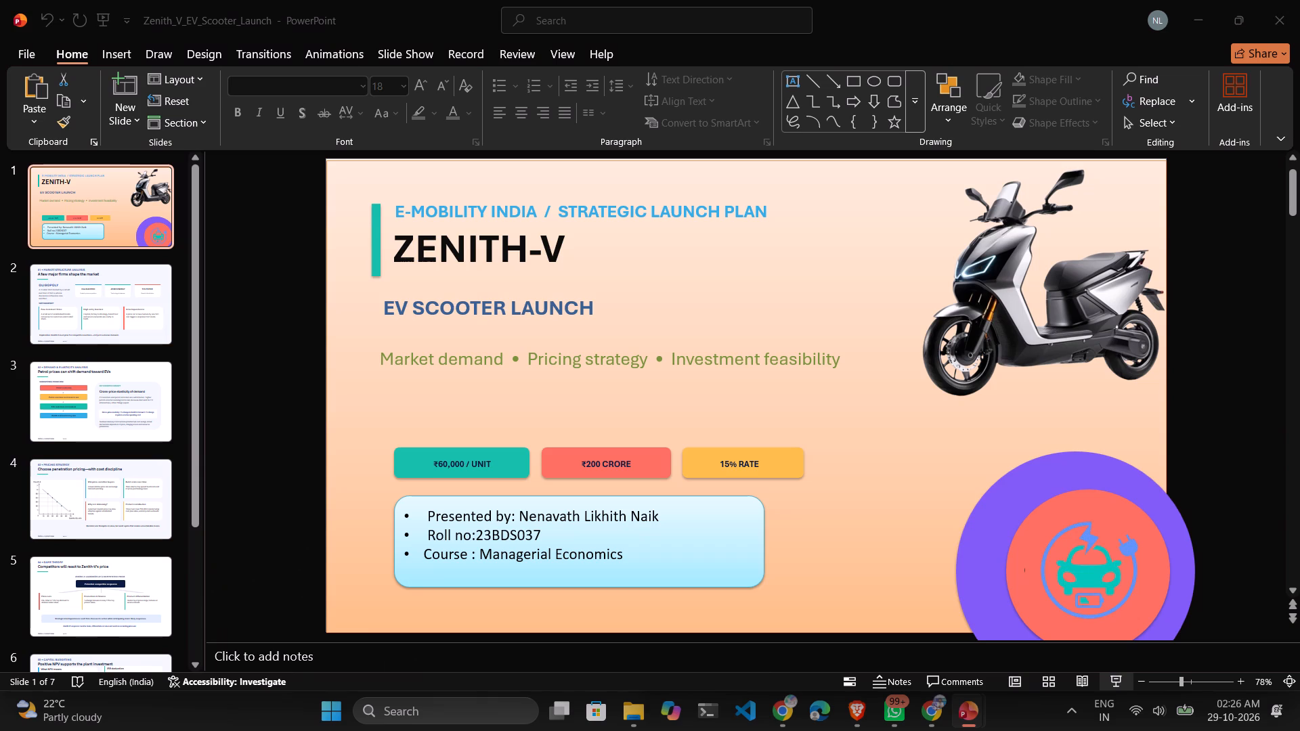
{"action": "key", "text": "Down"}
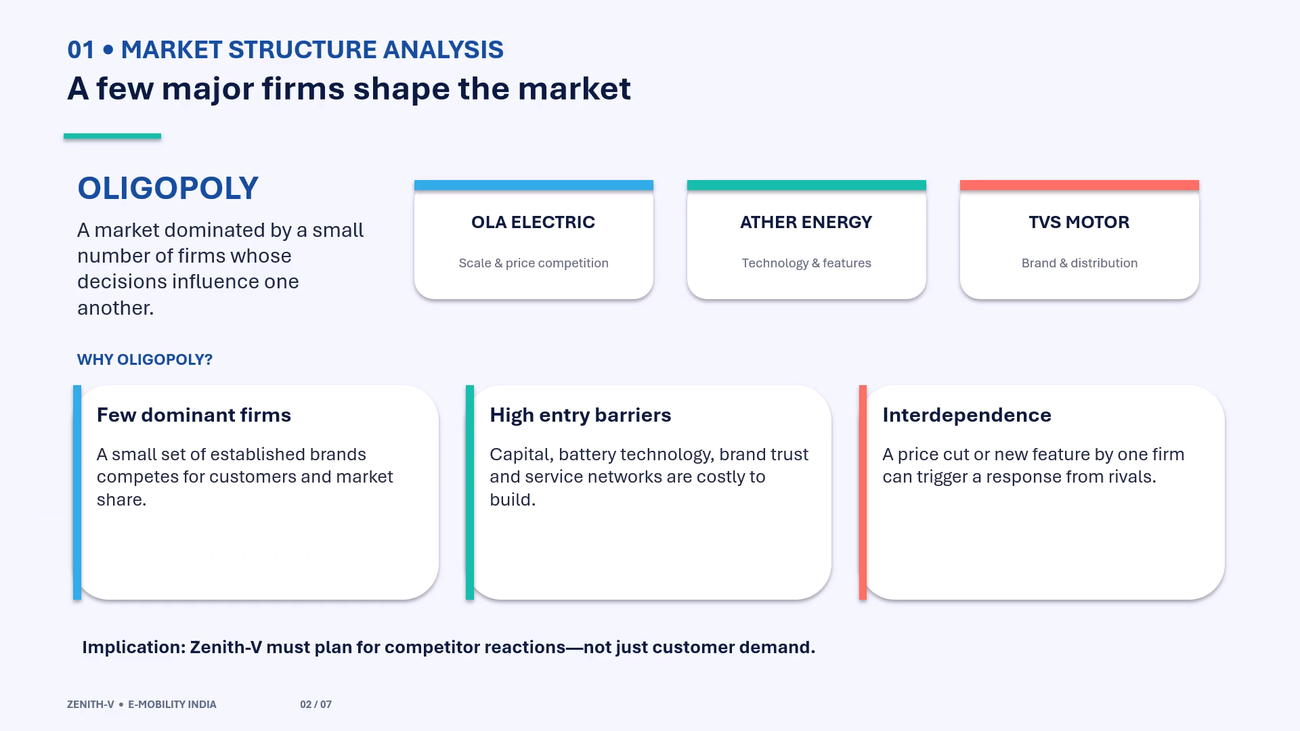
{"action": "key", "text": "Down"}
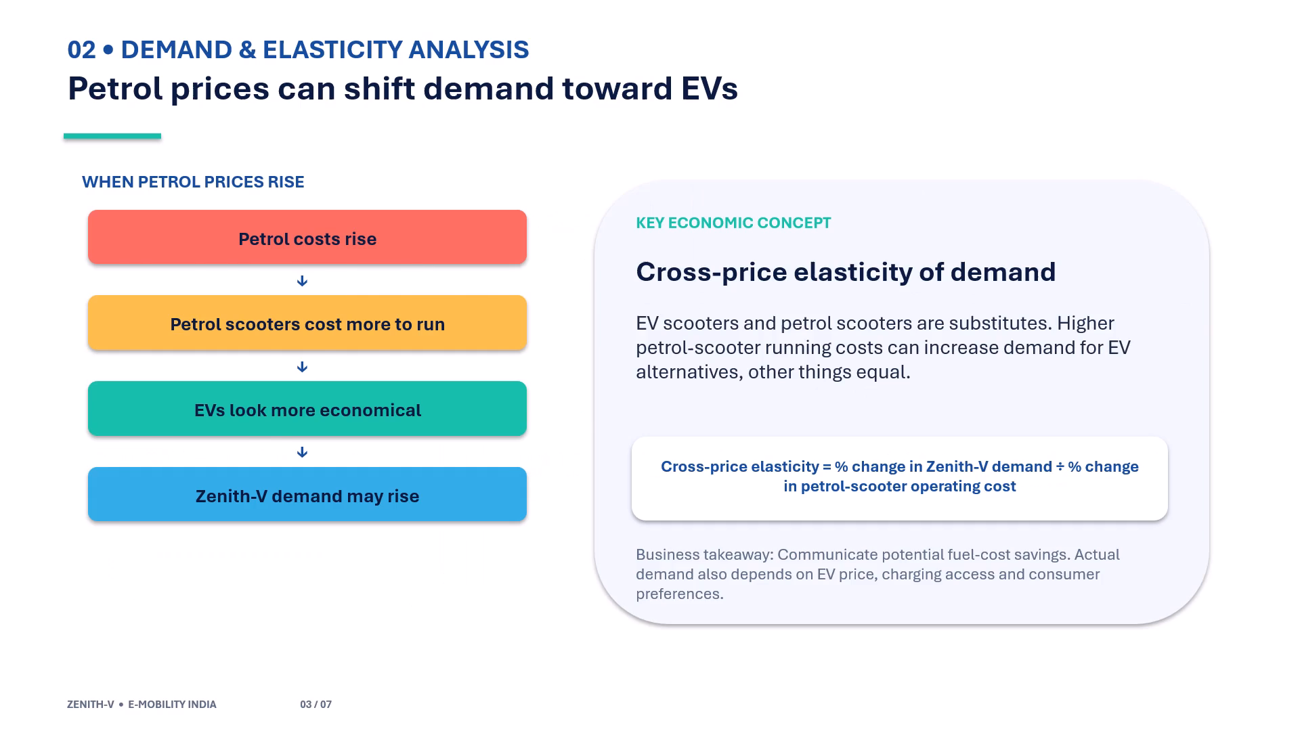
{"action": "key", "text": "Up"}
{"action": "key", "text": "Down"}
{"action": "key", "text": "Down"}
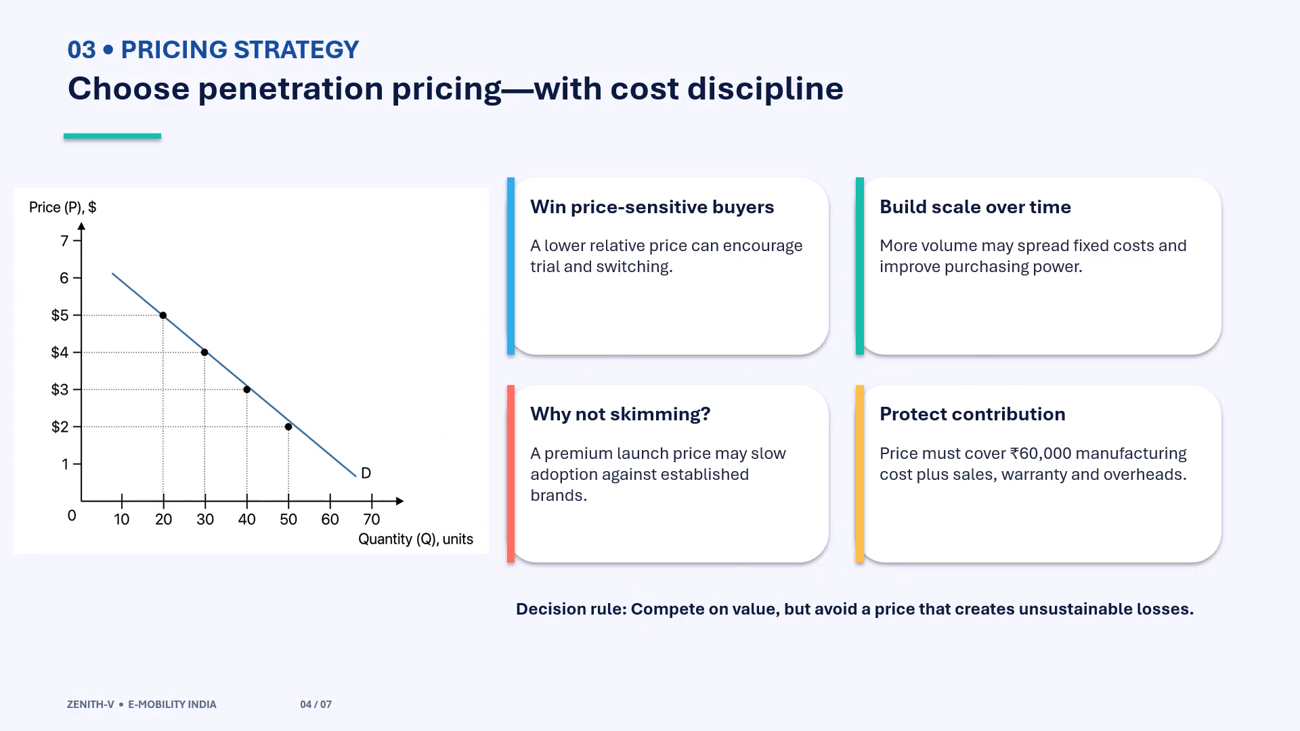
{"action": "key", "text": "Down"}
{"action": "key", "text": "Down"}
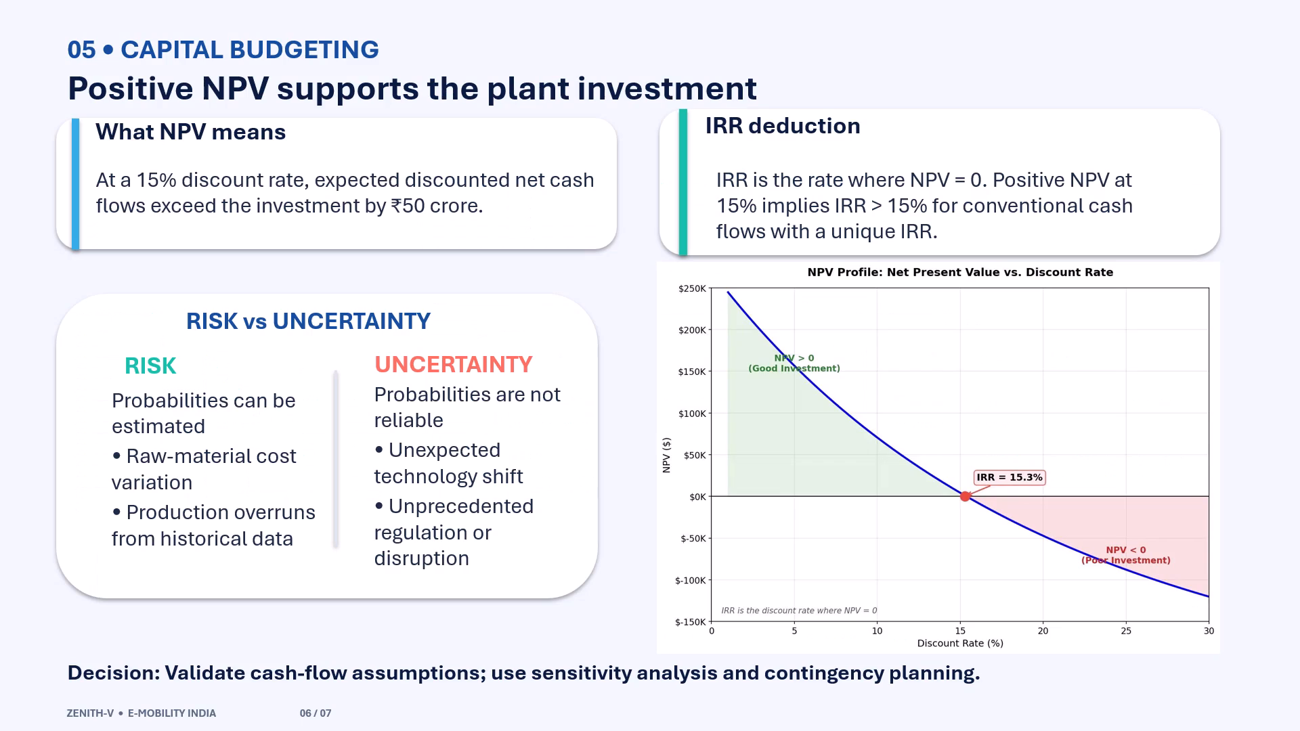
{"action": "key", "text": "Down"}
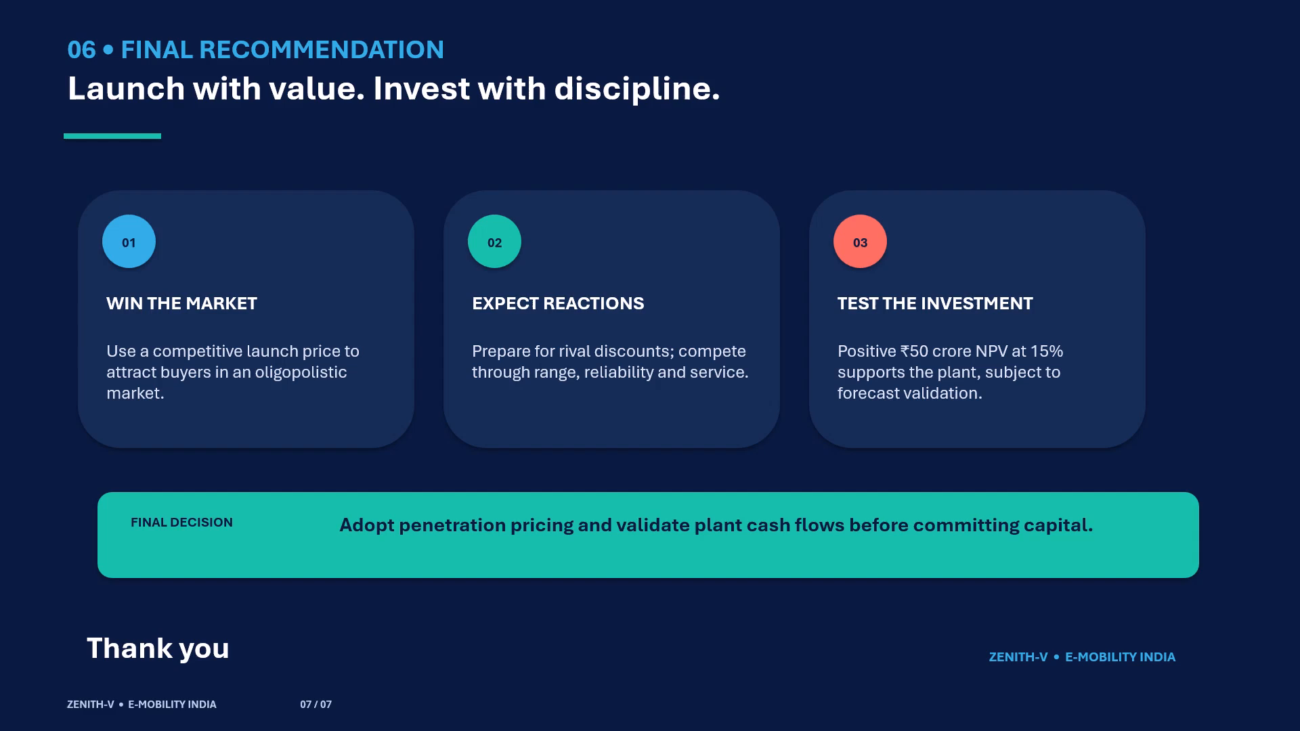
{"action": "key", "text": "Down"}
{"action": "key", "text": "Down"}
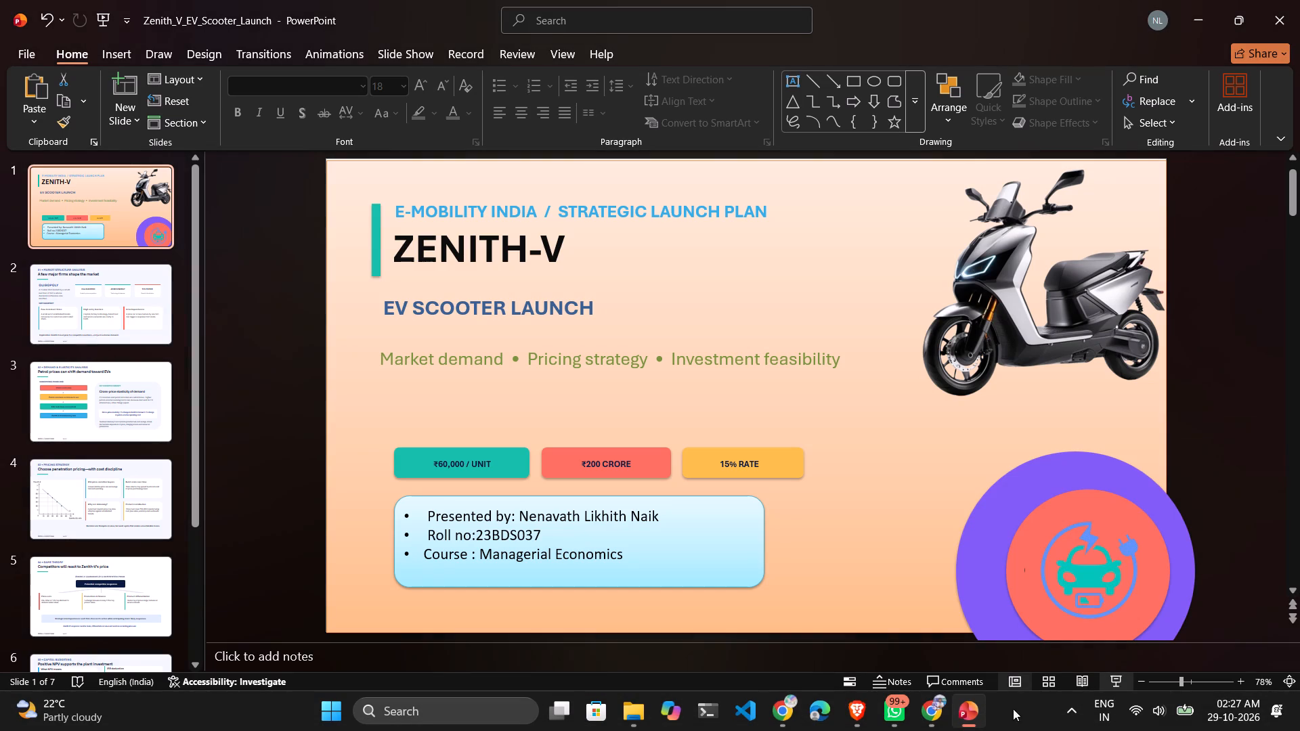
Duplicate the "Market demand • Pricing strategy • Investment feasibility" line on the title slide and place the copy over the light blue presenter card.
{"action": "left_click", "coordinate": [676, 569]}
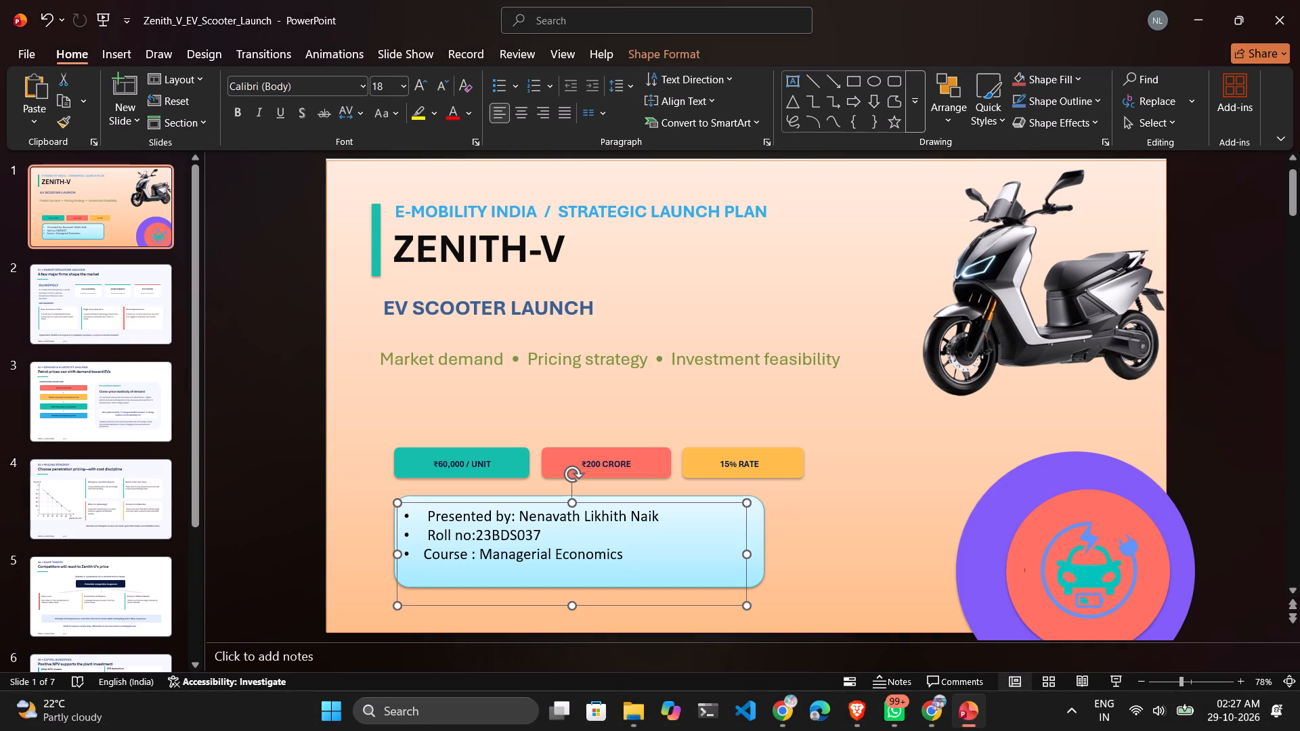
{"action": "left_click", "coordinate": [595, 361]}
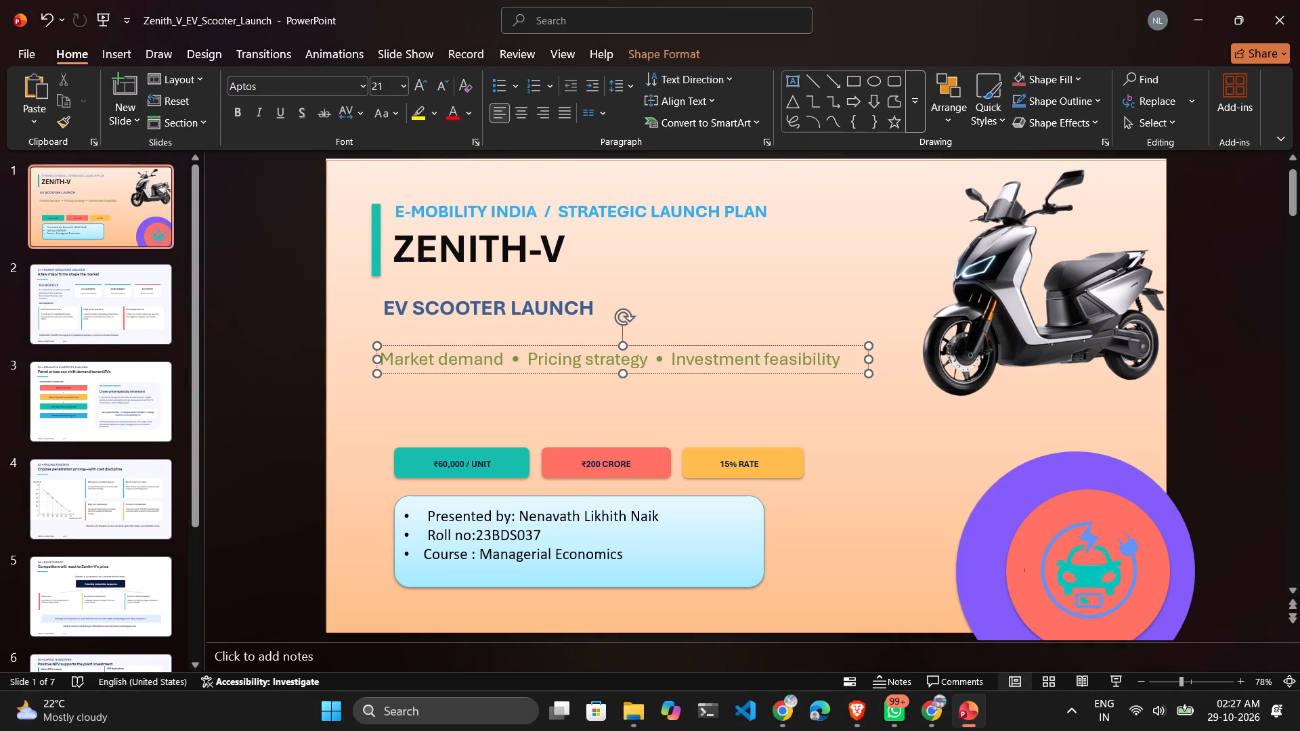
{"action": "key", "text": "ctrl+c"}
{"action": "left_click", "coordinate": [814, 375]}
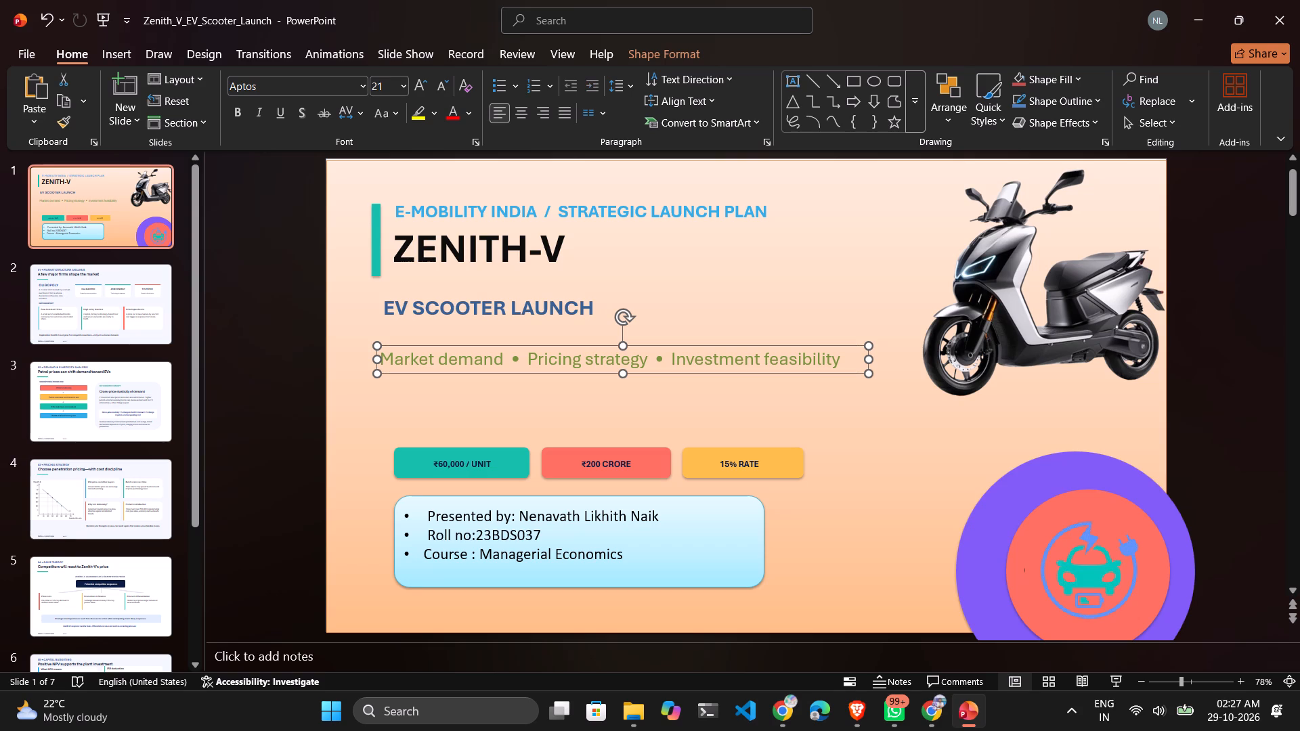
{"action": "key", "text": "ctrl+c"}
{"action": "left_click", "coordinate": [673, 546]}
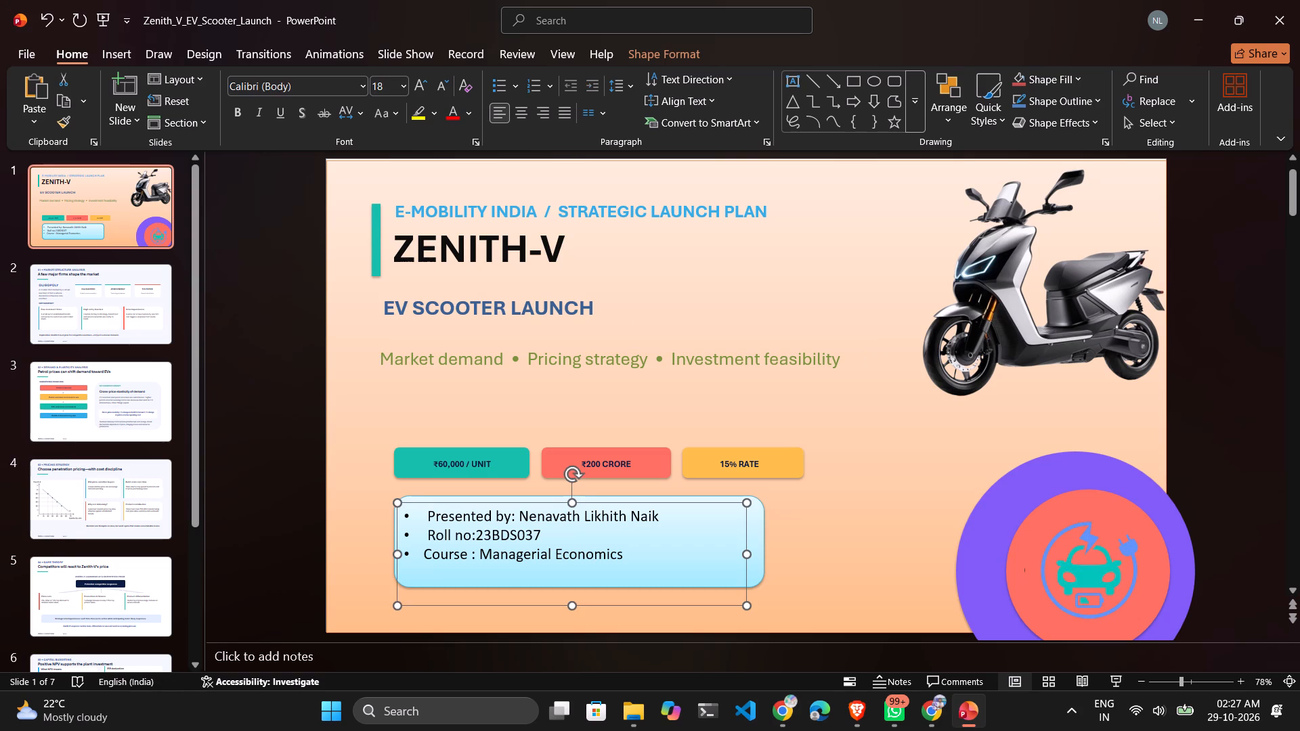
{"action": "key", "text": "ctrl+v"}
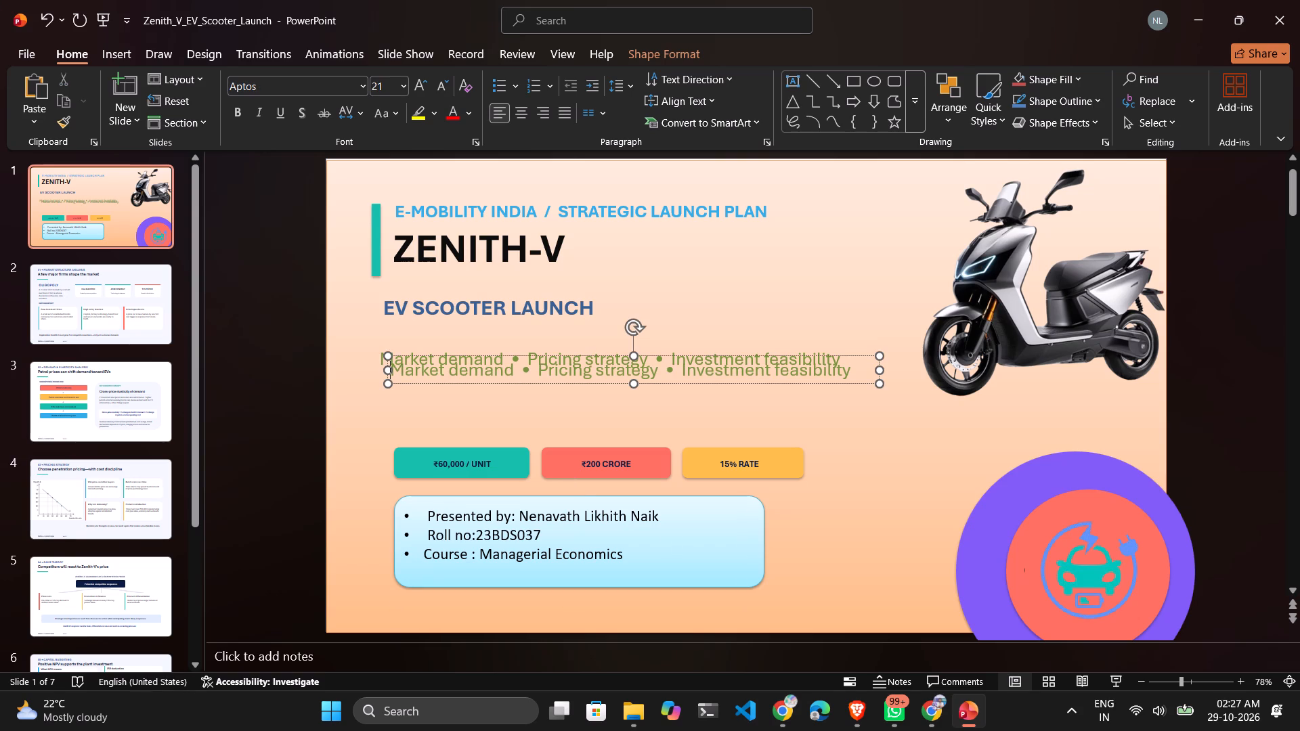
{"action": "left_click", "coordinate": [634, 387]}
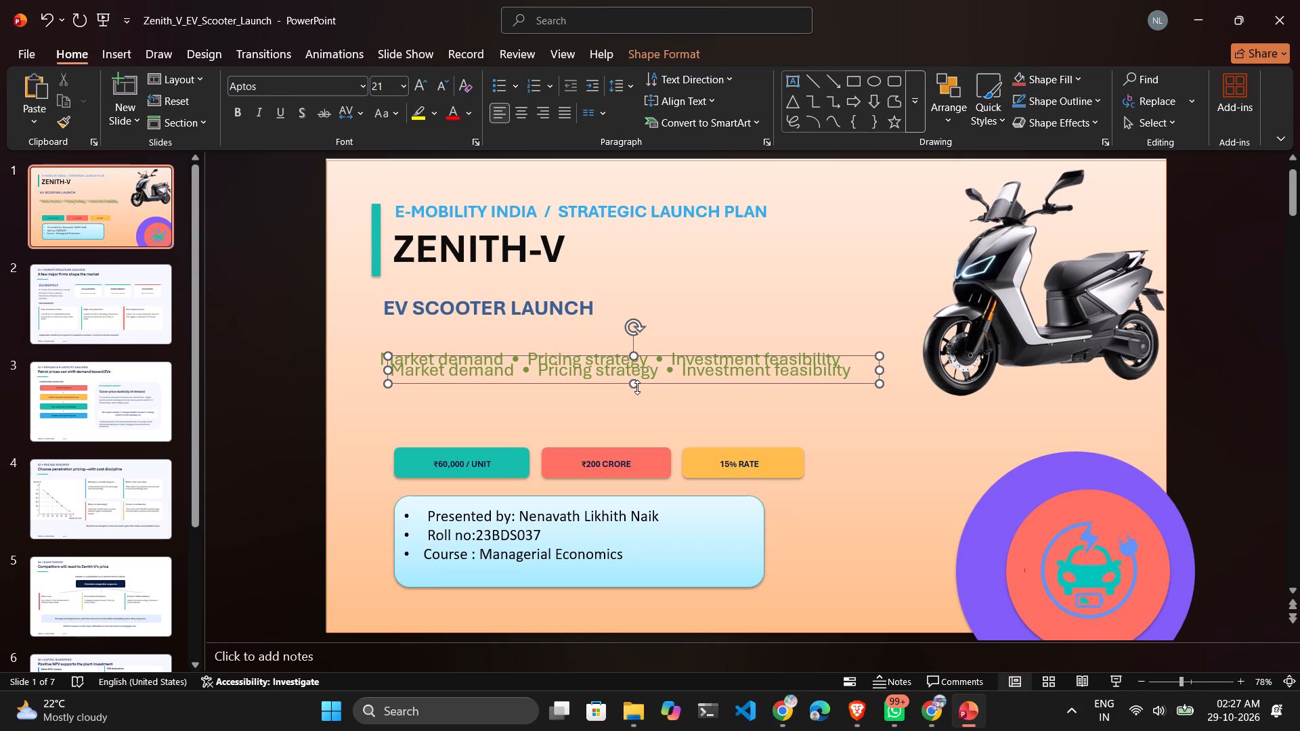
{"action": "left_click", "coordinate": [646, 389]}
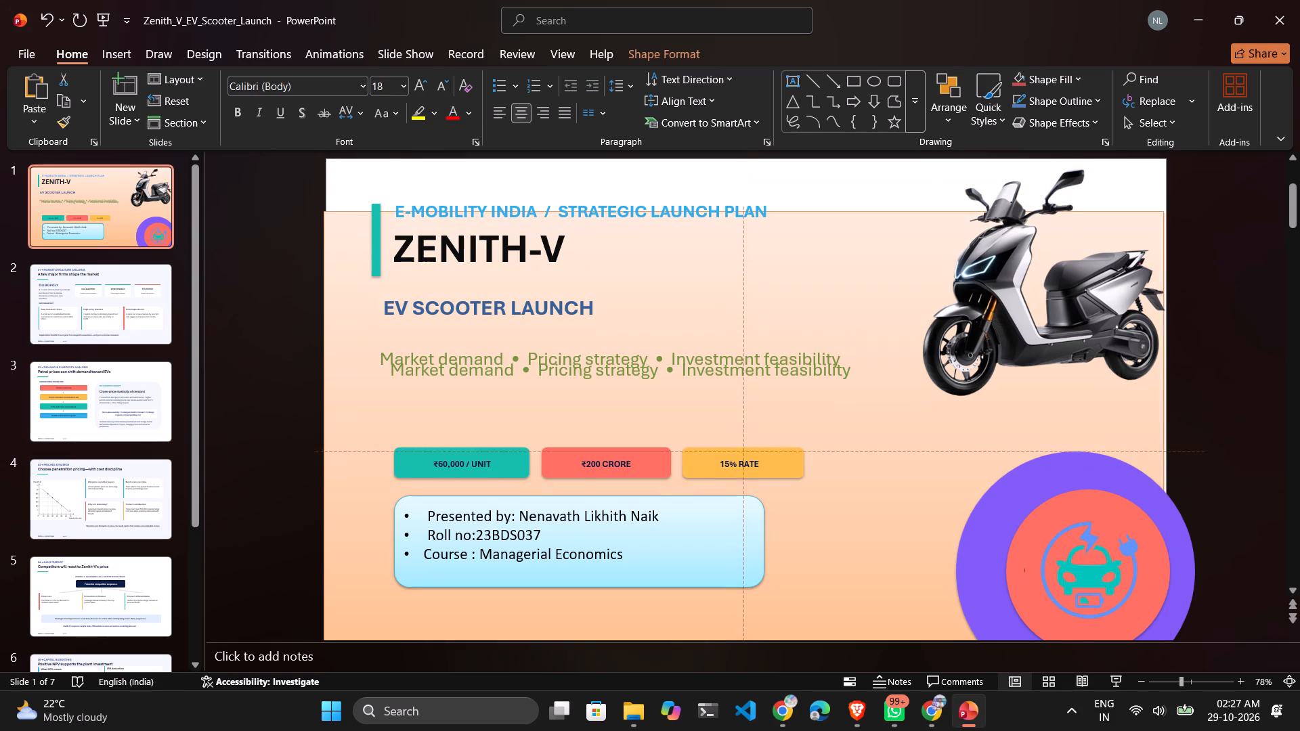
{"action": "left_click", "coordinate": [637, 374]}
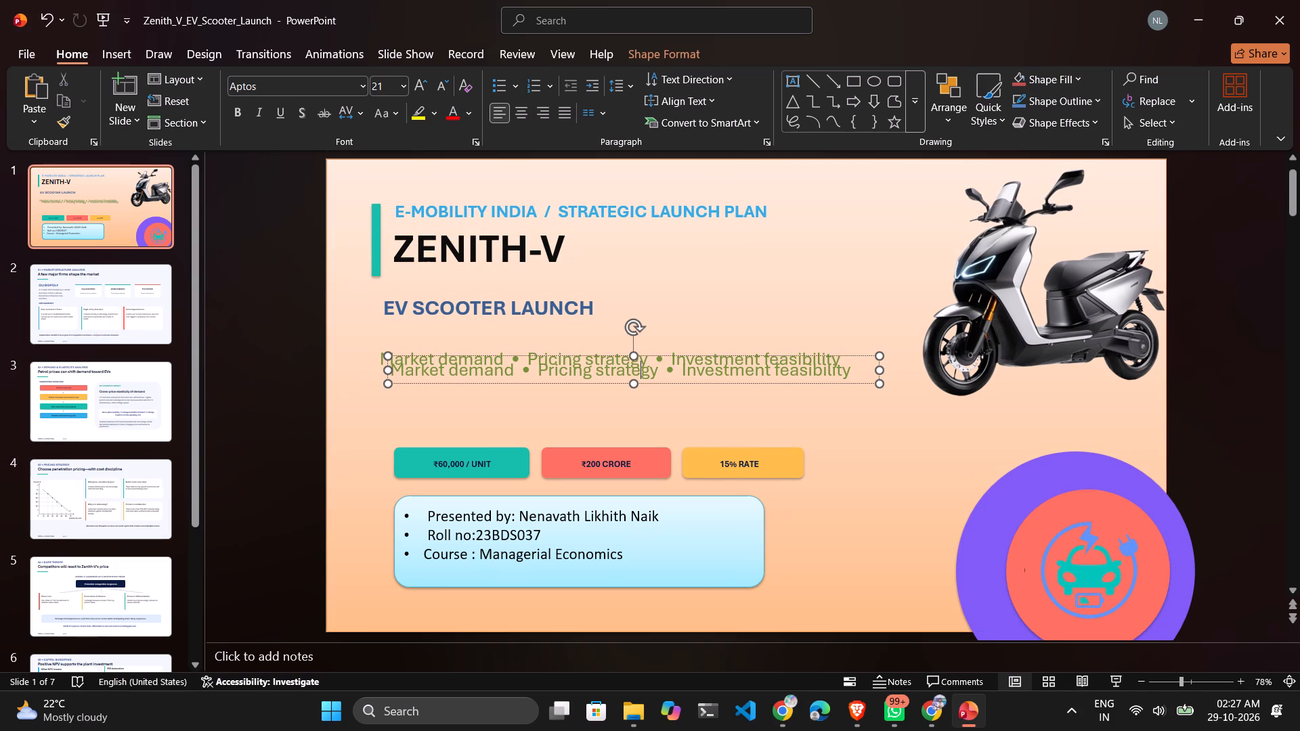
{"action": "left_click_drag", "start_coordinate": [639, 383], "coordinate": [641, 413]}
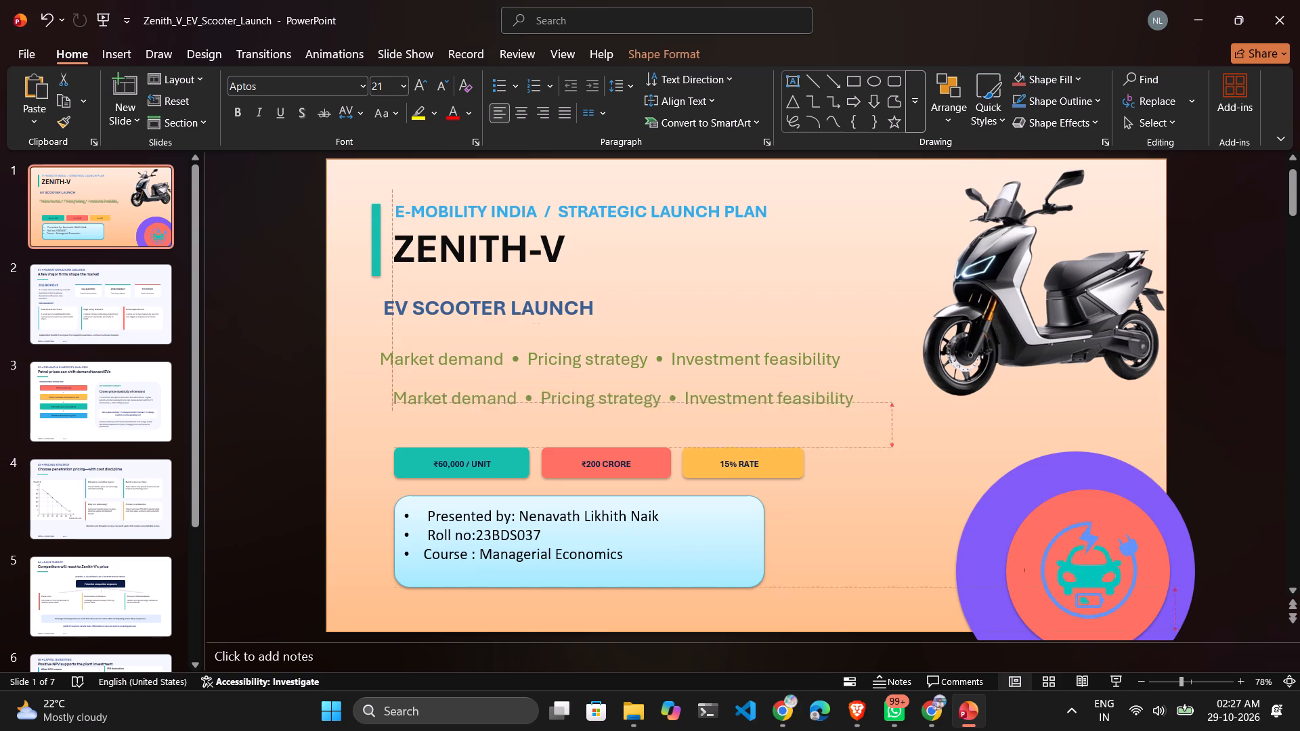
{"action": "left_click_drag", "start_coordinate": [641, 413], "coordinate": [666, 522]}
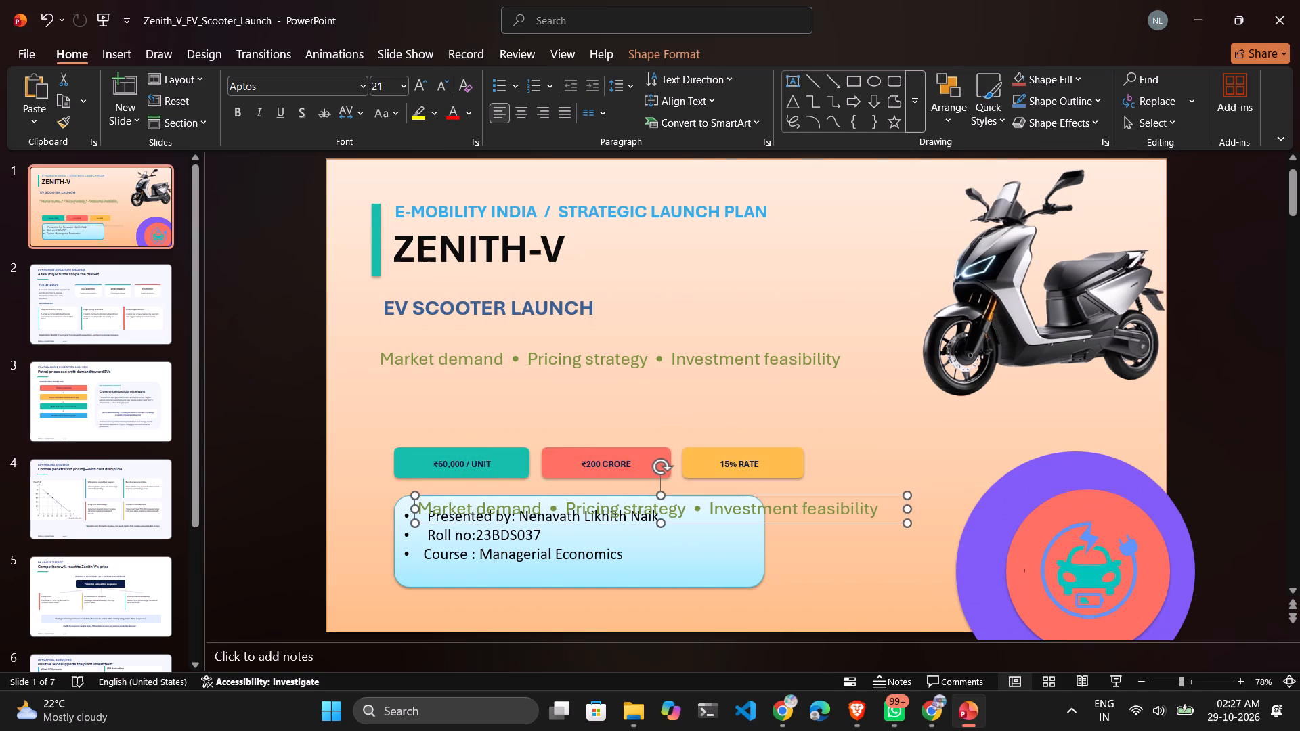
{"action": "left_click", "coordinate": [689, 509]}
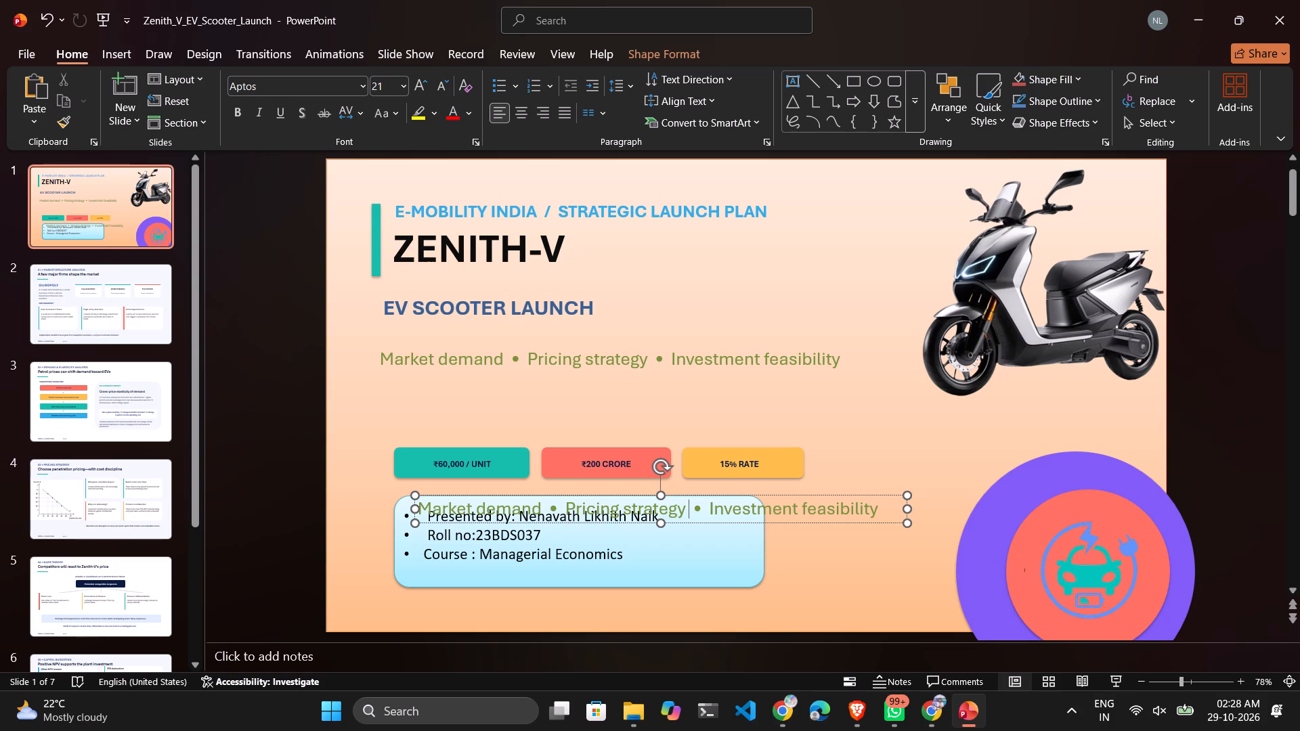
{"action": "left_click_drag", "start_coordinate": [669, 521], "coordinate": [668, 541]}
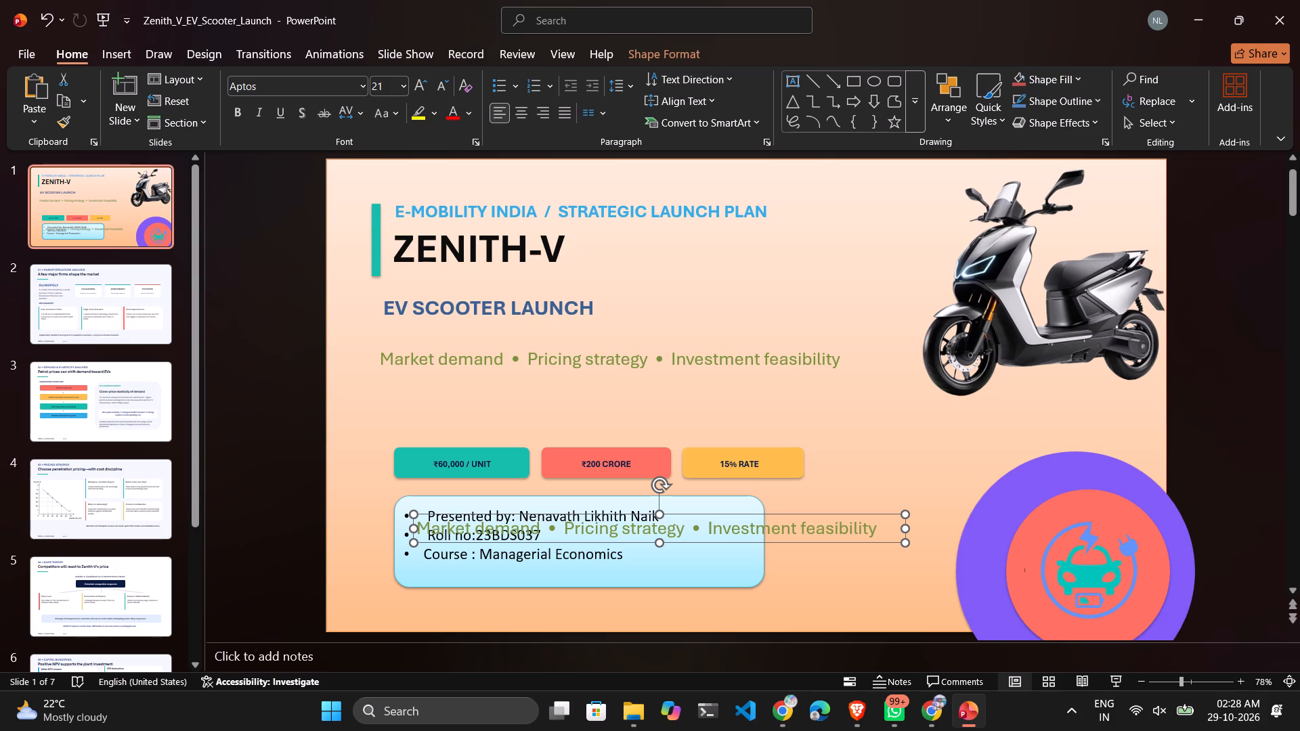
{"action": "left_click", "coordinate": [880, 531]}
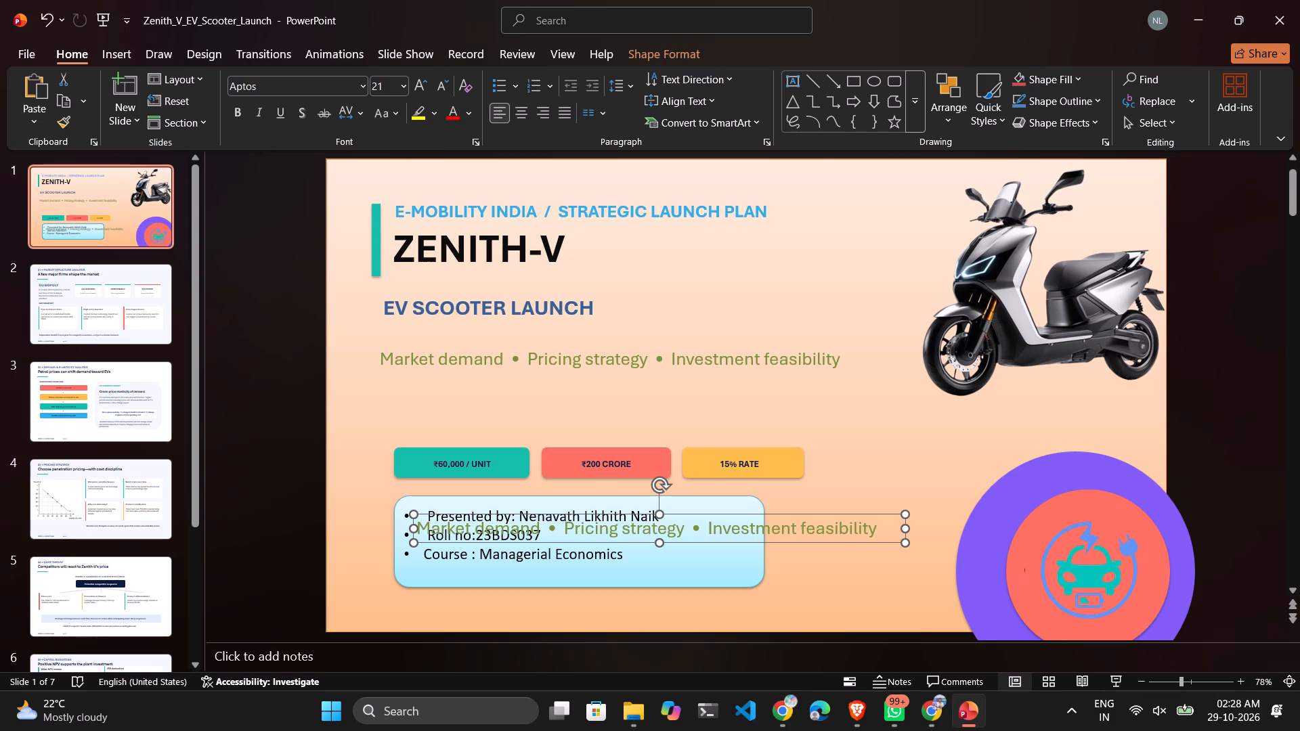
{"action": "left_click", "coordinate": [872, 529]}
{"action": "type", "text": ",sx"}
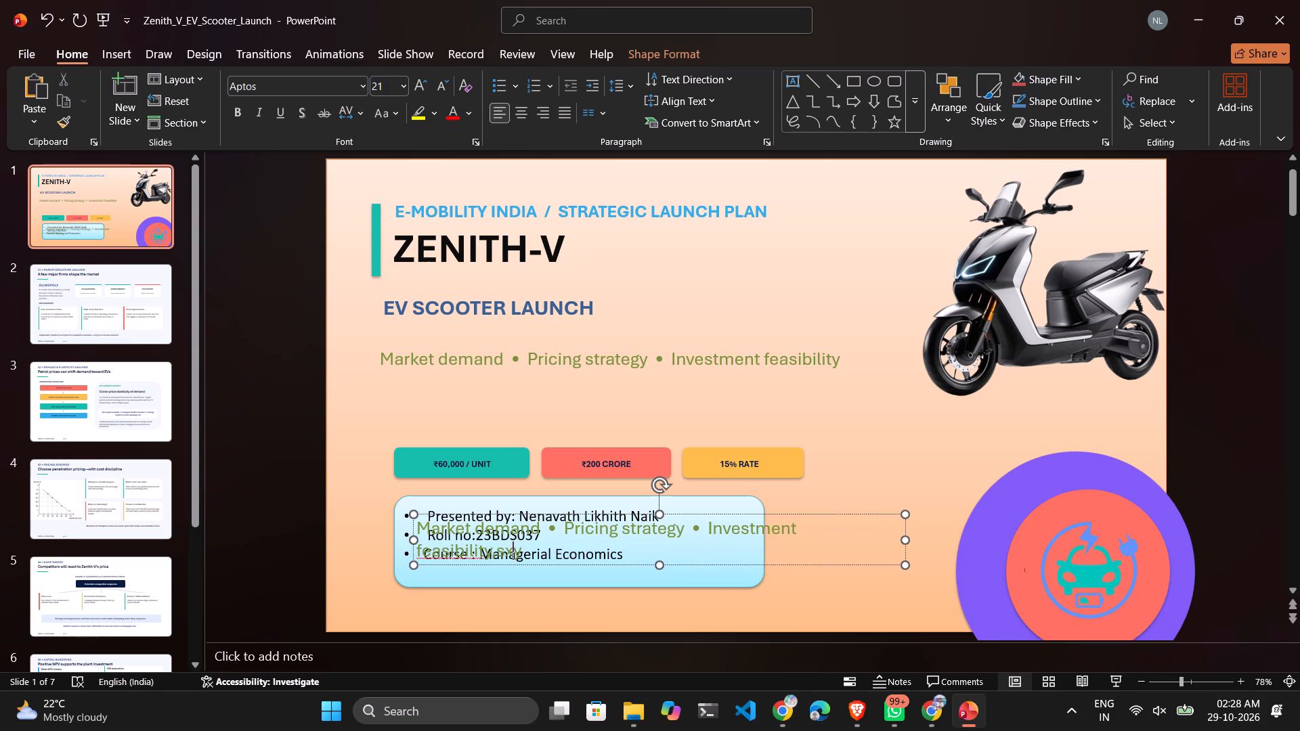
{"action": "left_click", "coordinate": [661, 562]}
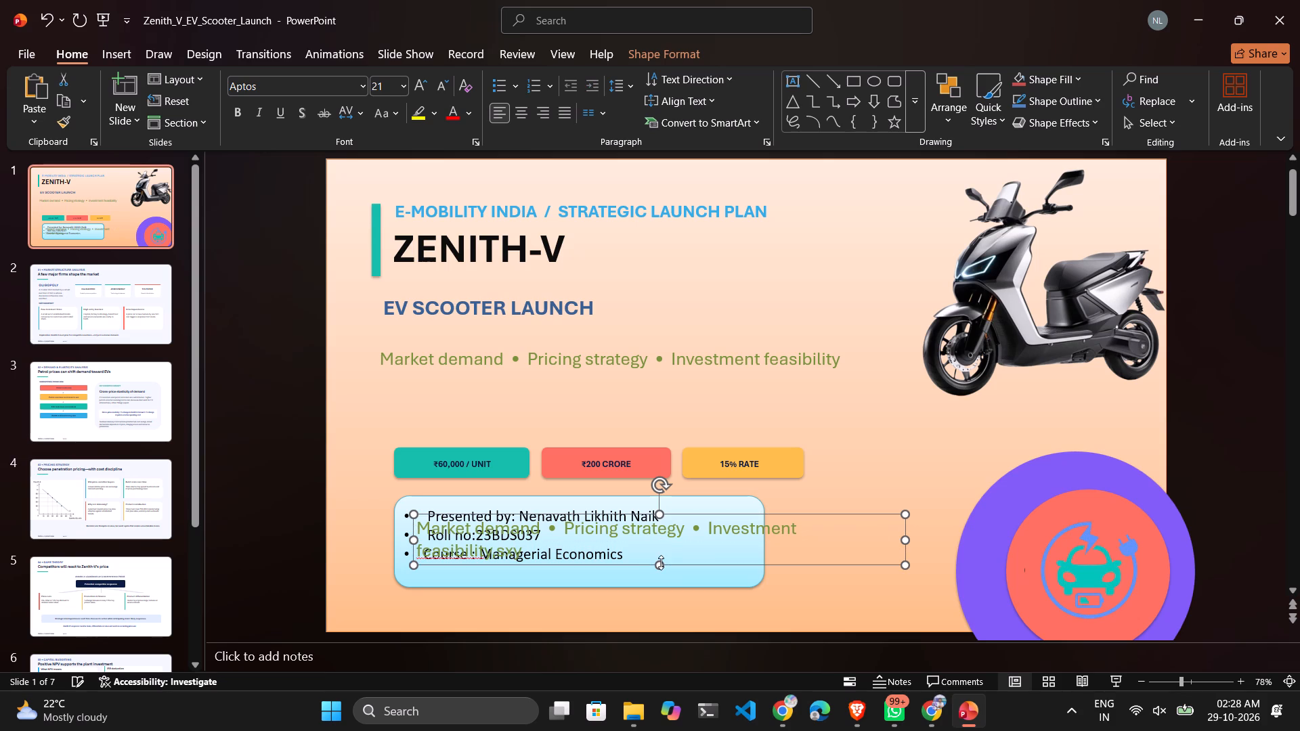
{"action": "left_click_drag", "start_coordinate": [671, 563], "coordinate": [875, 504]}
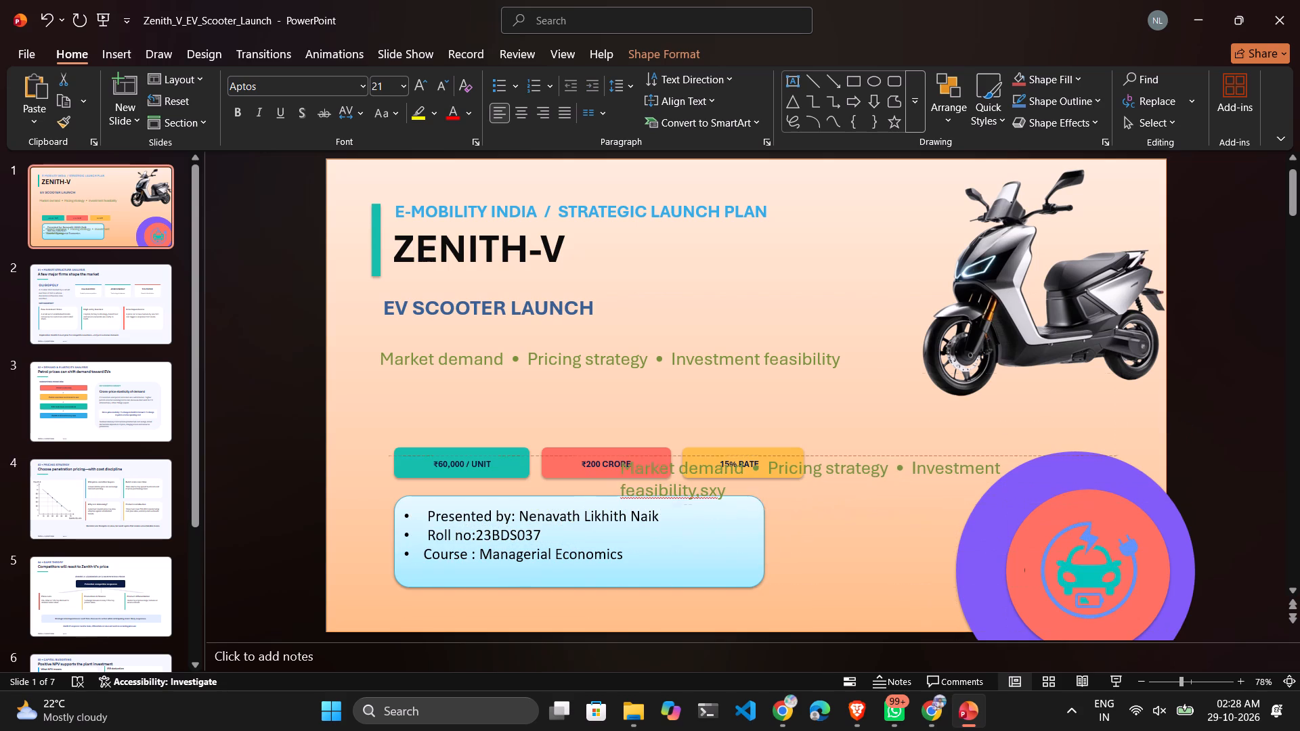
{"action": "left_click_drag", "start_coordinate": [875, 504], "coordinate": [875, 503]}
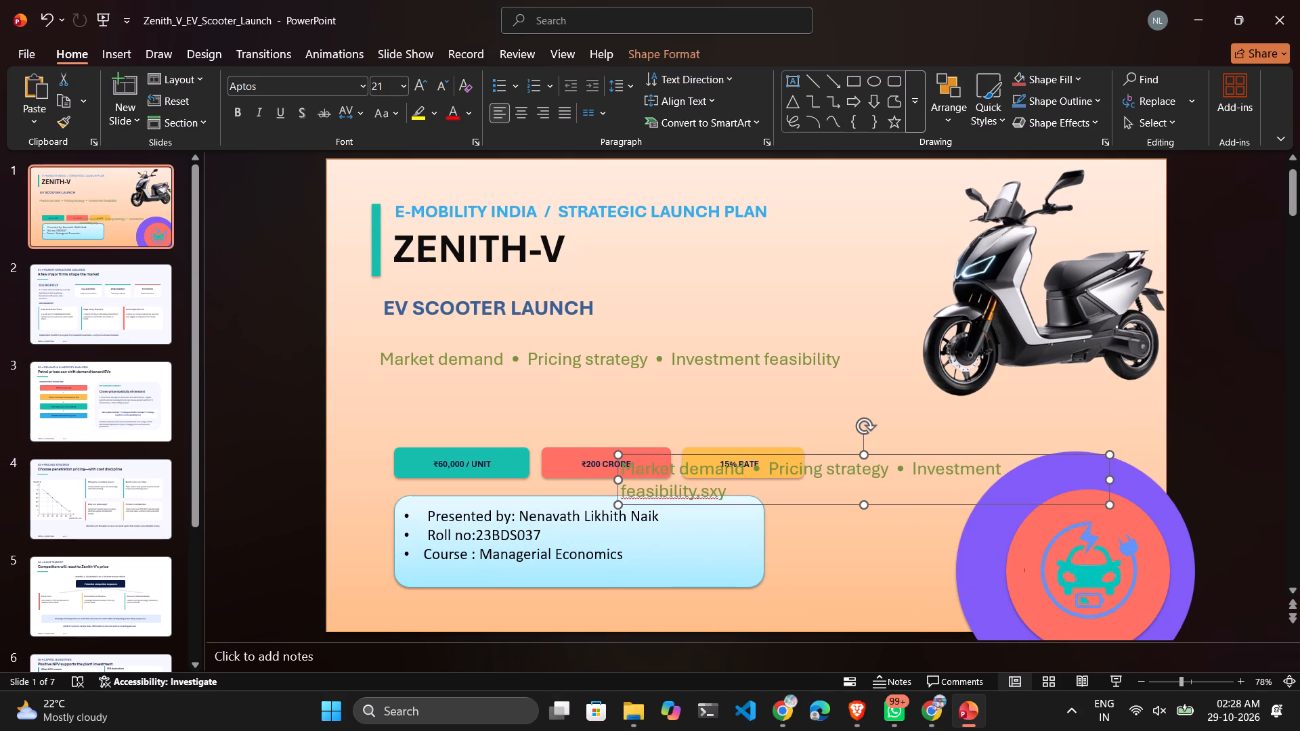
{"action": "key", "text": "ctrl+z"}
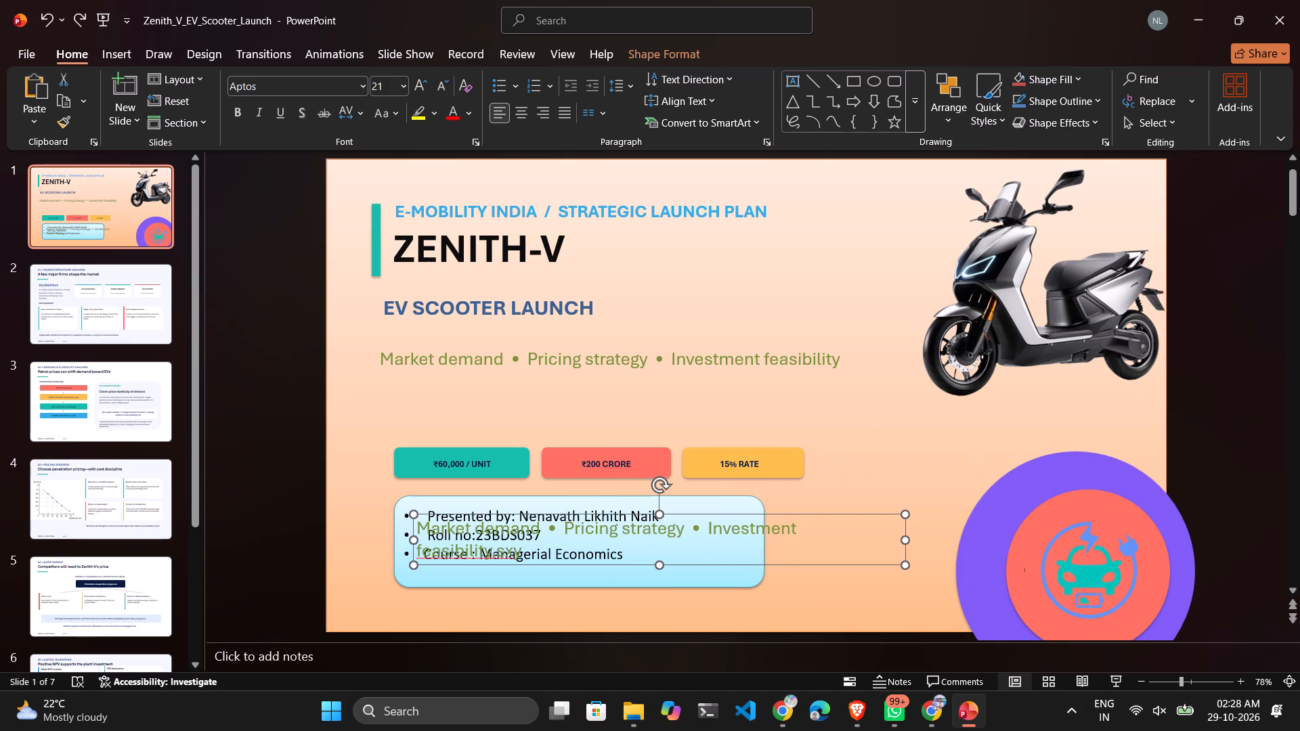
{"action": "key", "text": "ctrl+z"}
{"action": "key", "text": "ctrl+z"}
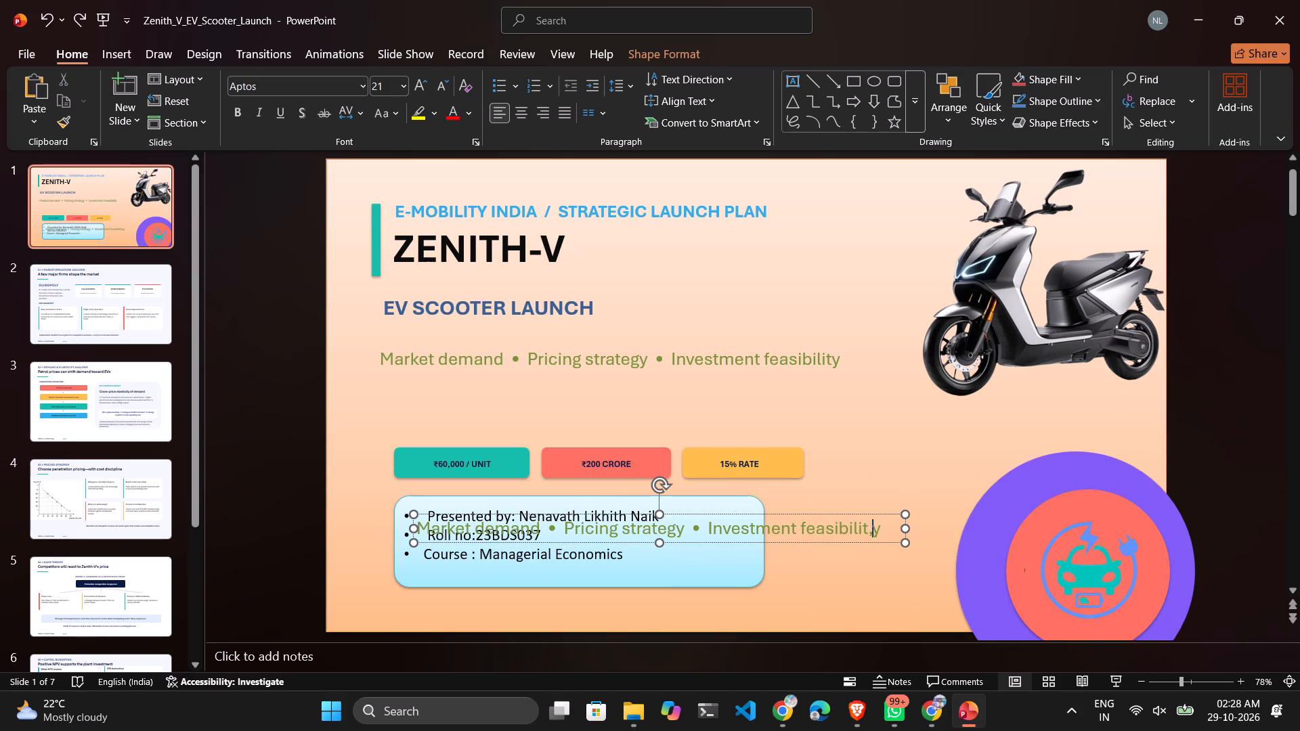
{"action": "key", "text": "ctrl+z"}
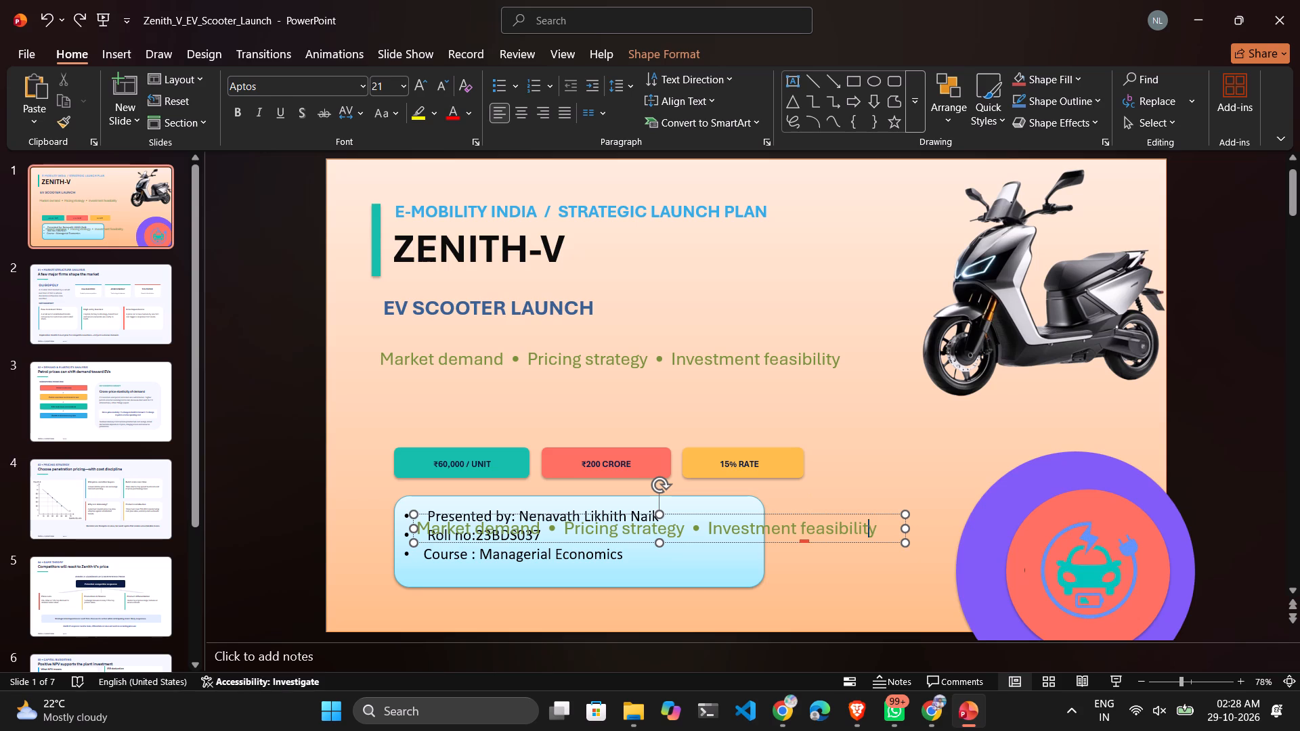
Move the bulleted presenter details text off the light blue card to the empty area beside the "ZENITH-V" title.
{"action": "left_click_drag", "start_coordinate": [675, 546], "coordinate": [734, 539]}
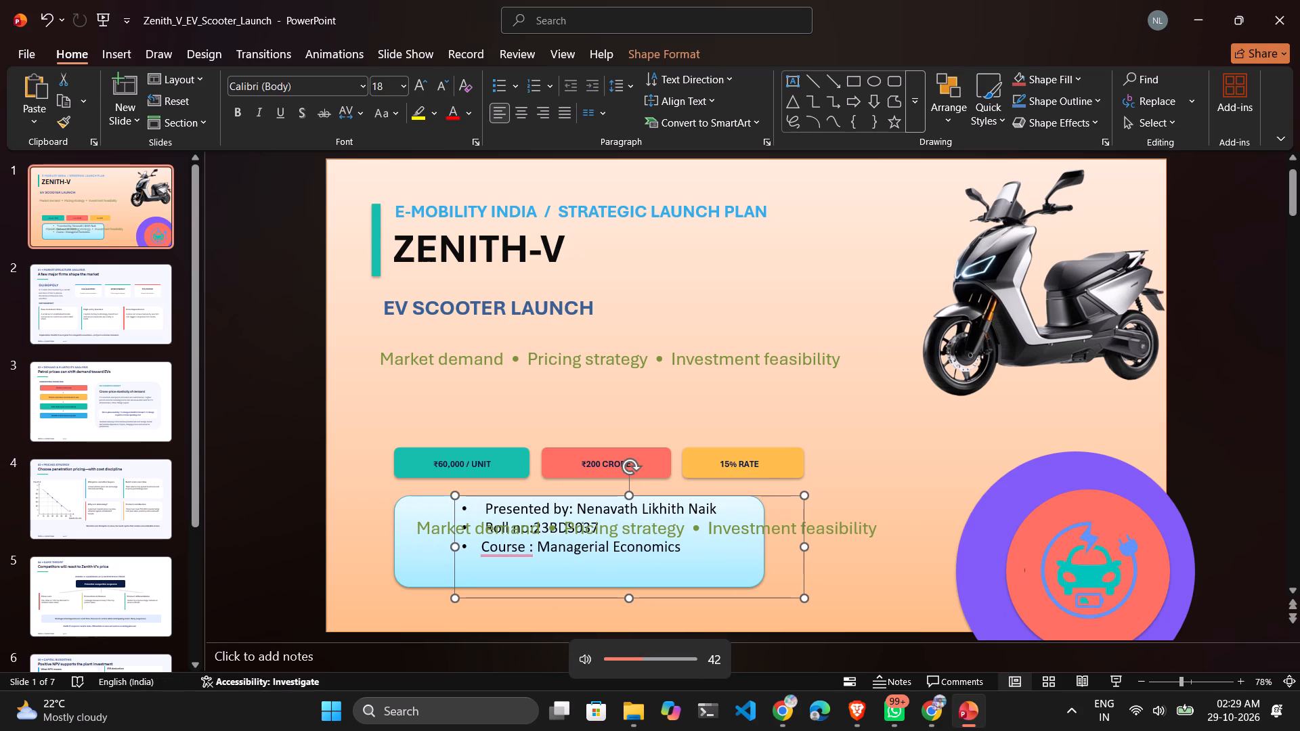
{"action": "left_click_drag", "start_coordinate": [661, 597], "coordinate": [648, 646]}
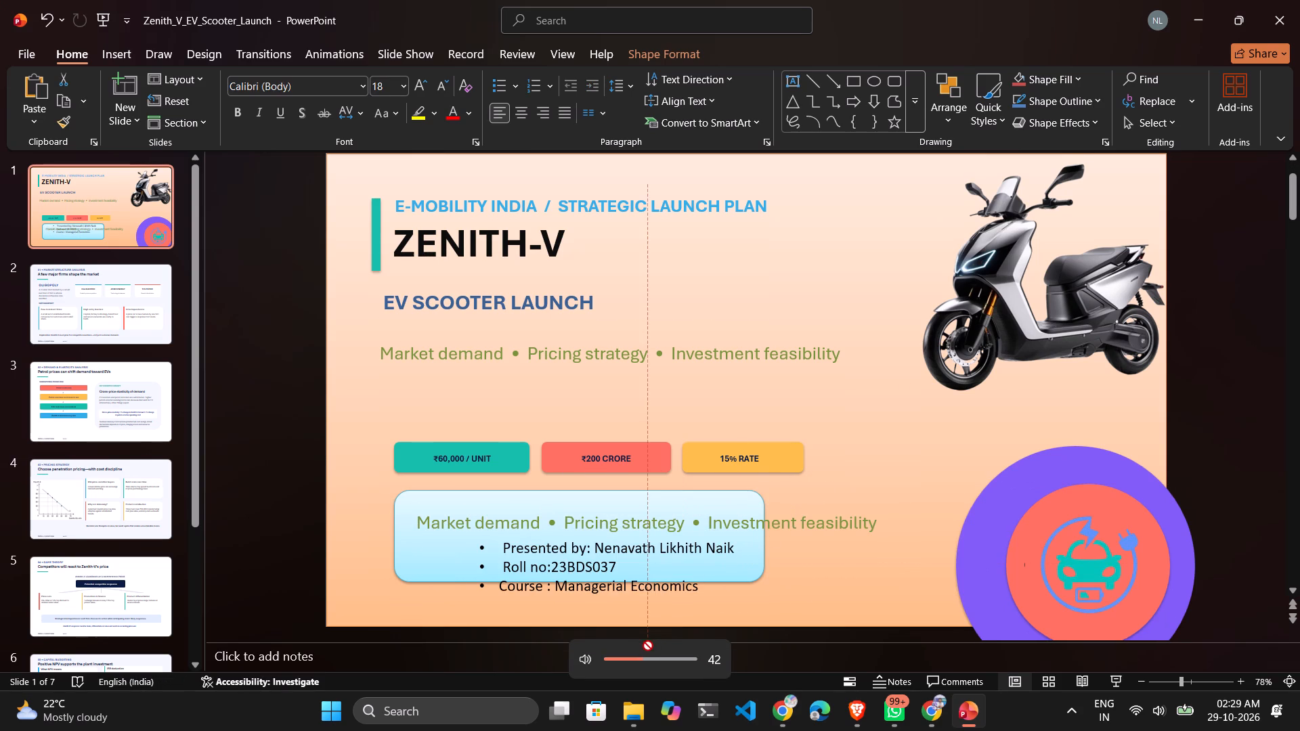
{"action": "left_click_drag", "start_coordinate": [648, 646], "coordinate": [759, 654]}
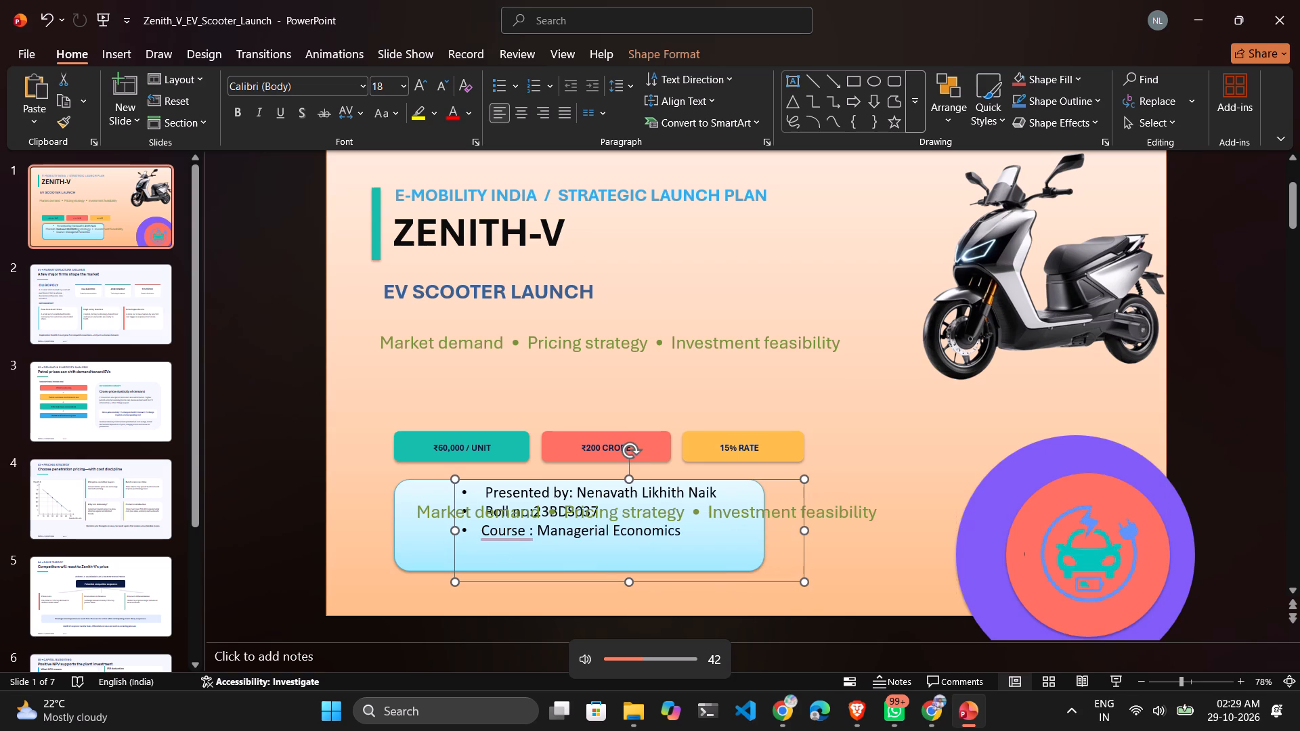
{"action": "left_click", "coordinate": [649, 573]}
{"action": "left_click_drag", "start_coordinate": [643, 579], "coordinate": [785, 327]}
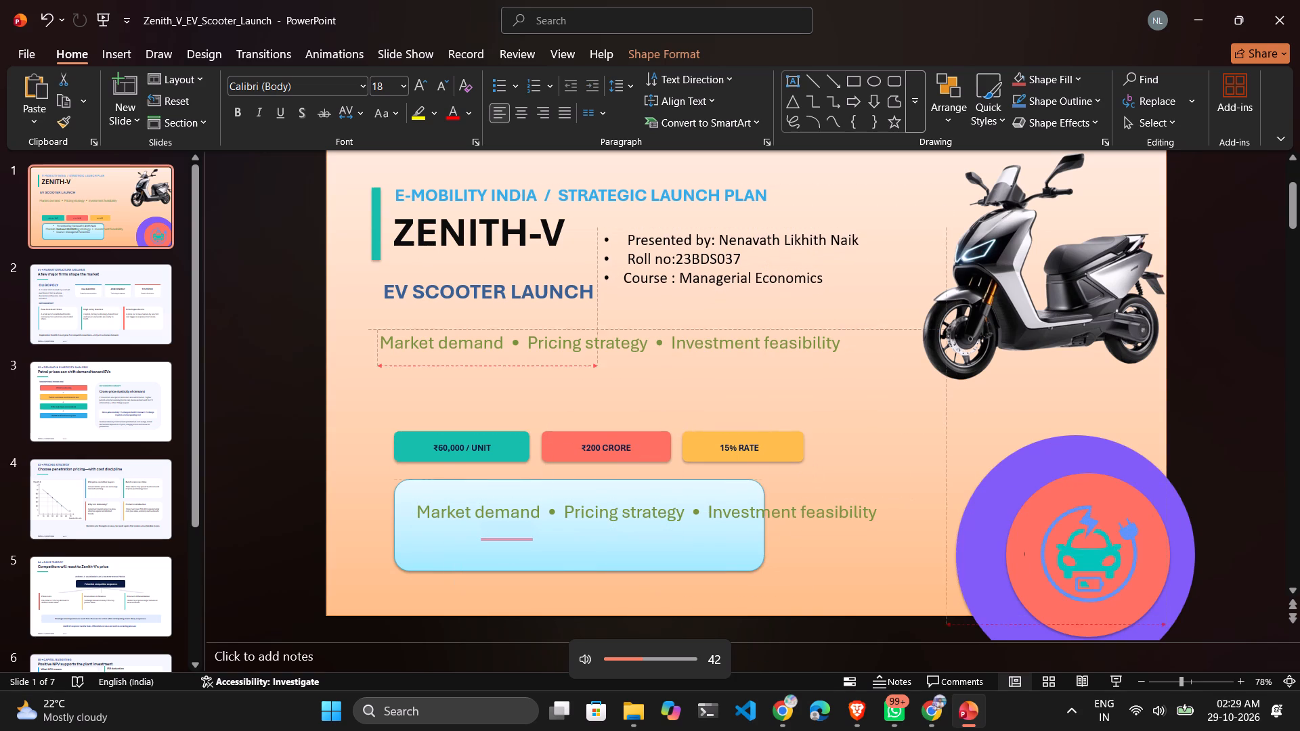
{"action": "left_click_drag", "start_coordinate": [785, 327], "coordinate": [785, 328]}
Replace "Market demand" in the copied text line on the light blue card with "Presented by:" and the presenter's name, followed by a line break.
{"action": "left_click", "coordinate": [616, 507]}
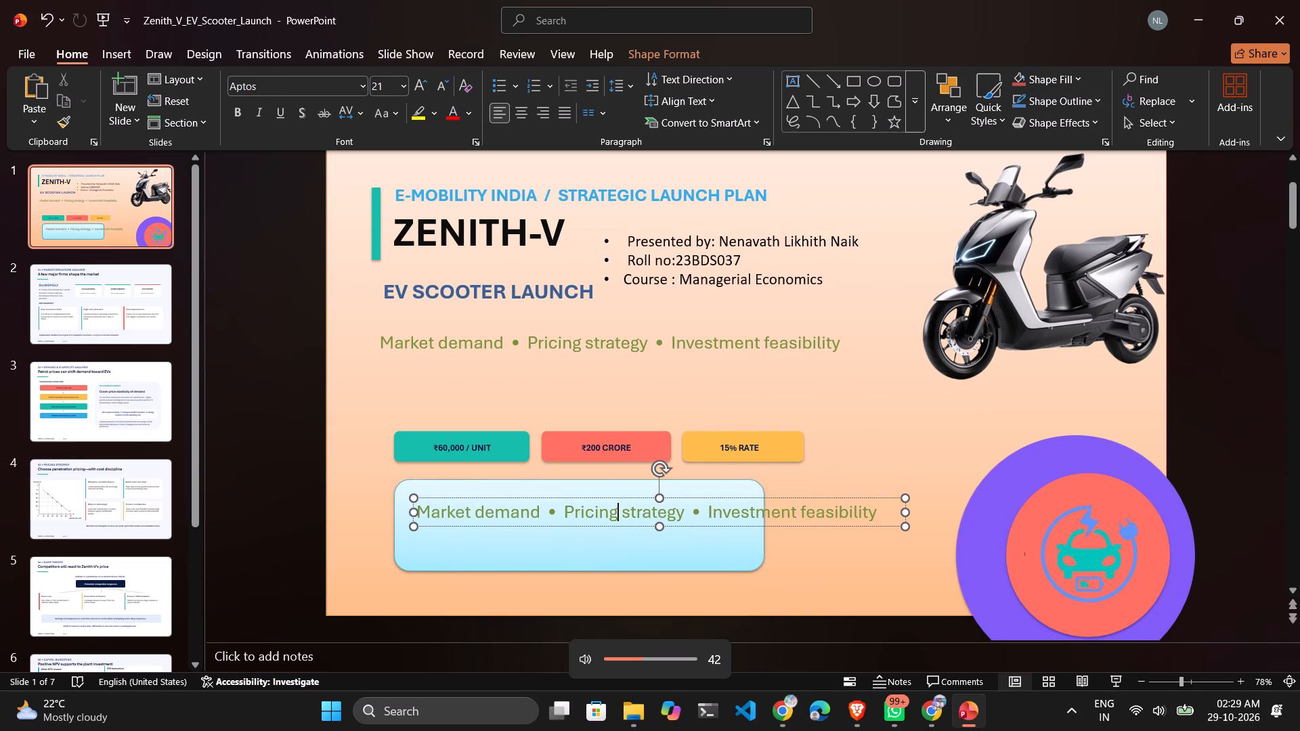
{"action": "left_click", "coordinate": [547, 509]}
{"action": "key", "text": "BackSpace"}
{"action": "key", "text": "BackSpace"}
{"action": "key", "text": "BackSpace"}
{"action": "key", "text": "BackSpace"}
{"action": "key", "text": "BackSpace"}
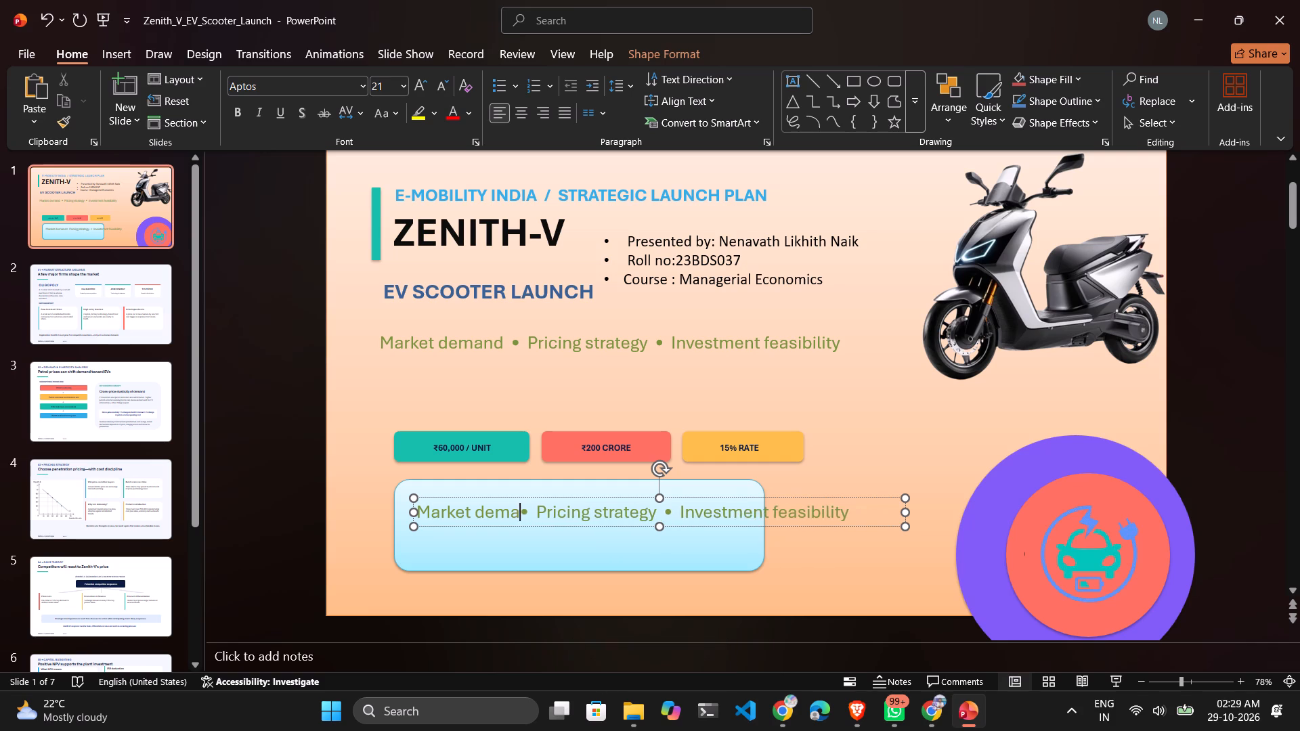
{"action": "key", "text": "BackSpace"}
{"action": "key", "text": "BackSpace"}
{"action": "key", "text": "BackSpace"}
{"action": "key", "text": "BackSpace"}
{"action": "key", "text": "BackSpace"}
{"action": "key", "text": "BackSpace"}
{"action": "key", "text": "BackSpace"}
{"action": "key", "text": "BackSpace"}
{"action": "key", "text": "BackSpace"}
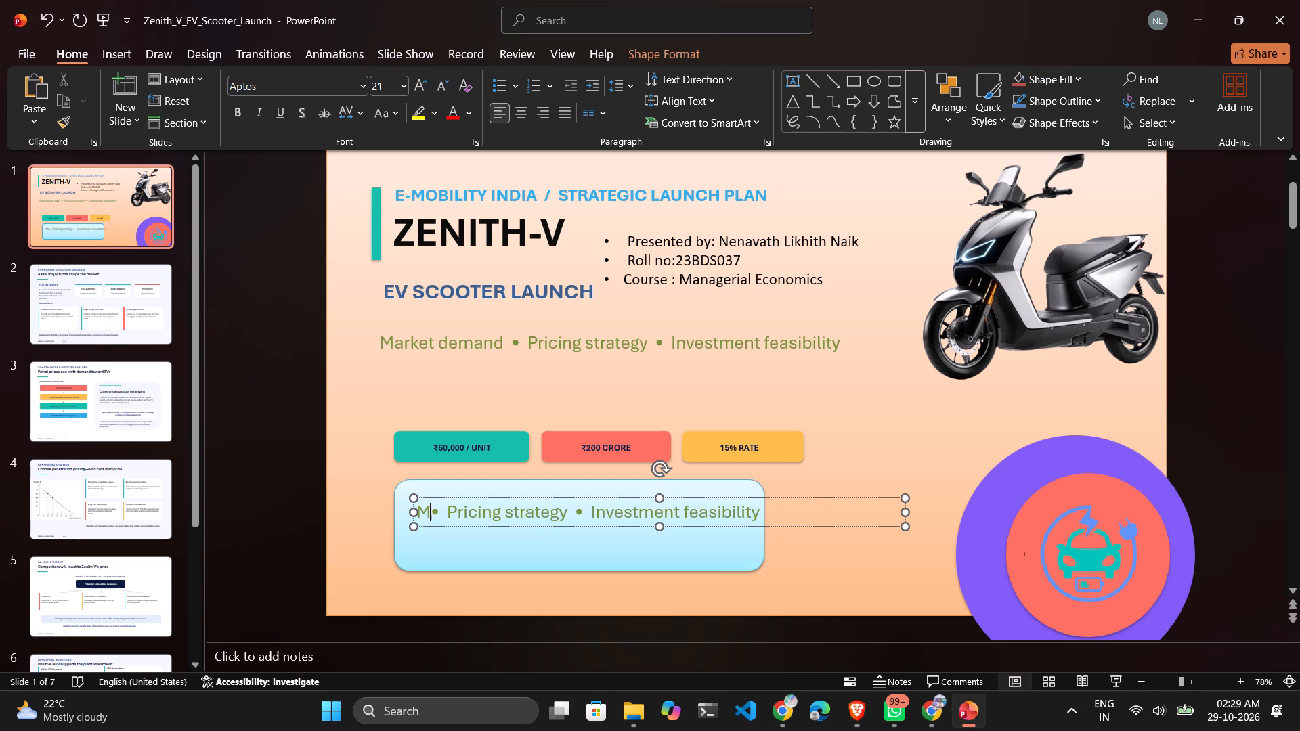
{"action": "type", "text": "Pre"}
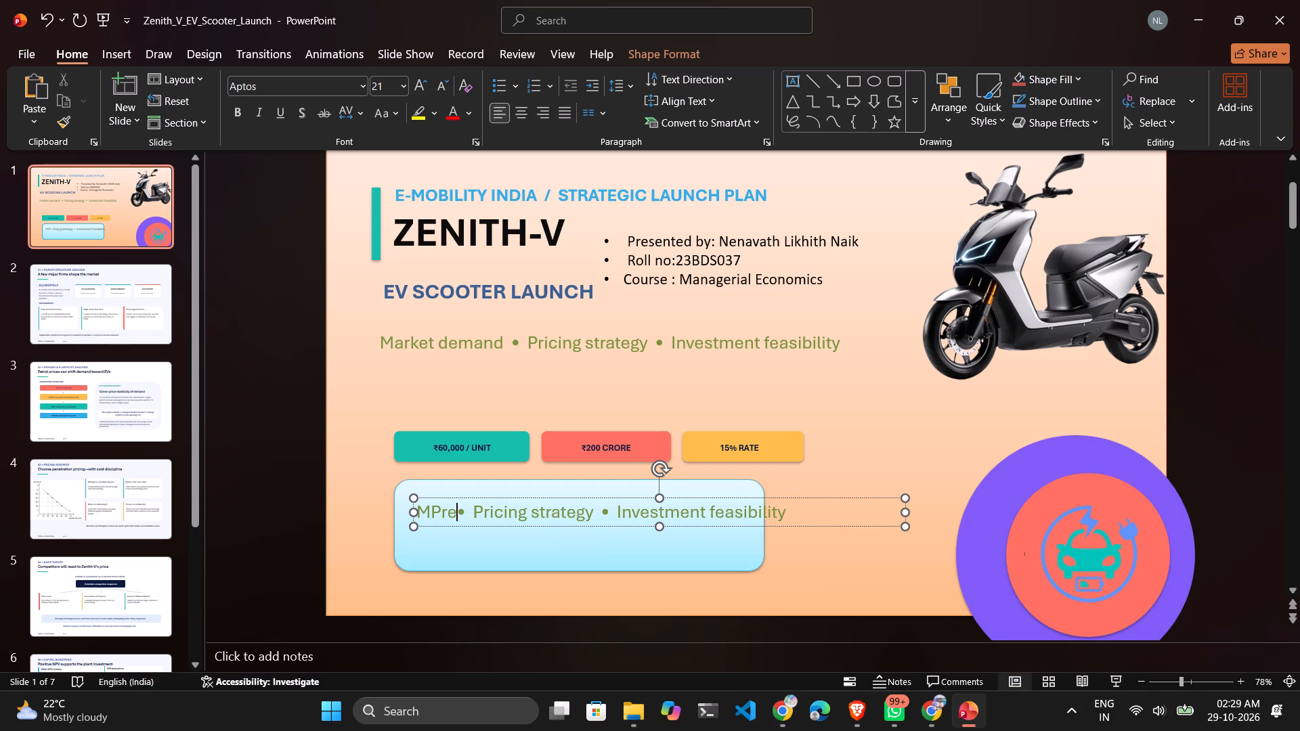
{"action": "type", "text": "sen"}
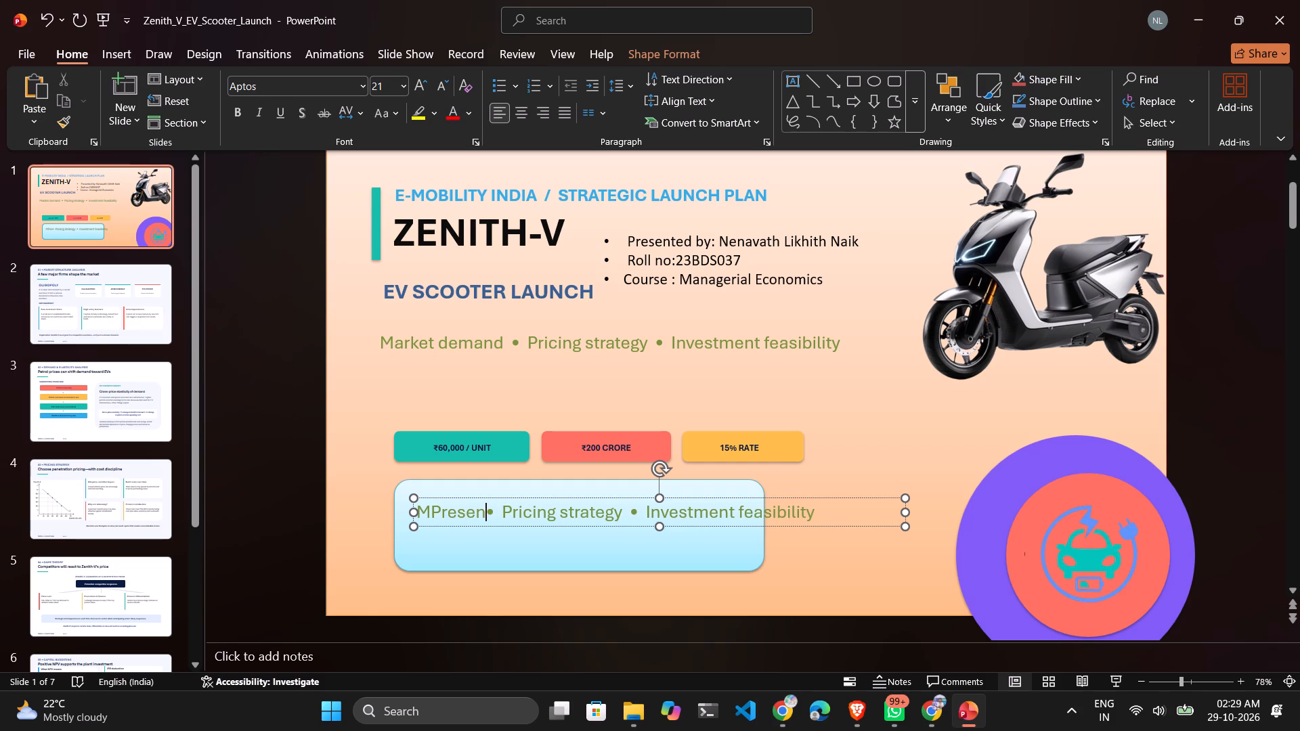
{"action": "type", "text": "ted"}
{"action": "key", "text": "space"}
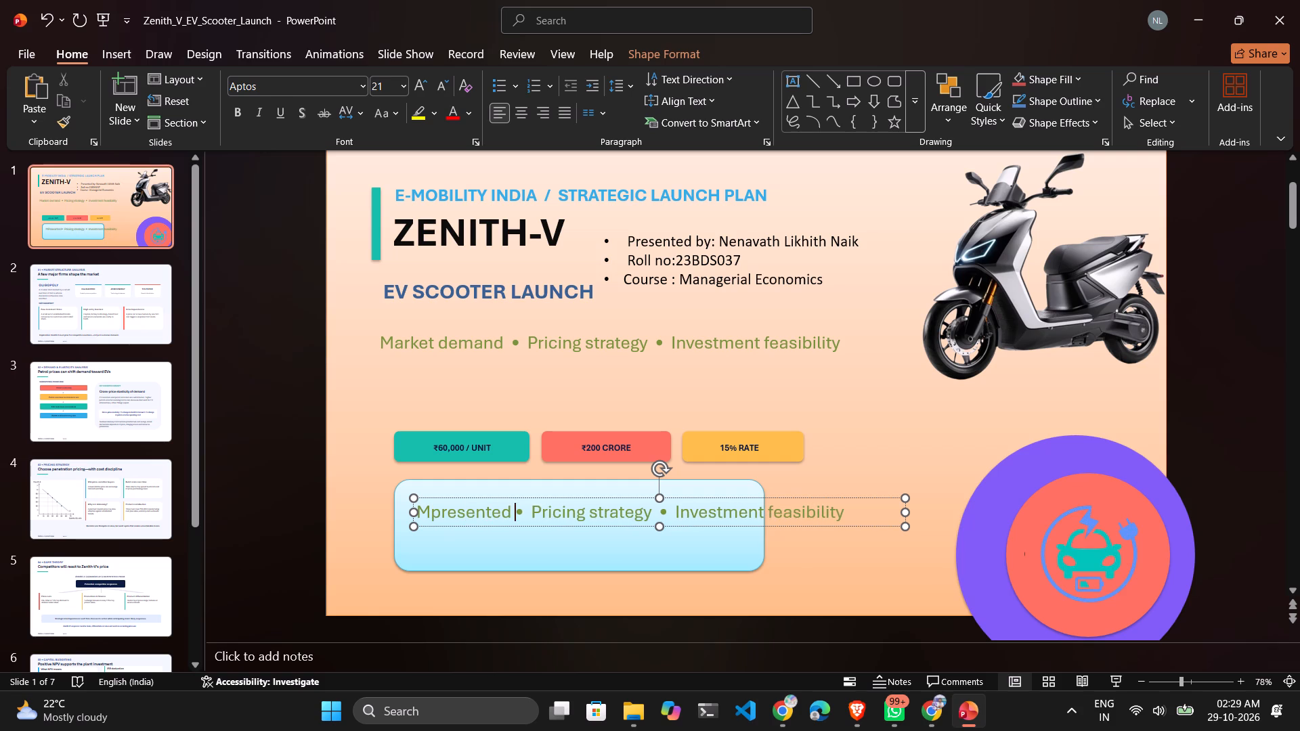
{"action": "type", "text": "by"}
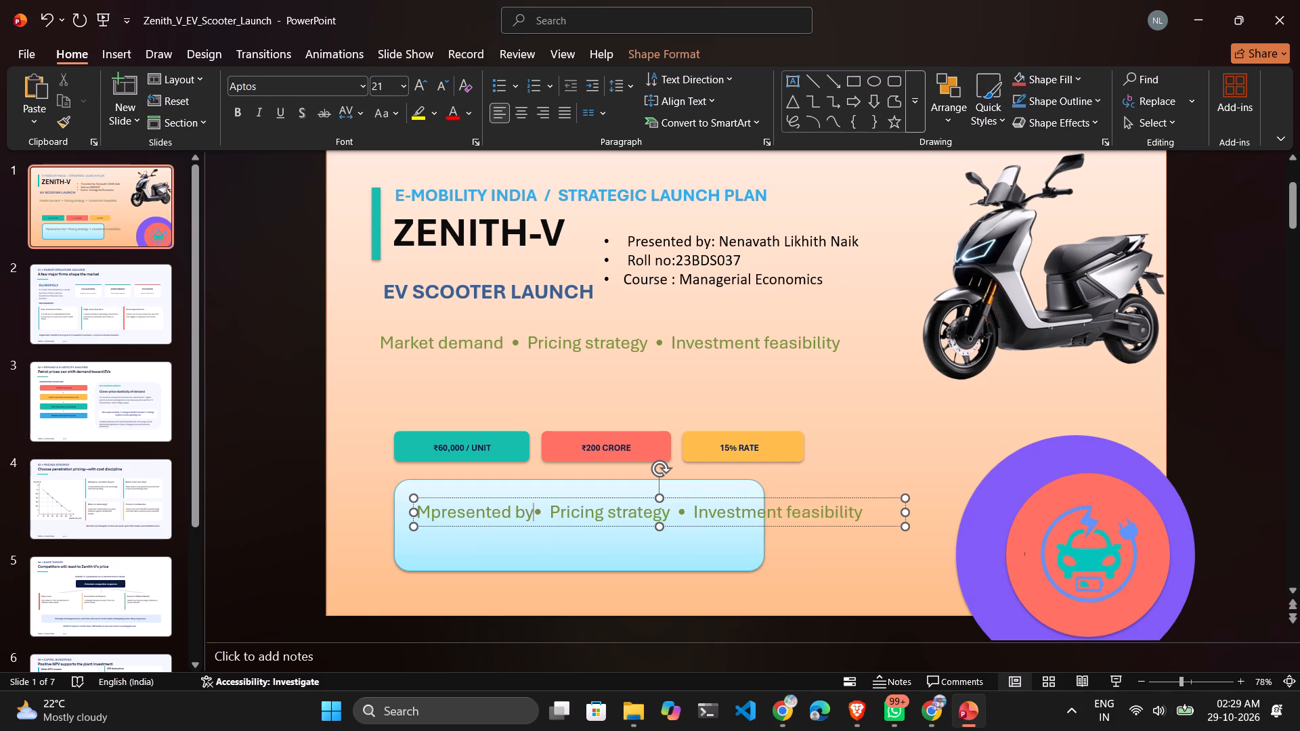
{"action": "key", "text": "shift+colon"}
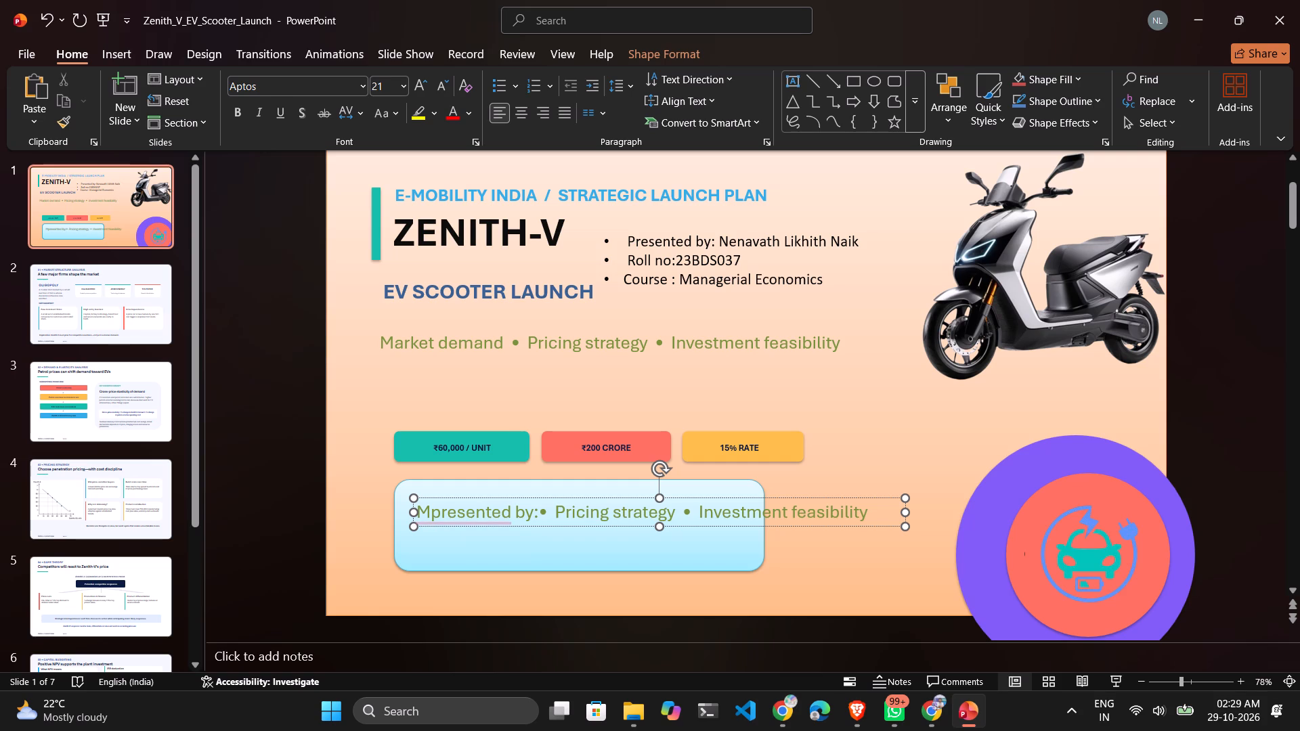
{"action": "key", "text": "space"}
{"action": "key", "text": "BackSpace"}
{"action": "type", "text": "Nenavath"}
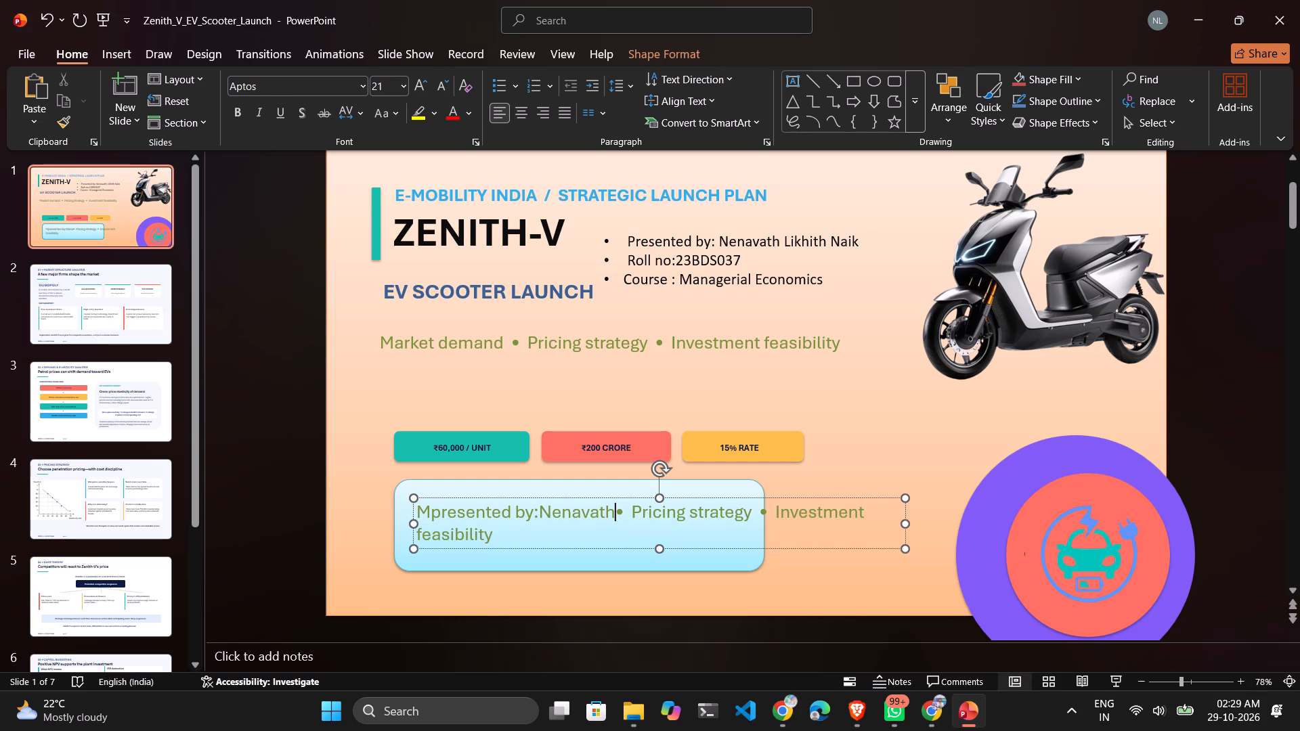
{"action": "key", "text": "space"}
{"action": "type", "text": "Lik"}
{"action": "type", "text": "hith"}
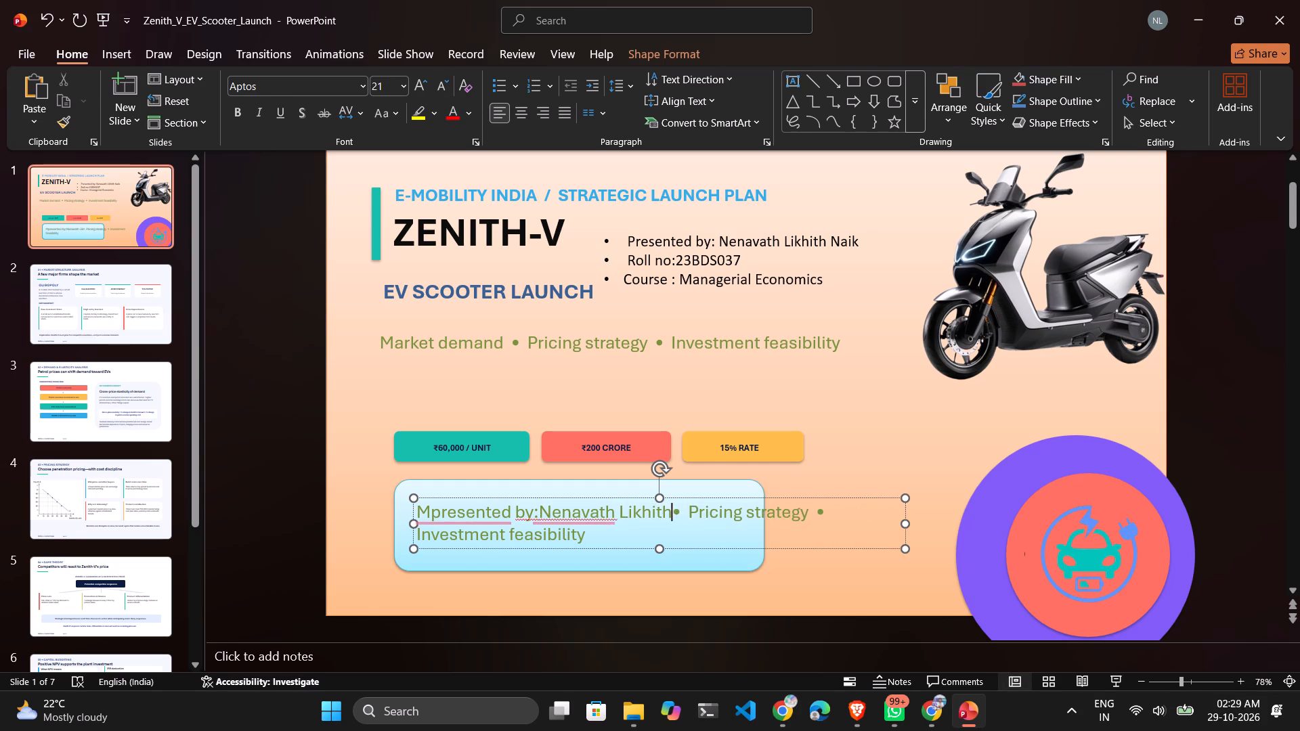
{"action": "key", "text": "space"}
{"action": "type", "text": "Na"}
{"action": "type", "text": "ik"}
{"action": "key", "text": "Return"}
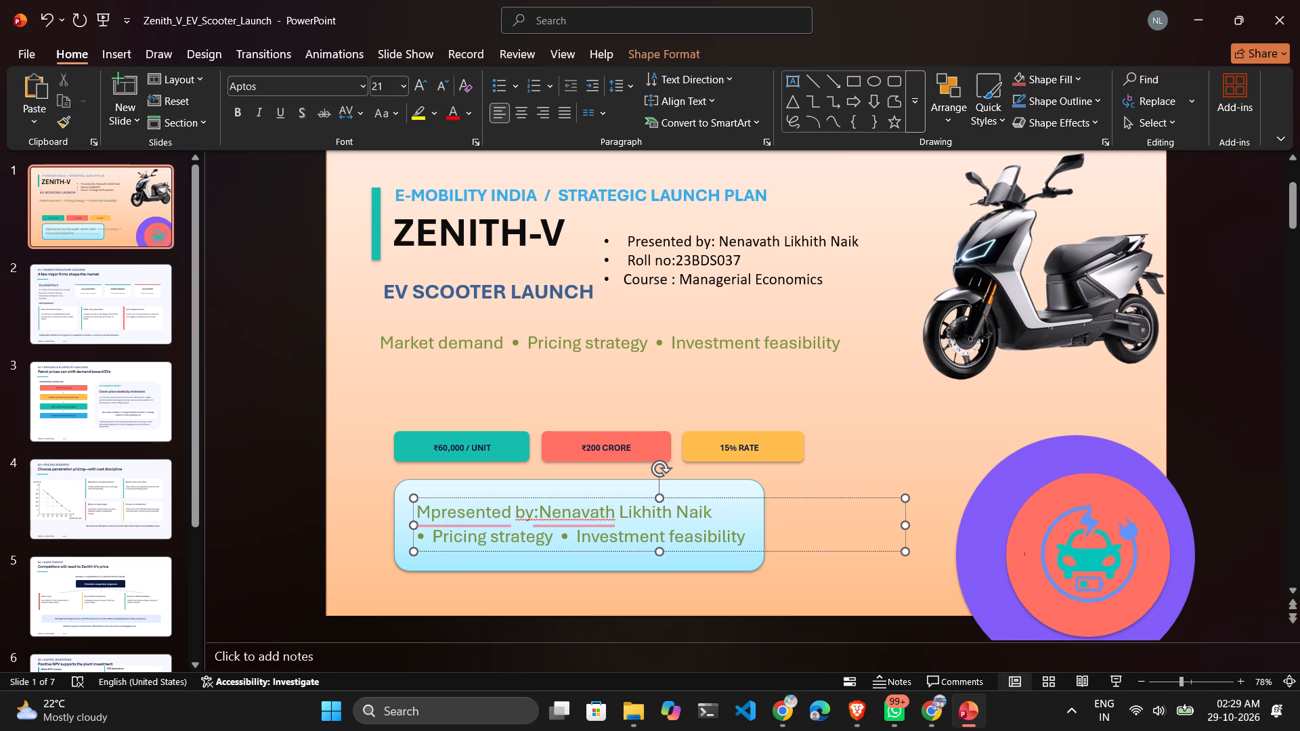
Remove the stray leading "M" from the presenter line and capitalise its first word as "Presented".
{"action": "left_click", "coordinate": [428, 508]}
{"action": "key", "text": "BackSpace"}
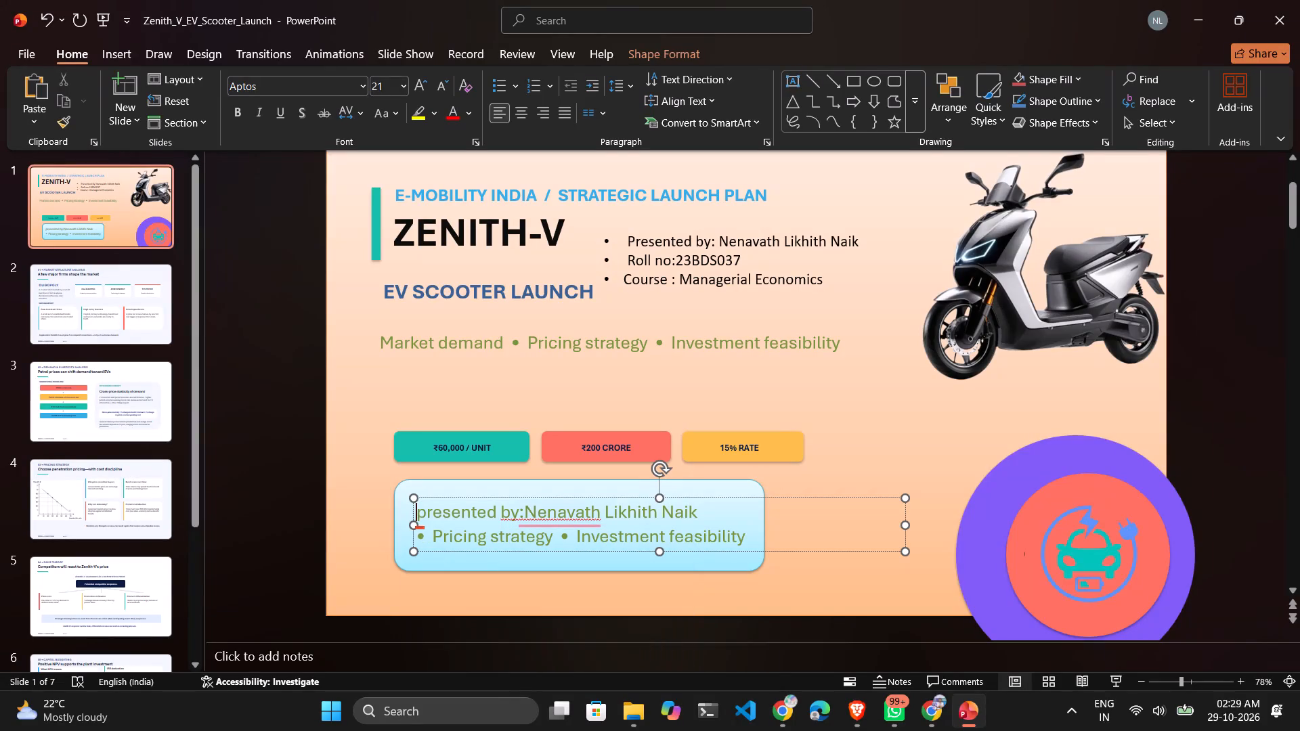
{"action": "left_click", "coordinate": [425, 508]}
{"action": "key", "text": "BackSpace"}
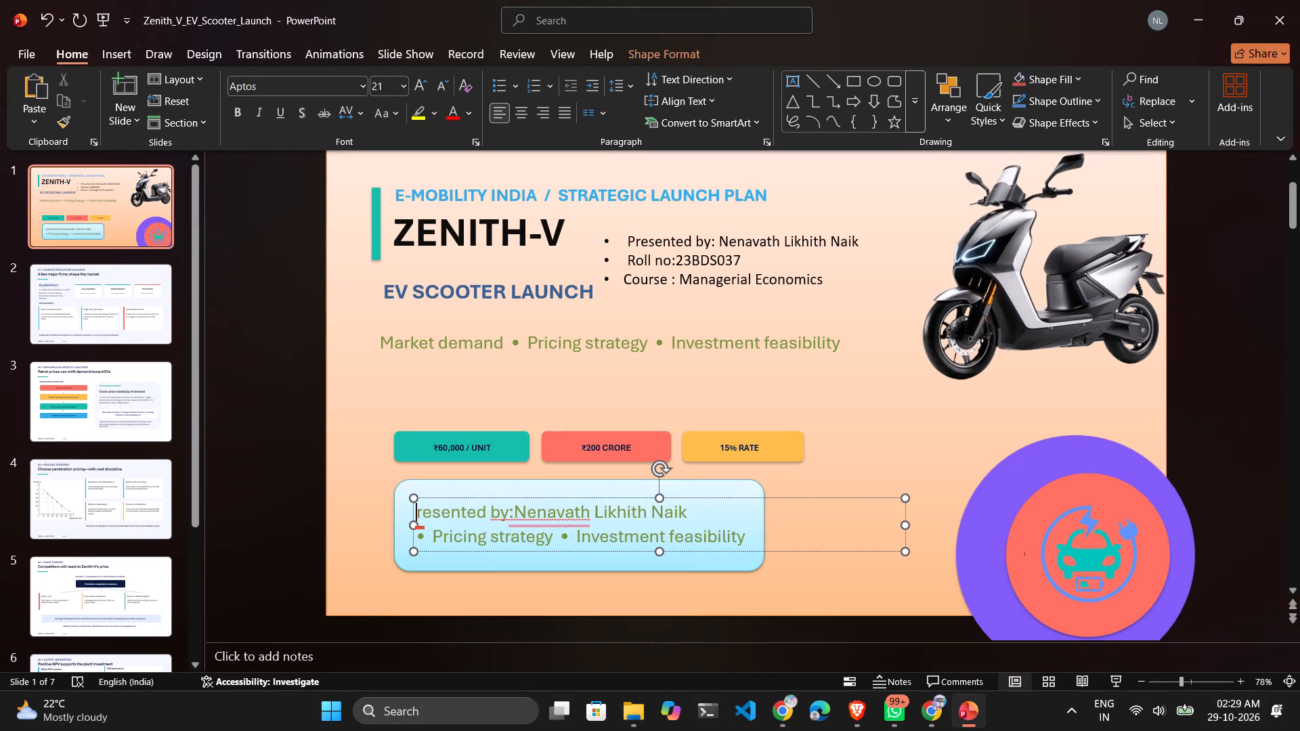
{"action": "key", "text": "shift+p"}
Move the presenter text box up and left so it starts at the light blue card's upper-left corner.
{"action": "left_click", "coordinate": [660, 549]}
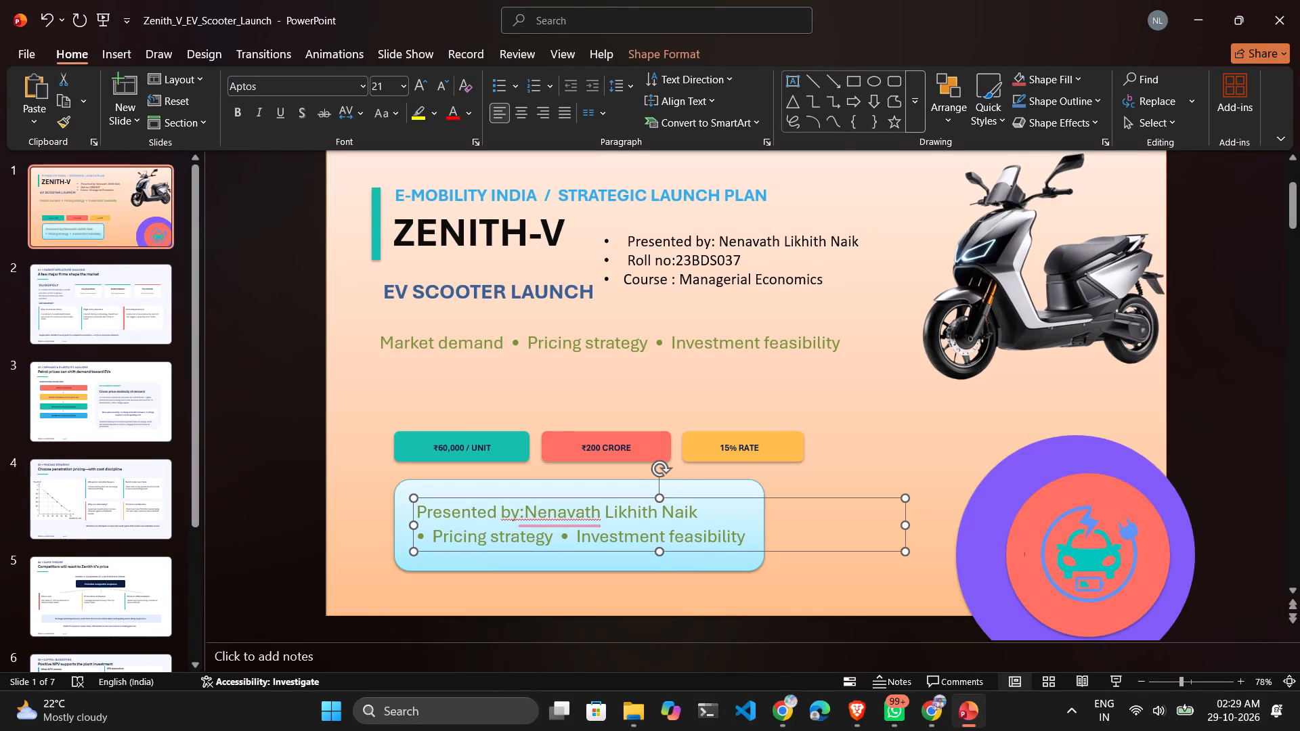
{"action": "left_click_drag", "start_coordinate": [668, 550], "coordinate": [652, 532]}
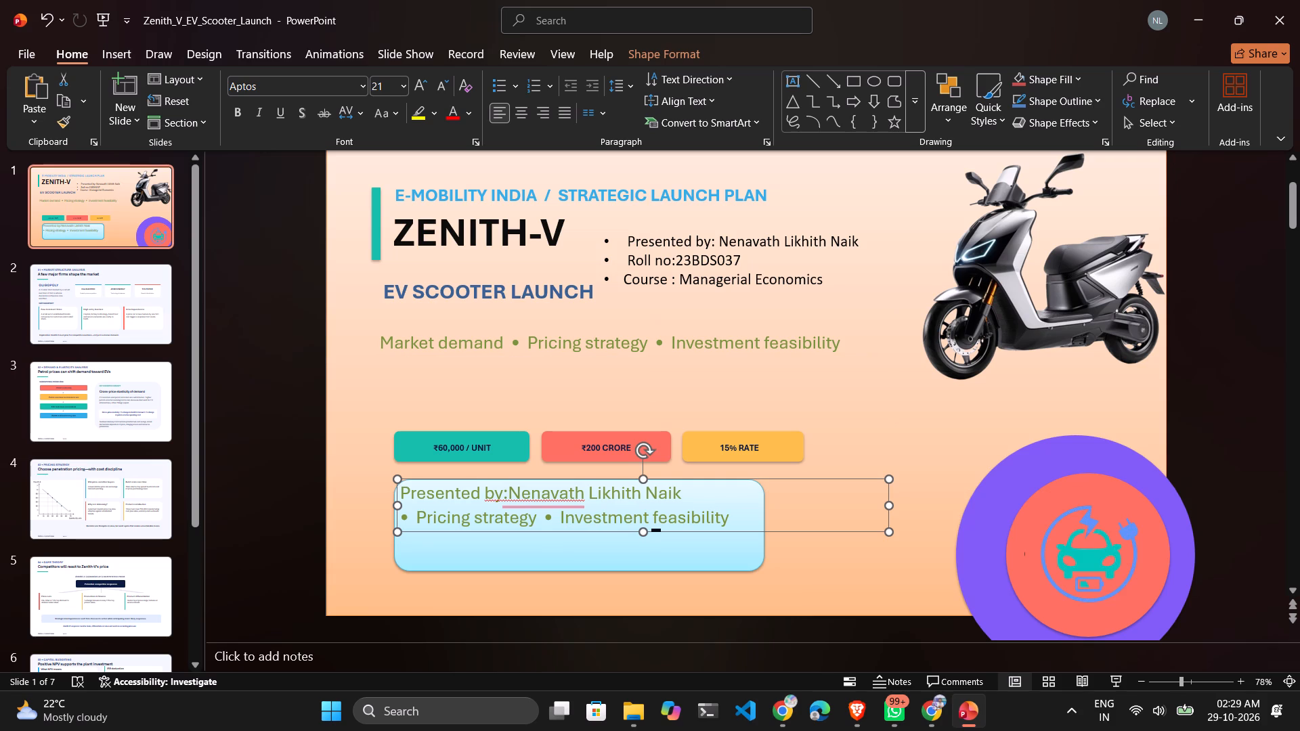
Replace the "Pricing strategy • Investment feasibility" text on the card's second line with a "Rollno:" label and the presenter's roll number.
{"action": "left_click", "coordinate": [727, 514]}
{"action": "key", "text": "BackSpace"}
{"action": "key", "text": "BackSpace"}
{"action": "key", "text": "BackSpace"}
{"action": "key", "text": "BackSpace"}
{"action": "key", "text": "BackSpace"}
{"action": "key", "text": "BackSpace"}
{"action": "key", "text": "BackSpace"}
{"action": "key", "text": "BackSpace"}
{"action": "key", "text": "BackSpace"}
{"action": "key", "text": "BackSpace"}
{"action": "key", "text": "BackSpace"}
{"action": "key", "text": "BackSpace"}
{"action": "key", "text": "BackSpace"}
{"action": "key", "text": "BackSpace"}
{"action": "key", "text": "BackSpace"}
{"action": "key", "text": "BackSpace"}
{"action": "key", "text": "BackSpace"}
{"action": "key", "text": "BackSpace"}
{"action": "key", "text": "BackSpace"}
{"action": "key", "text": "BackSpace"}
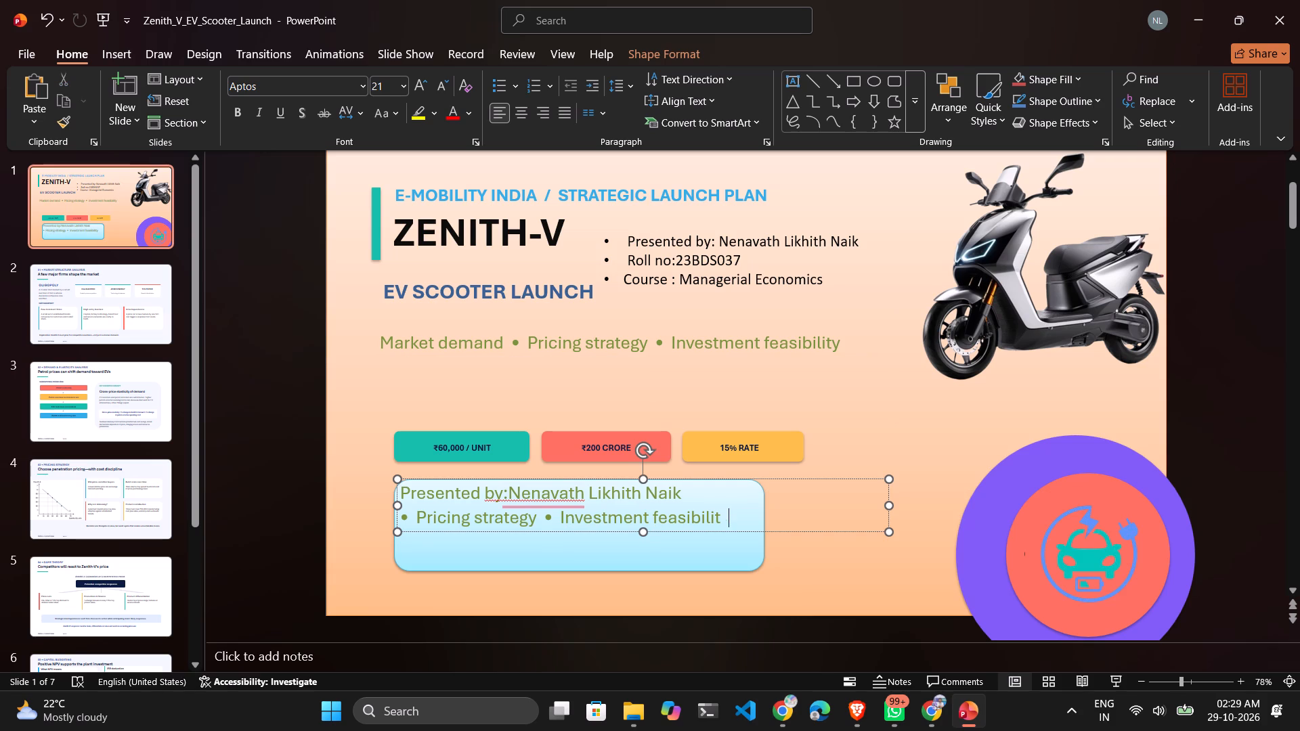
{"action": "key", "text": "BackSpace"}
{"action": "key", "text": "BackSpace"}
{"action": "key", "text": "BackSpace"}
{"action": "key", "text": "BackSpace"}
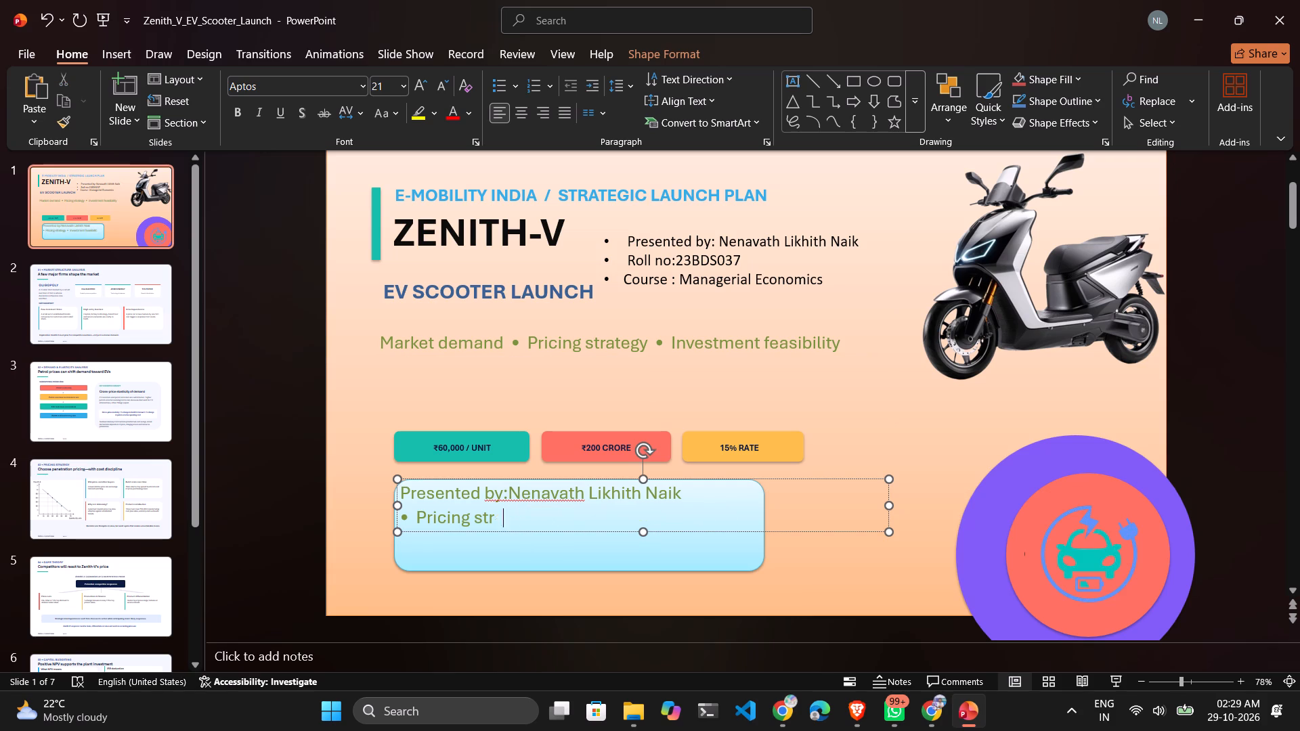
{"action": "key", "text": "BackSpace"}
{"action": "key", "text": "BackSpace"}
{"action": "key", "text": "BackSpace"}
{"action": "key", "text": "BackSpace"}
{"action": "key", "text": "BackSpace"}
{"action": "key", "text": "BackSpace"}
{"action": "key", "text": "BackSpace"}
{"action": "key", "text": "BackSpace"}
{"action": "key", "text": "BackSpace"}
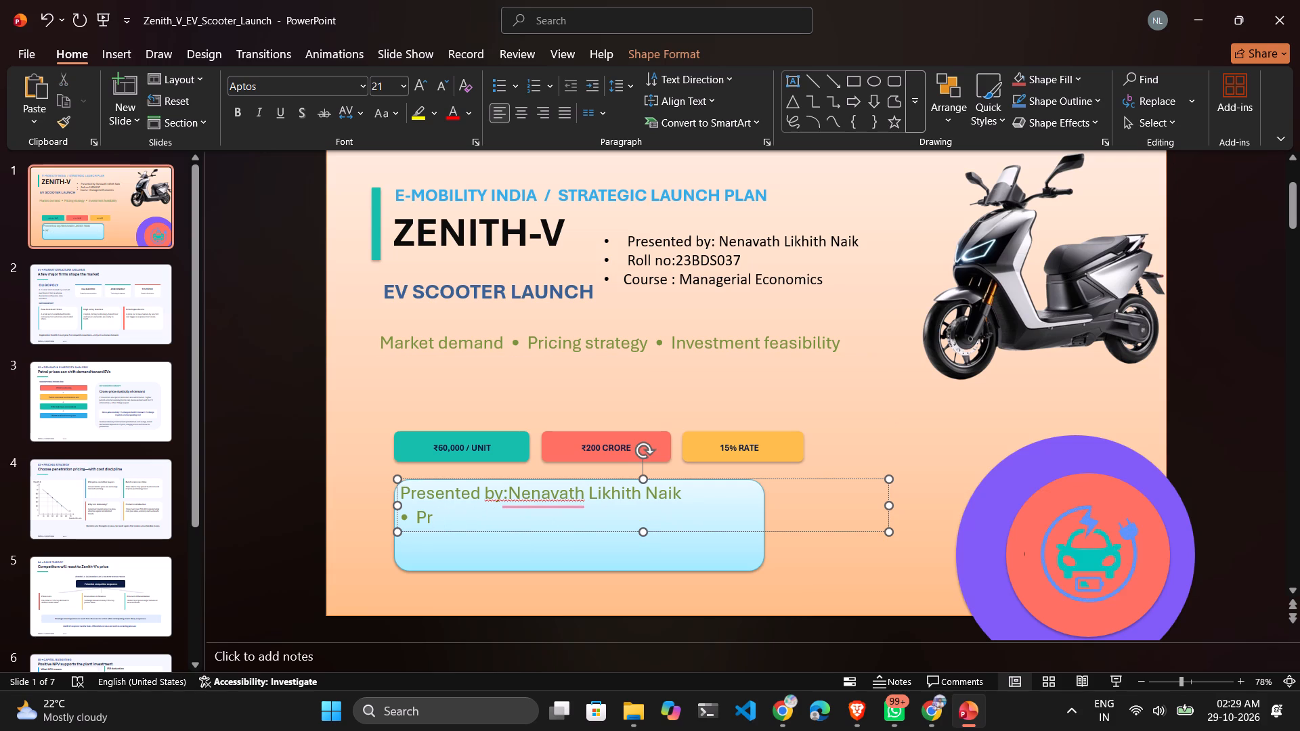
{"action": "key", "text": "BackSpace"}
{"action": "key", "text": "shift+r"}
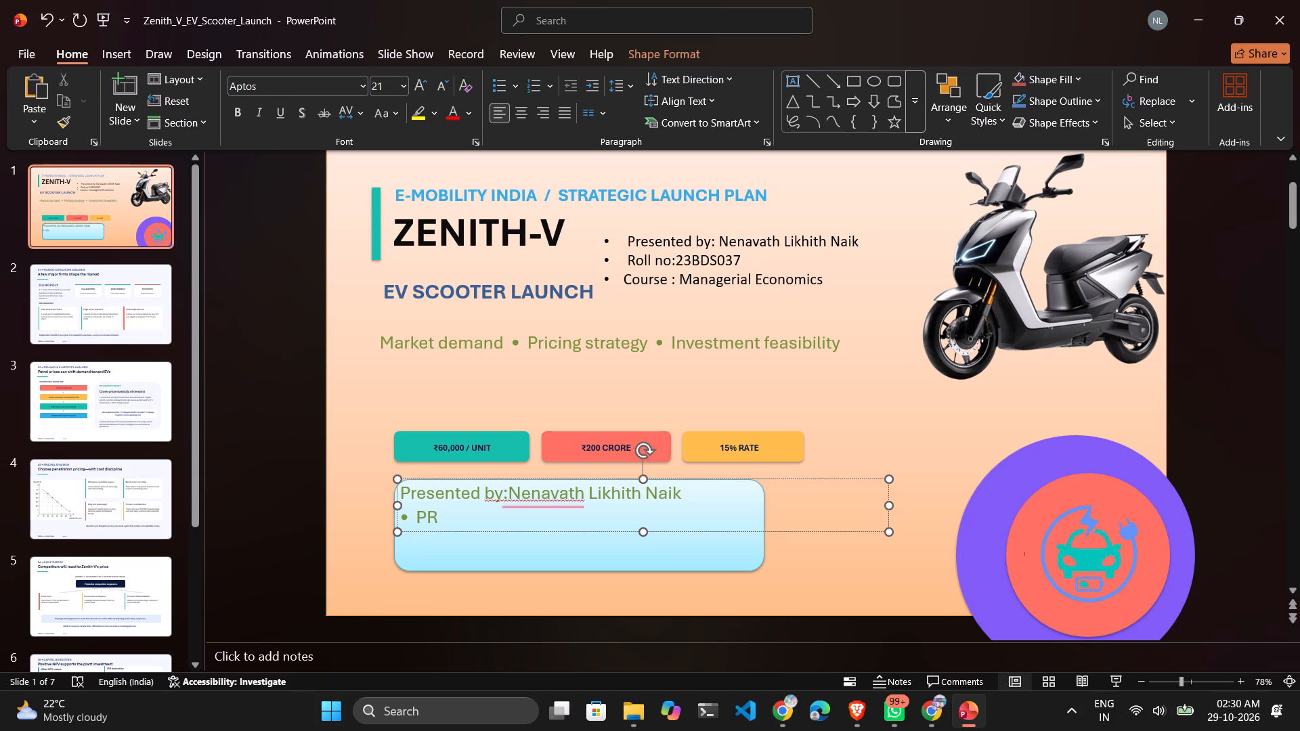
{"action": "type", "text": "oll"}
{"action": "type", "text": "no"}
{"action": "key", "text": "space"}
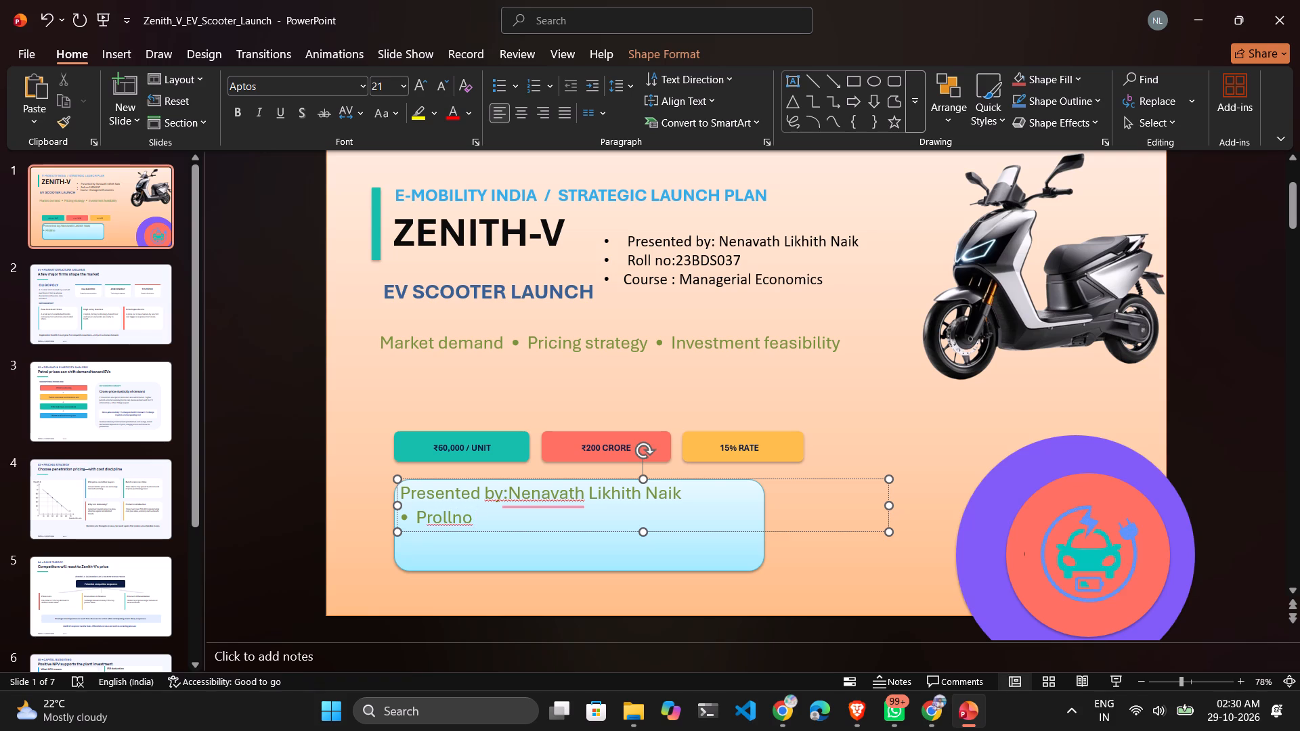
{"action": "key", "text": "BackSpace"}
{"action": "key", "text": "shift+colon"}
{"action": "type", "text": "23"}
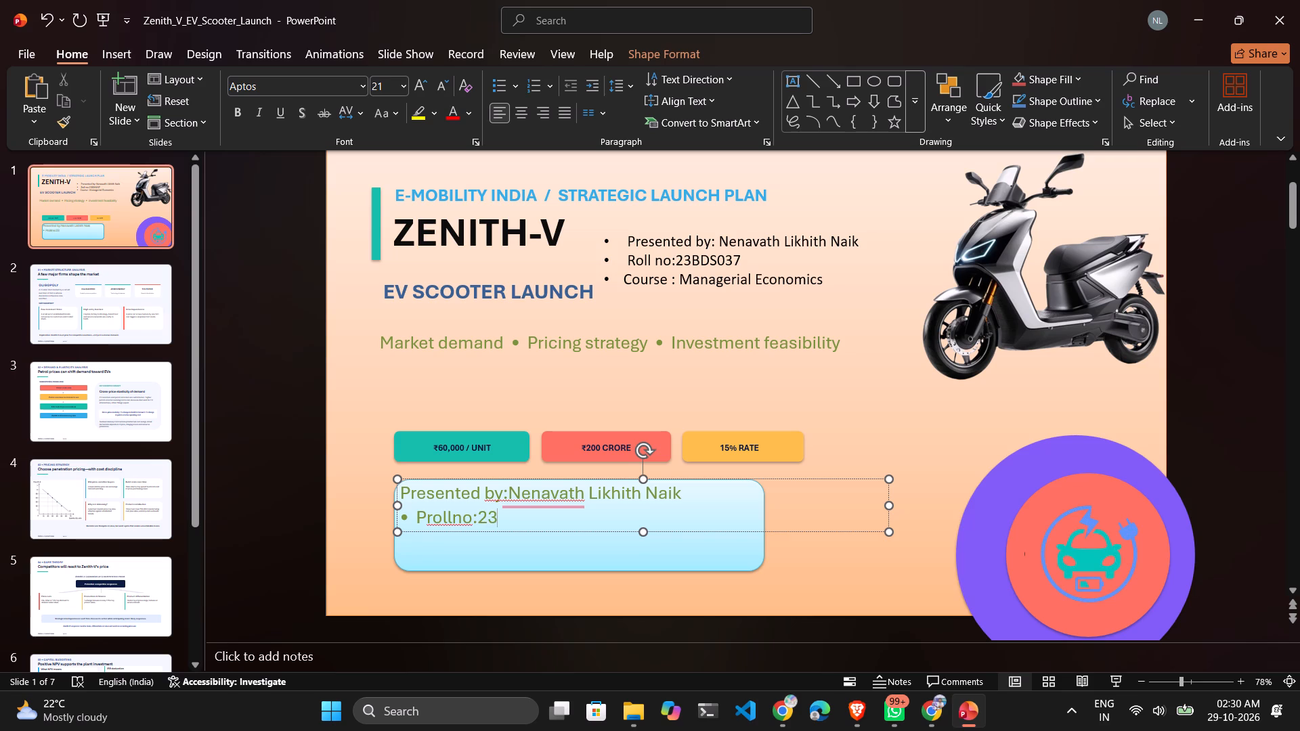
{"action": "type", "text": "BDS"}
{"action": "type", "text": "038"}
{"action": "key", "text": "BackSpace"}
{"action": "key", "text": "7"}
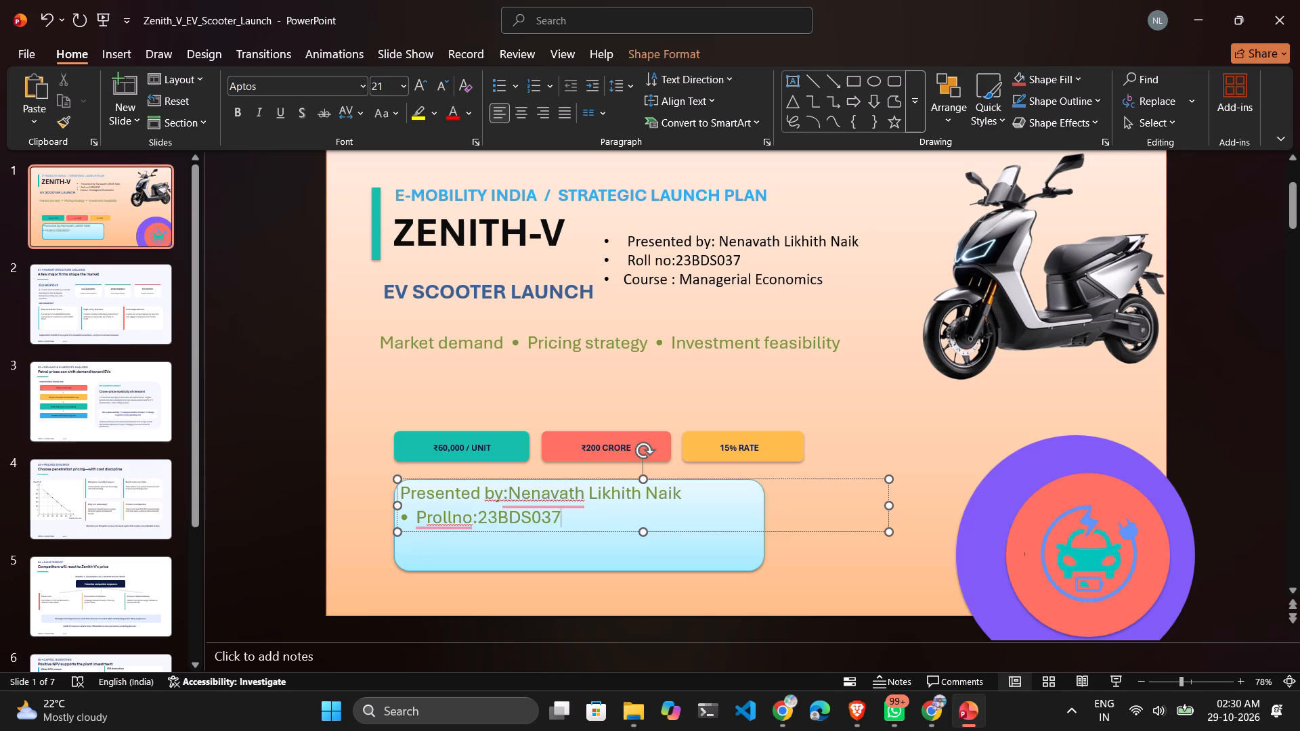
Add a third line reading "Course:Managerial Economics" below the roll number on the light blue card.
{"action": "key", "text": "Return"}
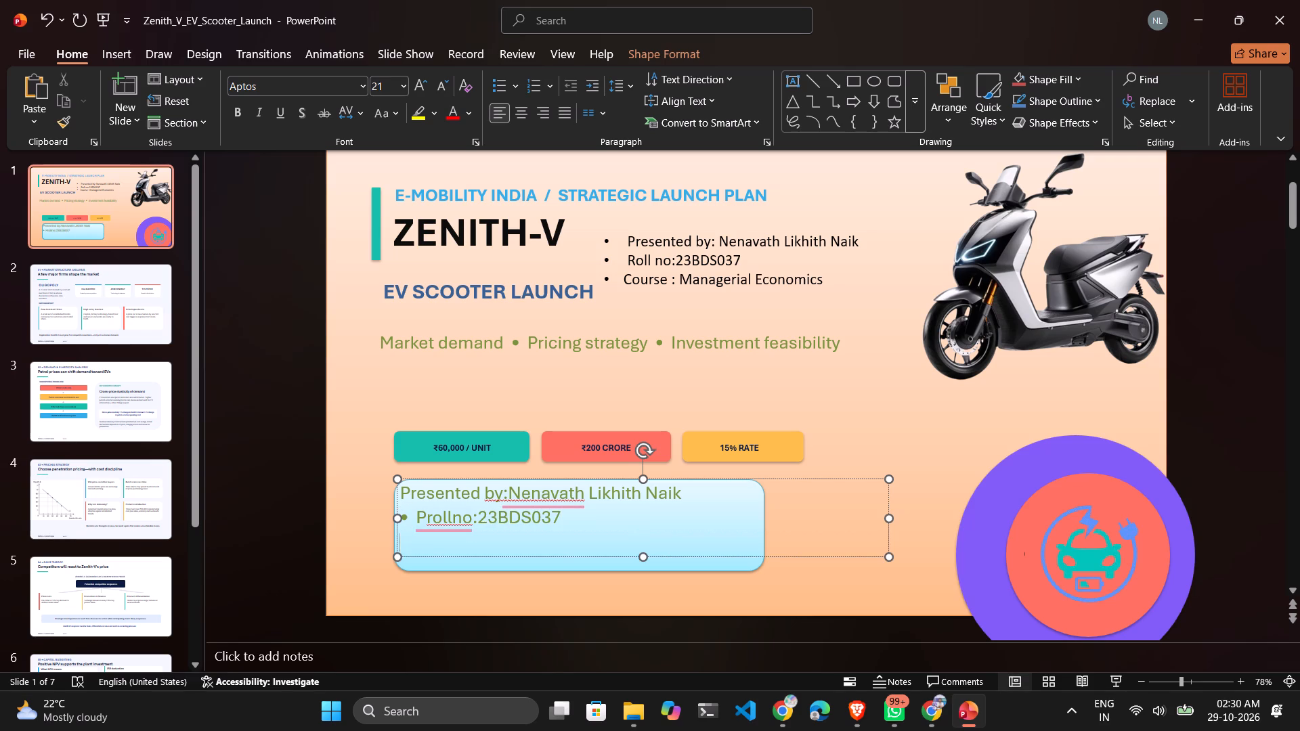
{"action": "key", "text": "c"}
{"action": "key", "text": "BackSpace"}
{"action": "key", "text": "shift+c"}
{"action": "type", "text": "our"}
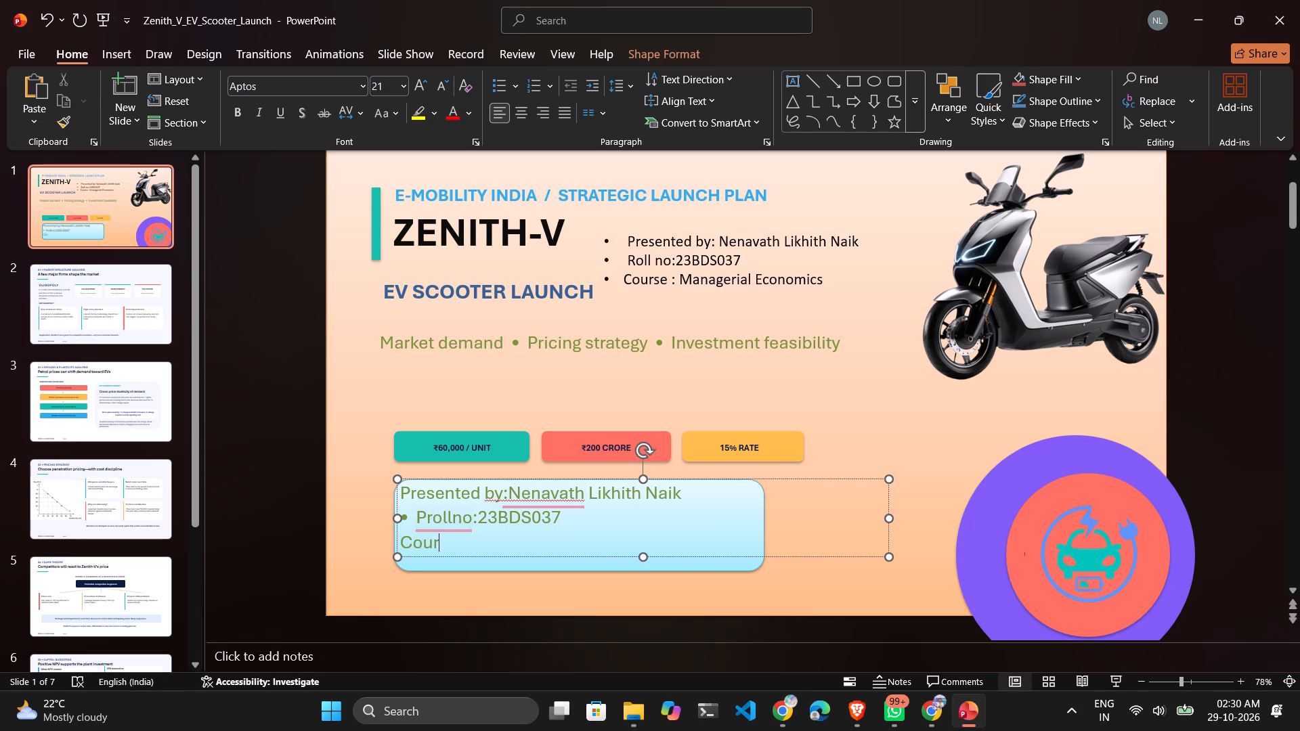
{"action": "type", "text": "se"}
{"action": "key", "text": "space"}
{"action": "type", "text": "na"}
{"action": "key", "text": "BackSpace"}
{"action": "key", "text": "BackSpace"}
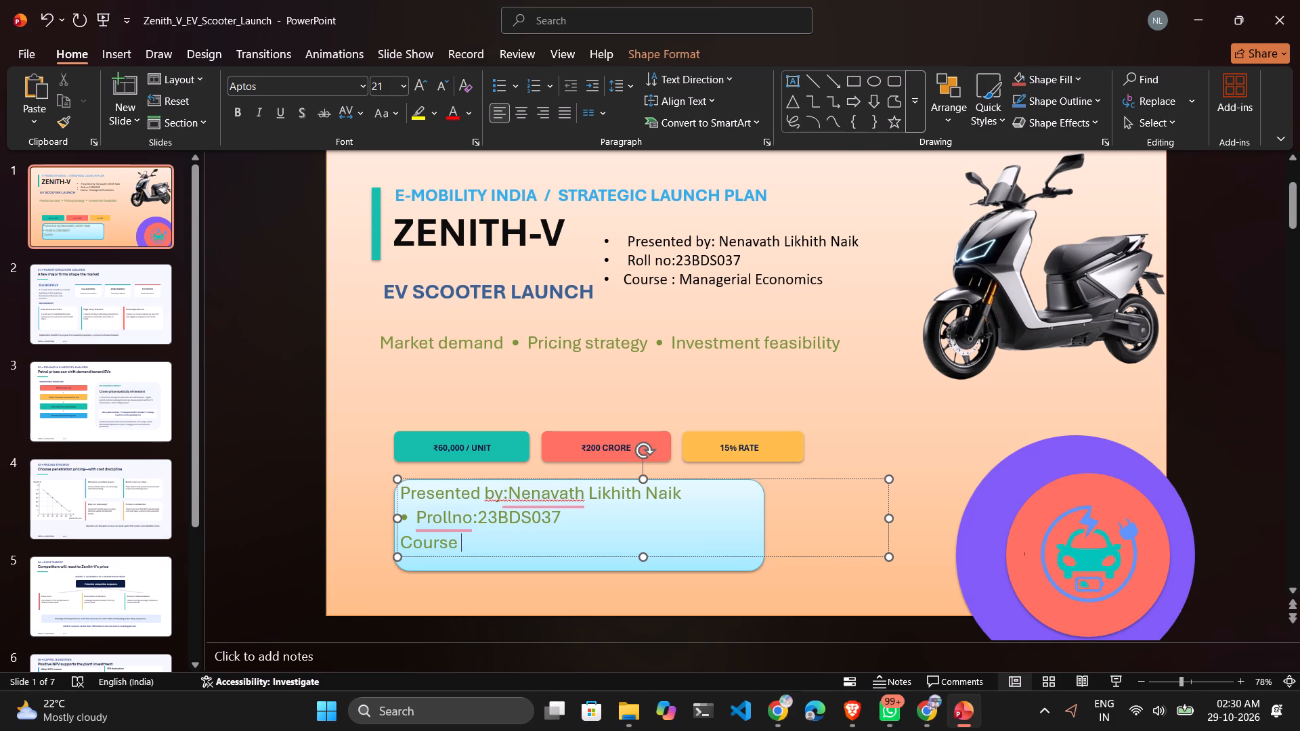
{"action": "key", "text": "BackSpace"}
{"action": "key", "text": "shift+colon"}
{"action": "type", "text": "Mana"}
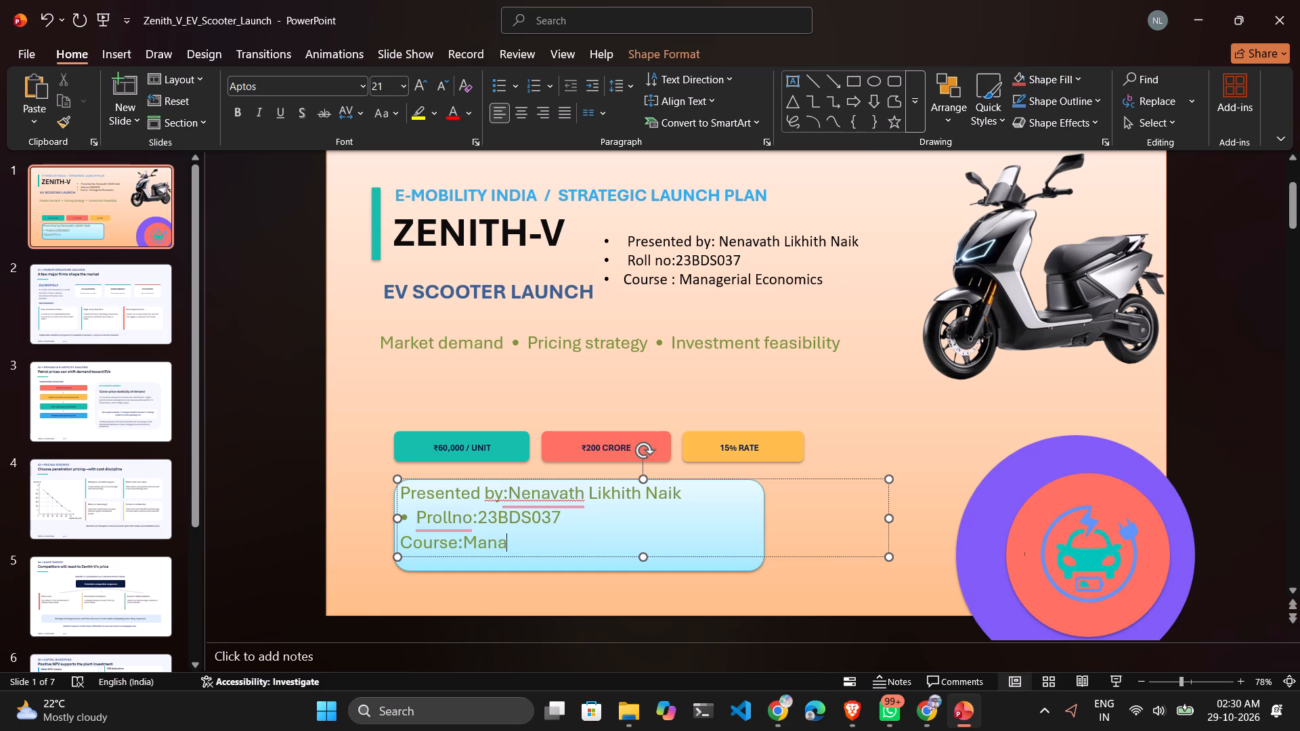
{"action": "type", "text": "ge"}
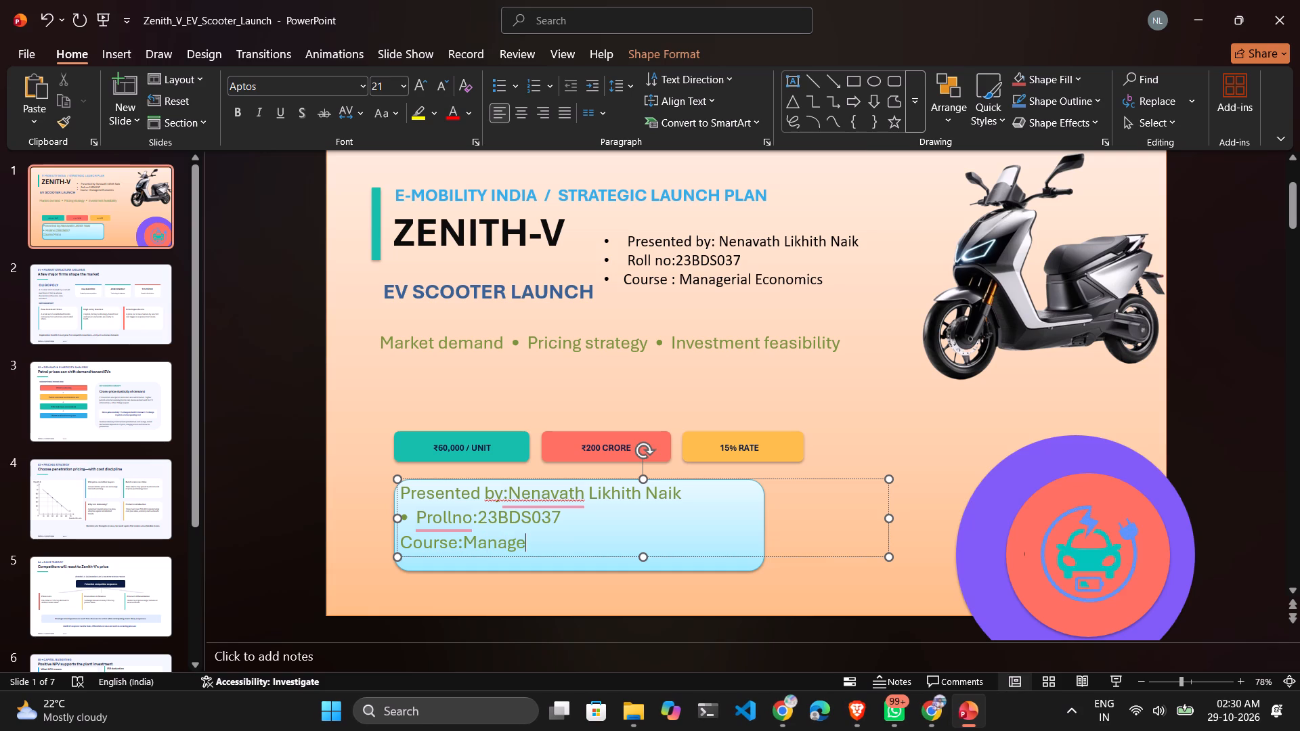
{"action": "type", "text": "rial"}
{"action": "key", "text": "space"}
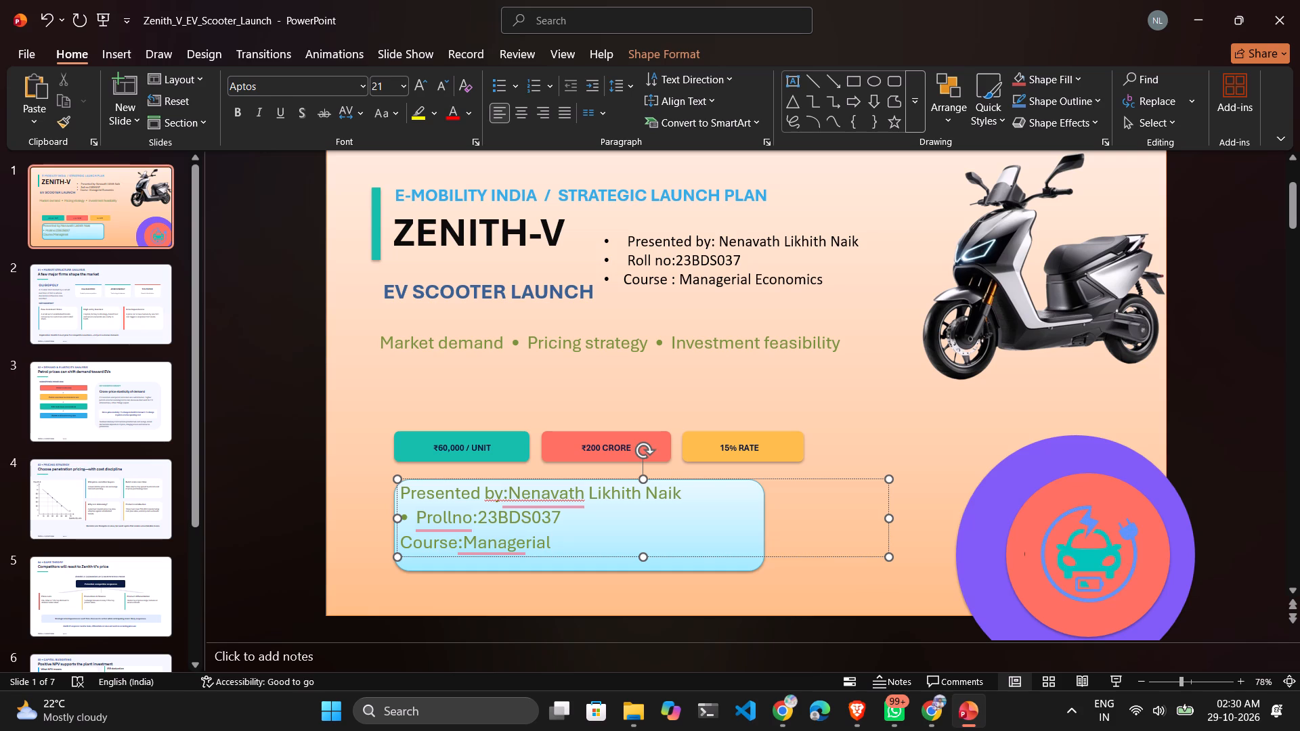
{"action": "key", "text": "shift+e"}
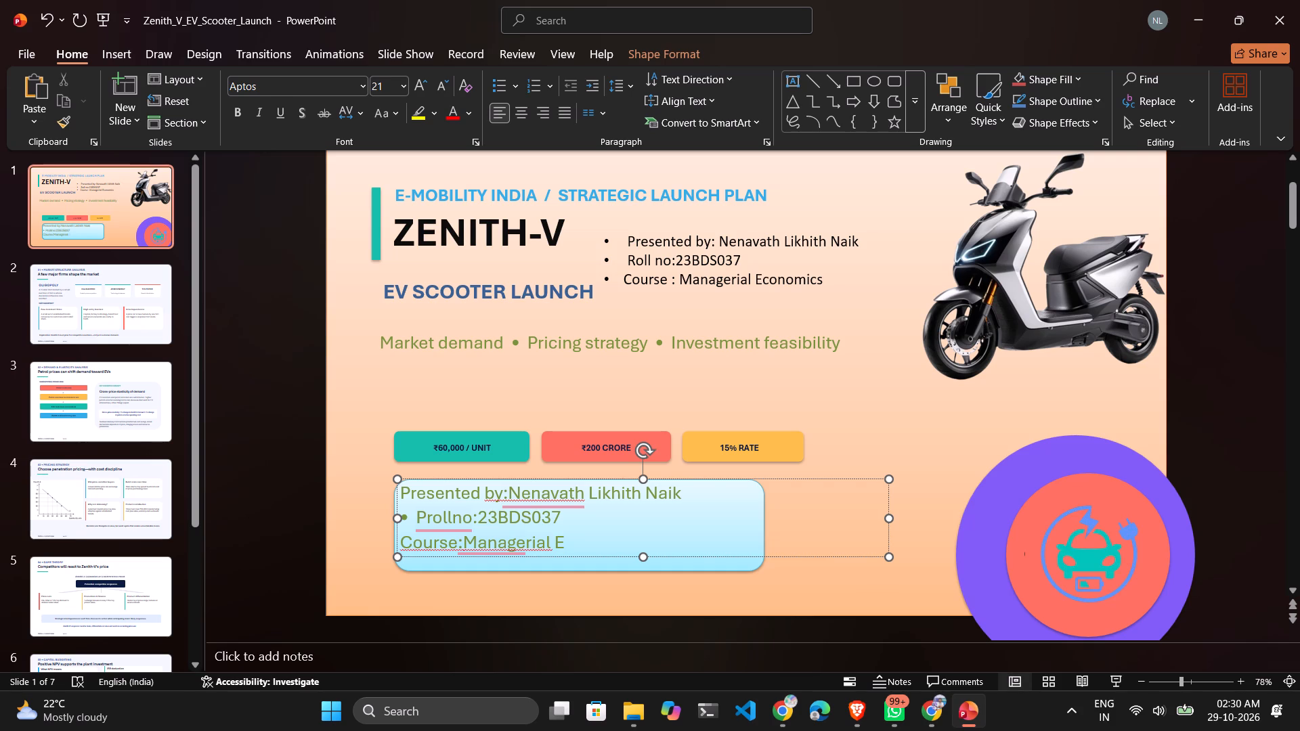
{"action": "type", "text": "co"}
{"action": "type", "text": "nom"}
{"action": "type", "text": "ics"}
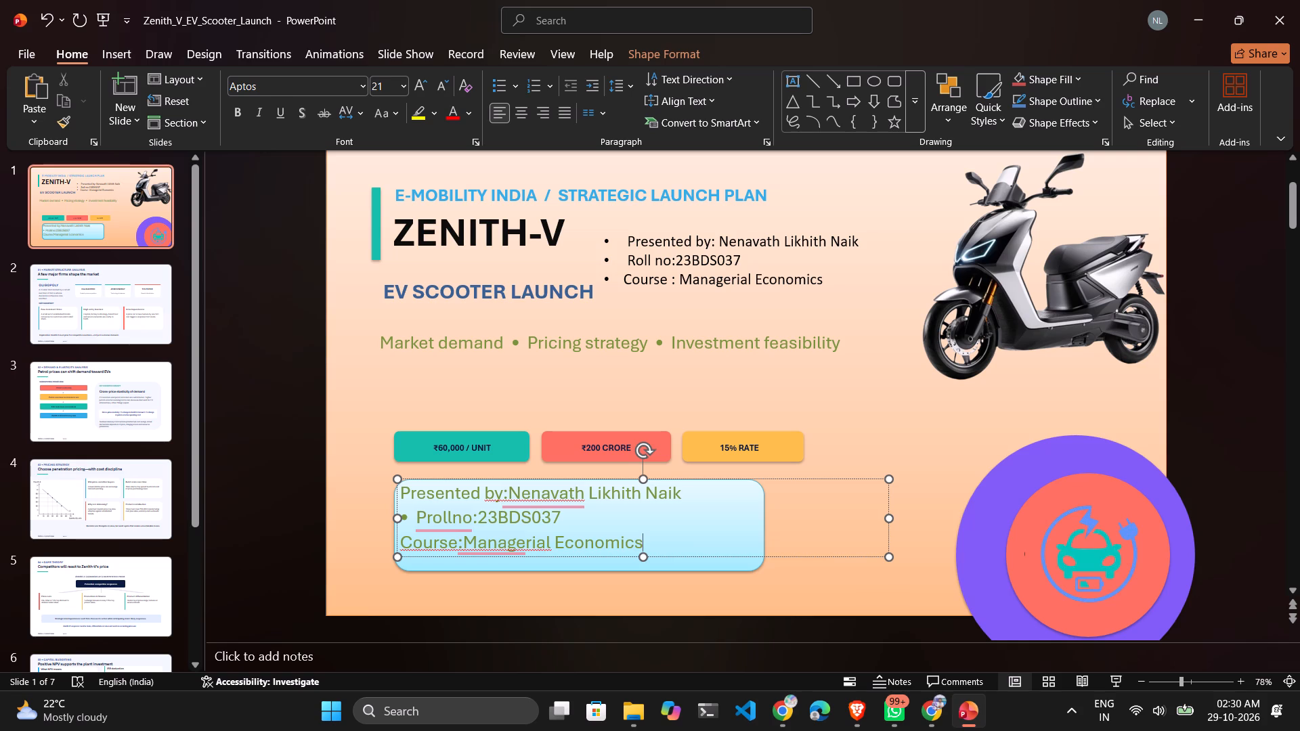
Remove the stray leading "P" from the roll number label and capitalise it as "Rollno".
{"action": "left_click", "coordinate": [422, 523]}
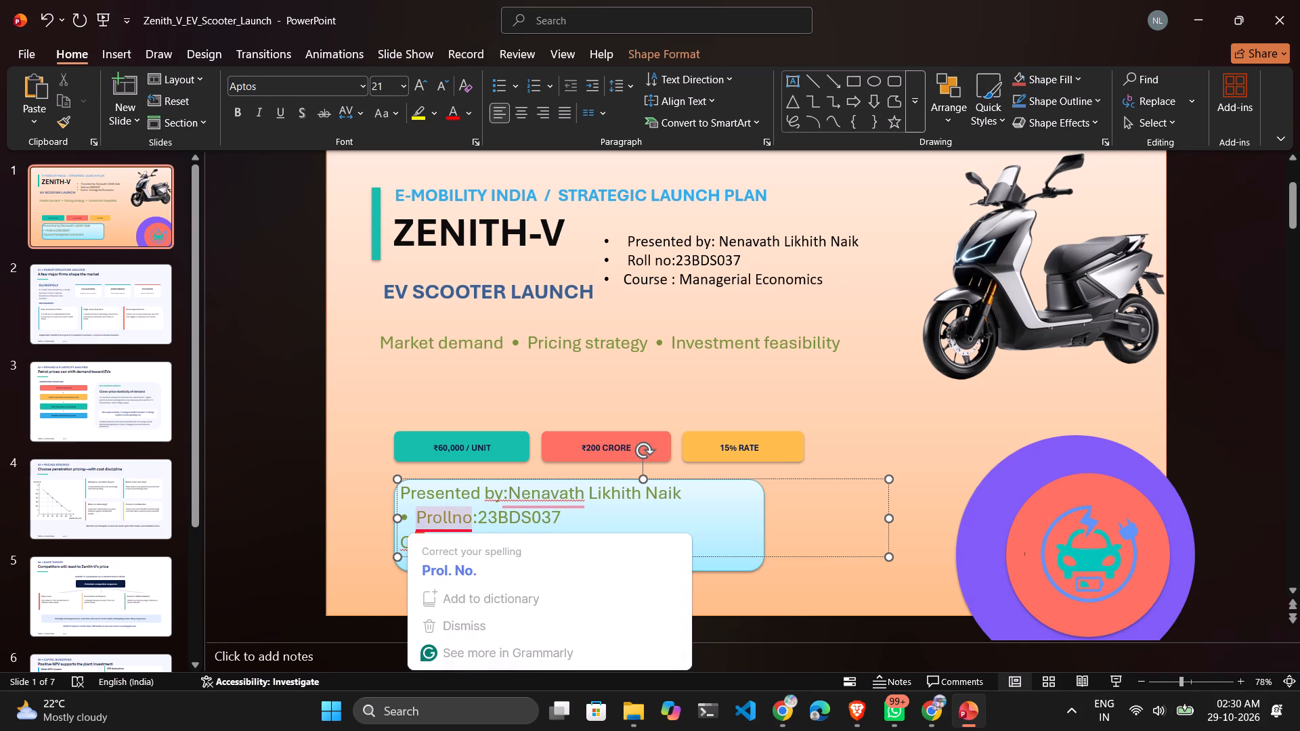
{"action": "key", "text": "BackSpace"}
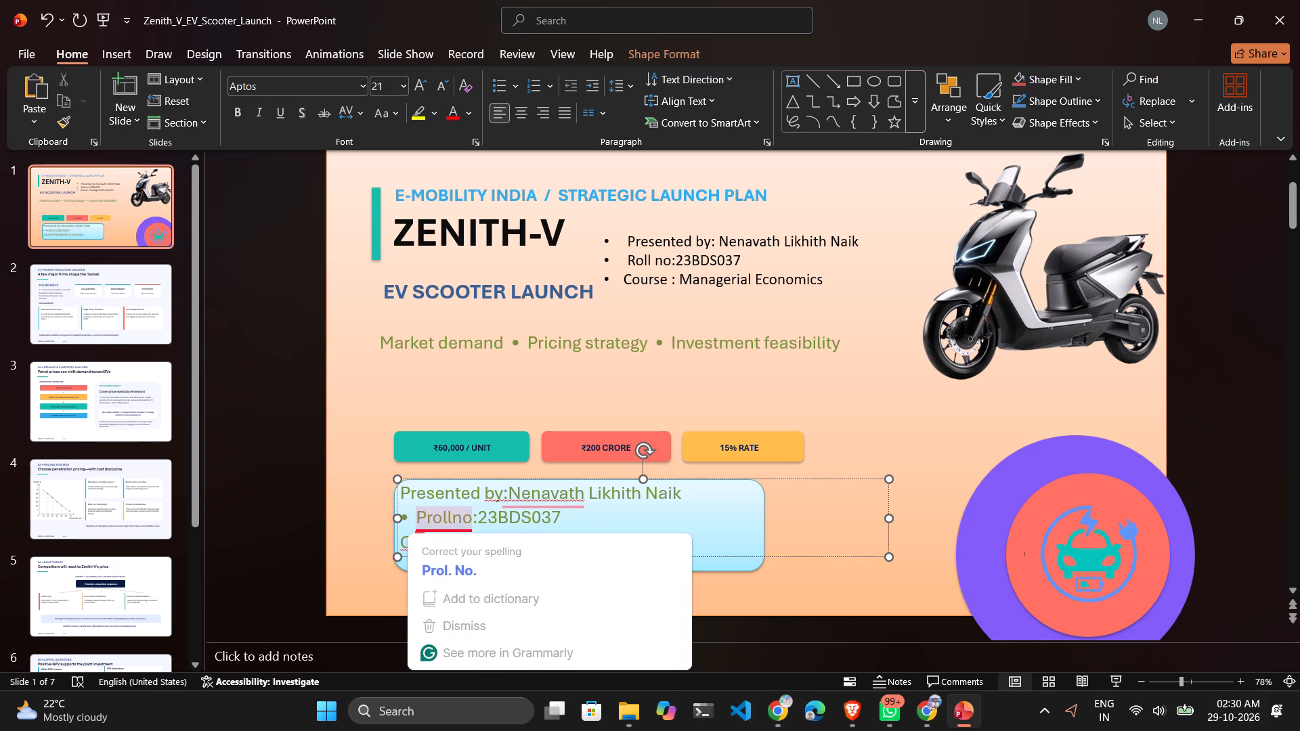
{"action": "key", "text": "Right"}
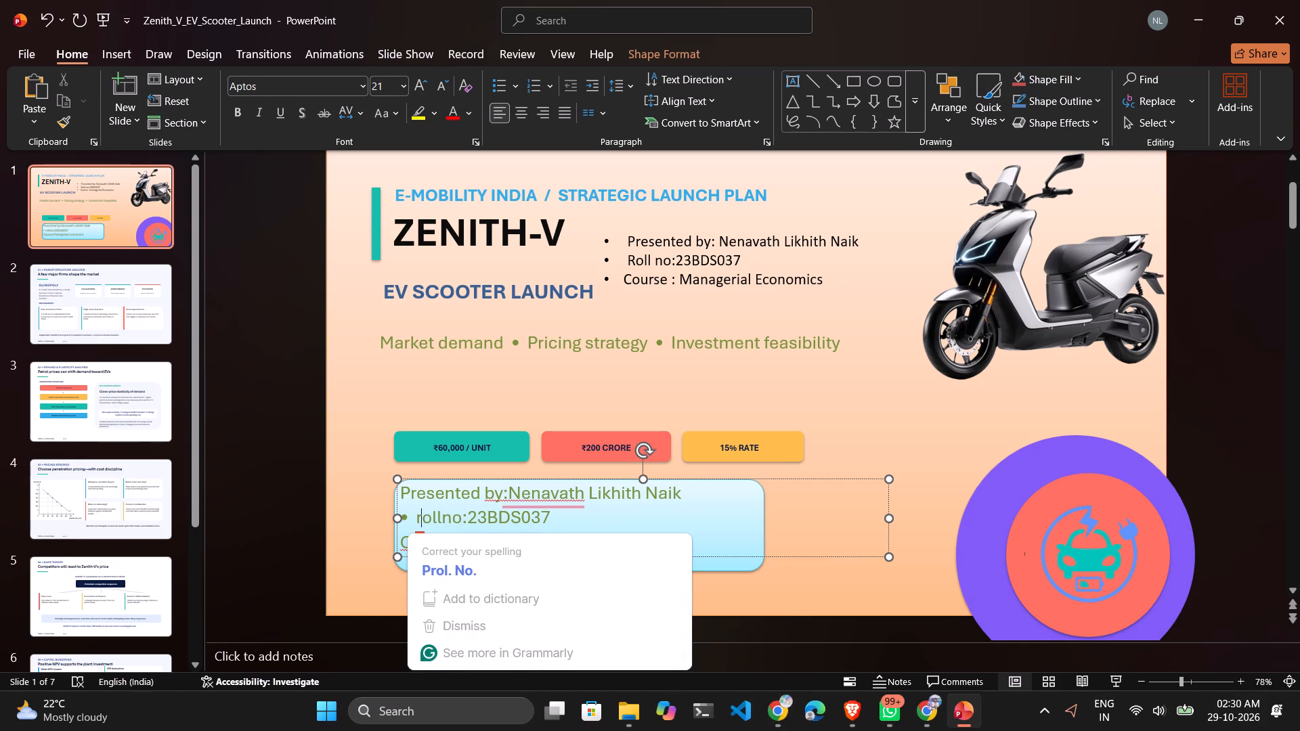
{"action": "key", "text": "BackSpace"}
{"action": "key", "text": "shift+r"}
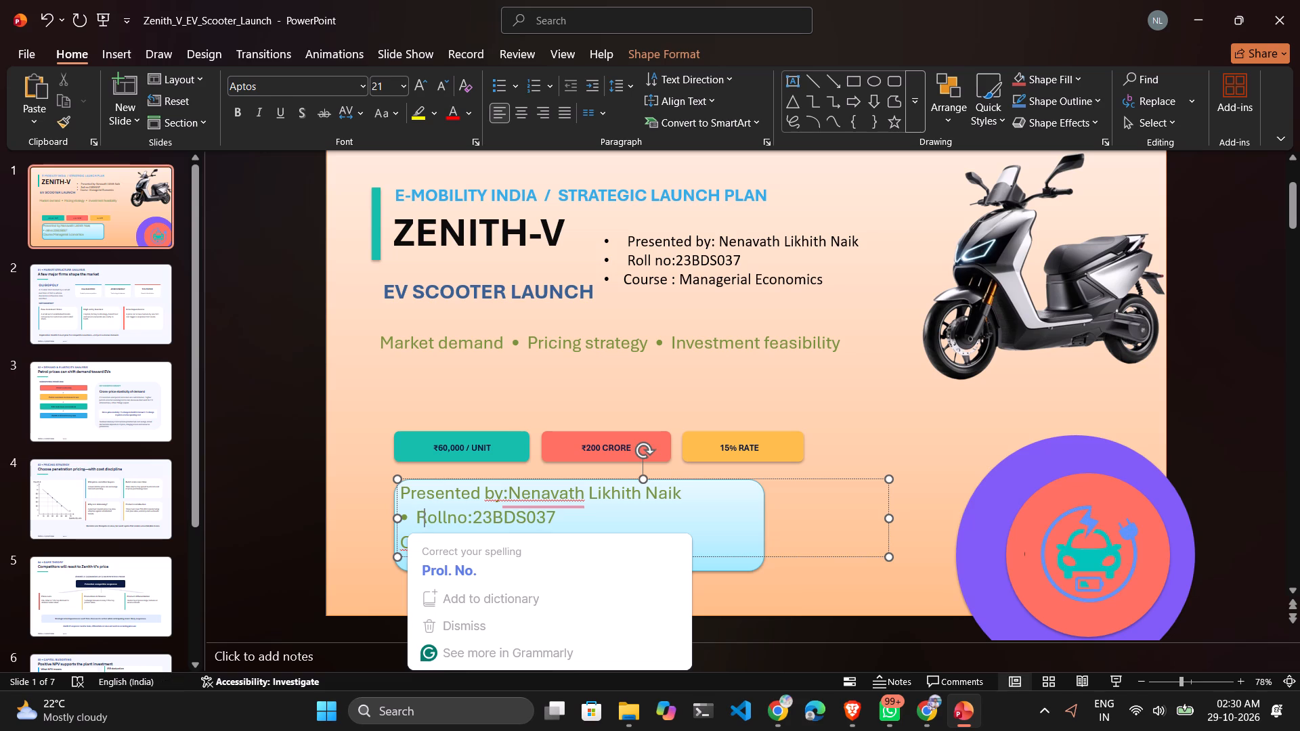
{"action": "left_click", "coordinate": [801, 590]}
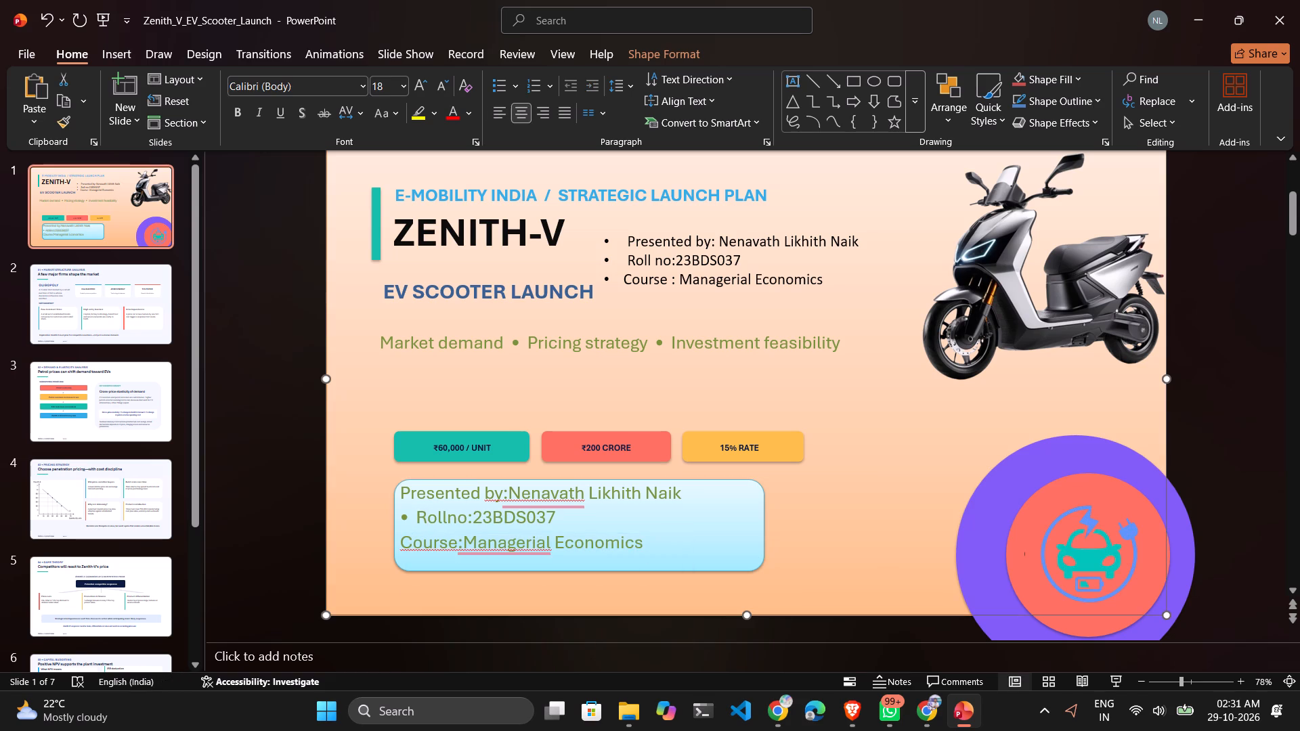
Nudge the presenter text box slightly down and right within the light blue card.
{"action": "left_click", "coordinate": [674, 558]}
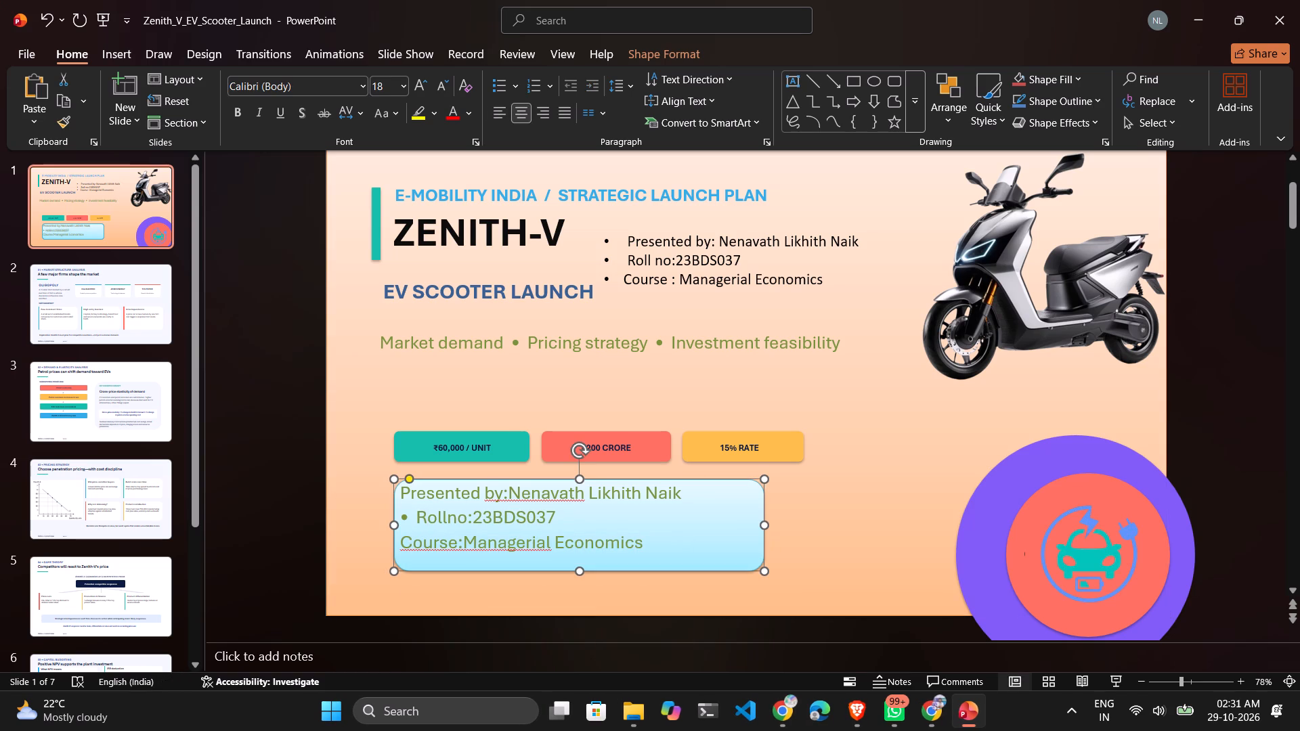
{"action": "left_click", "coordinate": [636, 538]}
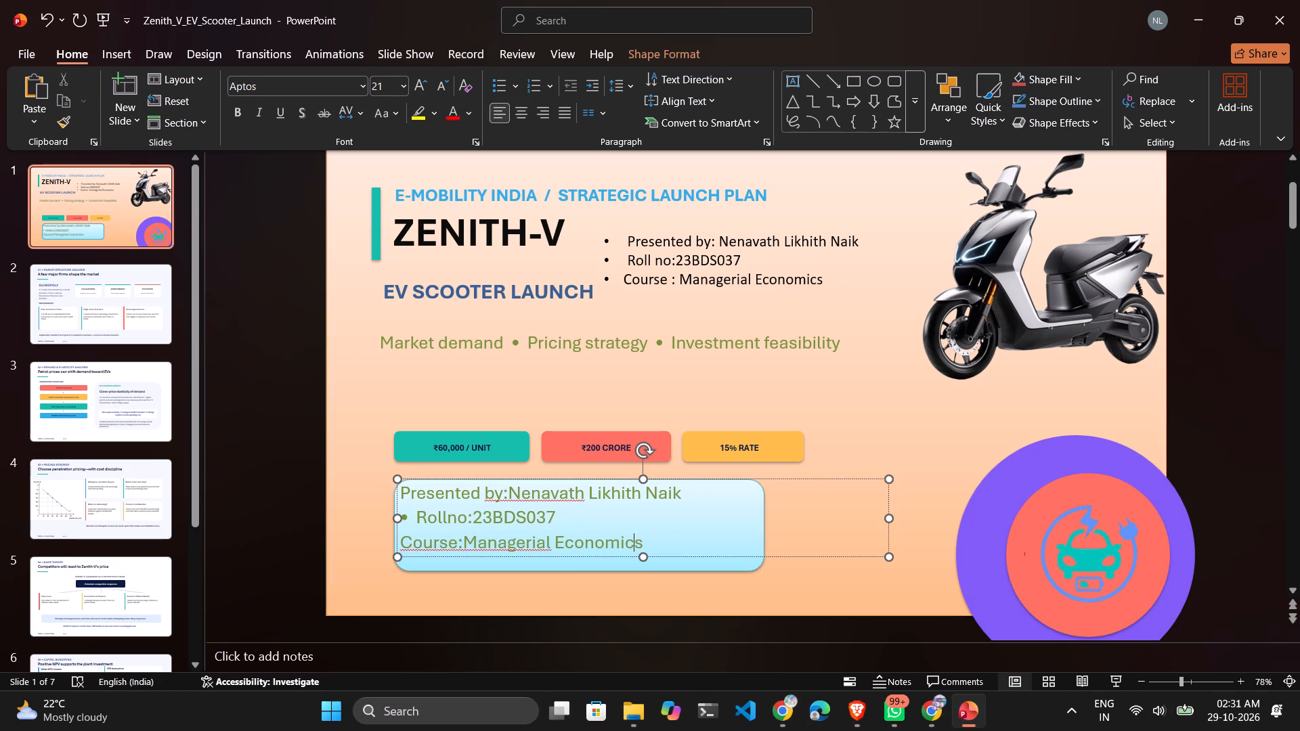
{"action": "left_click_drag", "start_coordinate": [658, 556], "coordinate": [664, 563]}
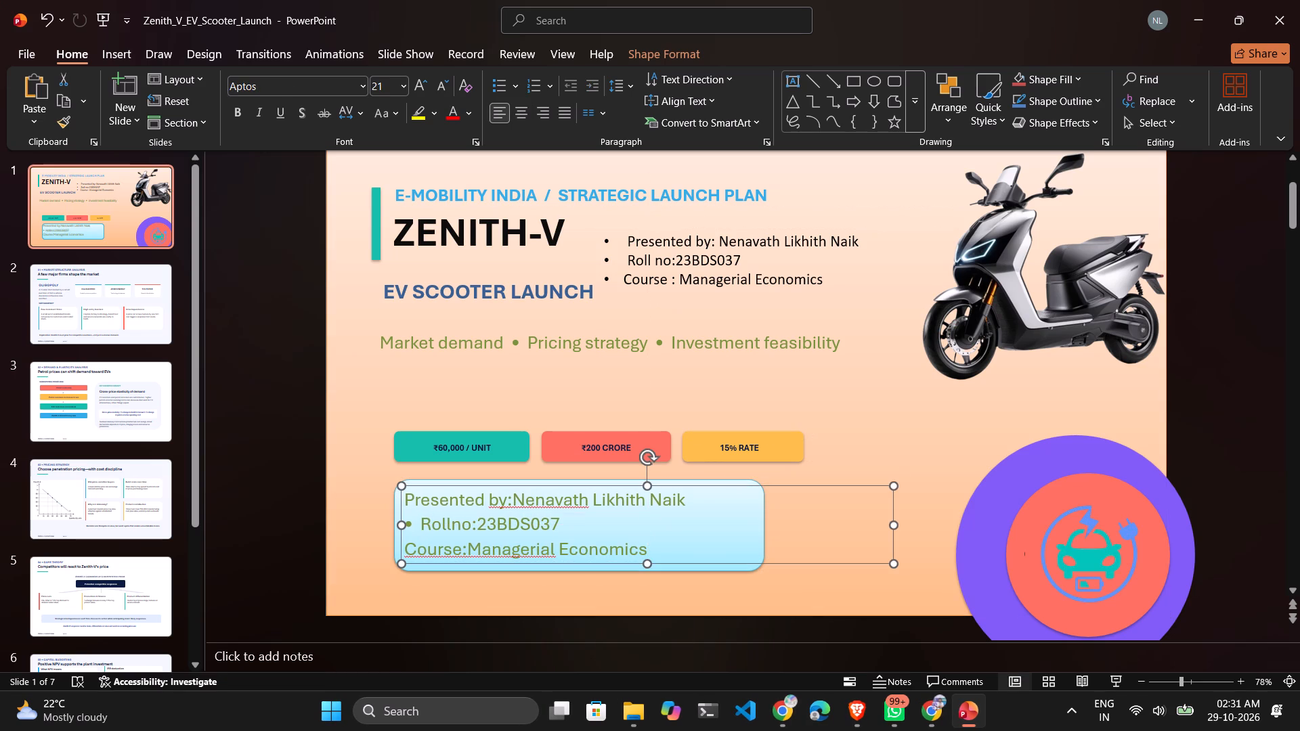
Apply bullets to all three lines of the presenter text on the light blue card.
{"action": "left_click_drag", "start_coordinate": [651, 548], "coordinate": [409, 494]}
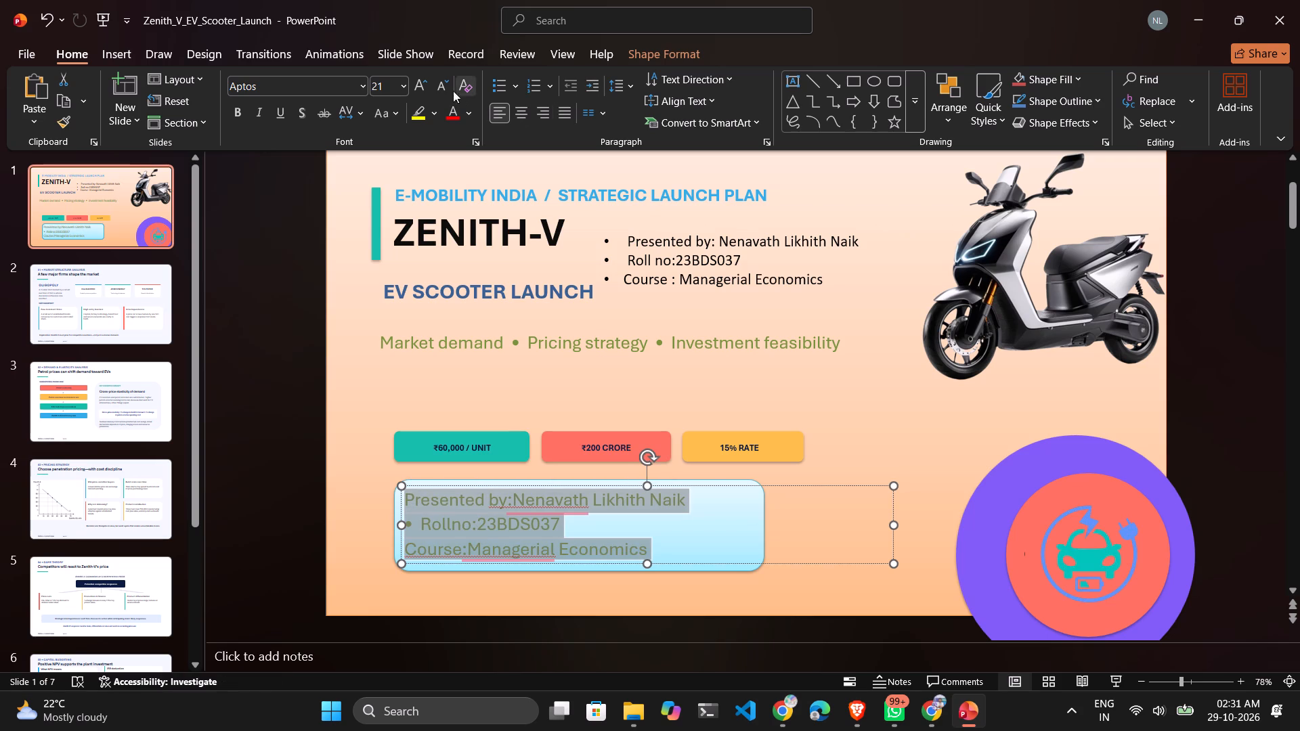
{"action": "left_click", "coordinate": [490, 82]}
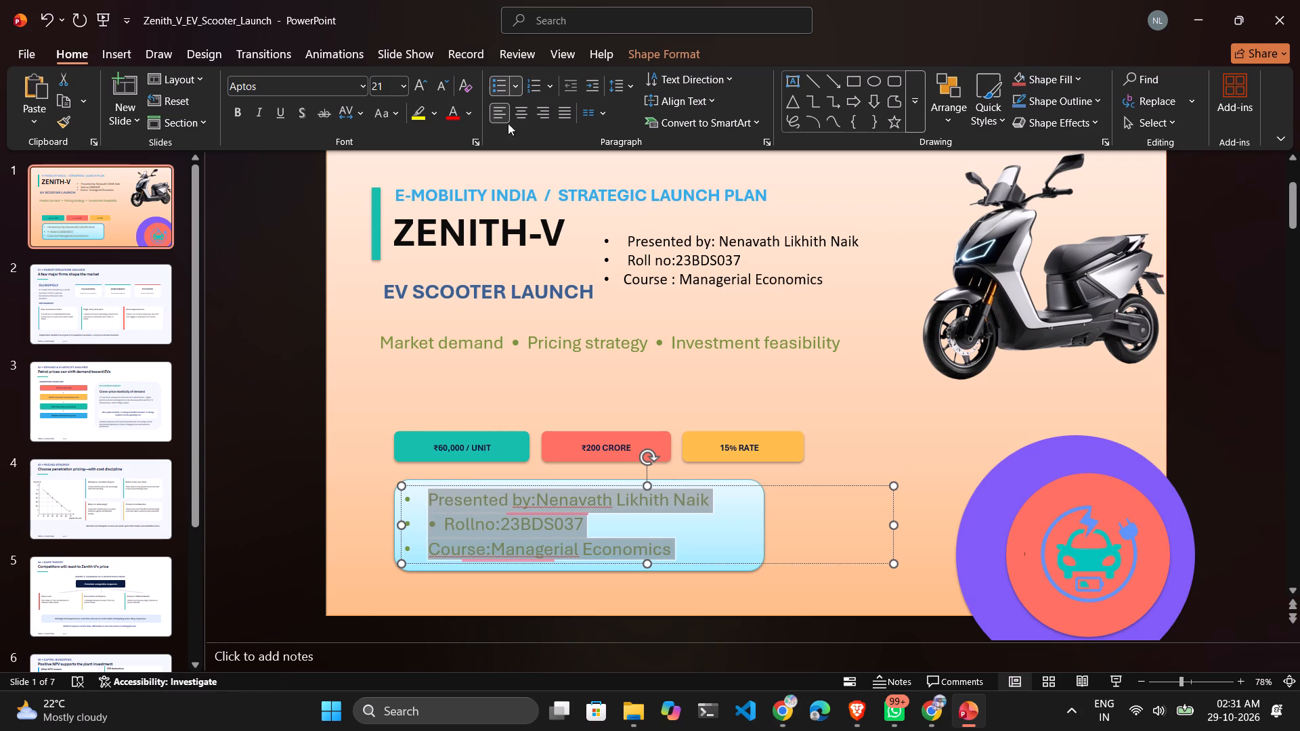
Clear the bullets from all three card lines, including the stray typed bullet and extra spacing before "Rollno".
{"action": "left_click", "coordinate": [434, 521]}
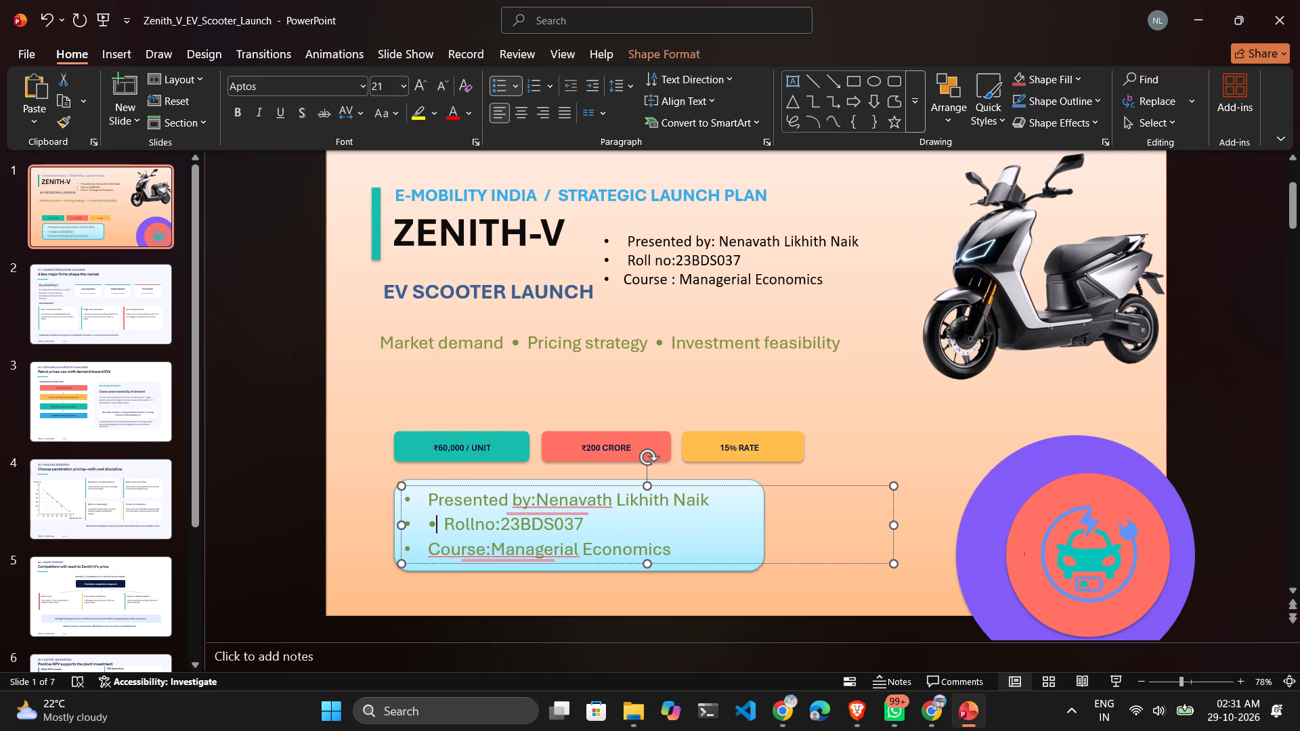
{"action": "key", "text": "BackSpace"}
{"action": "key", "text": "BackSpace"}
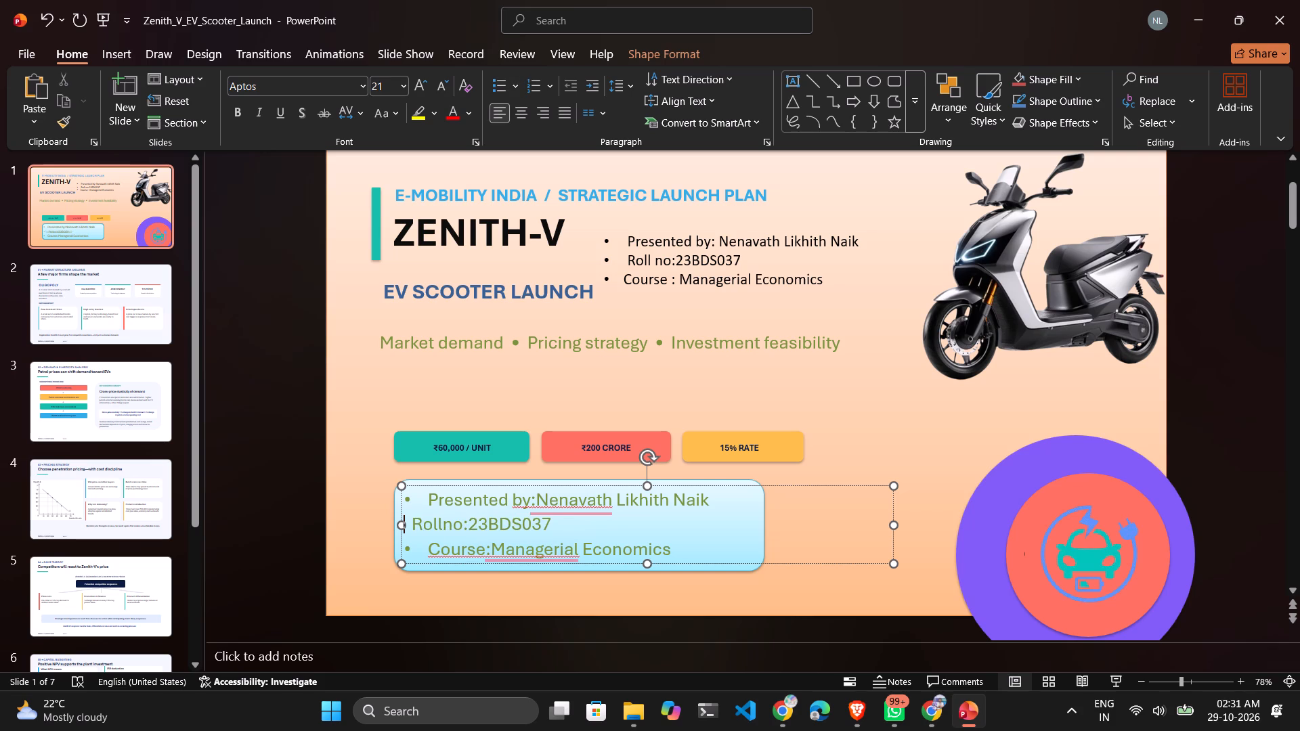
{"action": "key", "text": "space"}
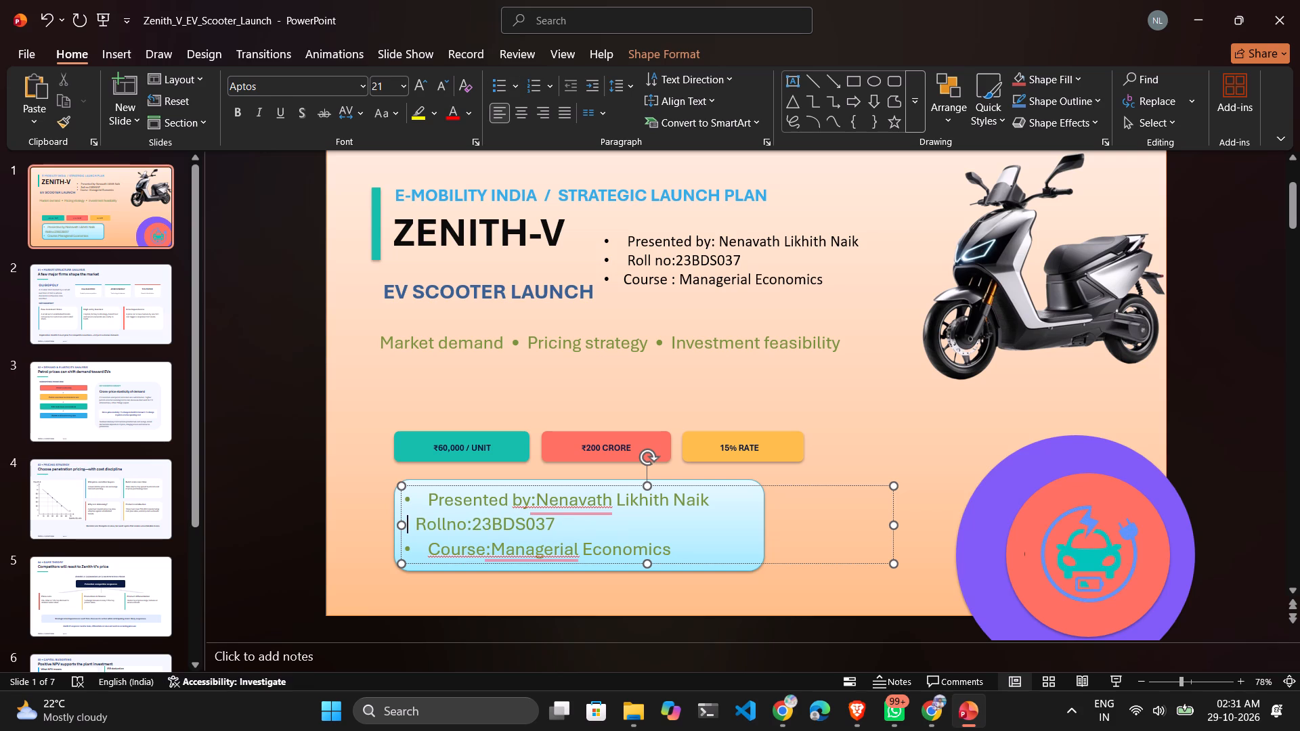
{"action": "left_click_drag", "start_coordinate": [421, 501], "coordinate": [446, 511]}
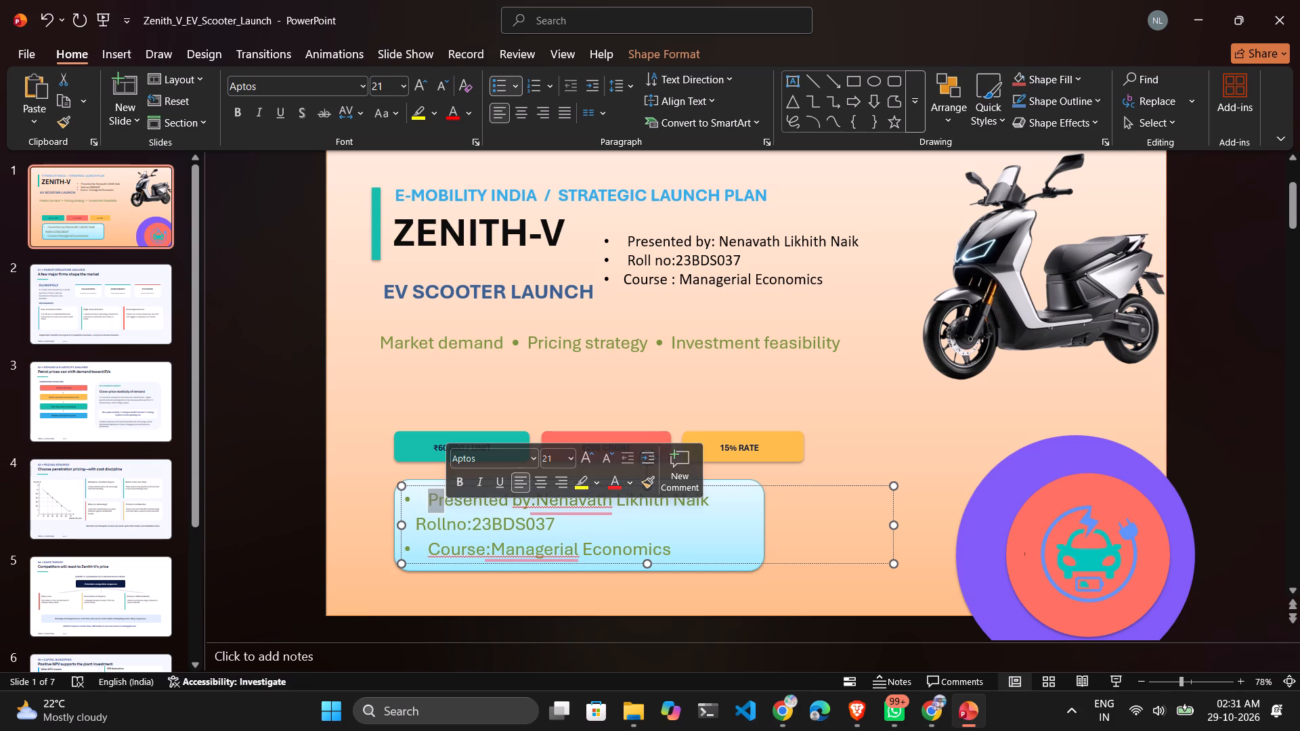
{"action": "left_click", "coordinate": [424, 506]}
{"action": "key", "text": "BackSpace"}
{"action": "key", "text": "BackSpace"}
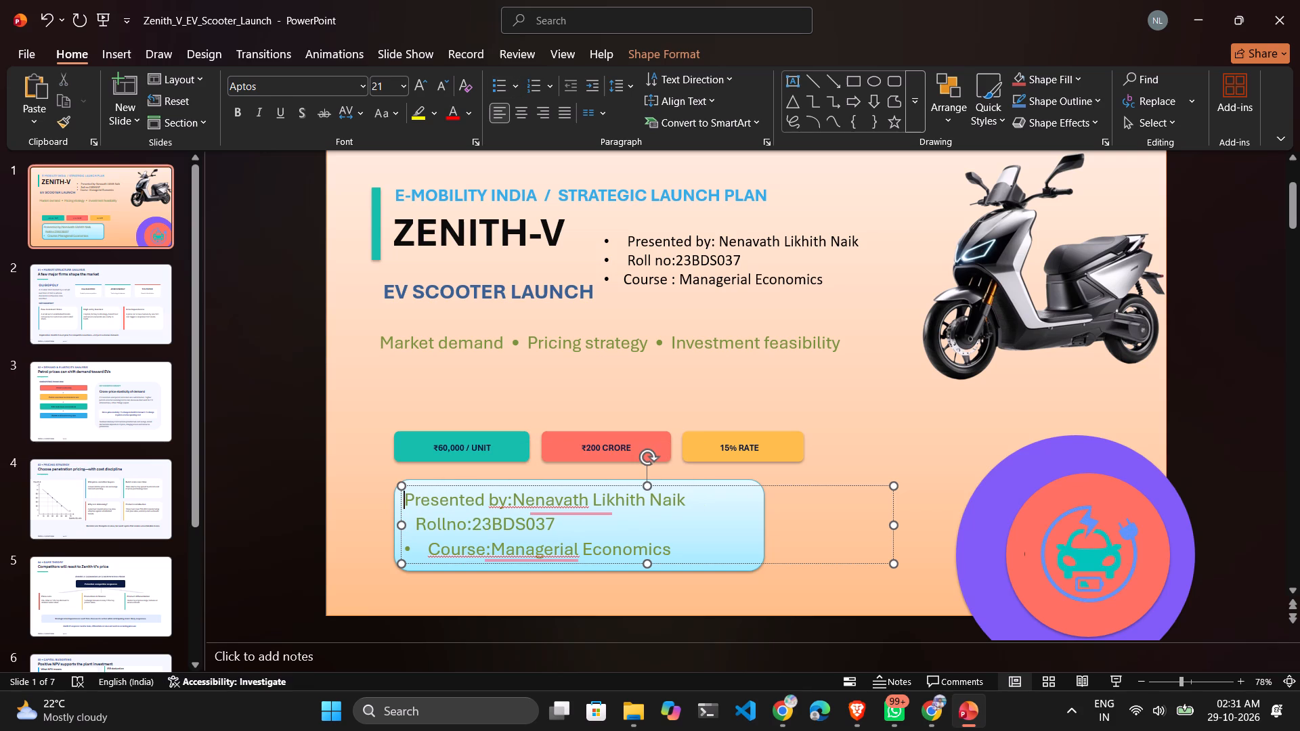
{"action": "left_click", "coordinate": [416, 520]}
{"action": "key", "text": "BackSpace"}
{"action": "key", "text": "BackSpace"}
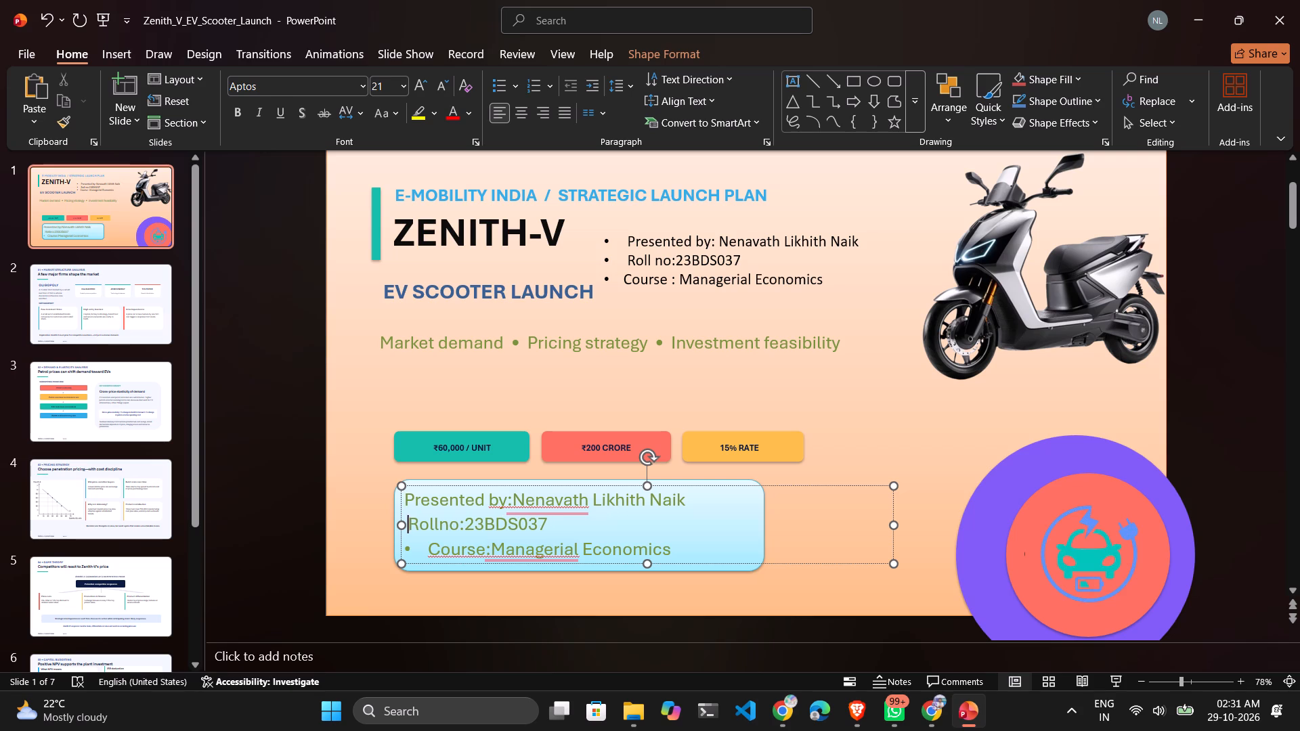
{"action": "left_click_drag", "start_coordinate": [425, 552], "coordinate": [402, 552]}
{"action": "key", "text": "BackSpace"}
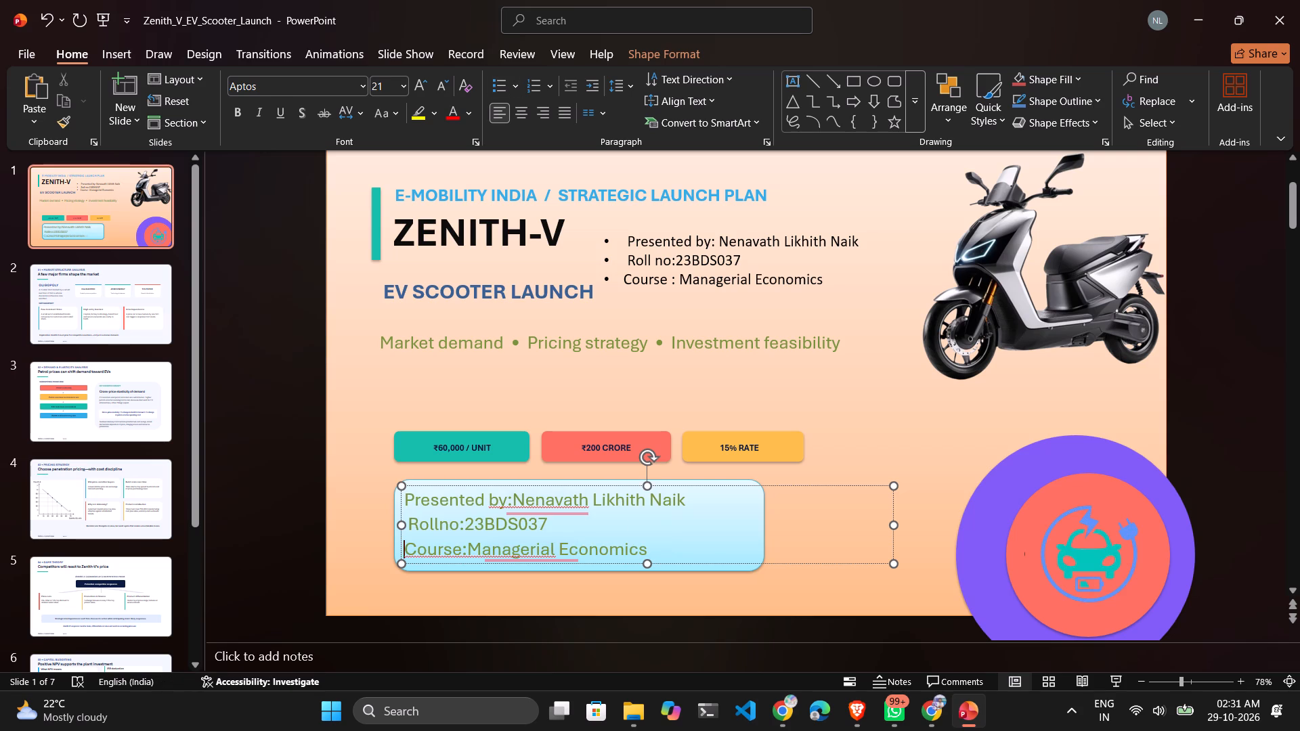
Apply filled round bullets to the name, roll number and course lines on the light blue card.
{"action": "left_click_drag", "start_coordinate": [650, 556], "coordinate": [475, 523]}
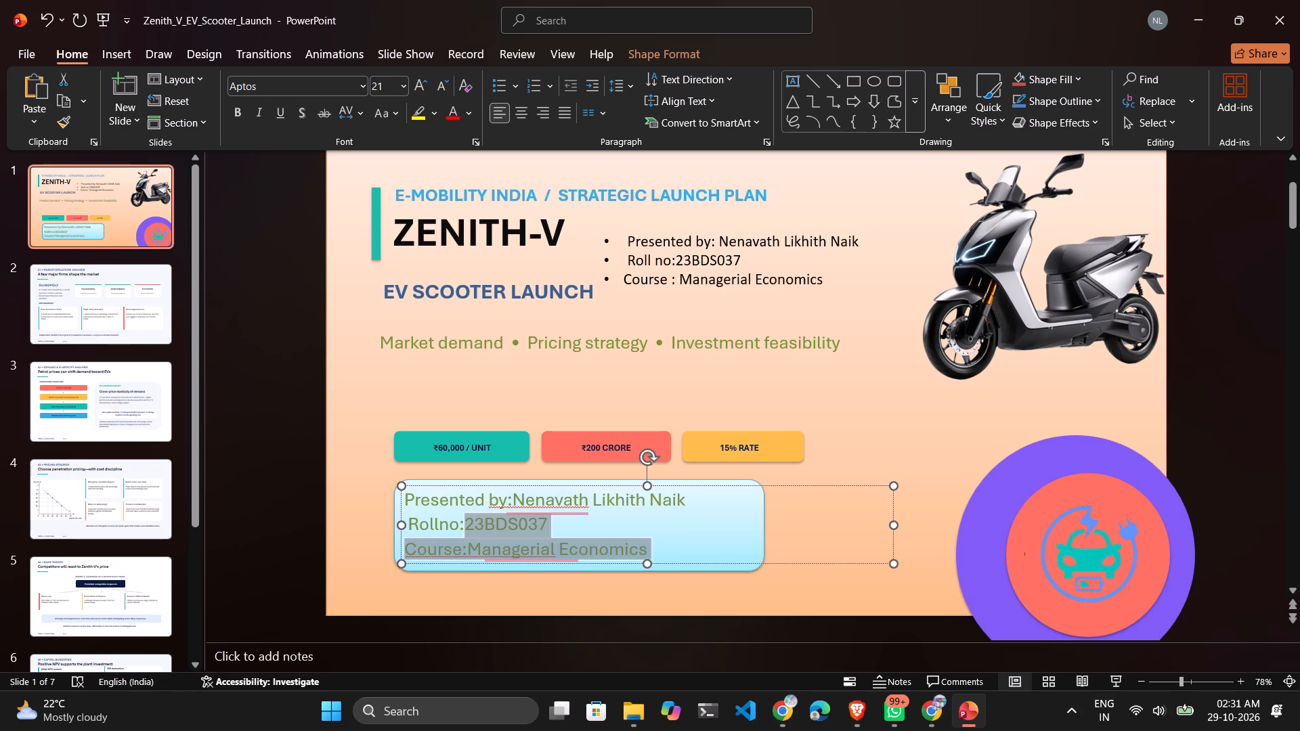
{"action": "left_click_drag", "start_coordinate": [475, 523], "coordinate": [422, 508]}
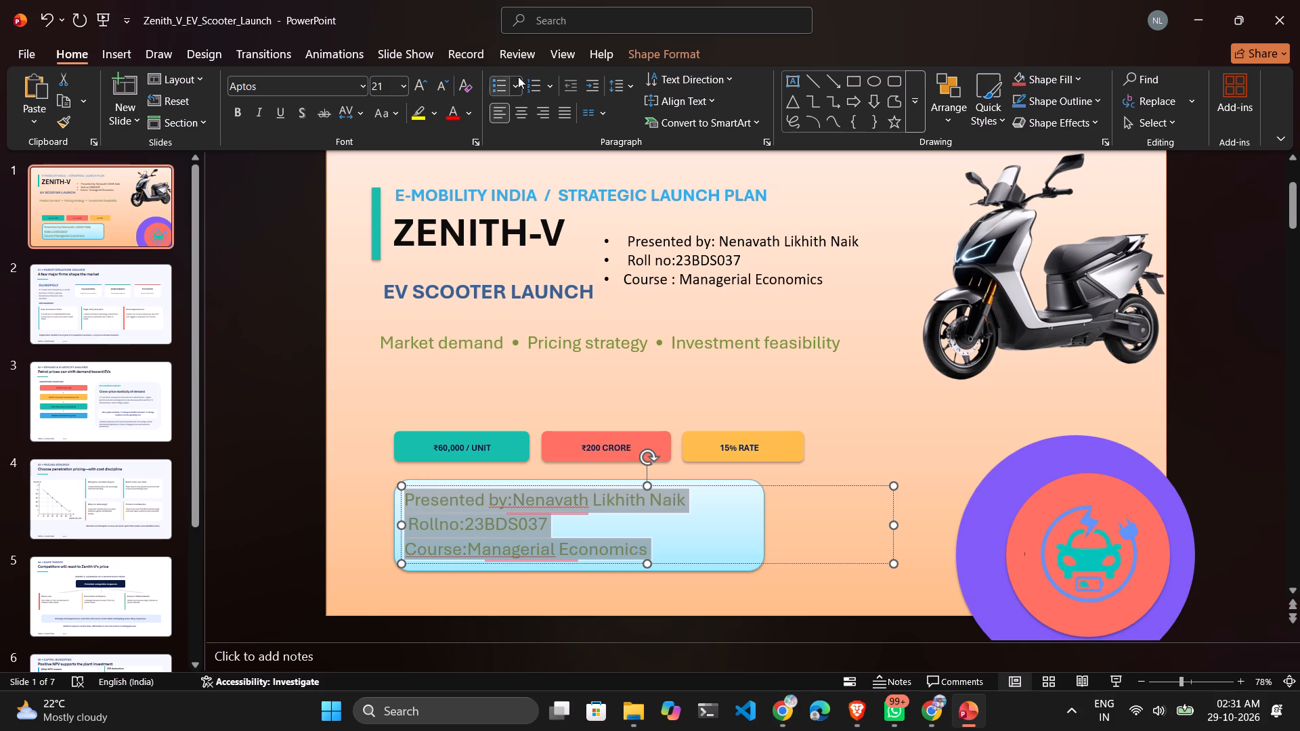
{"action": "left_click", "coordinate": [518, 84]}
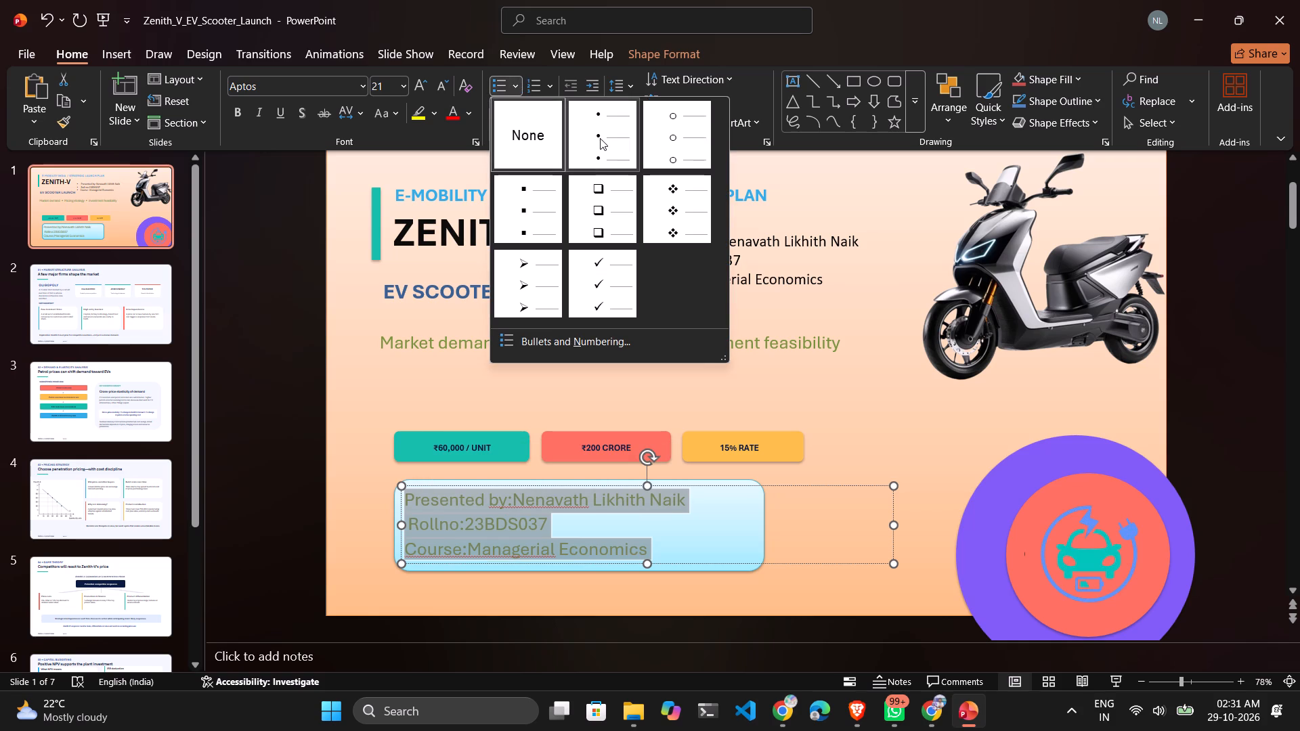
{"action": "left_click", "coordinate": [601, 136]}
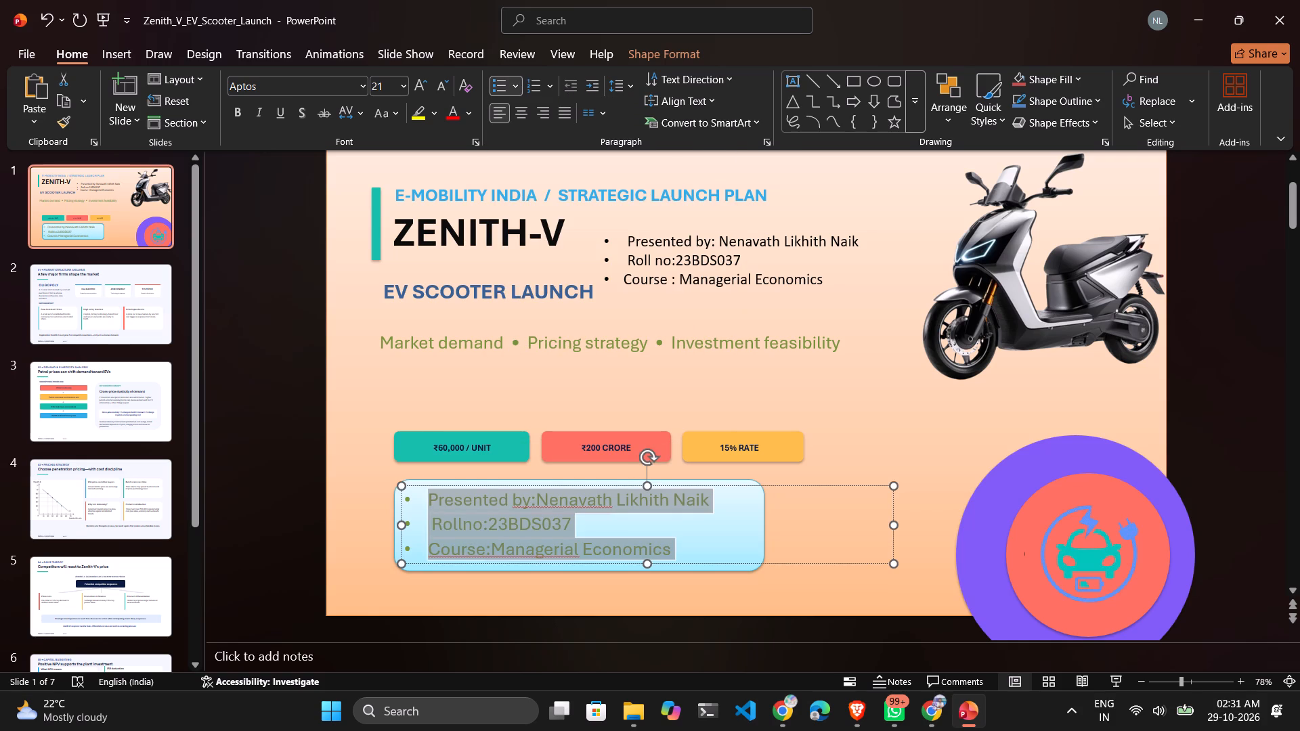
Recolor the name, roll number and course lines on the light blue card to a dark red theme shade.
{"action": "left_click", "coordinate": [680, 552]}
{"action": "left_click_drag", "start_coordinate": [680, 552], "coordinate": [489, 527]}
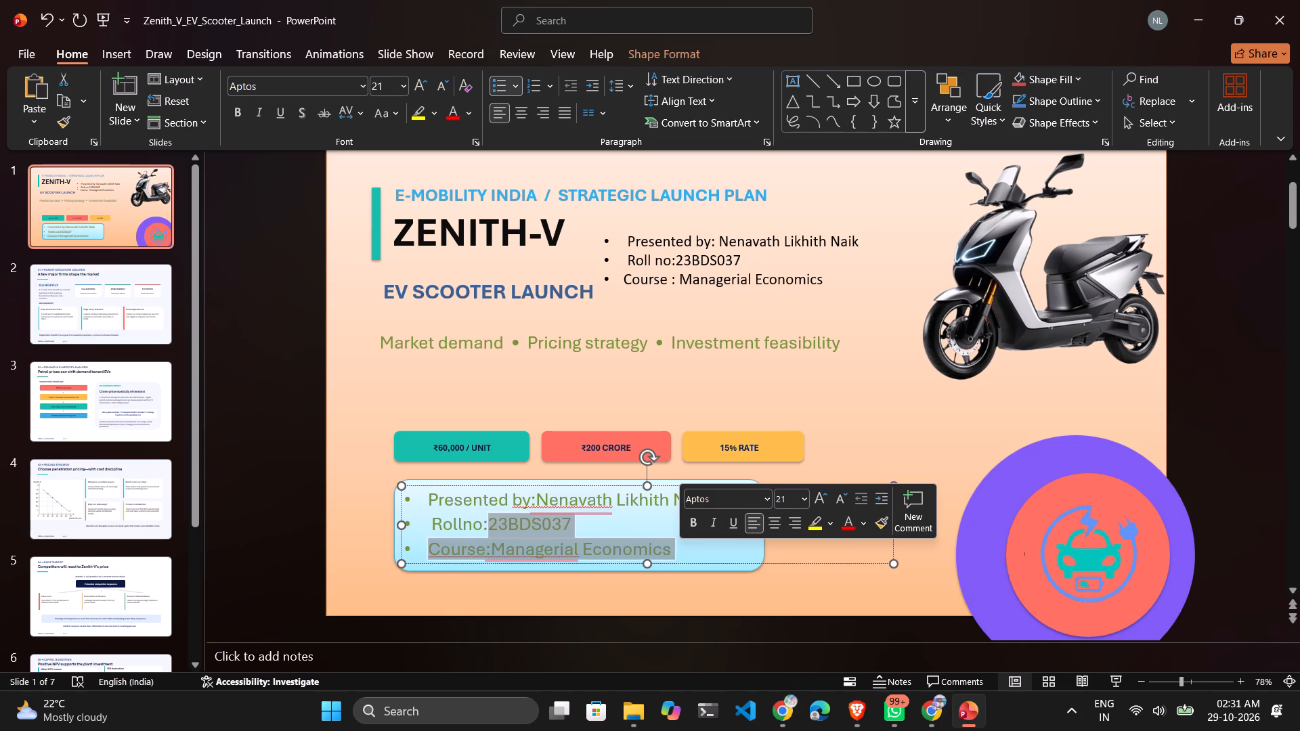
{"action": "left_click_drag", "start_coordinate": [489, 527], "coordinate": [416, 508]}
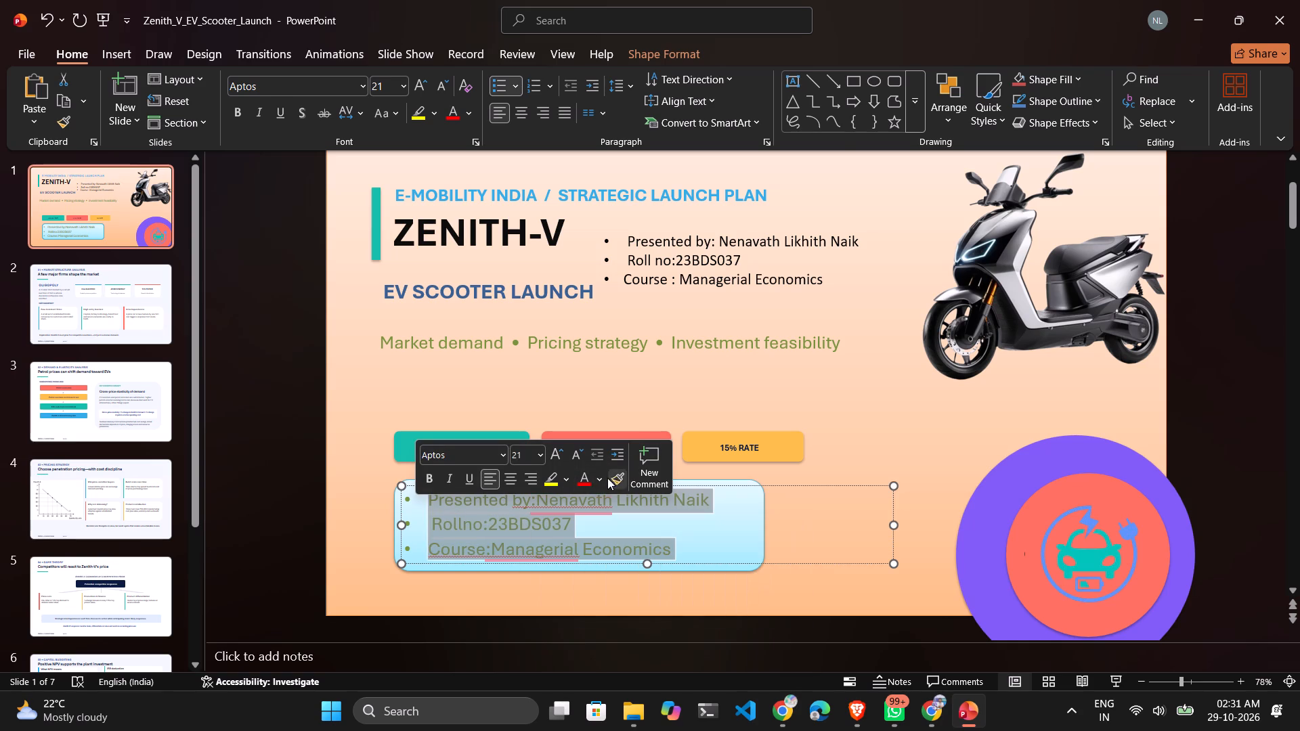
{"action": "left_click", "coordinate": [599, 479]}
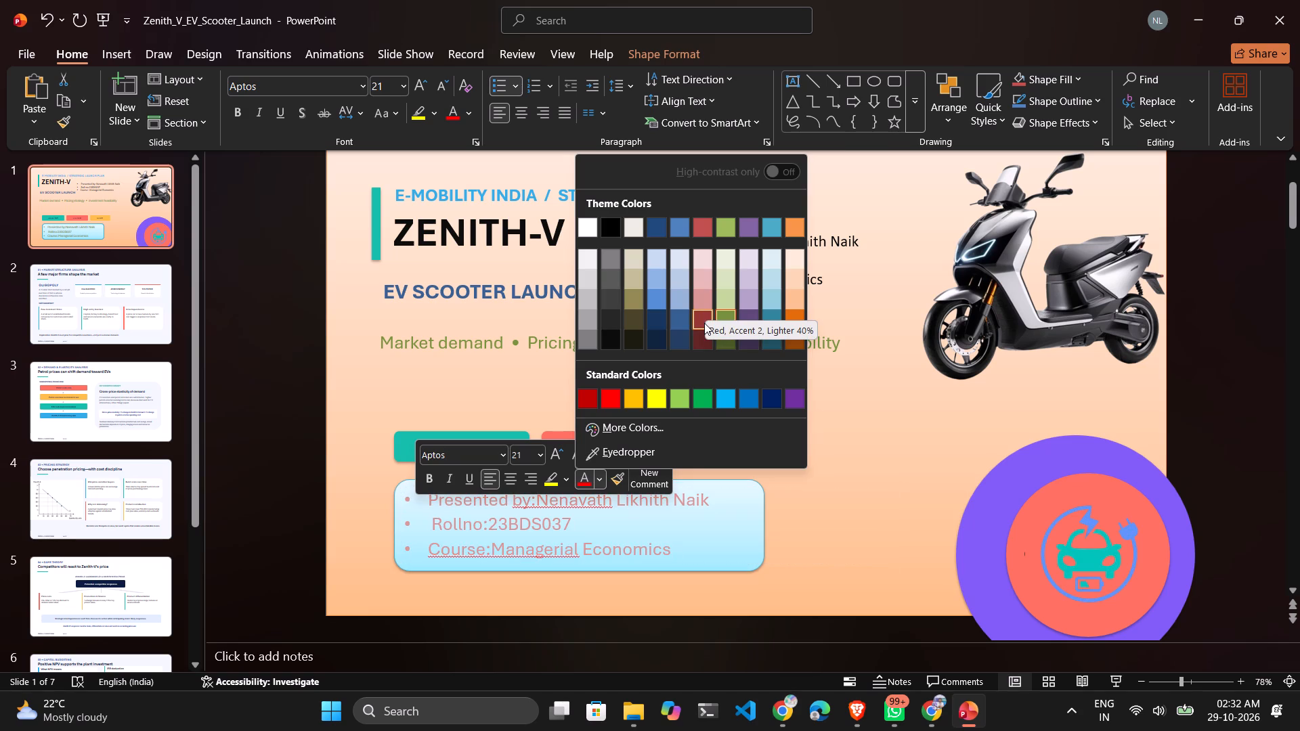
{"action": "left_click", "coordinate": [703, 323]}
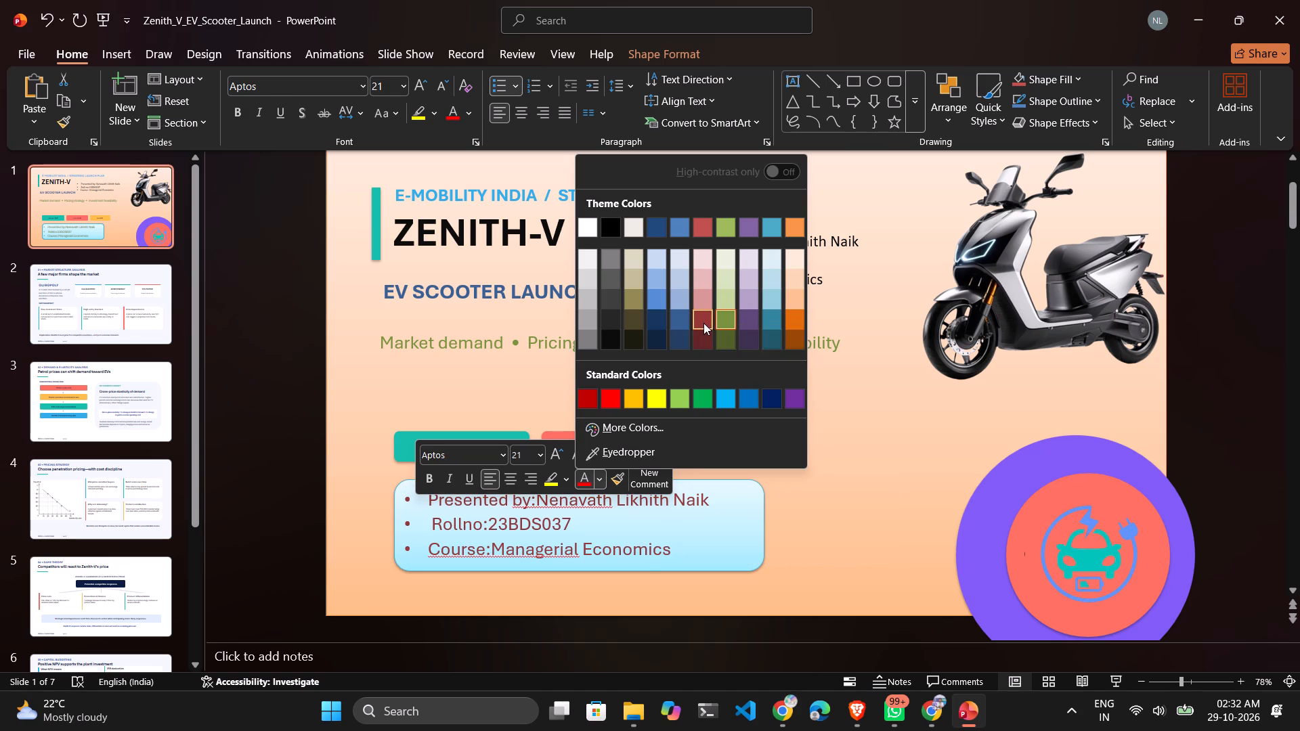
{"action": "left_click", "coordinate": [901, 388]}
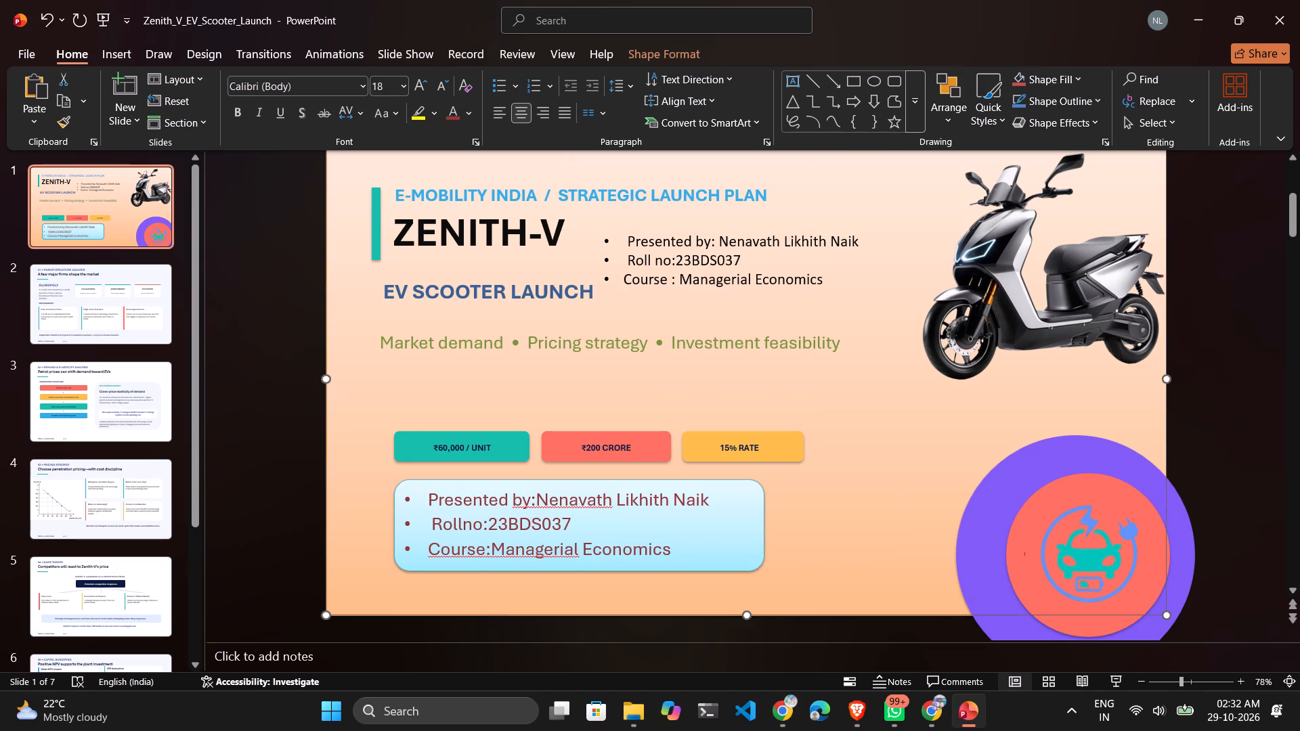
Insert a space before the colon on all three card lines and split "Rollno" into "Roll no".
{"action": "left_click", "coordinate": [528, 506]}
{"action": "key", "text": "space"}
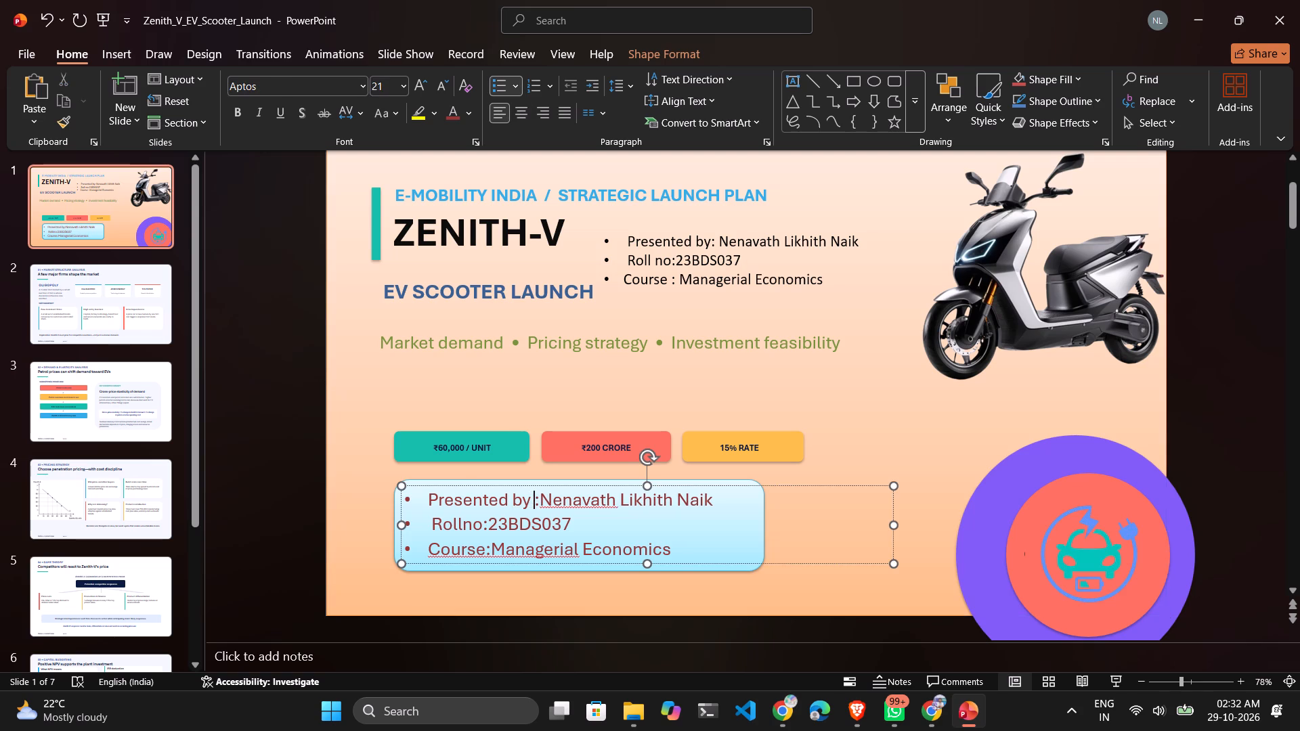
{"action": "left_click", "coordinate": [483, 529]}
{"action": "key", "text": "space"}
{"action": "left_click", "coordinate": [487, 546]}
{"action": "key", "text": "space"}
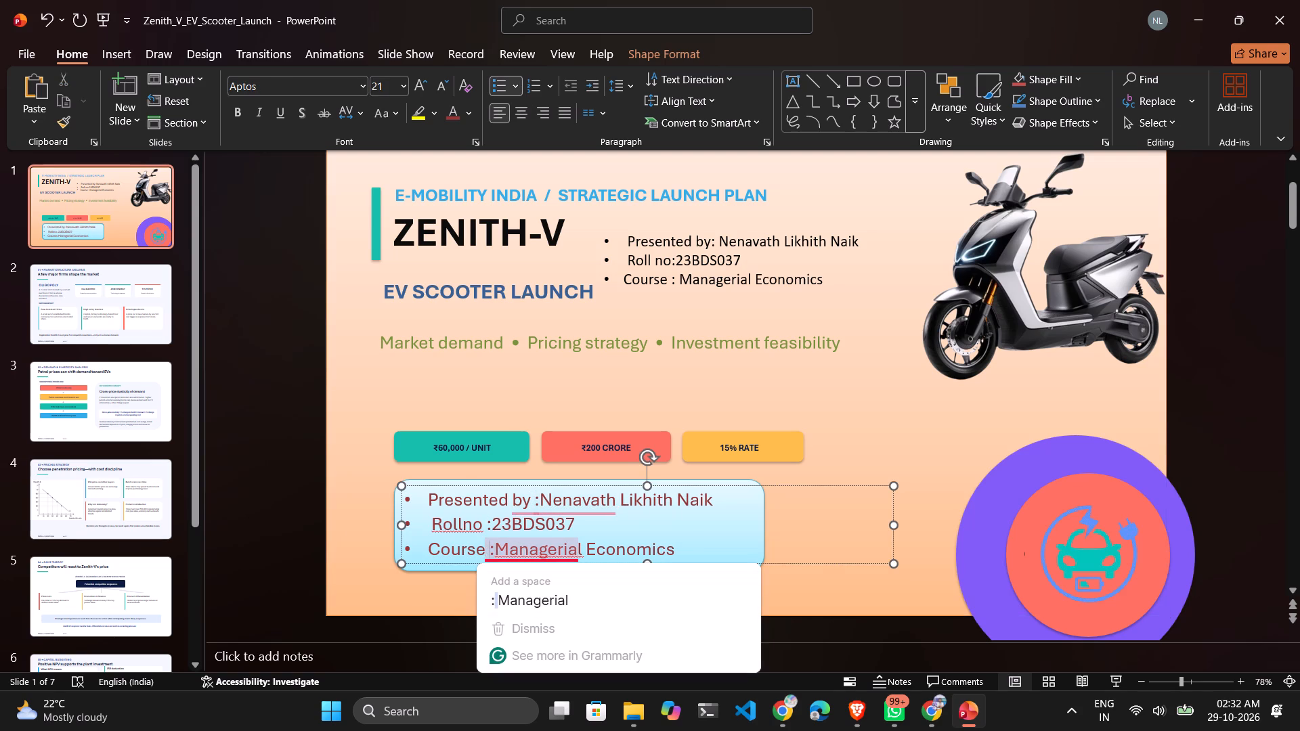
{"action": "left_click", "coordinate": [959, 516]}
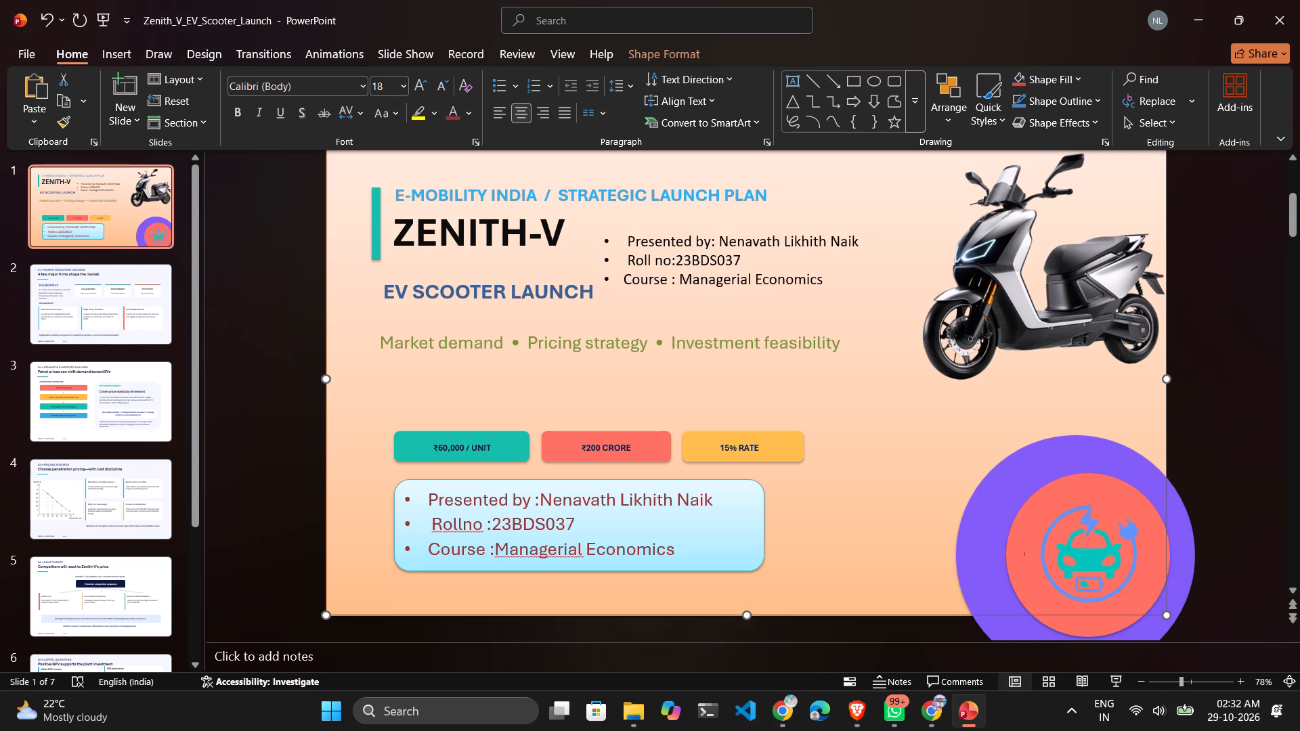
{"action": "left_click", "coordinate": [460, 531]}
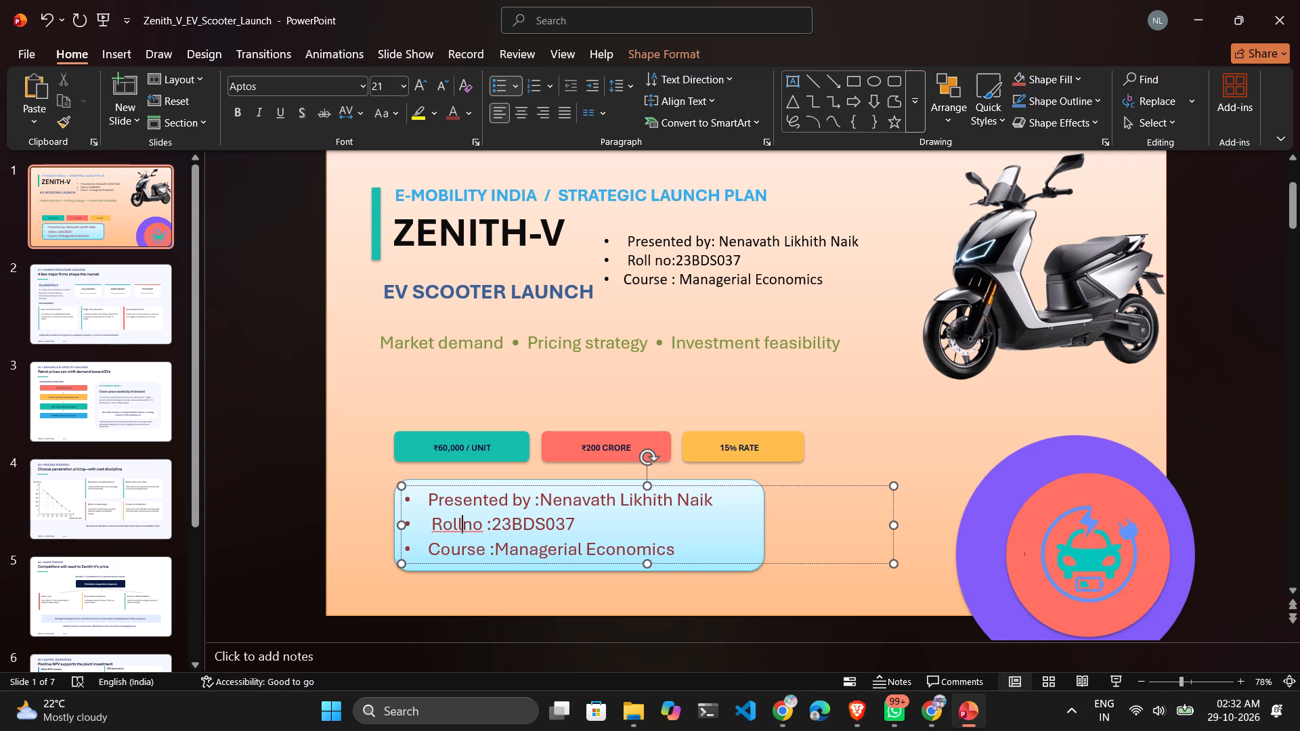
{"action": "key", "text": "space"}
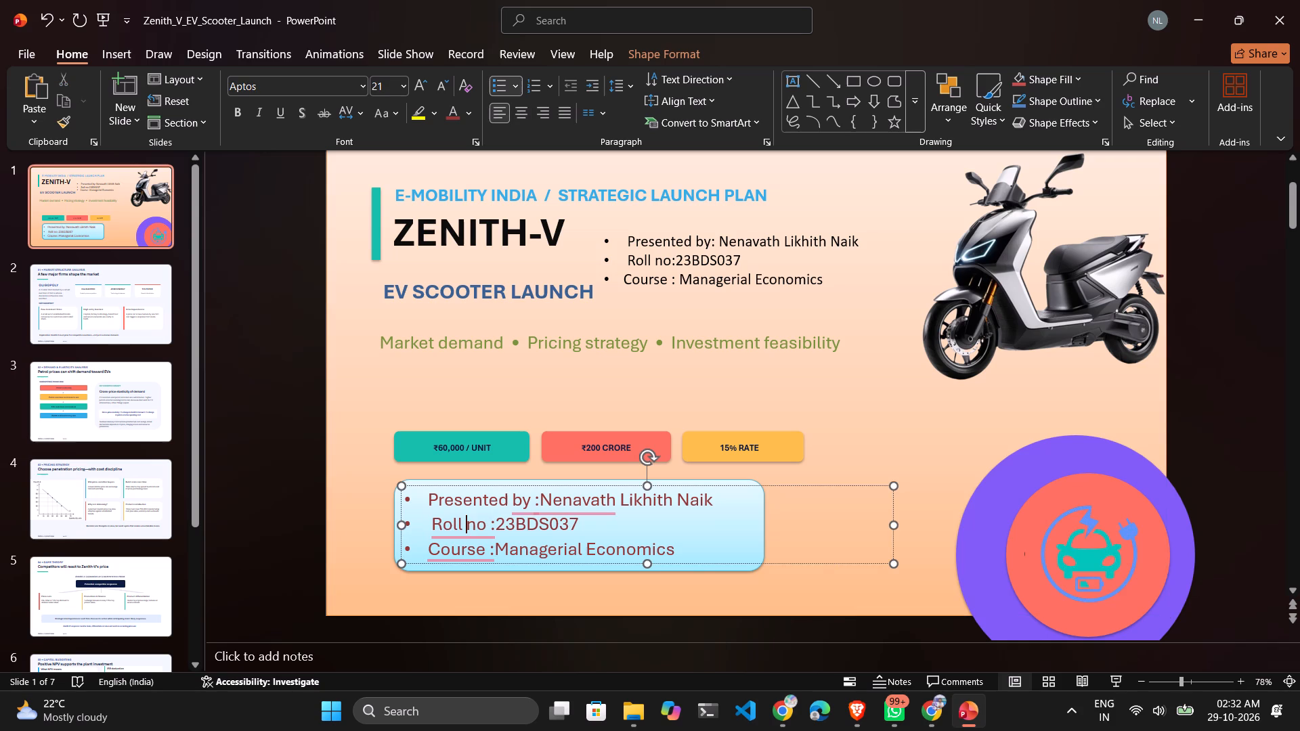
{"action": "left_click", "coordinate": [907, 403]}
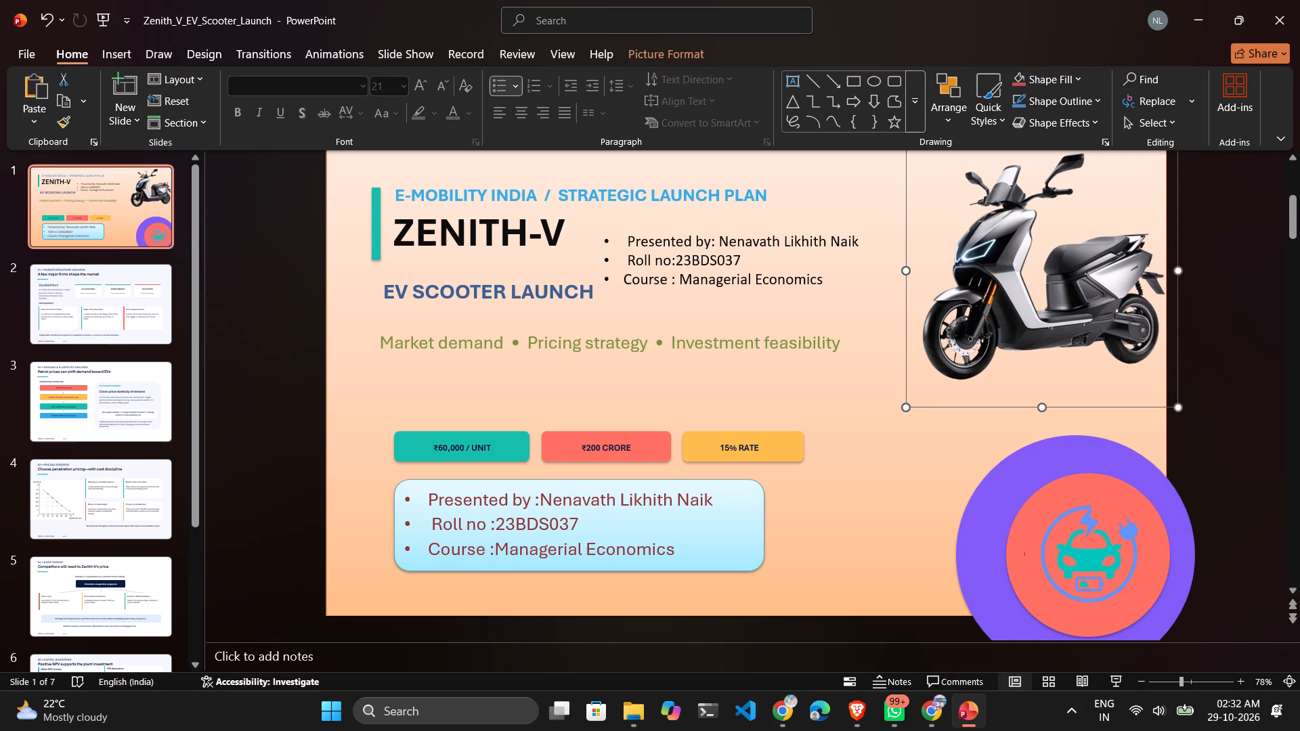
{"action": "left_click", "coordinate": [1236, 433]}
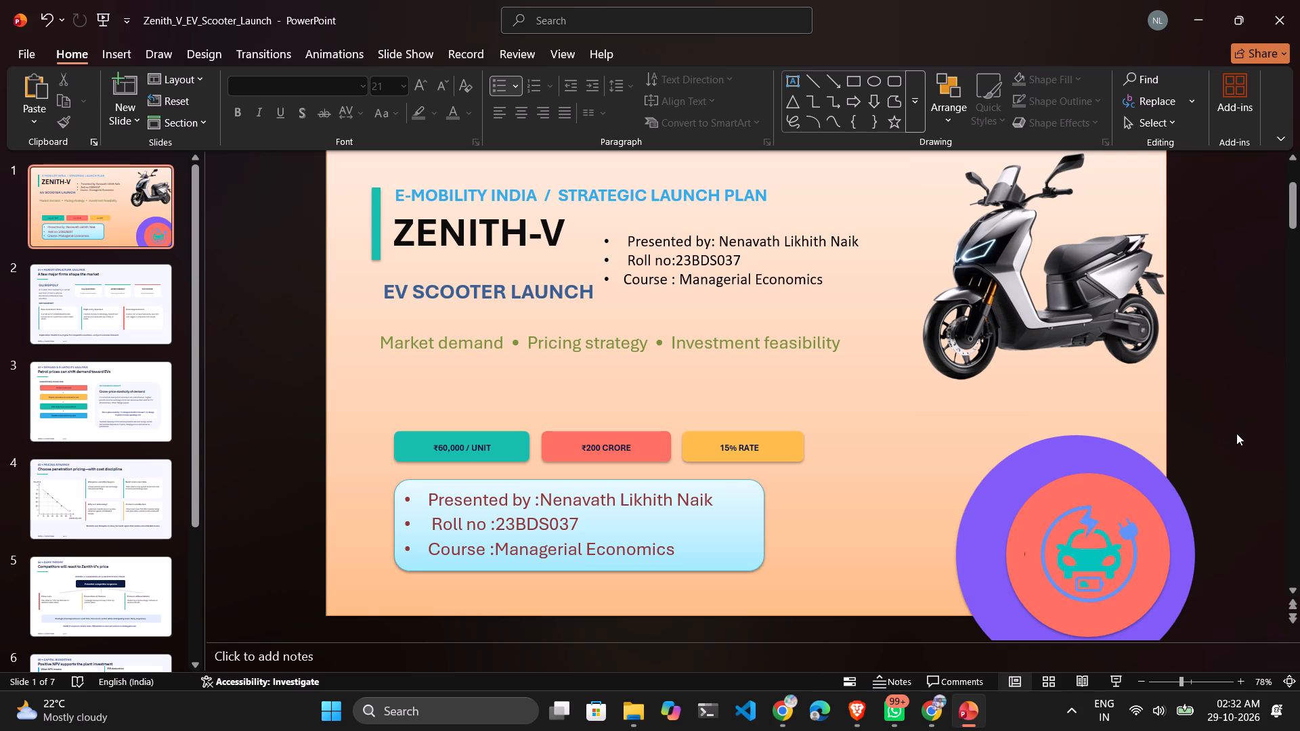
Delete the old black presenter details text box beside the ZENITH-V title.
{"action": "left_click", "coordinate": [864, 301]}
{"action": "key", "text": "BackSpace"}
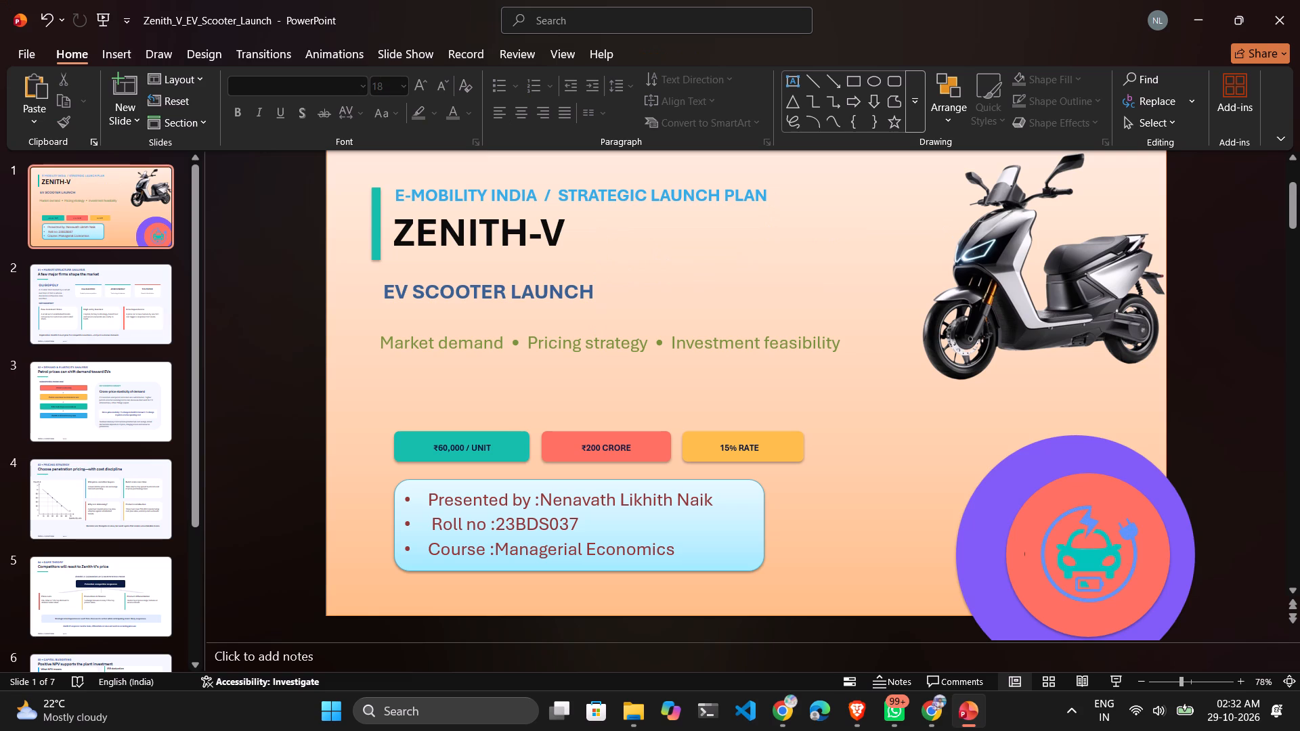
Review the slides from the title through to slide 7 and save the presentation.
{"action": "key", "text": "Down"}
{"action": "key", "text": "Down"}
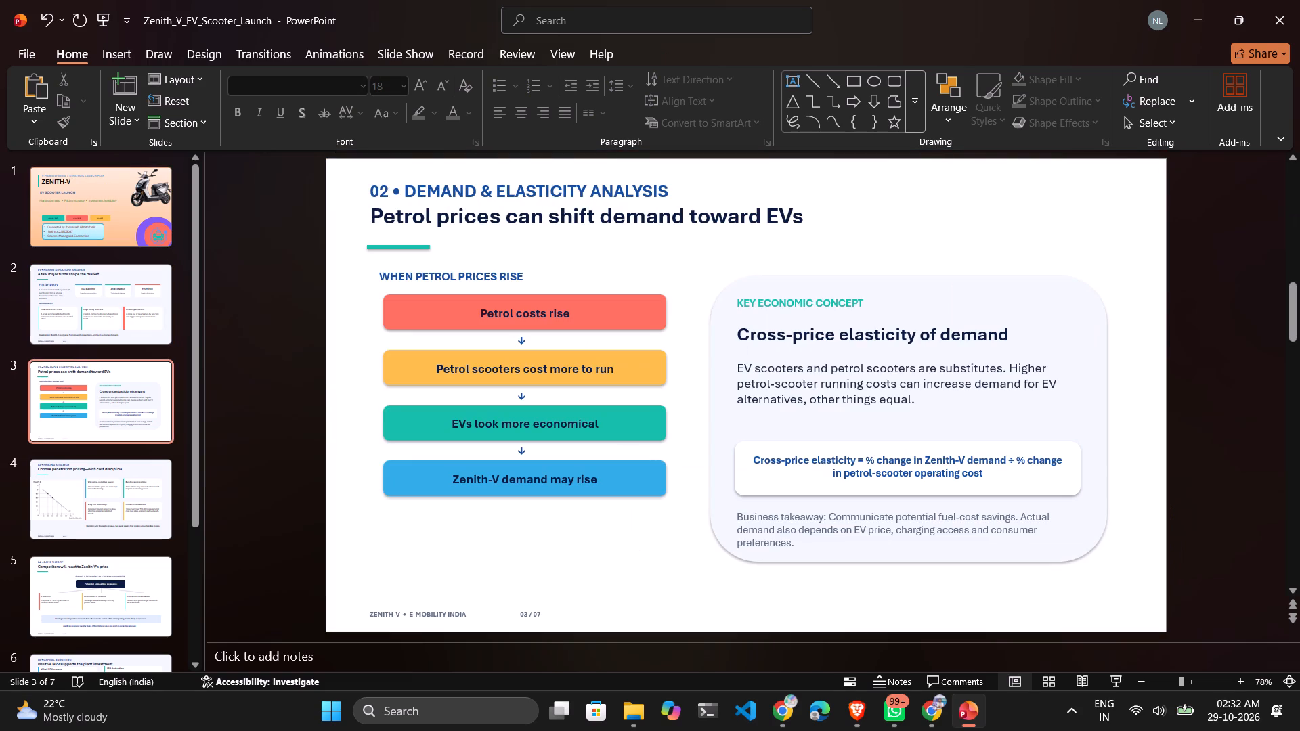
{"action": "key", "text": "Down"}
{"action": "key", "text": "Down"}
{"action": "key", "text": "Down"}
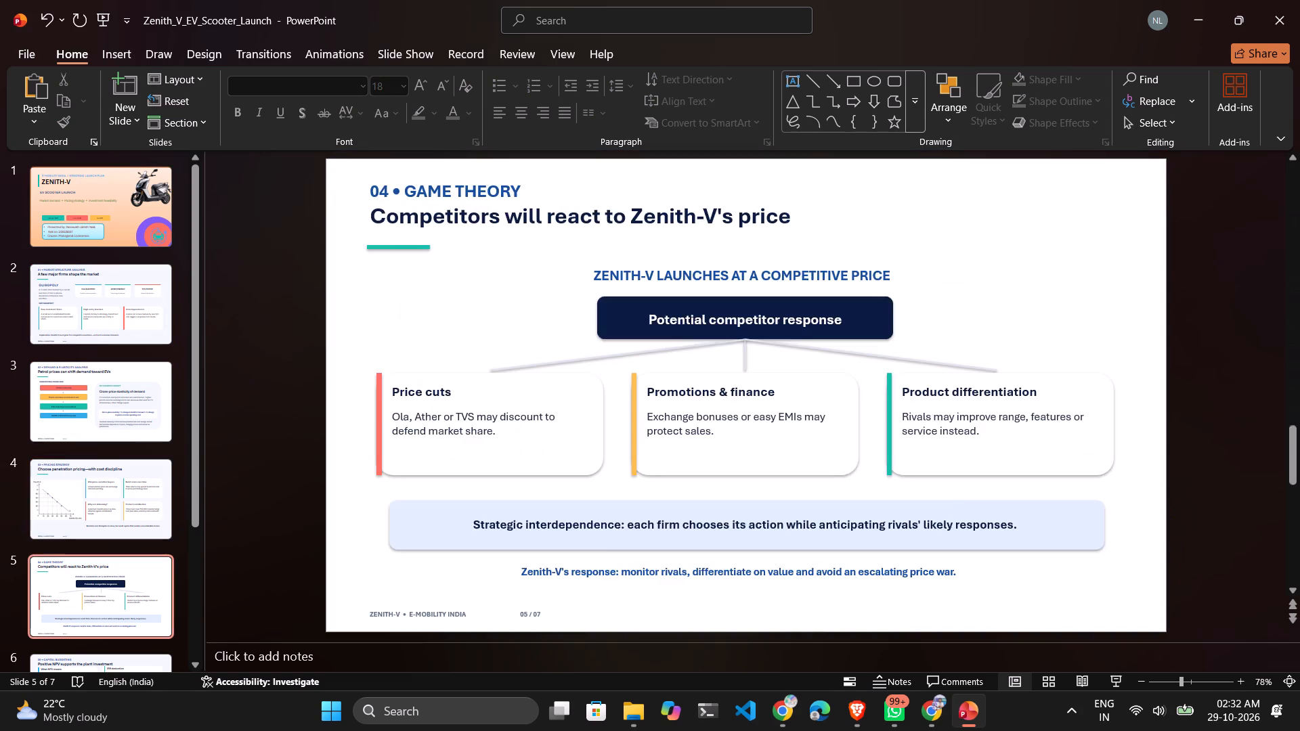
{"action": "key", "text": "Down"}
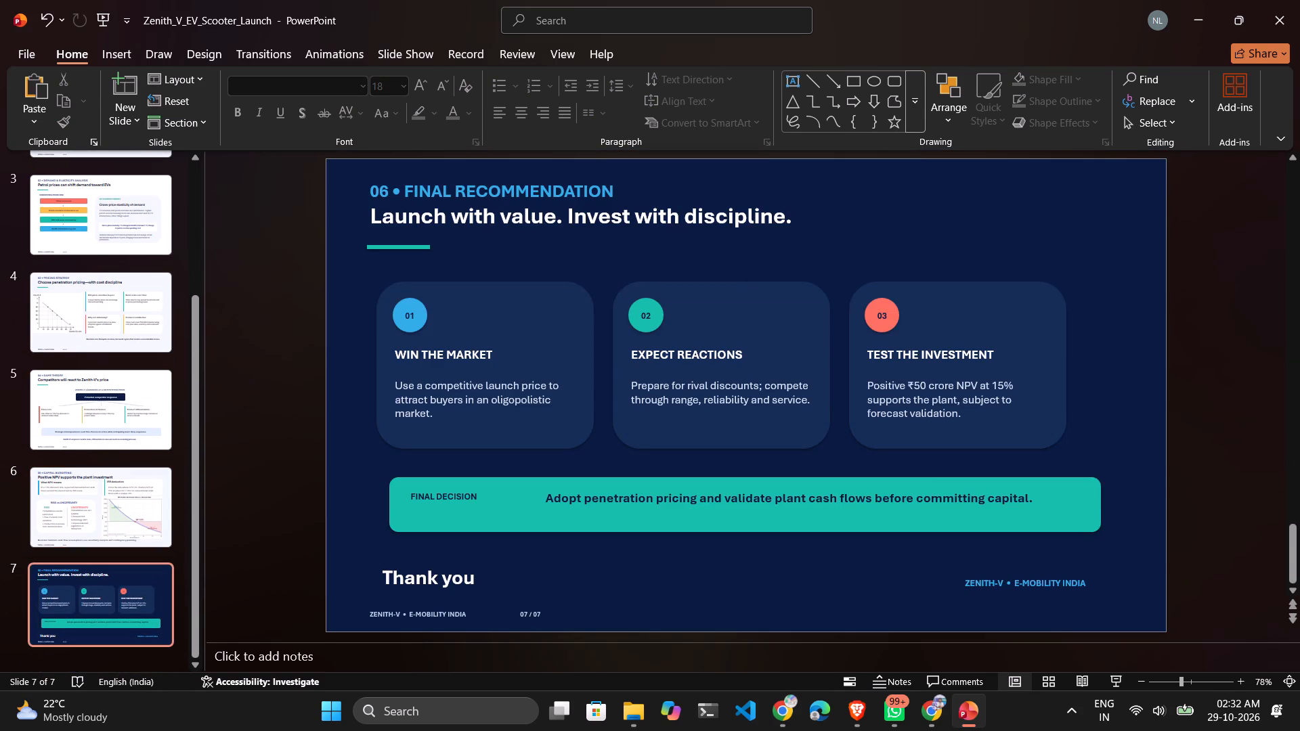
{"action": "key", "text": "ctrl+s"}
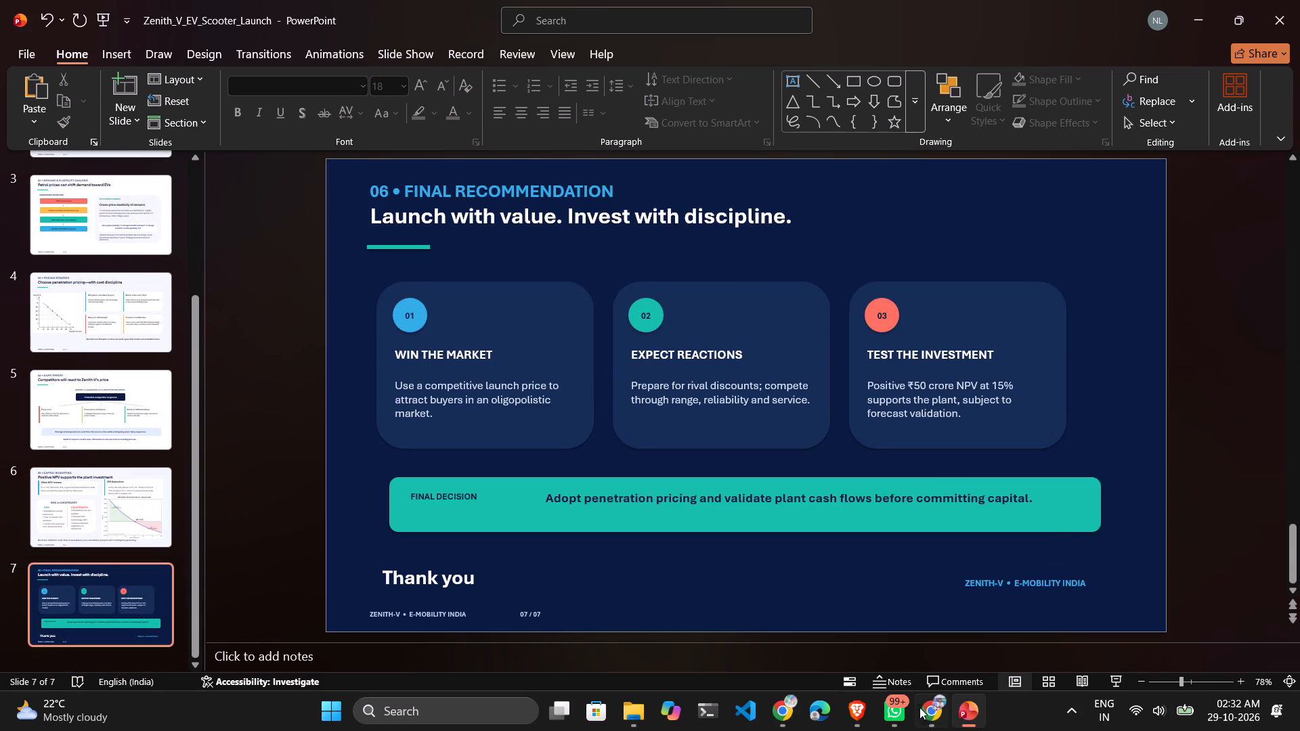
Switch to Chrome and remove the old Zenith_V_EV_Scooter_Launch attachment from the Managerial Economics assignment in Classroom.
{"action": "left_click", "coordinate": [922, 717]}
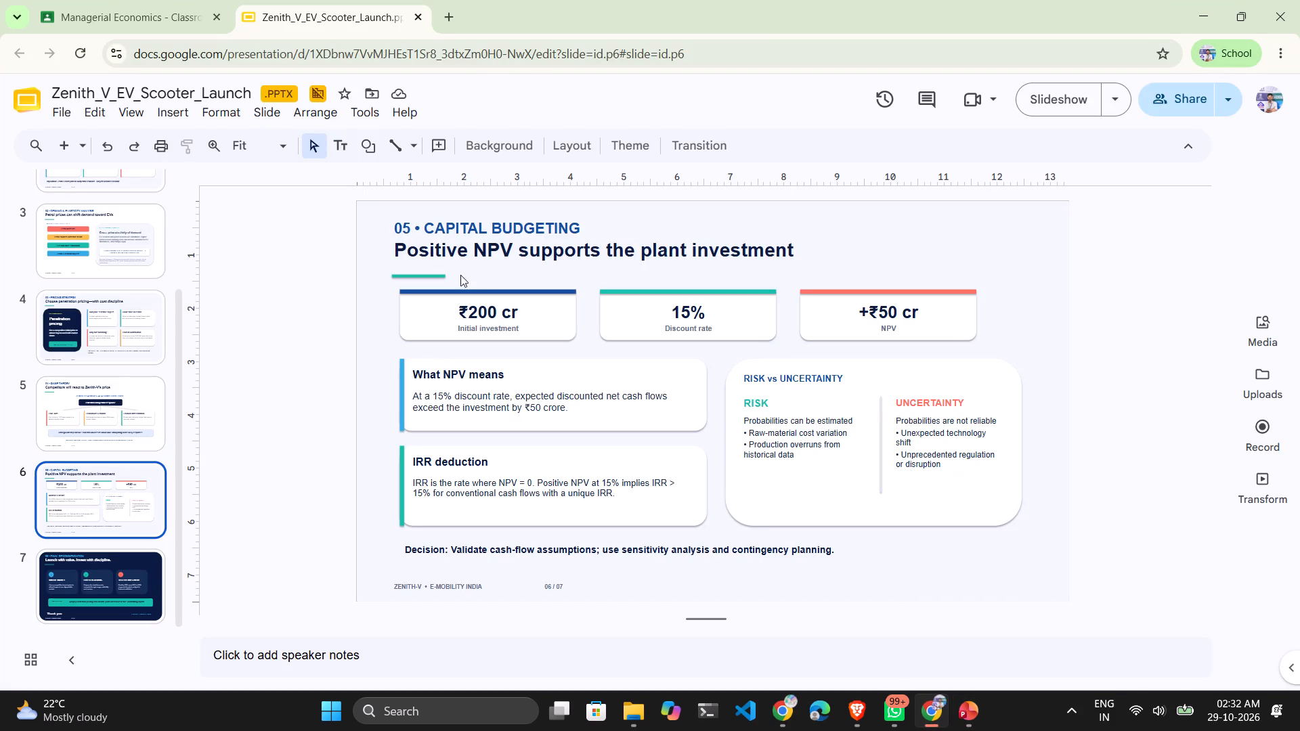
{"action": "left_click", "coordinate": [150, 0]}
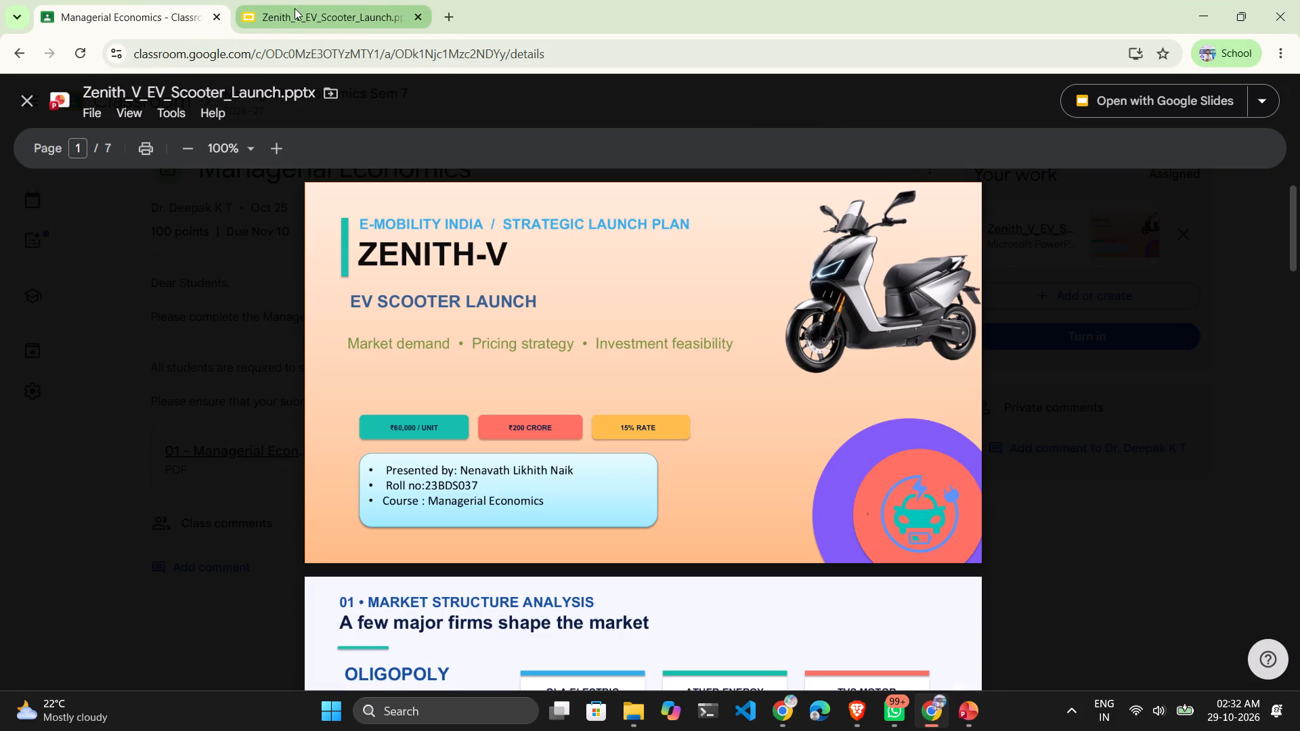
{"action": "left_click", "coordinate": [22, 106]}
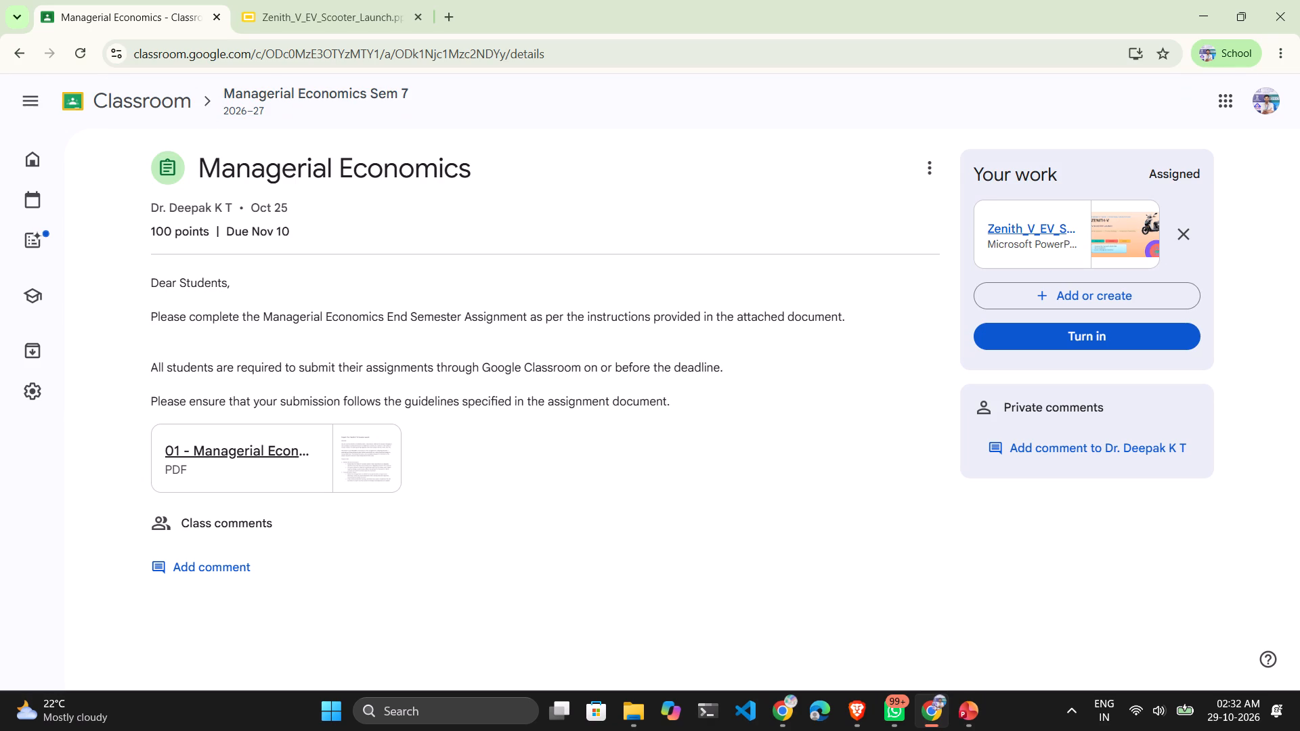
{"action": "left_click", "coordinate": [1186, 229]}
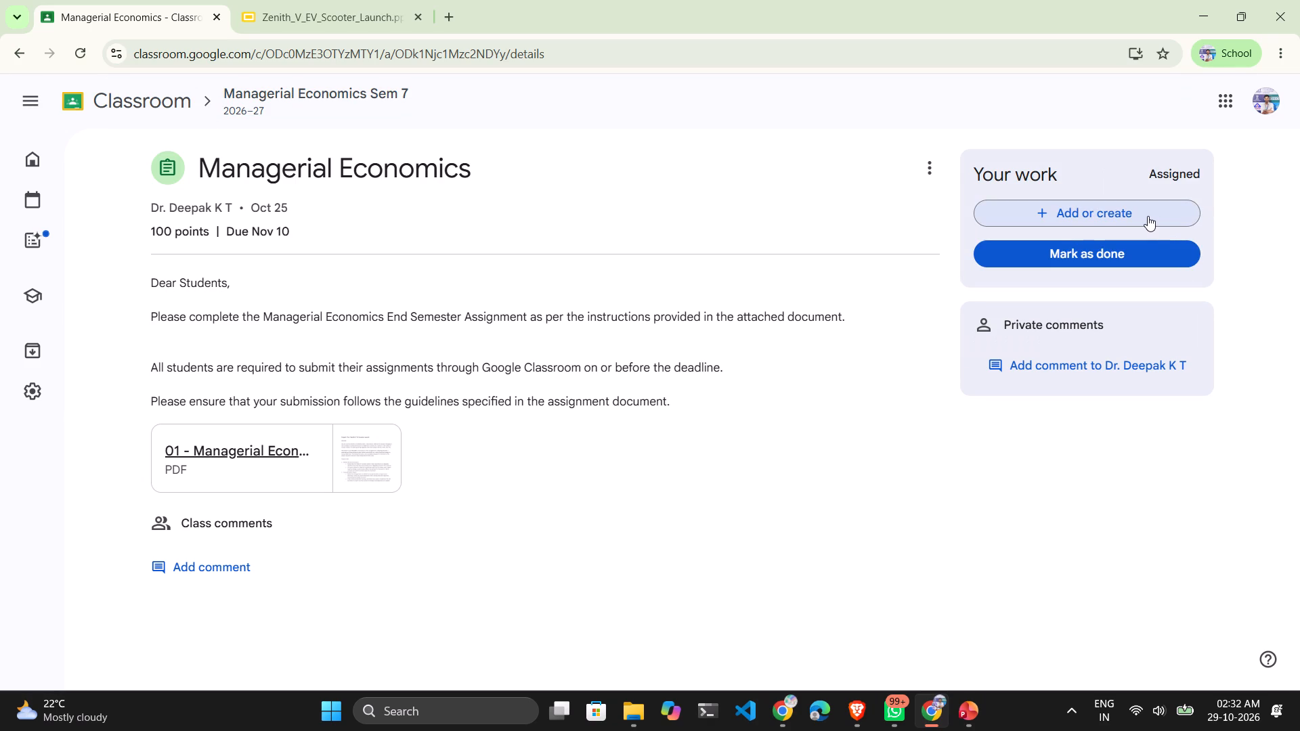
Return to PowerPoint, save and close the presentation, and reopen Zenith_V_EV_Scooter_Launch from File Explorer to check it.
{"action": "left_click", "coordinate": [626, 709]}
{"action": "left_click", "coordinate": [974, 709]}
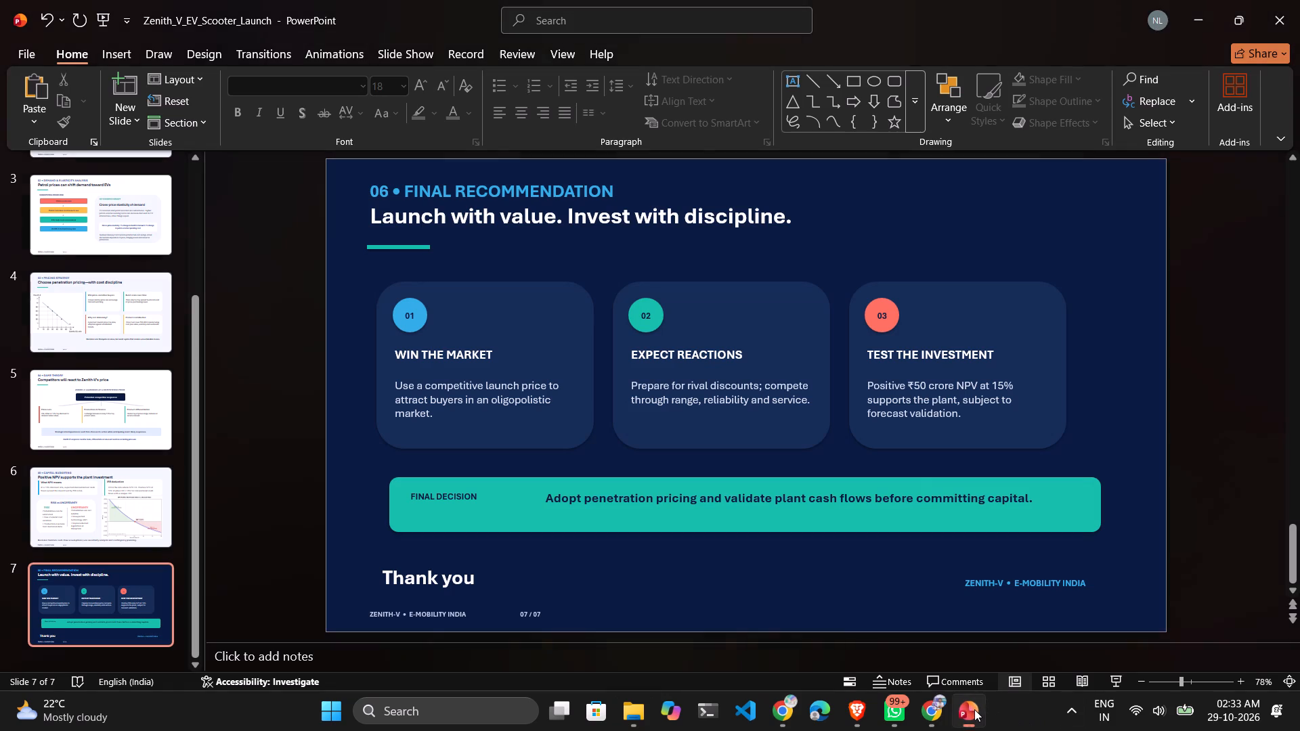
{"action": "key", "text": "ctrl+s"}
{"action": "left_click", "coordinate": [1299, 0]}
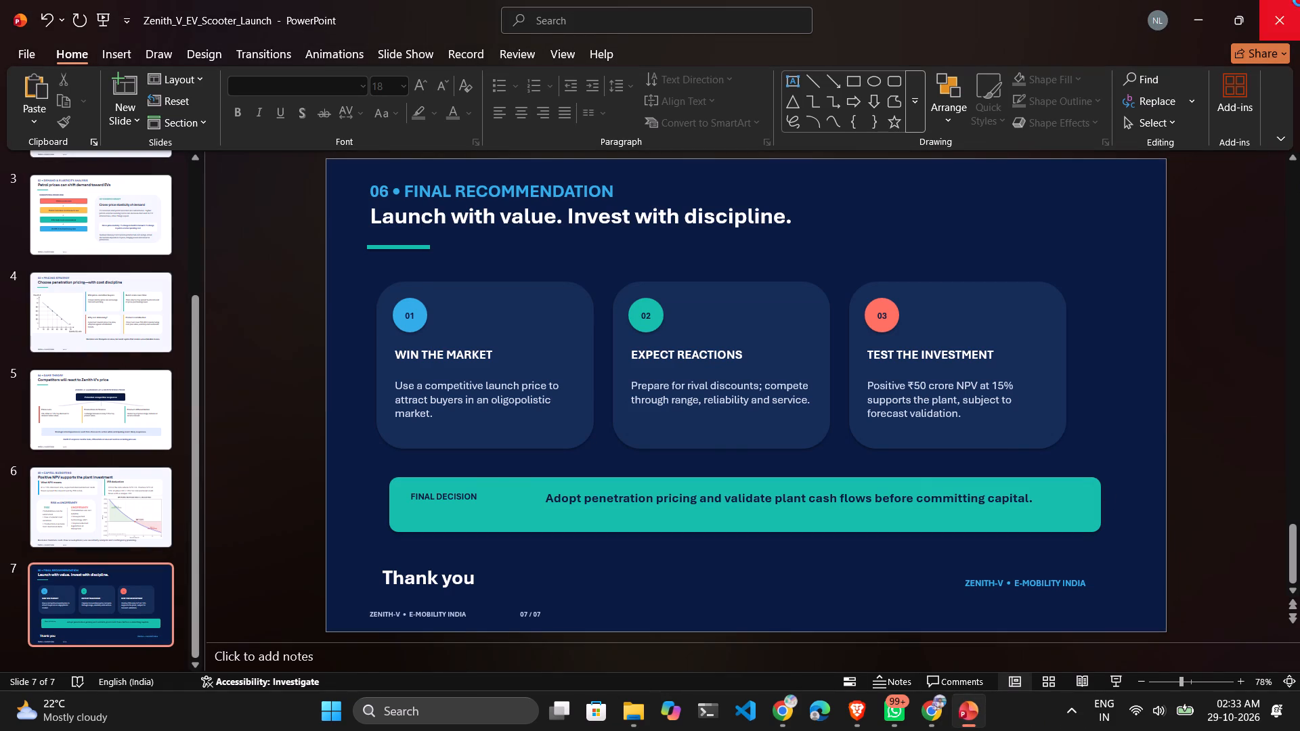
{"action": "double_click", "coordinate": [365, 510]}
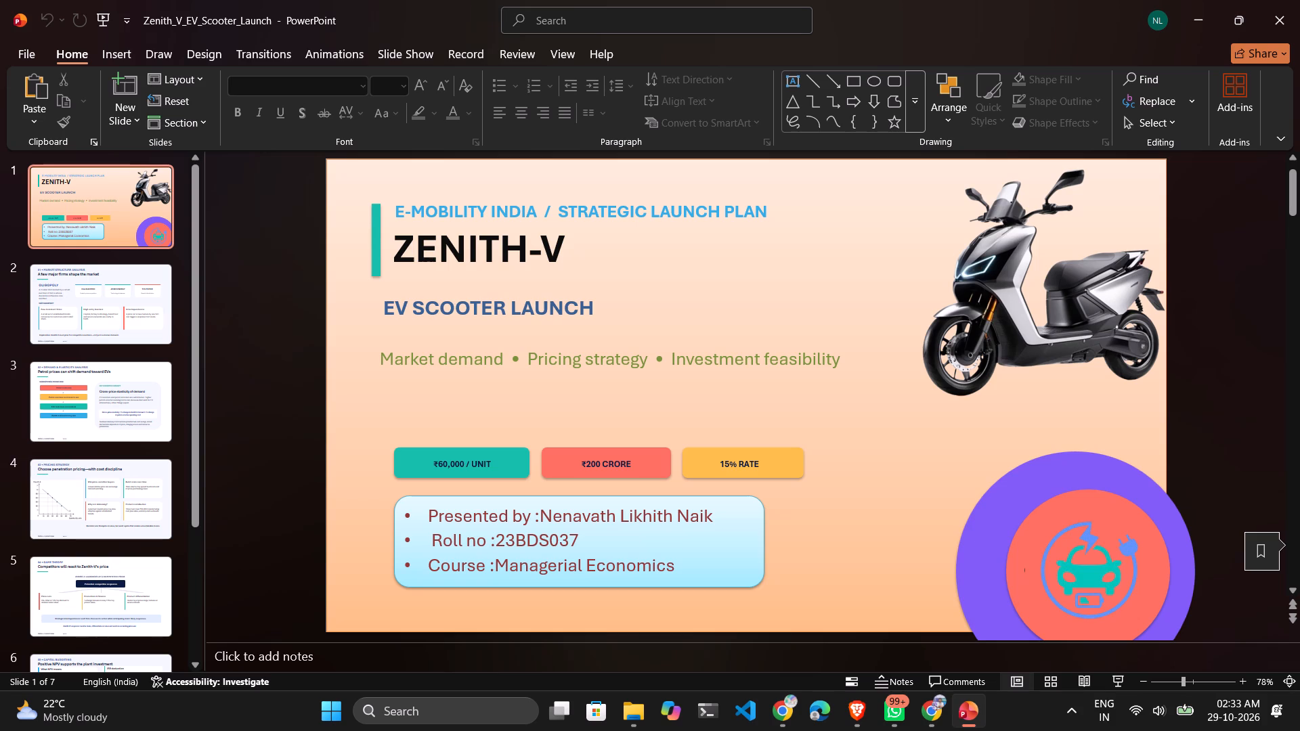
Move the "Market demand • Pricing strategy • Investment feasibility" line slightly down and right on the title slide.
{"action": "left_click_drag", "start_coordinate": [855, 363], "coordinate": [861, 376]}
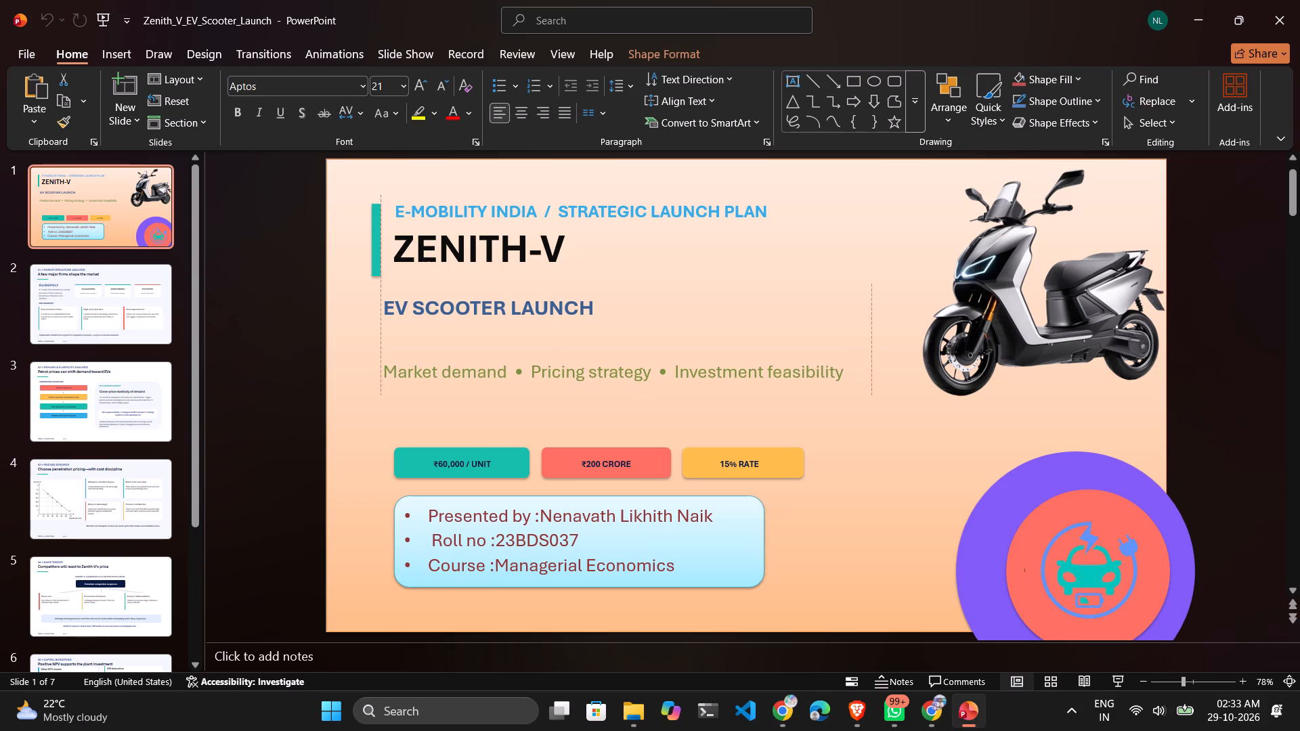
{"action": "left_click_drag", "start_coordinate": [861, 376], "coordinate": [859, 377]}
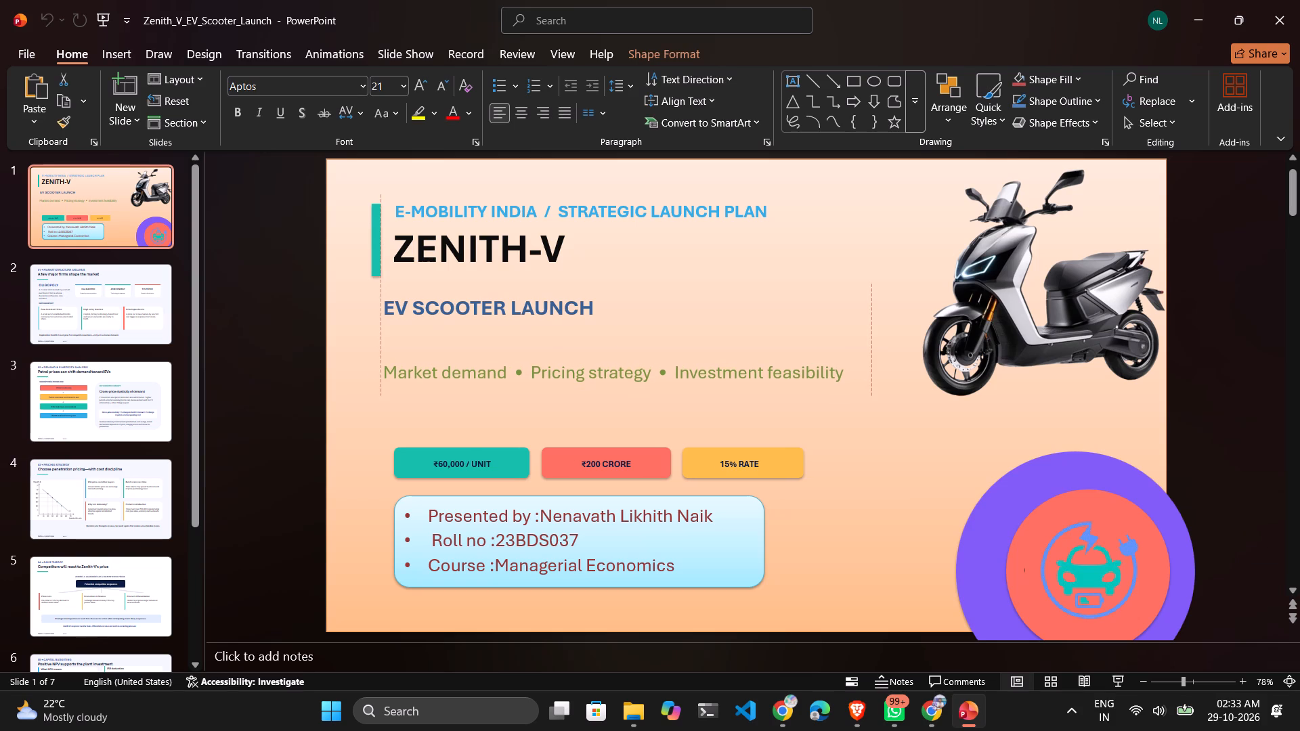
{"action": "left_click_drag", "start_coordinate": [859, 377], "coordinate": [859, 377]}
{"action": "left_click", "coordinate": [927, 508]}
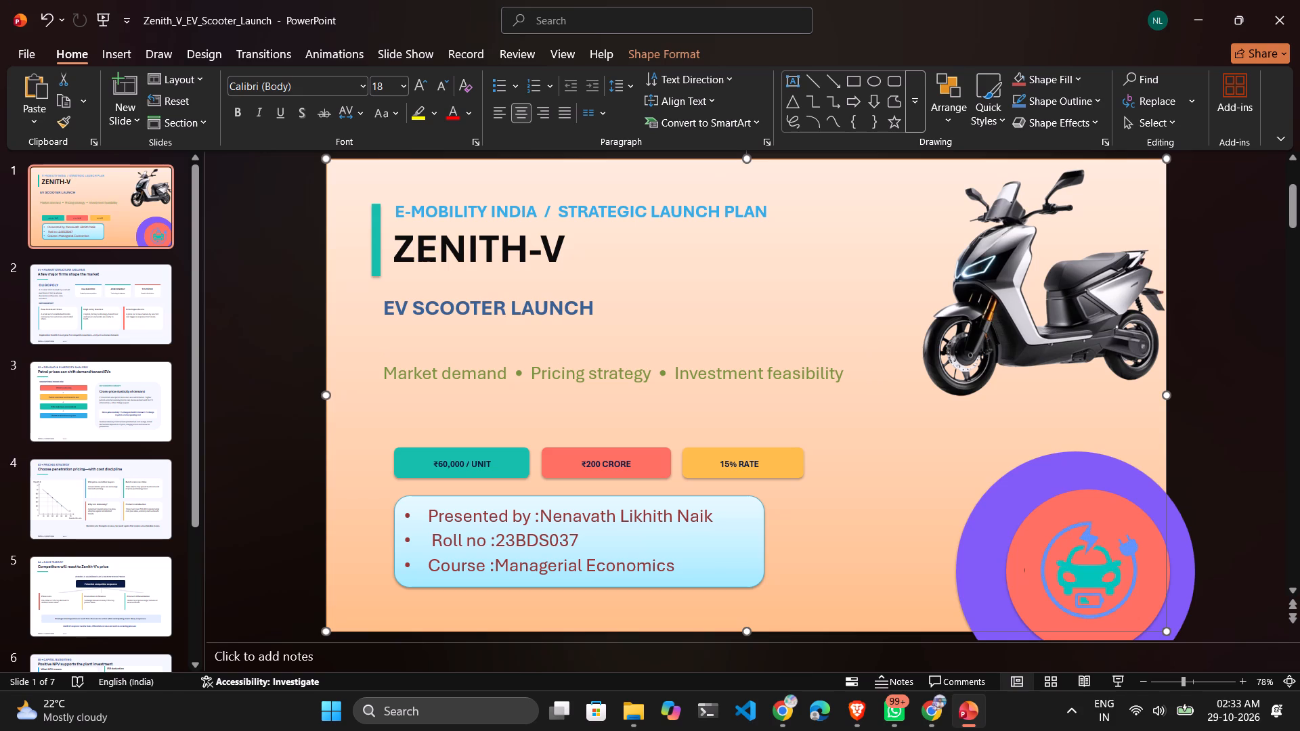
Switch to Chrome and attach the updated Zenith_V_EV_Scooter_Launch file to the Managerial Economics assignment in Classroom.
{"action": "left_click", "coordinate": [930, 715]}
{"action": "left_click", "coordinate": [1095, 214]}
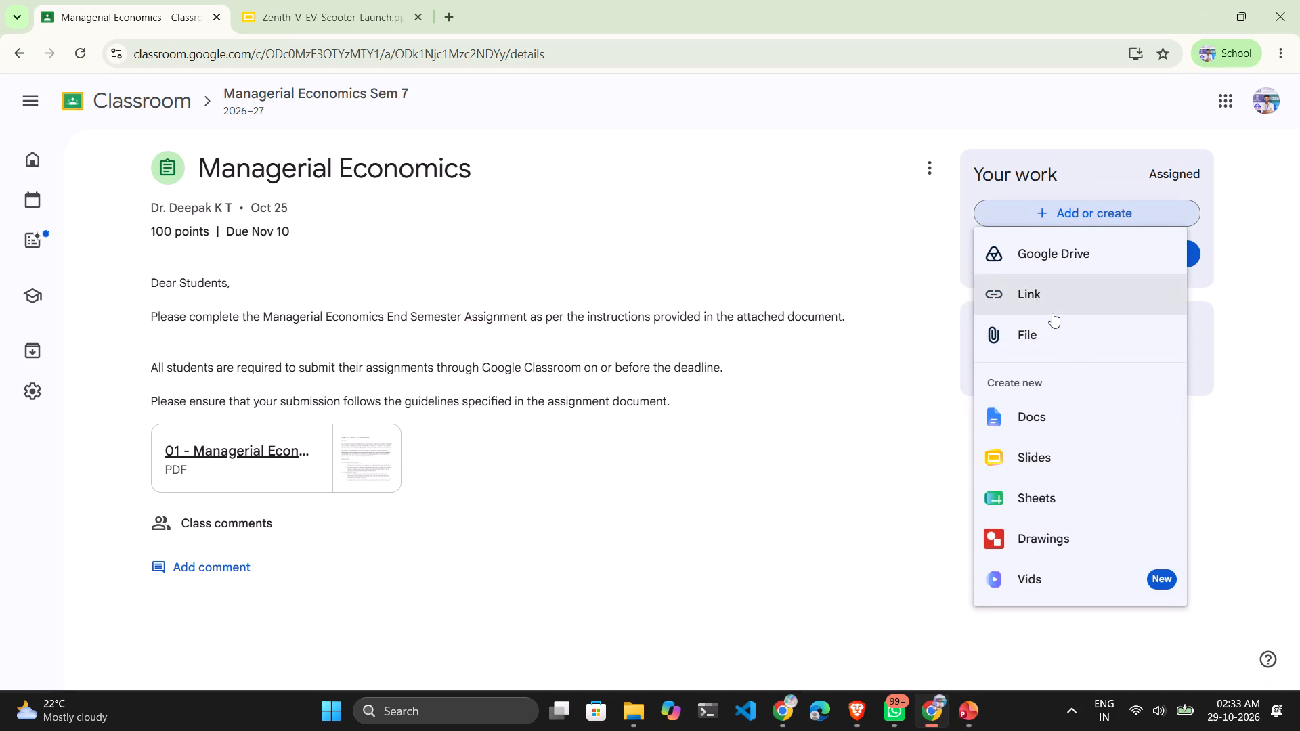
{"action": "left_click", "coordinate": [1040, 330]}
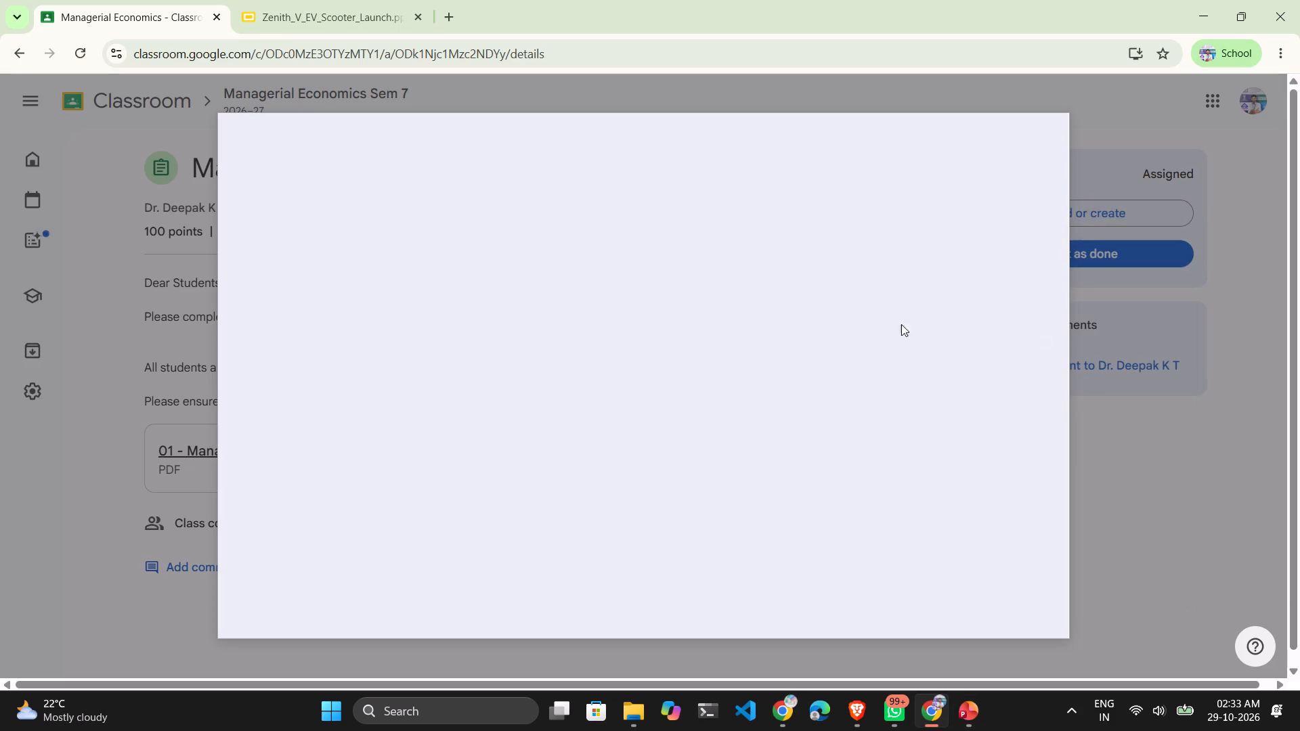
{"action": "left_click", "coordinate": [640, 469]}
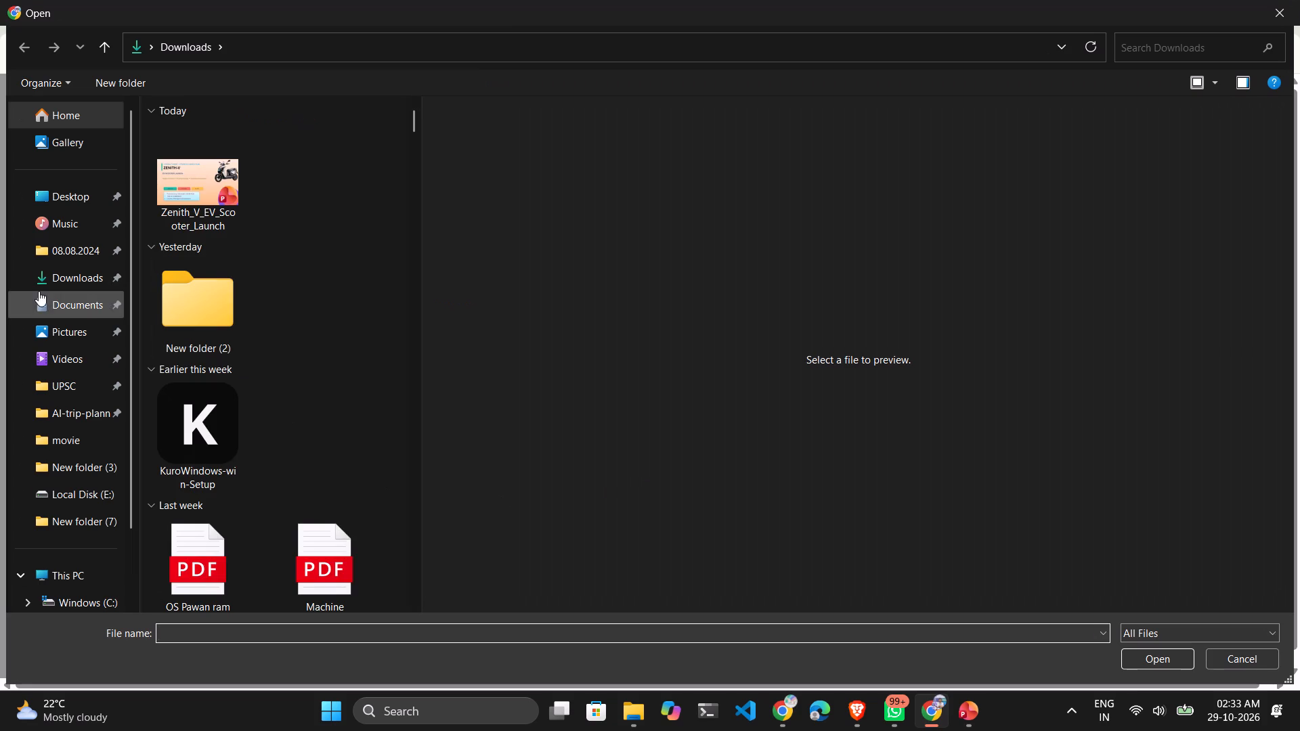
{"action": "scroll", "coordinate": [40, 255], "scroll_direction": "up", "scroll_amount": 9}
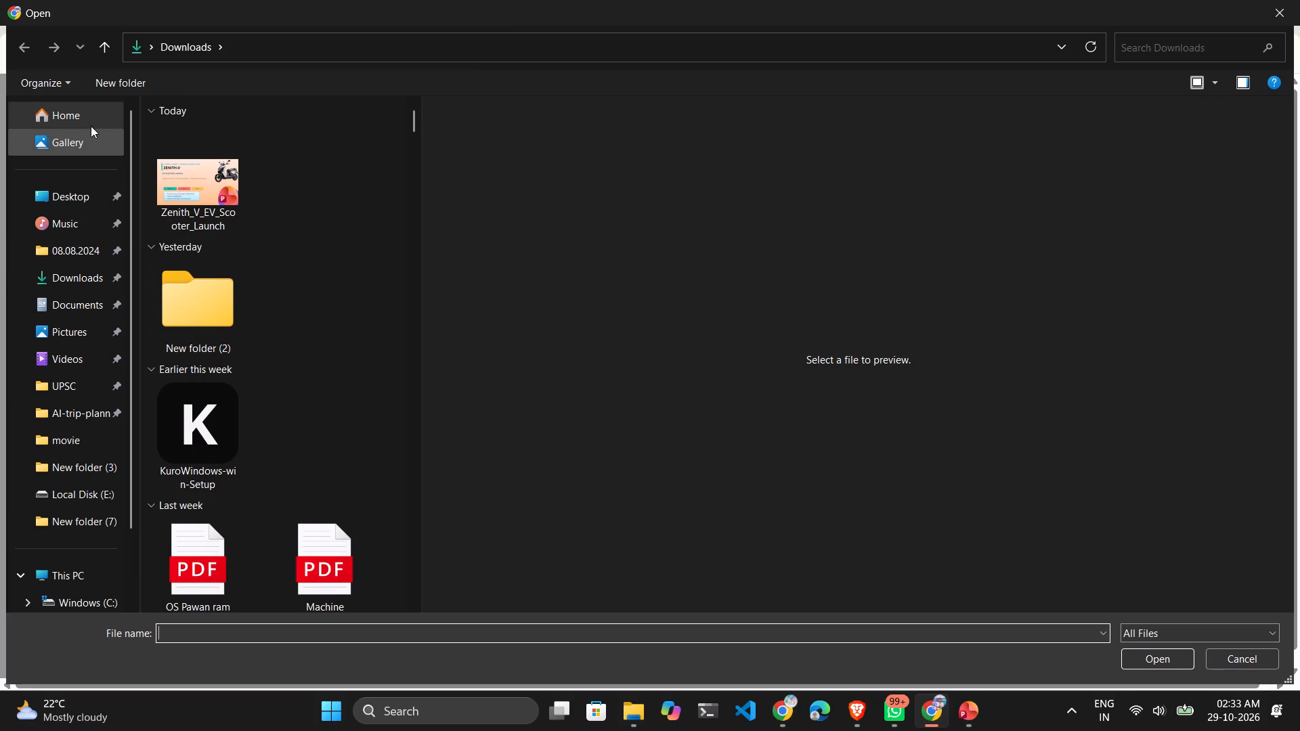
{"action": "left_click", "coordinate": [91, 133]}
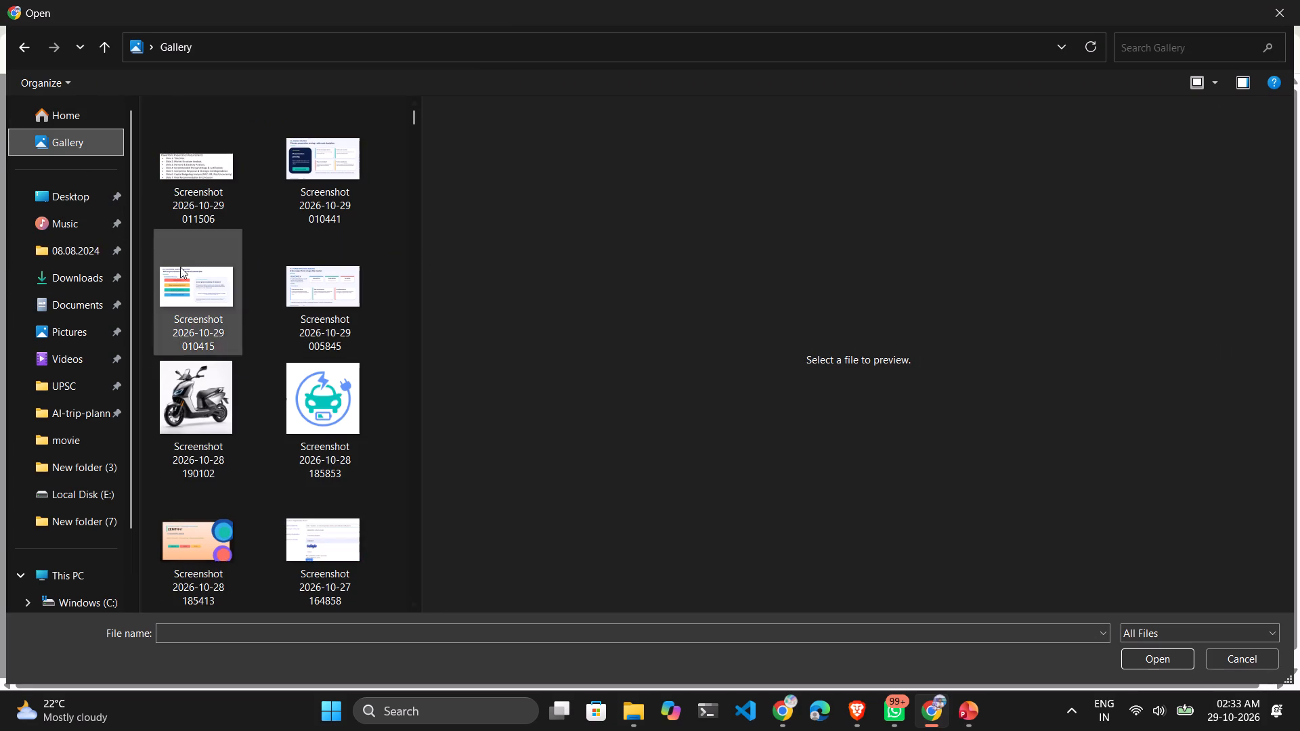
{"action": "left_click", "coordinate": [71, 114]}
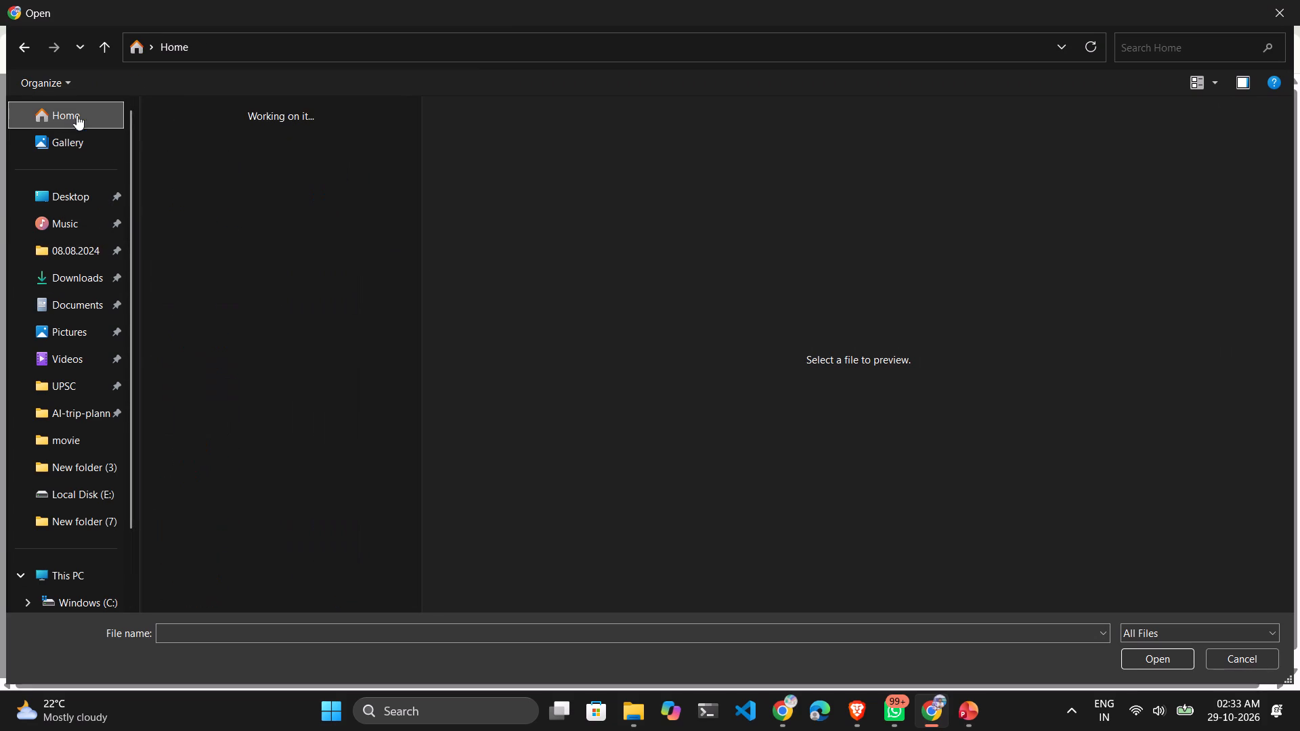
{"action": "scroll", "coordinate": [339, 348], "scroll_direction": "down", "scroll_amount": 2}
{"action": "scroll", "coordinate": [339, 348], "scroll_direction": "up", "scroll_amount": 1}
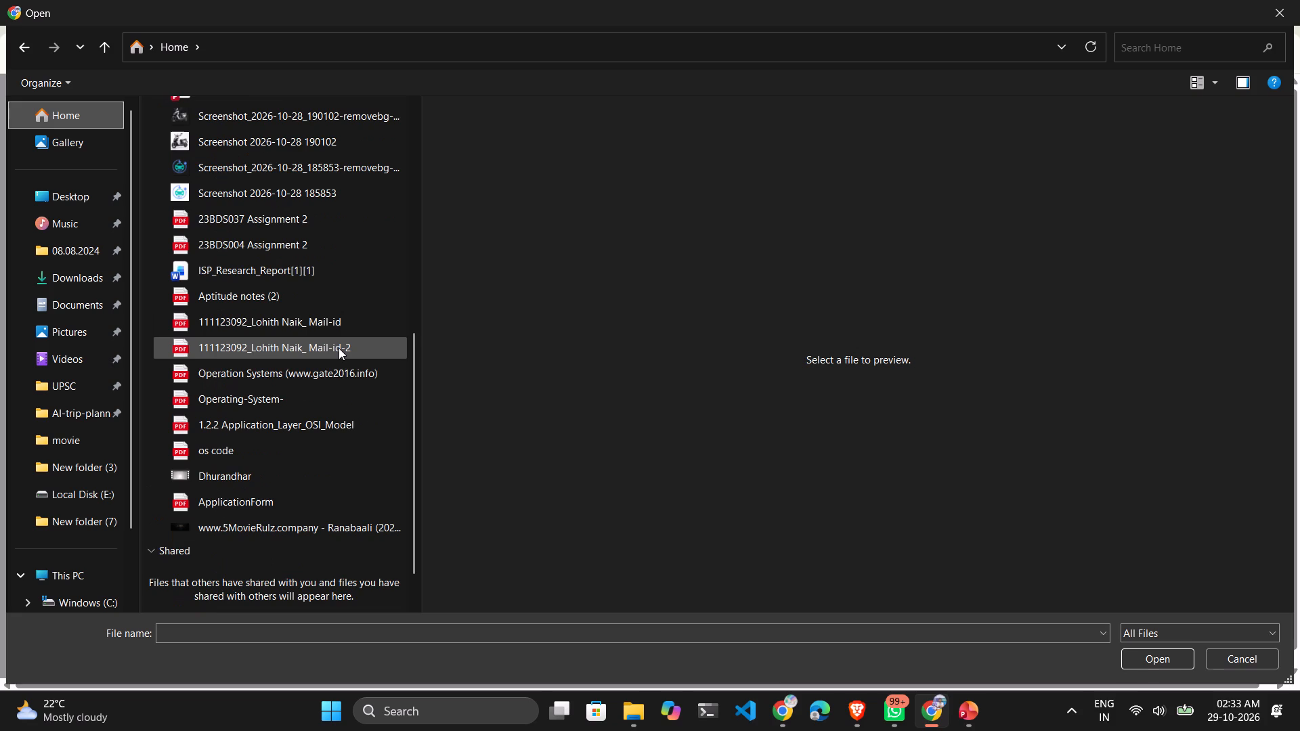
{"action": "scroll", "coordinate": [339, 348], "scroll_direction": "up", "scroll_amount": 1}
{"action": "left_click", "coordinate": [264, 418]}
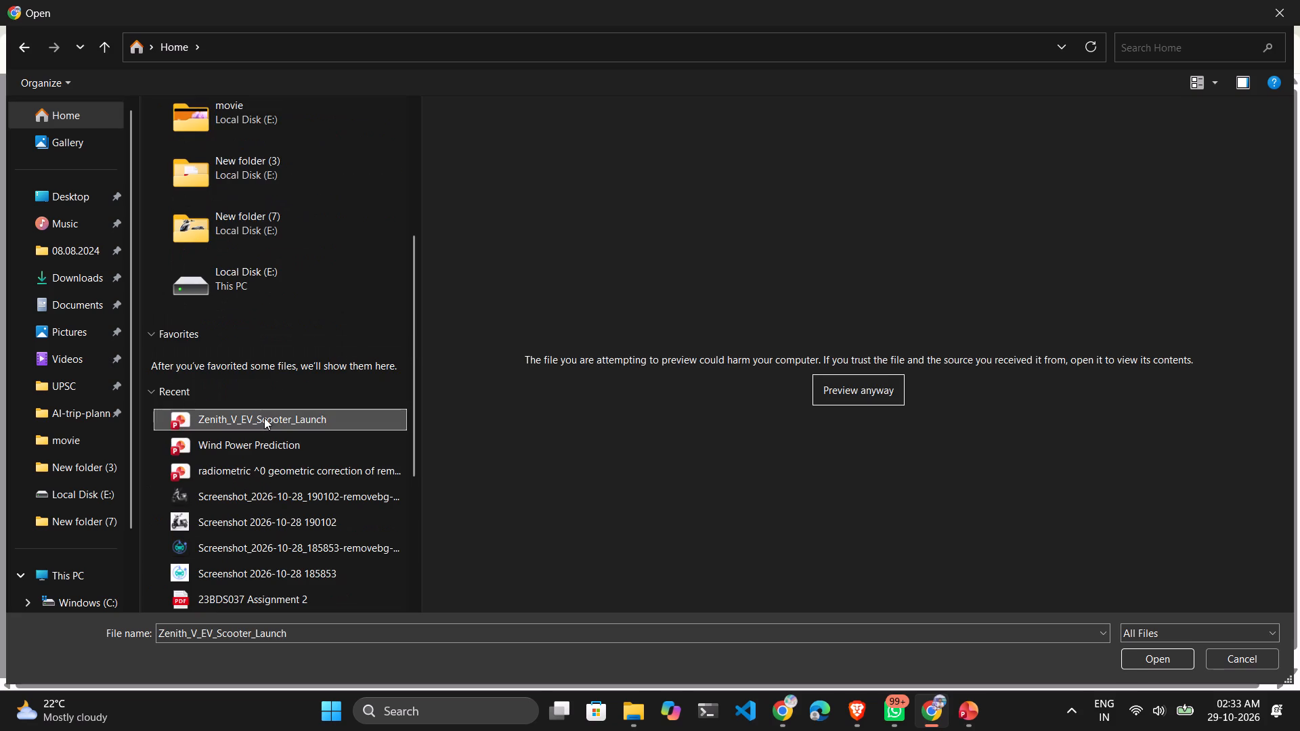
{"action": "left_click", "coordinate": [1162, 655]}
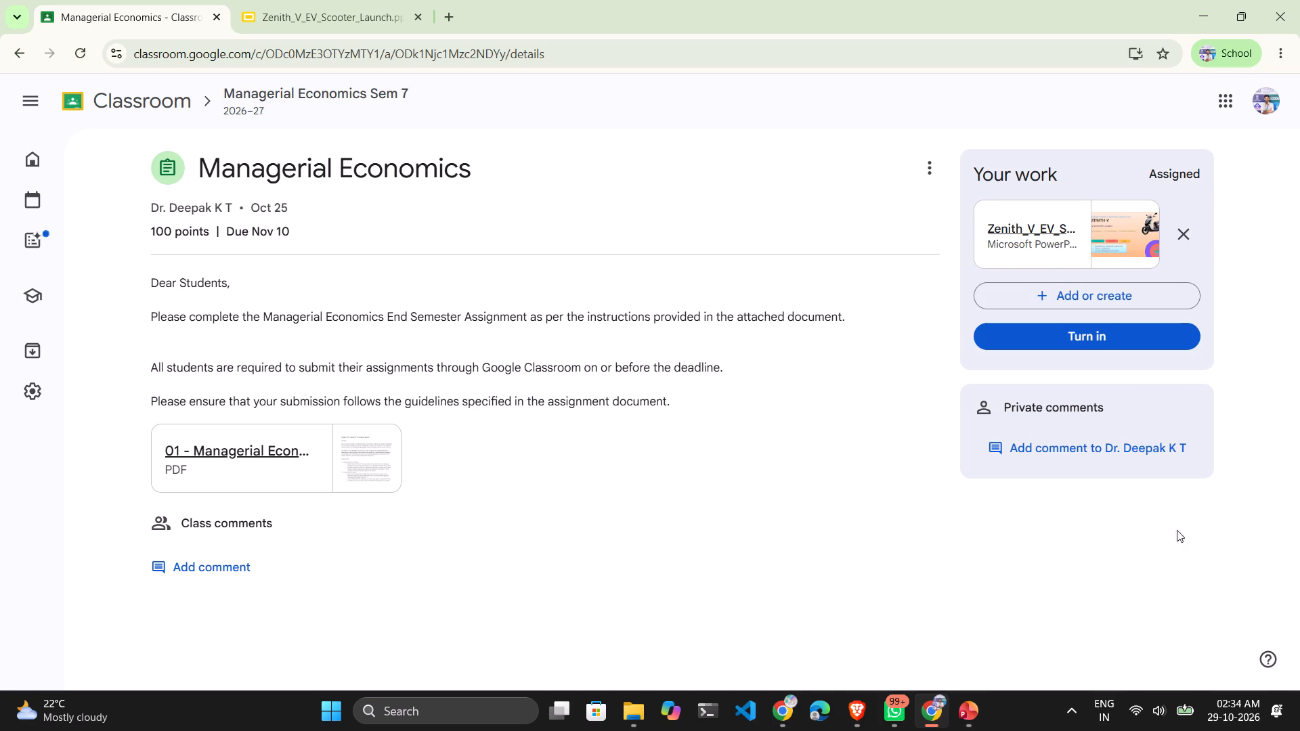
Preview the attached Zenith_V_EV_Scooter_Launch.pptx in Classroom and look through its pages from the title slide to page 7.
{"action": "left_click", "coordinate": [1035, 242]}
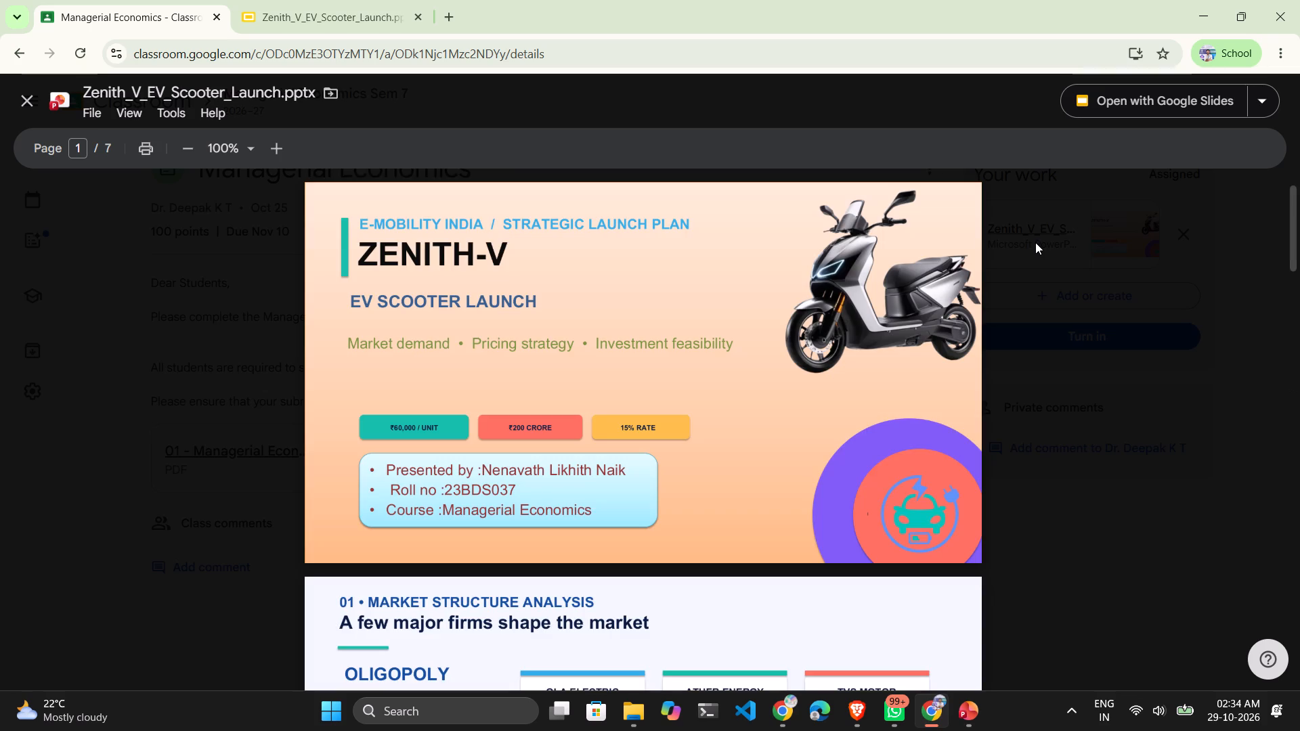
{"action": "key", "text": "Down"}
{"action": "key", "text": "Down"}
{"action": "key", "text": "Down"}
{"action": "key", "text": "Down"}
{"action": "key", "text": "Down"}
{"action": "key", "text": "Down"}
{"action": "key", "text": "Down"}
{"action": "key", "text": "Down"}
{"action": "key", "text": "Down"}
{"action": "key", "text": "Down"}
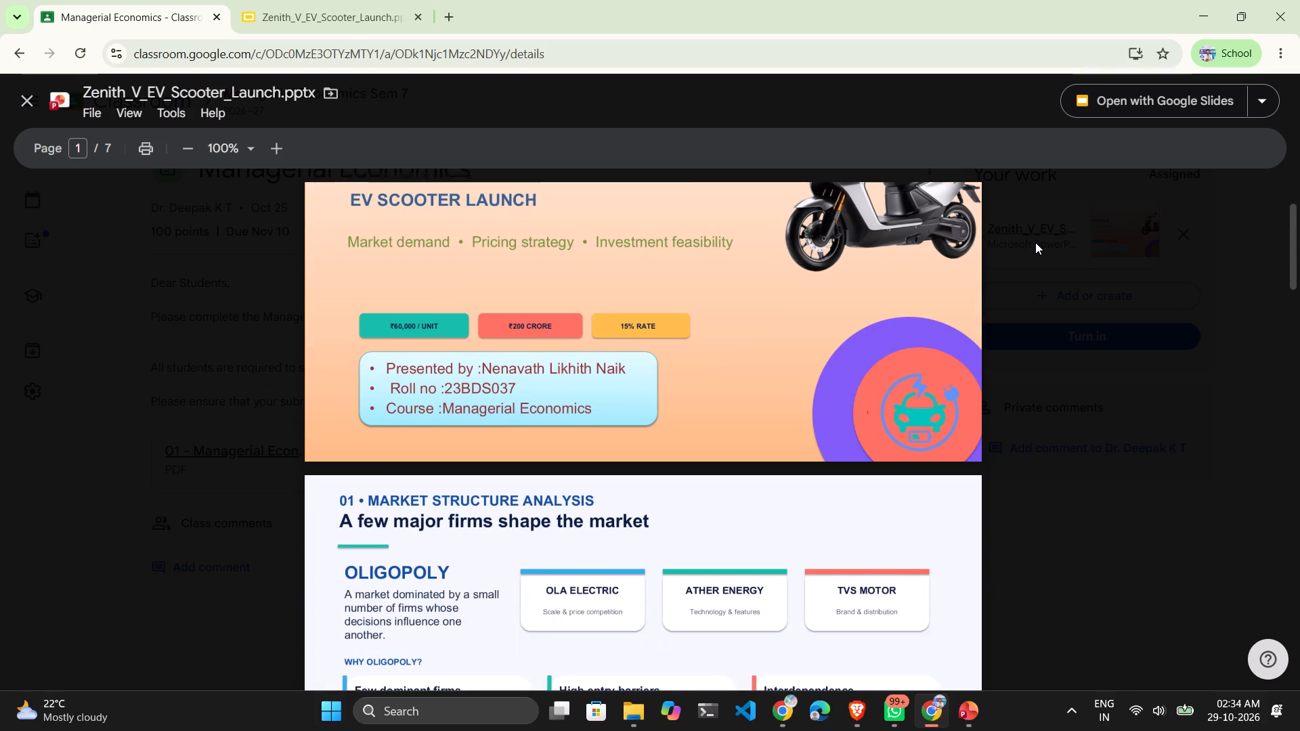
{"action": "key", "text": "Down"}
{"action": "key", "text": "Down"}
{"action": "key", "text": "Down"}
{"action": "key", "text": "Down"}
{"action": "key", "text": "Down"}
{"action": "key", "text": "Down"}
{"action": "key", "text": "Down"}
{"action": "key", "text": "Down"}
{"action": "key", "text": "Down"}
{"action": "key", "text": "Down"}
{"action": "key", "text": "Down"}
{"action": "key", "text": "Down"}
{"action": "key", "text": "Down"}
{"action": "key", "text": "Down"}
{"action": "key", "text": "Down"}
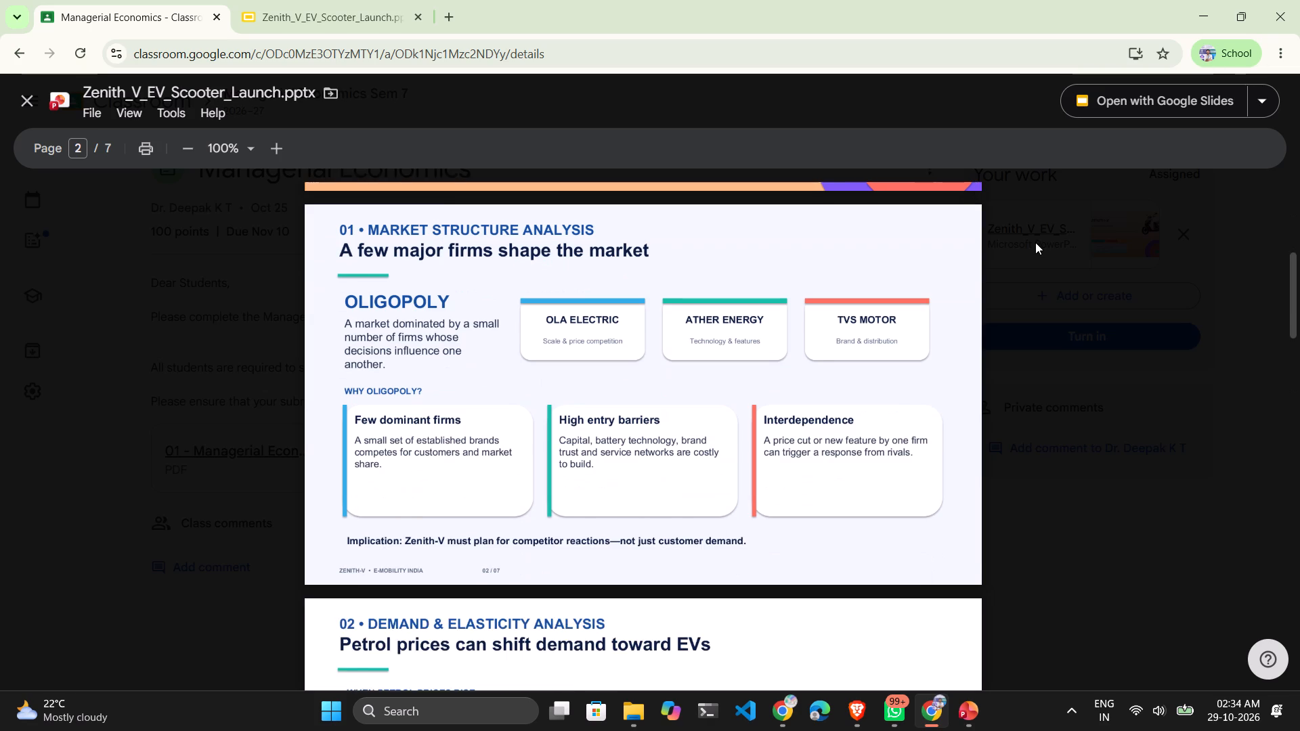
{"action": "key", "text": "Down"}
{"action": "key", "text": "Down"}
{"action": "key", "text": "Down"}
{"action": "key", "text": "Down"}
{"action": "key", "text": "Down"}
{"action": "key", "text": "Down"}
{"action": "key", "text": "Down"}
{"action": "key", "text": "Down"}
{"action": "key", "text": "Down"}
{"action": "key", "text": "Down"}
{"action": "key", "text": "Down"}
{"action": "key", "text": "Down"}
{"action": "key", "text": "Down"}
{"action": "key", "text": "Down"}
{"action": "key", "text": "Down"}
{"action": "key", "text": "Down"}
{"action": "key", "text": "Down"}
{"action": "key", "text": "Down"}
{"action": "key", "text": "Down"}
{"action": "key", "text": "Down"}
{"action": "key", "text": "Down"}
{"action": "key", "text": "Down"}
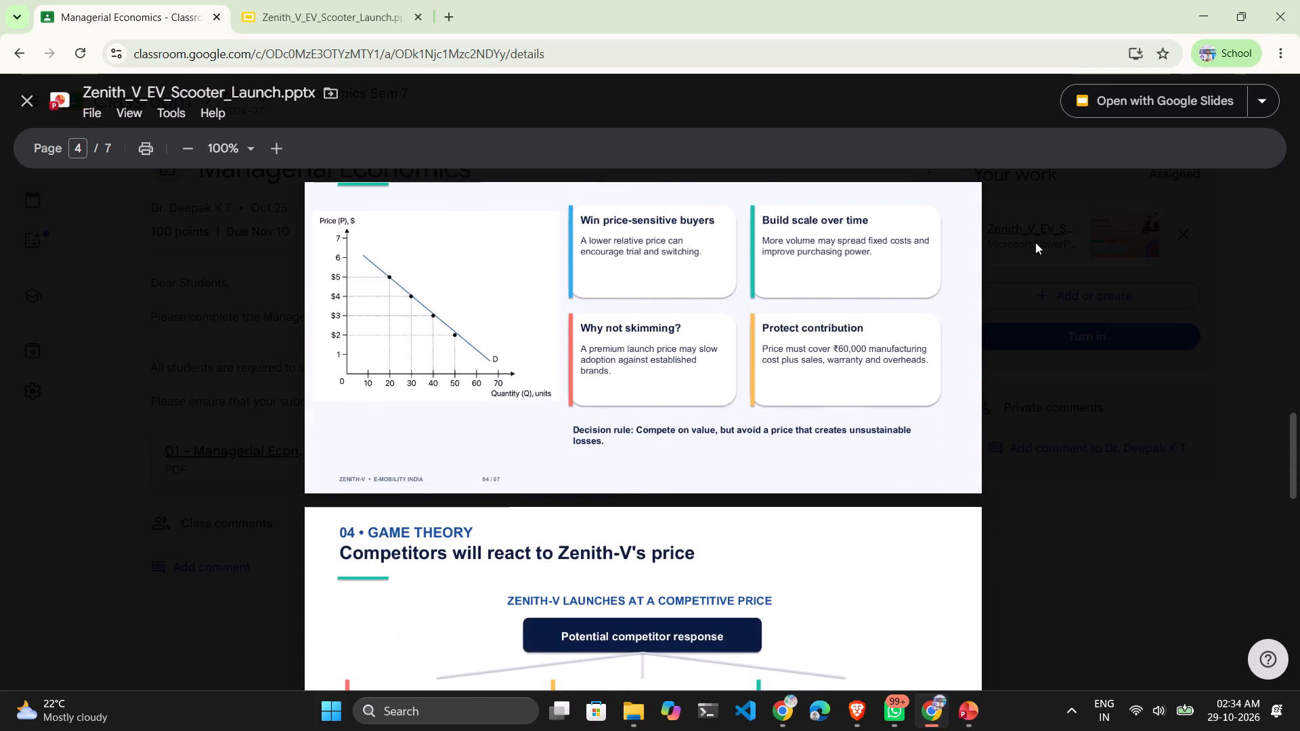
{"action": "key", "text": "Down"}
{"action": "key", "text": "Up"}
{"action": "key", "text": "Up"}
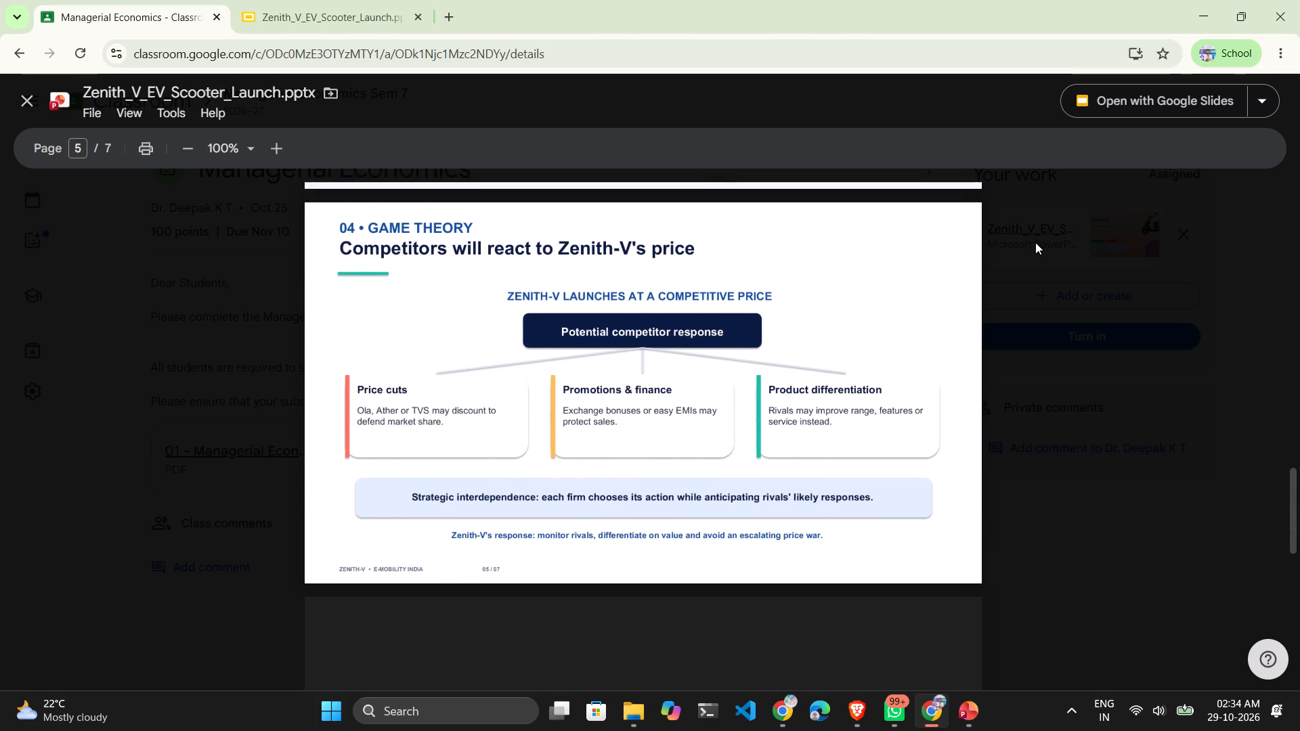
{"action": "key", "text": "Down"}
{"action": "key", "text": "Down"}
{"action": "key", "text": "Down"}
{"action": "key", "text": "Down"}
{"action": "key", "text": "Down"}
{"action": "key", "text": "Down"}
{"action": "key", "text": "Down"}
{"action": "key", "text": "Down"}
{"action": "key", "text": "Down"}
{"action": "key", "text": "Down"}
{"action": "key", "text": "Down"}
{"action": "key", "text": "Down"}
{"action": "key", "text": "Down"}
{"action": "key", "text": "Down"}
{"action": "key", "text": "Down"}
{"action": "key", "text": "Down"}
{"action": "key", "text": "Down"}
{"action": "key", "text": "Down"}
{"action": "key", "text": "Up"}
{"action": "key", "text": "Up"}
{"action": "key", "text": "Up"}
{"action": "key", "text": "Up"}
{"action": "key", "text": "Up"}
{"action": "key", "text": "Up"}
{"action": "key", "text": "Up"}
{"action": "key", "text": "Up"}
{"action": "key", "text": "Up"}
{"action": "key", "text": "Up"}
{"action": "key", "text": "Up"}
{"action": "key", "text": "Up"}
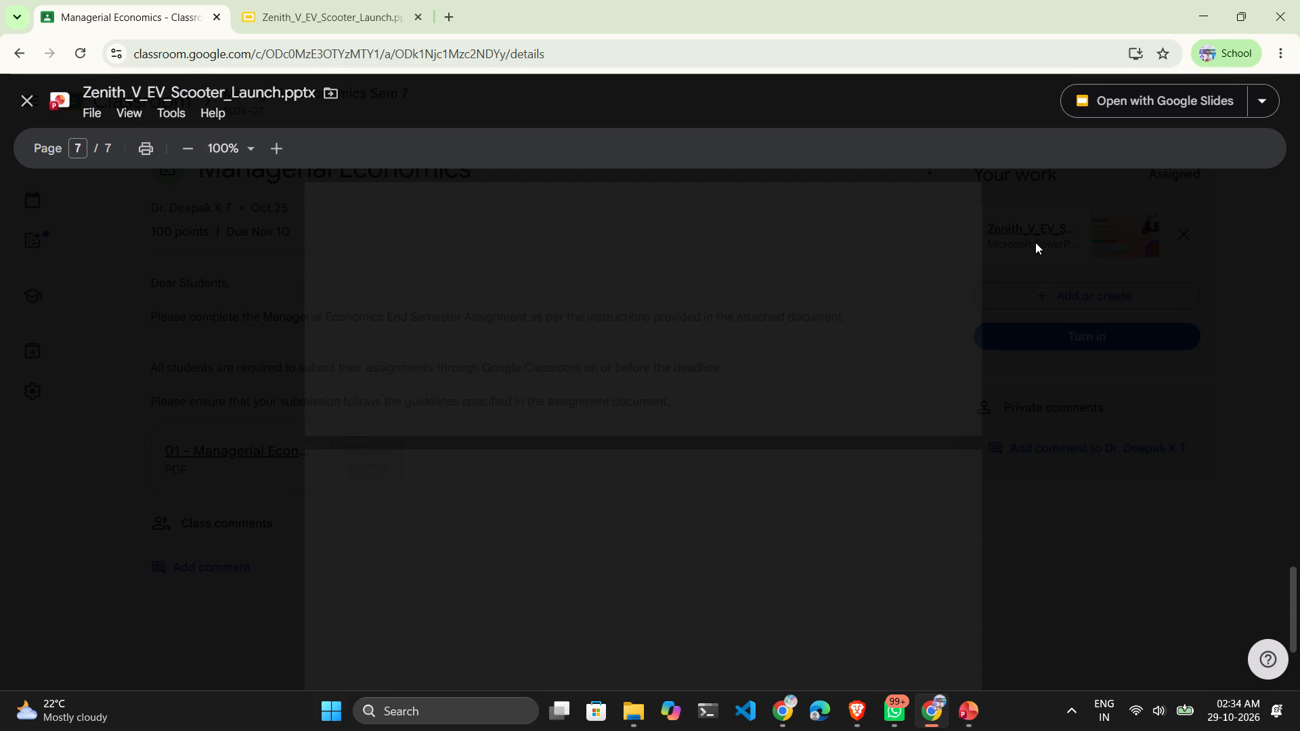
{"action": "key", "text": "Down"}
{"action": "key", "text": "Down"}
{"action": "key", "text": "Down"}
{"action": "key", "text": "Down"}
{"action": "key", "text": "Down"}
{"action": "key", "text": "Down"}
{"action": "key", "text": "Down"}
{"action": "key", "text": "Down"}
{"action": "key", "text": "Down"}
{"action": "key", "text": "Down"}
{"action": "key", "text": "Down"}
{"action": "key", "text": "Down"}
{"action": "key", "text": "Down"}
{"action": "key", "text": "Down"}
{"action": "key", "text": "Down"}
{"action": "key", "text": "Down"}
{"action": "key", "text": "Down"}
{"action": "key", "text": "Down"}
{"action": "key", "text": "Down"}
{"action": "key", "text": "Down"}
{"action": "key", "text": "Up"}
{"action": "key", "text": "Up"}
{"action": "key", "text": "Up"}
{"action": "key", "text": "Up"}
{"action": "key", "text": "Up"}
{"action": "key", "text": "Up"}
{"action": "key", "text": "Up"}
{"action": "key", "text": "Up"}
{"action": "key", "text": "Up"}
{"action": "key", "text": "Up"}
{"action": "key", "text": "Up"}
{"action": "key", "text": "Up"}
{"action": "key", "text": "Up"}
{"action": "key", "text": "Up"}
{"action": "key", "text": "Up"}
{"action": "key", "text": "Up"}
{"action": "key", "text": "Up"}
{"action": "key", "text": "Up"}
{"action": "key", "text": "Up"}
{"action": "key", "text": "Up"}
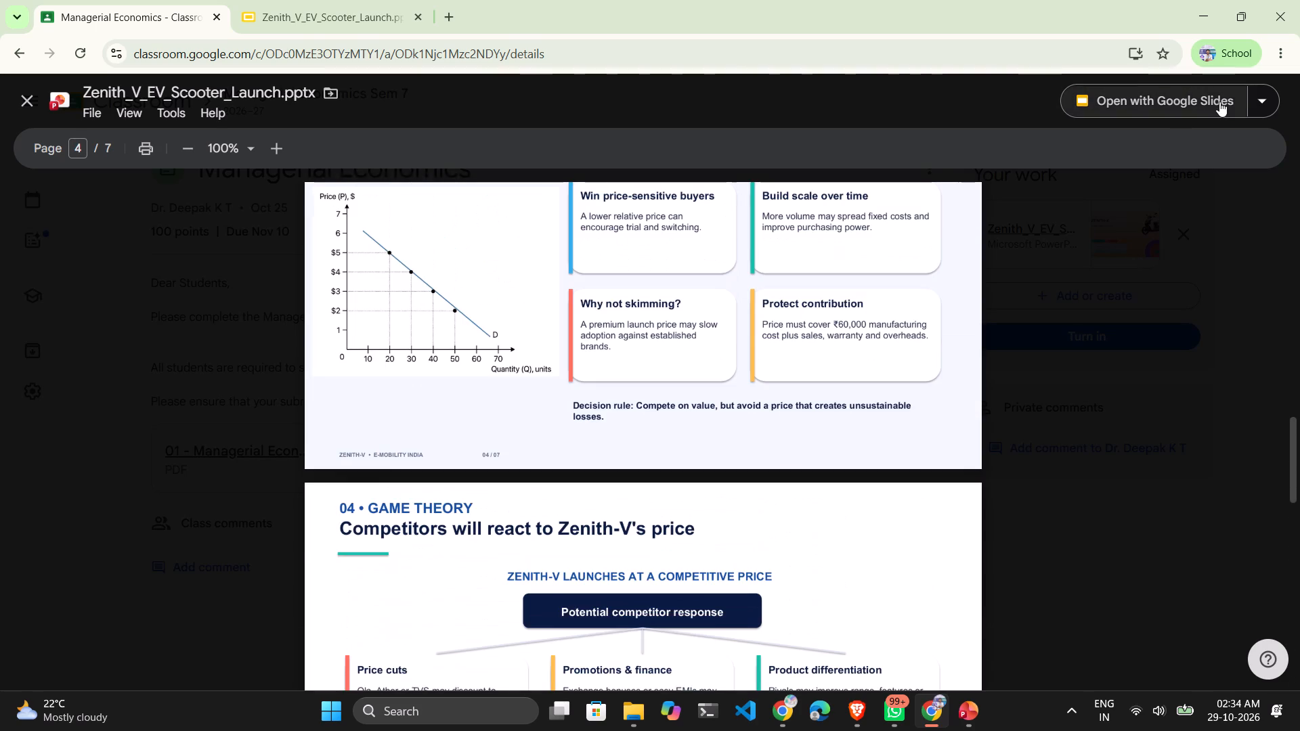
Open the attached presentation in Google Slides and check slides 6 to 3 of the older copy for comparison.
{"action": "left_click", "coordinate": [1219, 102]}
{"action": "scroll", "coordinate": [708, 79], "scroll_direction": "left", "scroll_amount": 2}
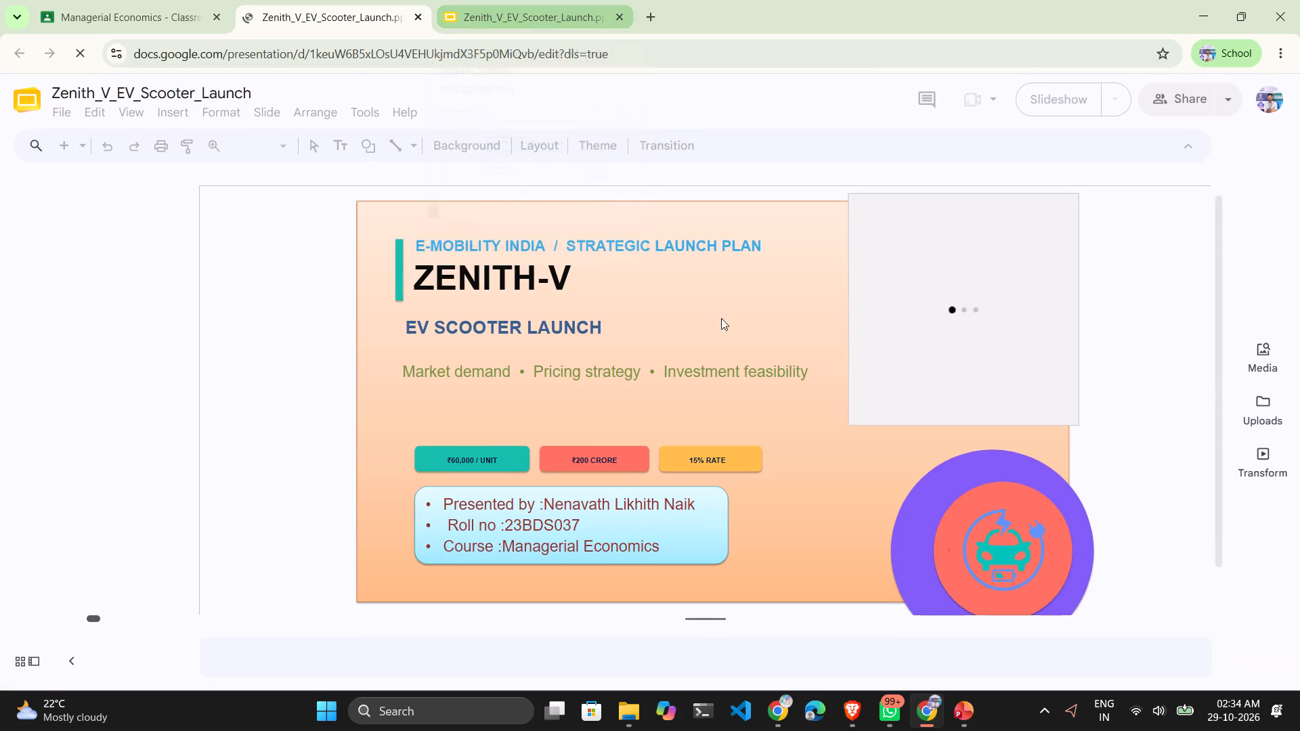
{"action": "left_click", "coordinate": [546, 17]}
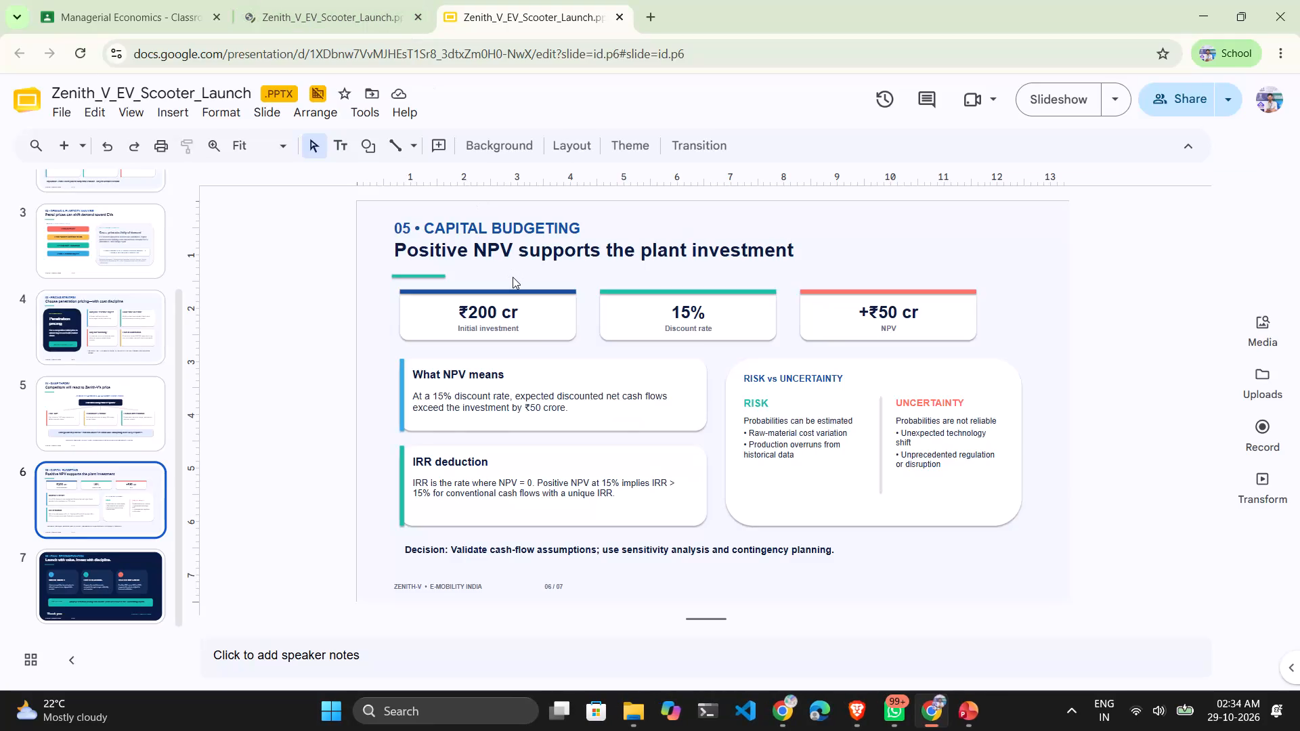
{"action": "key", "text": "Up"}
{"action": "key", "text": "Up"}
{"action": "key", "text": "Up"}
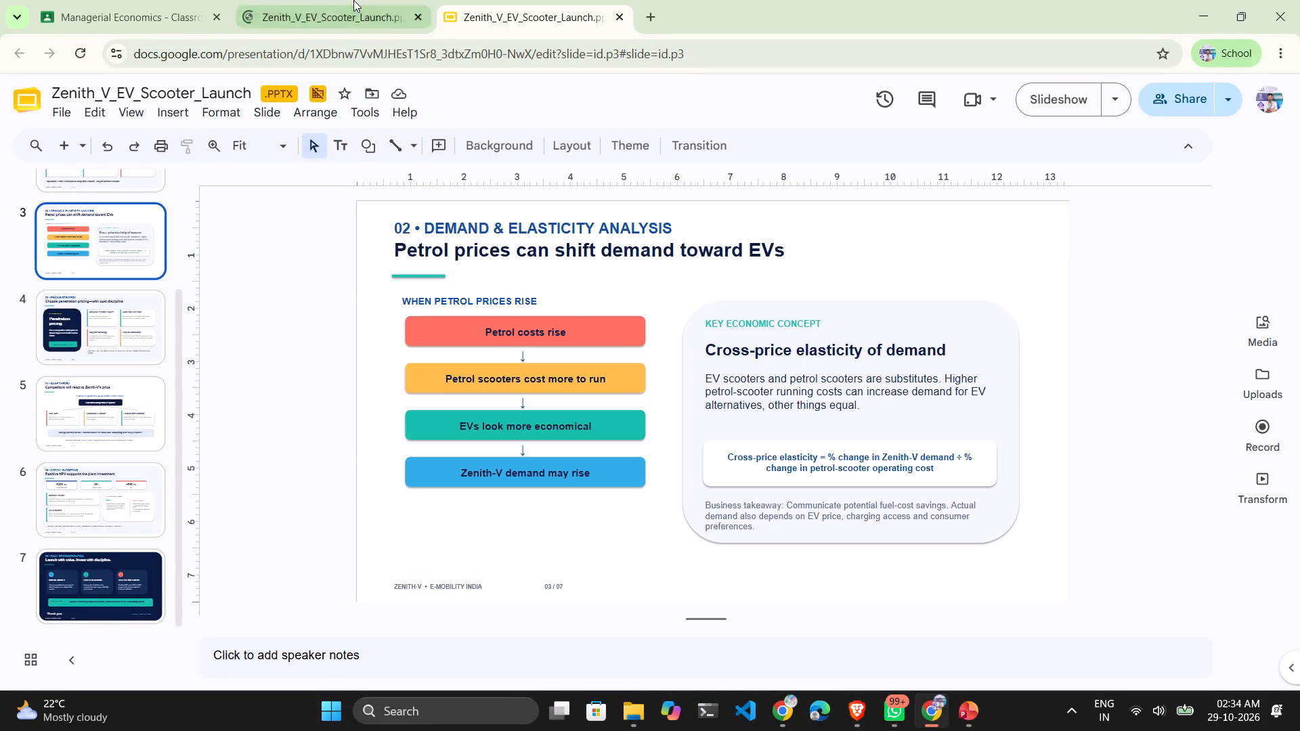
{"action": "left_click", "coordinate": [353, 0]}
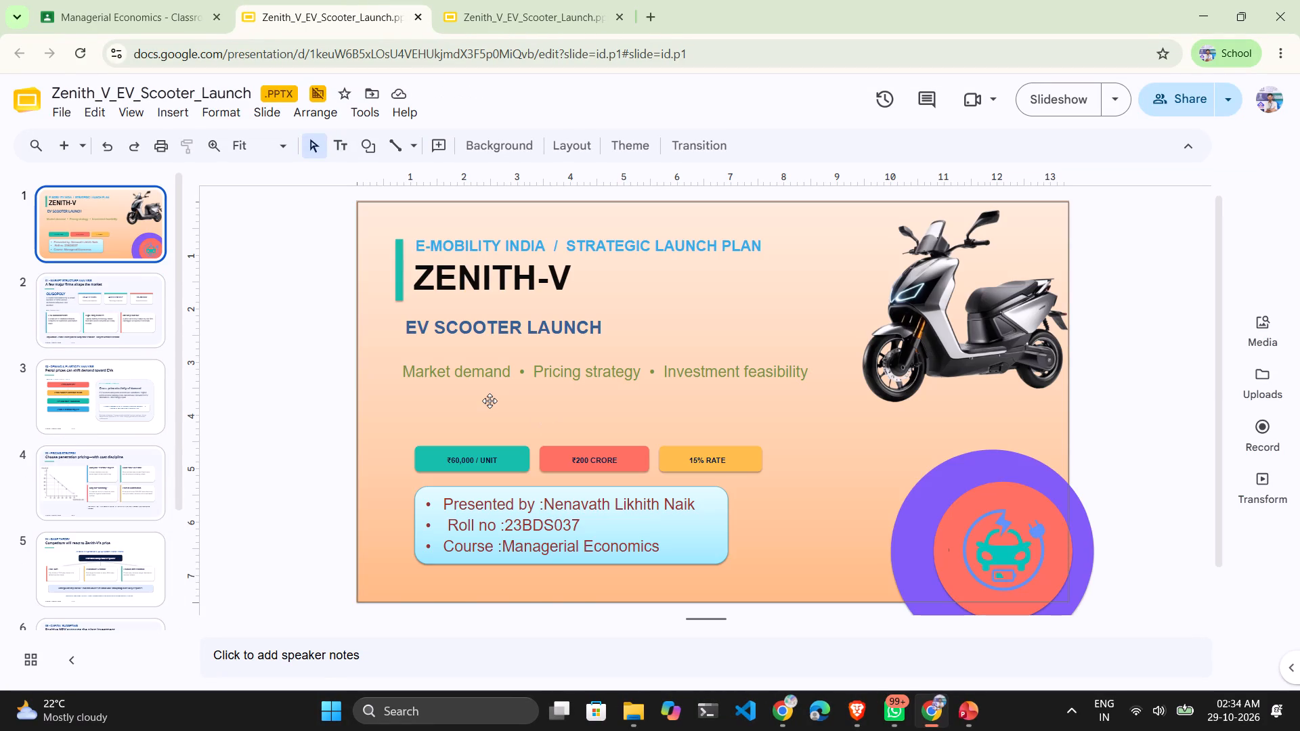
Review the new copy in Google Slides from the title through slide 7, including the pricing and NPV graphs, and return to the title slide.
{"action": "key", "text": "Down"}
{"action": "key", "text": "Down"}
{"action": "key", "text": "Down"}
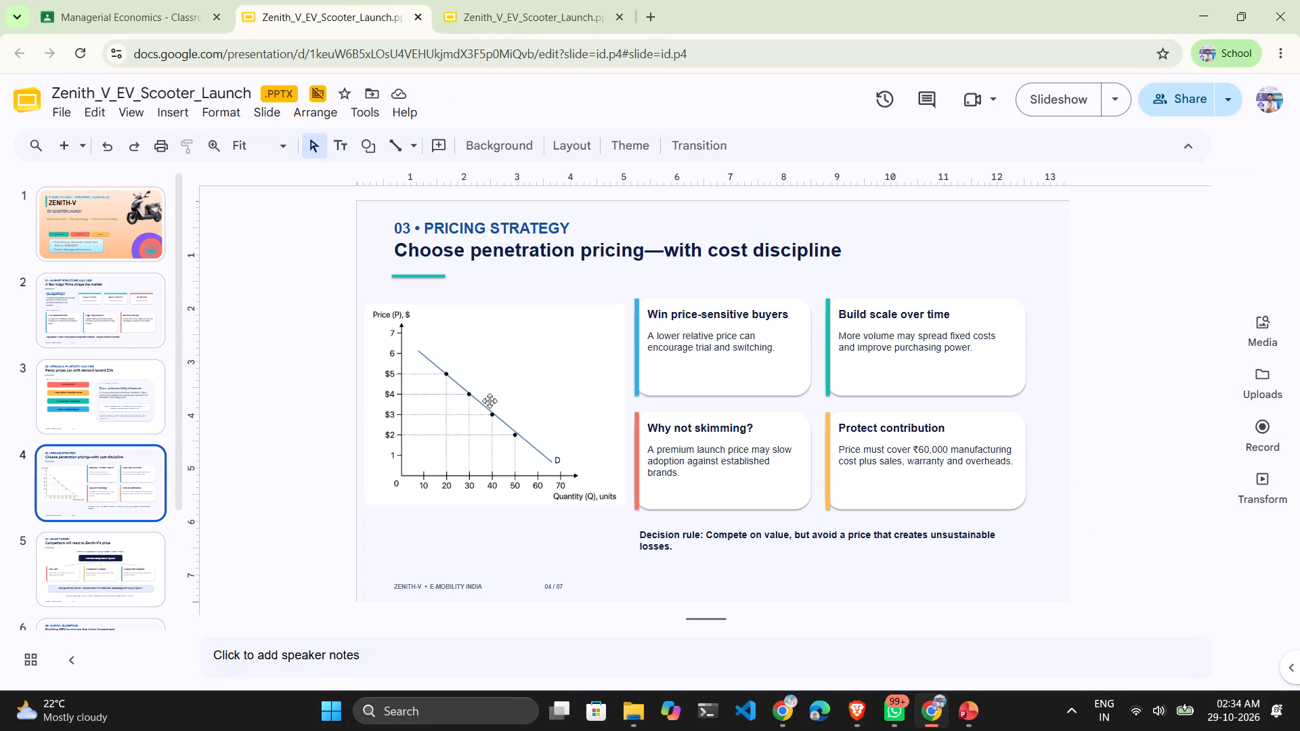
{"action": "key", "text": "Up"}
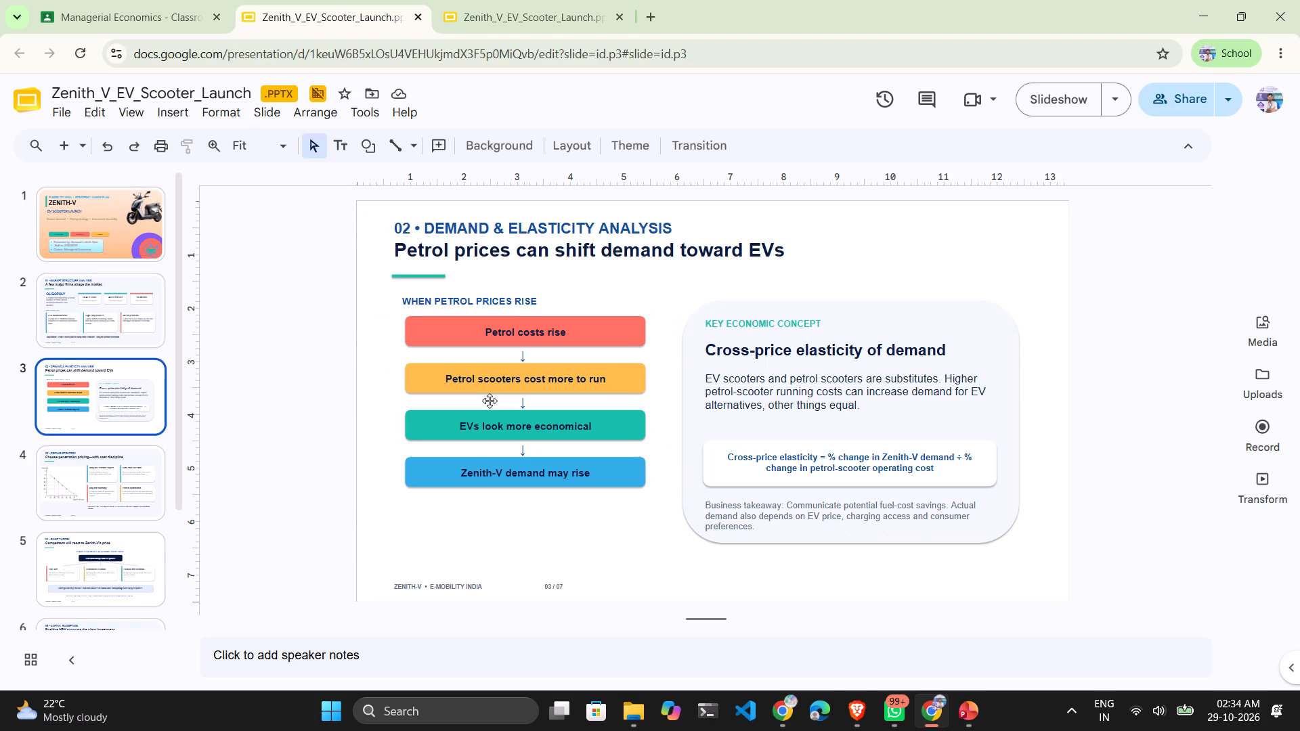
{"action": "key", "text": "Down"}
{"action": "key", "text": "Down"}
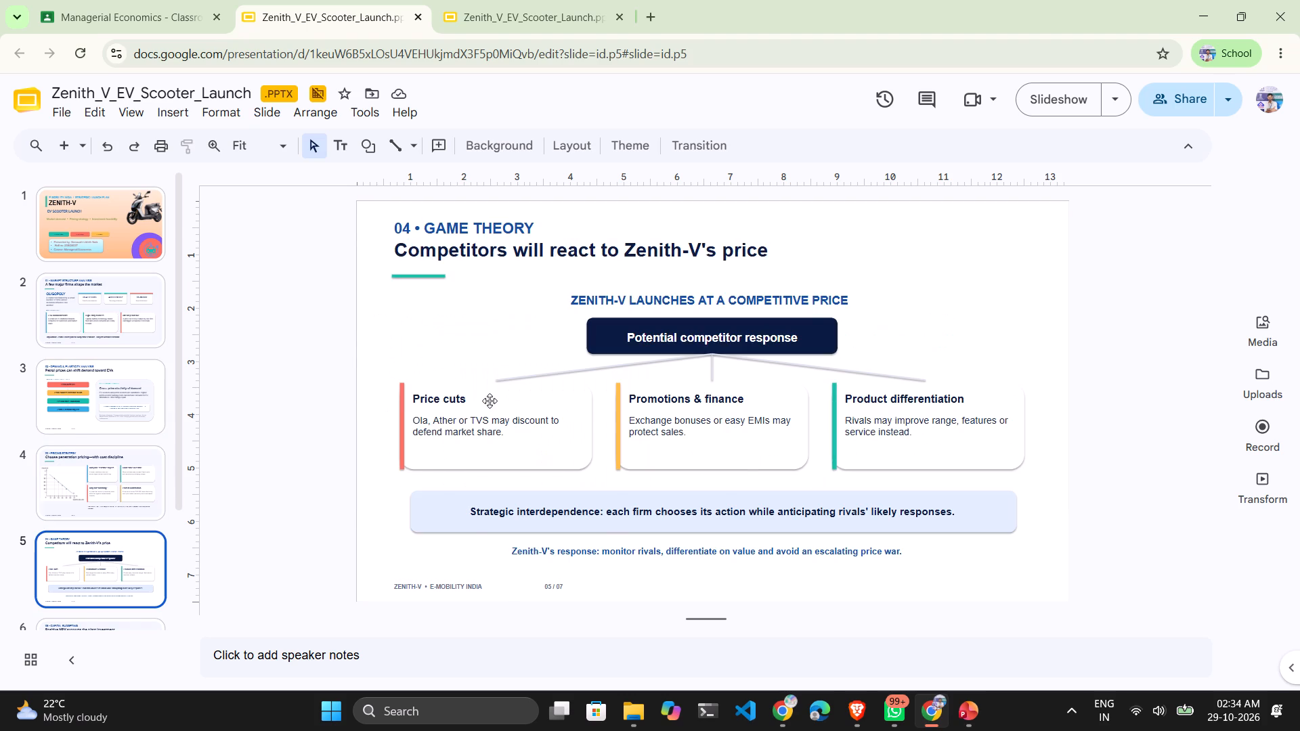
{"action": "key", "text": "Down"}
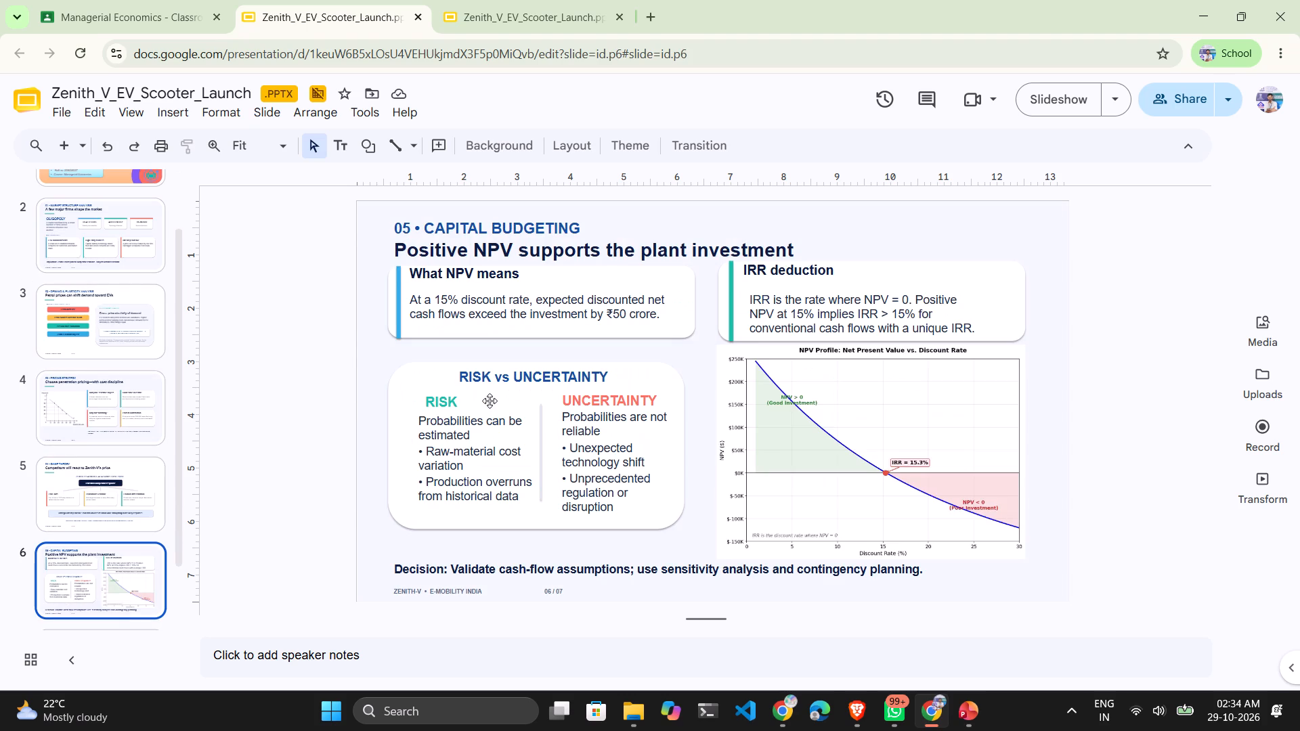
{"action": "key", "text": "Down"}
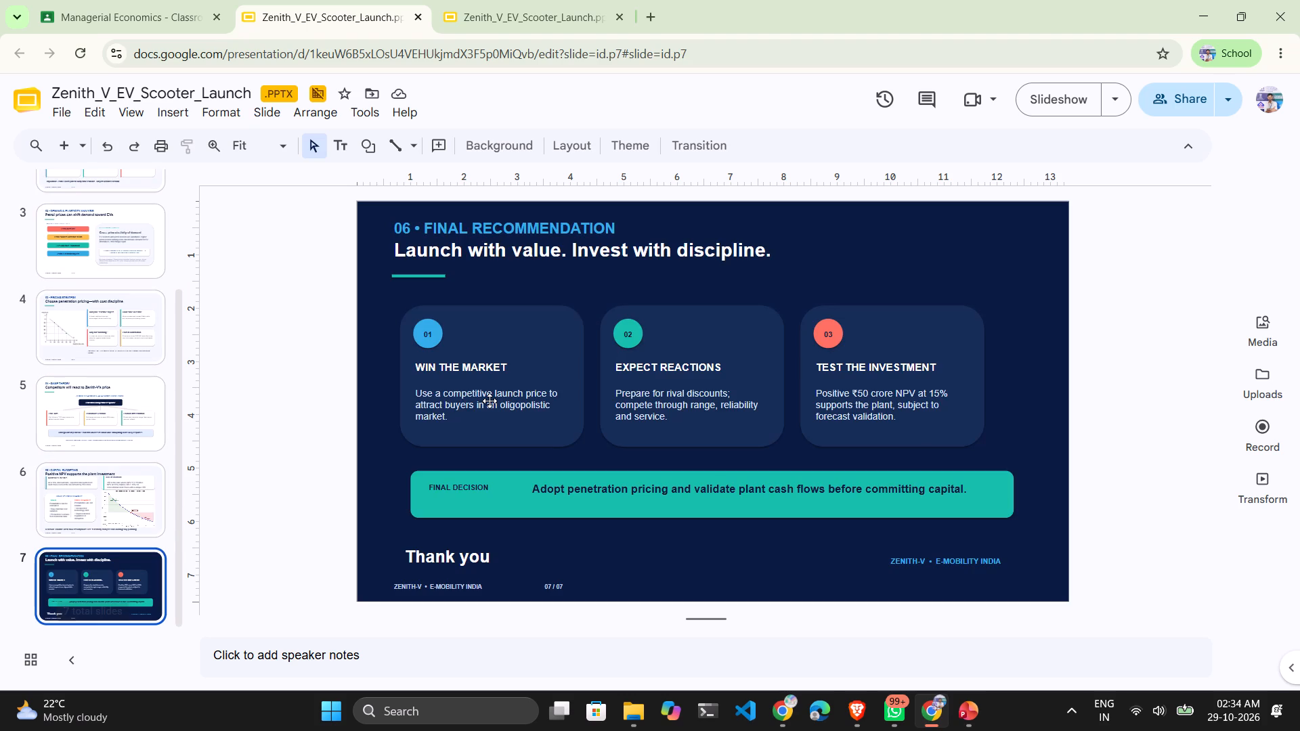
{"action": "key", "text": "Down"}
{"action": "key", "text": "Up"}
{"action": "key", "text": "Up"}
{"action": "key", "text": "Up"}
{"action": "key", "text": "Up"}
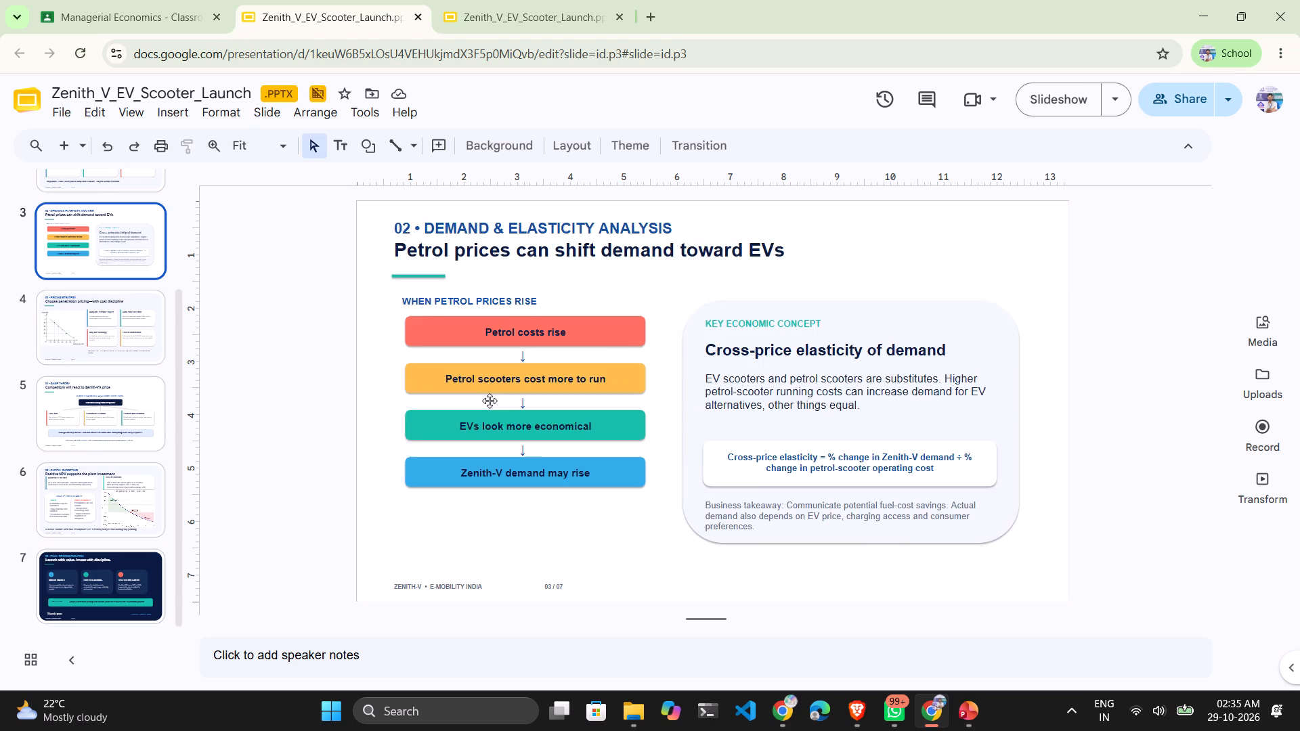
{"action": "key", "text": "Up"}
{"action": "key", "text": "Up"}
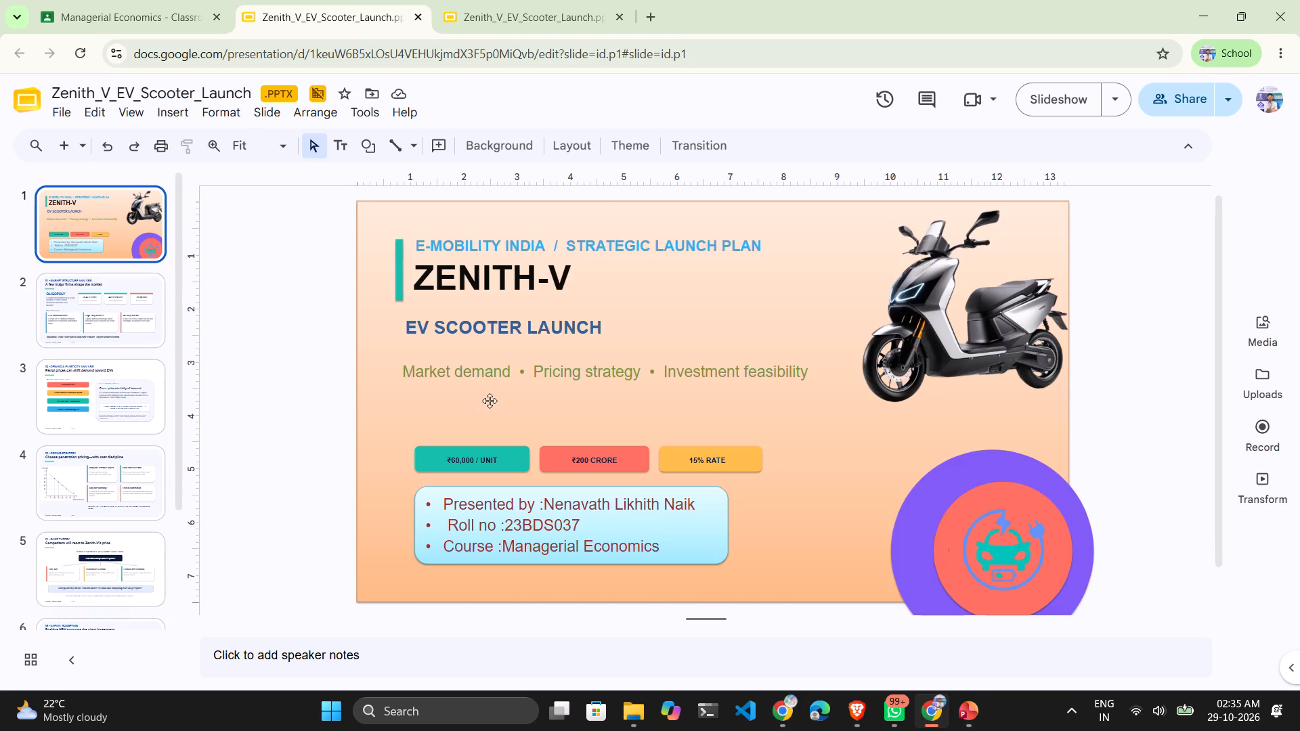
{"action": "key", "text": "Down"}
{"action": "key", "text": "Up"}
Review the uploaded copy from the title through the final recommendation on slide 7, and close both Google Slides copies.
{"action": "key", "text": "Down"}
{"action": "key", "text": "Down"}
{"action": "key", "text": "Down"}
{"action": "key", "text": "Down"}
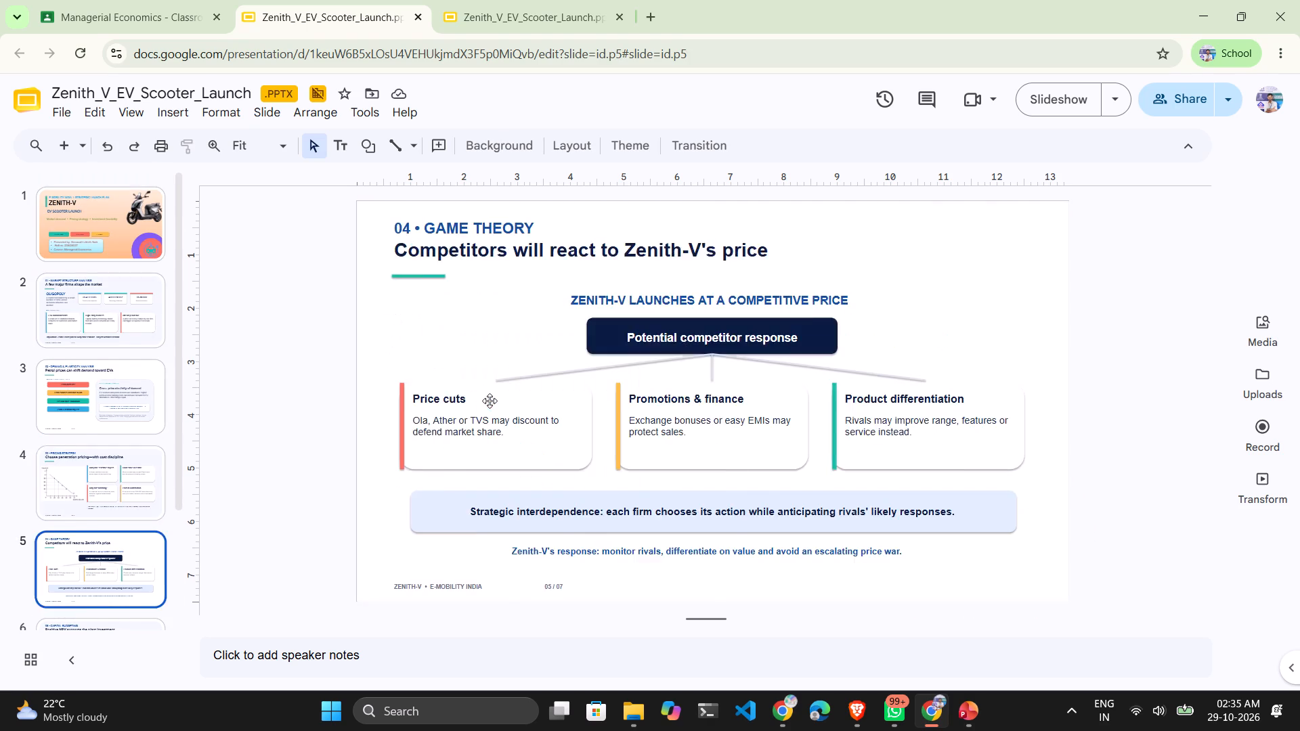
{"action": "key", "text": "Down"}
{"action": "key", "text": "Down"}
{"action": "key", "text": "Down"}
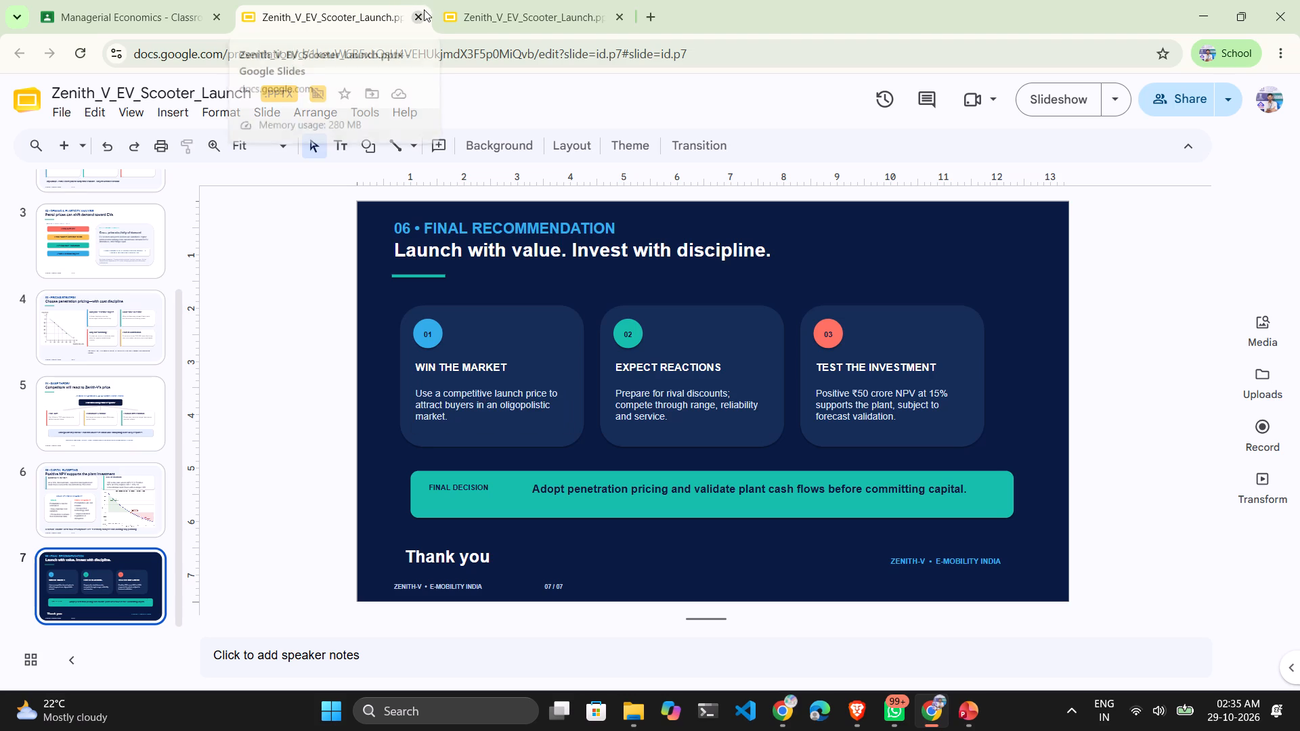
{"action": "key", "text": "ctrl+w"}
{"action": "key", "text": "ctrl+w"}
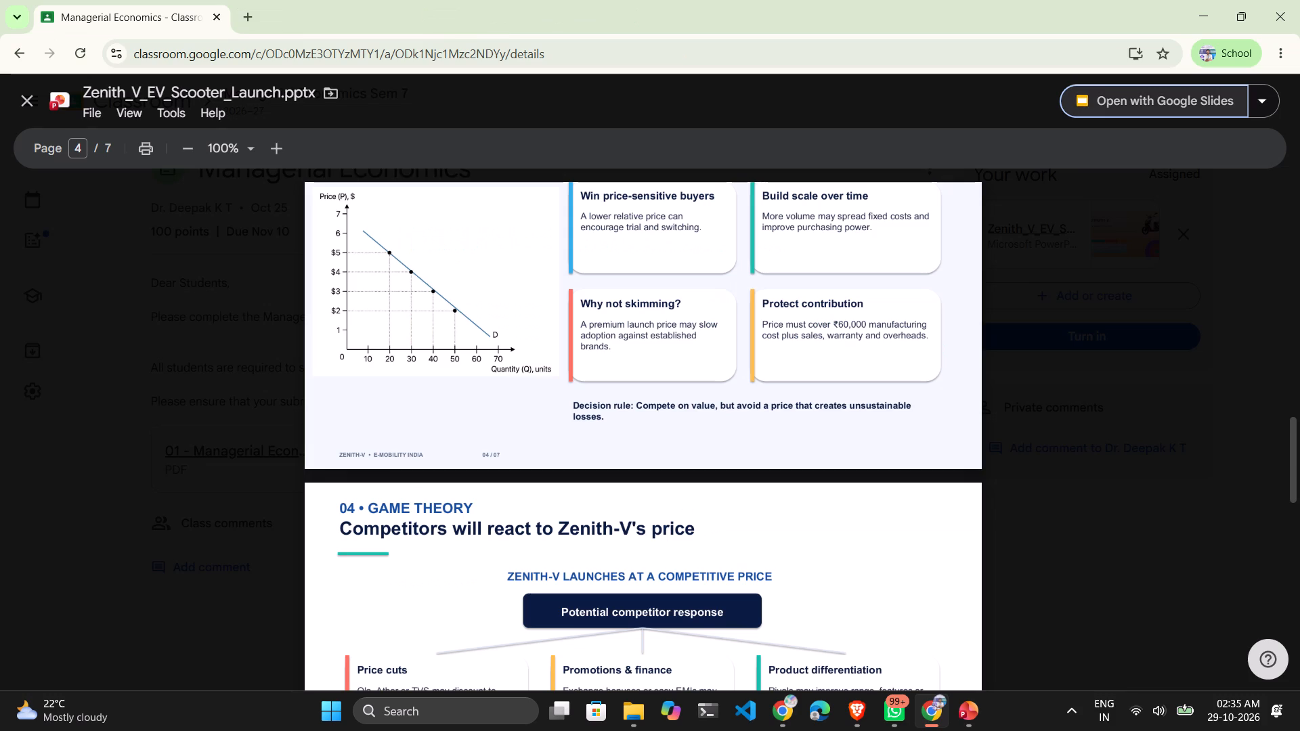
Switch to PowerPoint and delete the page-number footer and the separate "ZENITH-V • E-MOBILITY INDIA" label from slide 7.
{"action": "key", "text": "alt+Tab"}
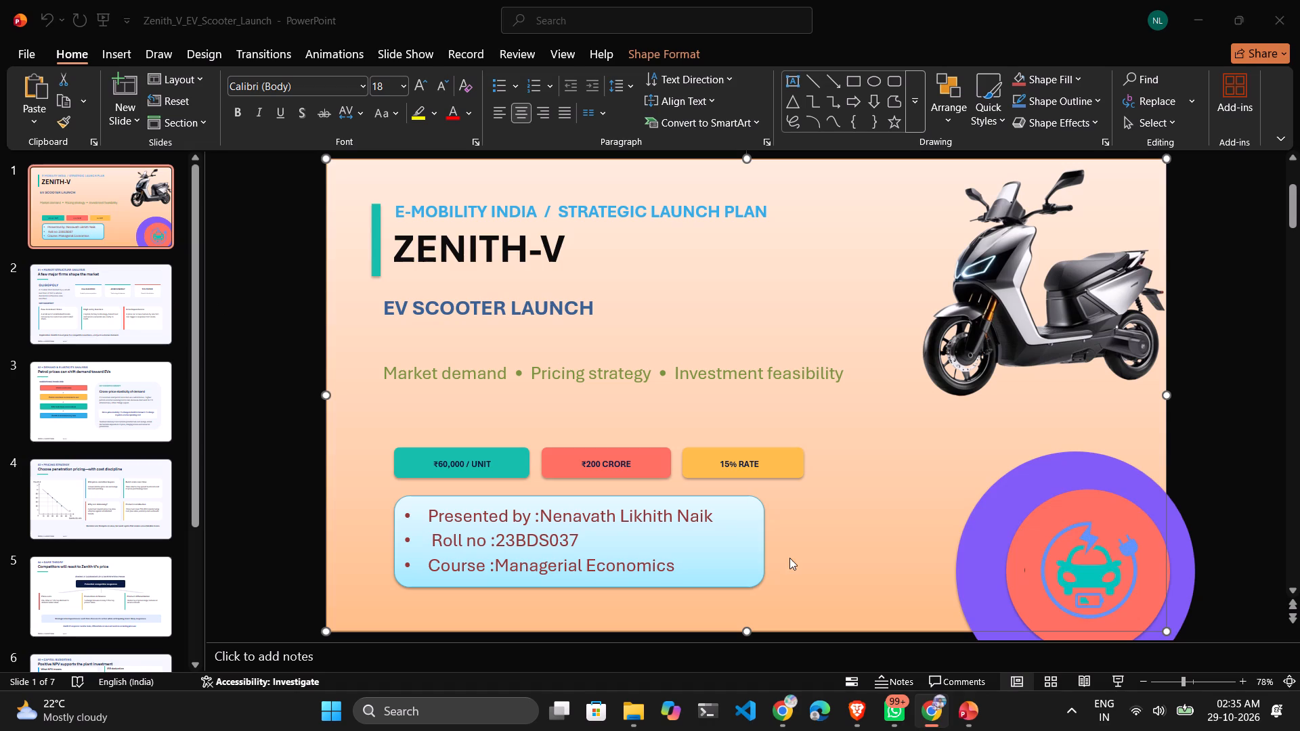
{"action": "key", "text": "Down"}
{"action": "key", "text": "Down"}
{"action": "key", "text": "Down"}
{"action": "key", "text": "Down"}
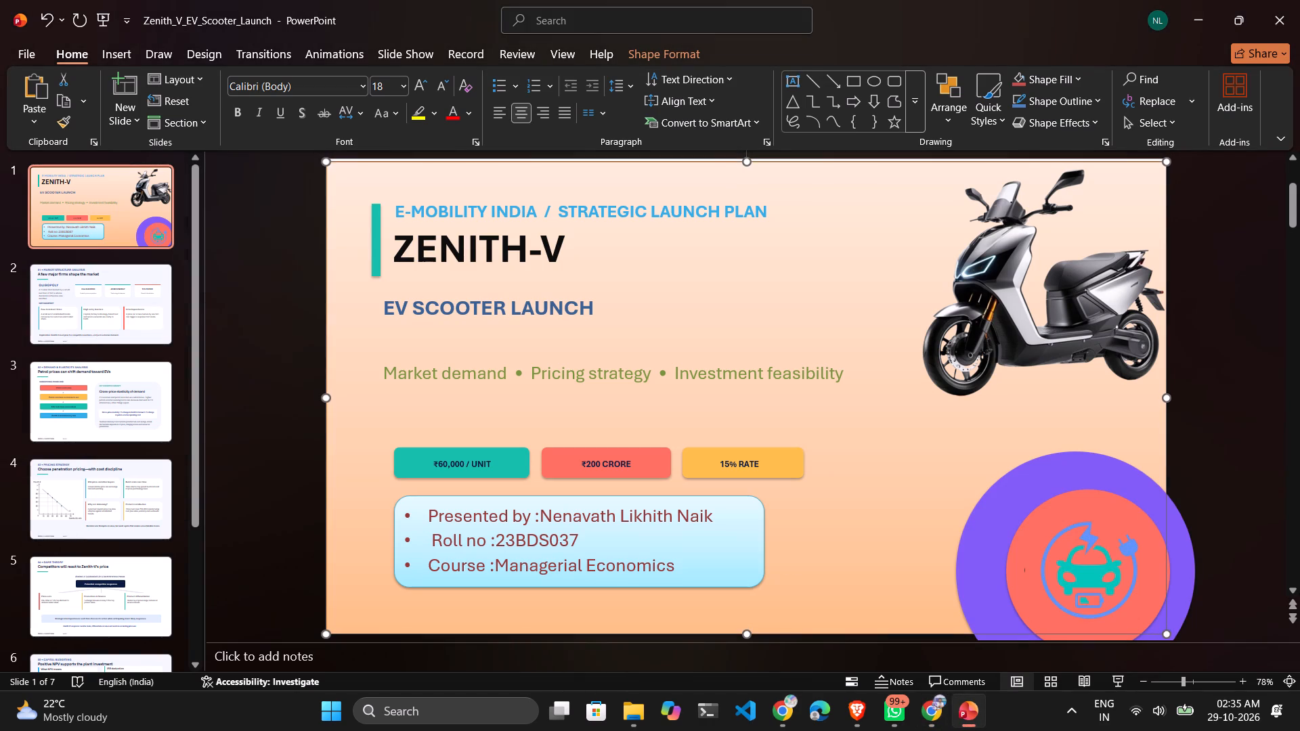
{"action": "scroll", "coordinate": [89, 485], "scroll_direction": "down", "scroll_amount": 20}
{"action": "scroll", "coordinate": [89, 485], "scroll_direction": "down", "scroll_amount": 20}
{"action": "scroll", "coordinate": [89, 485], "scroll_direction": "down", "scroll_amount": 20}
{"action": "left_click", "coordinate": [130, 636]}
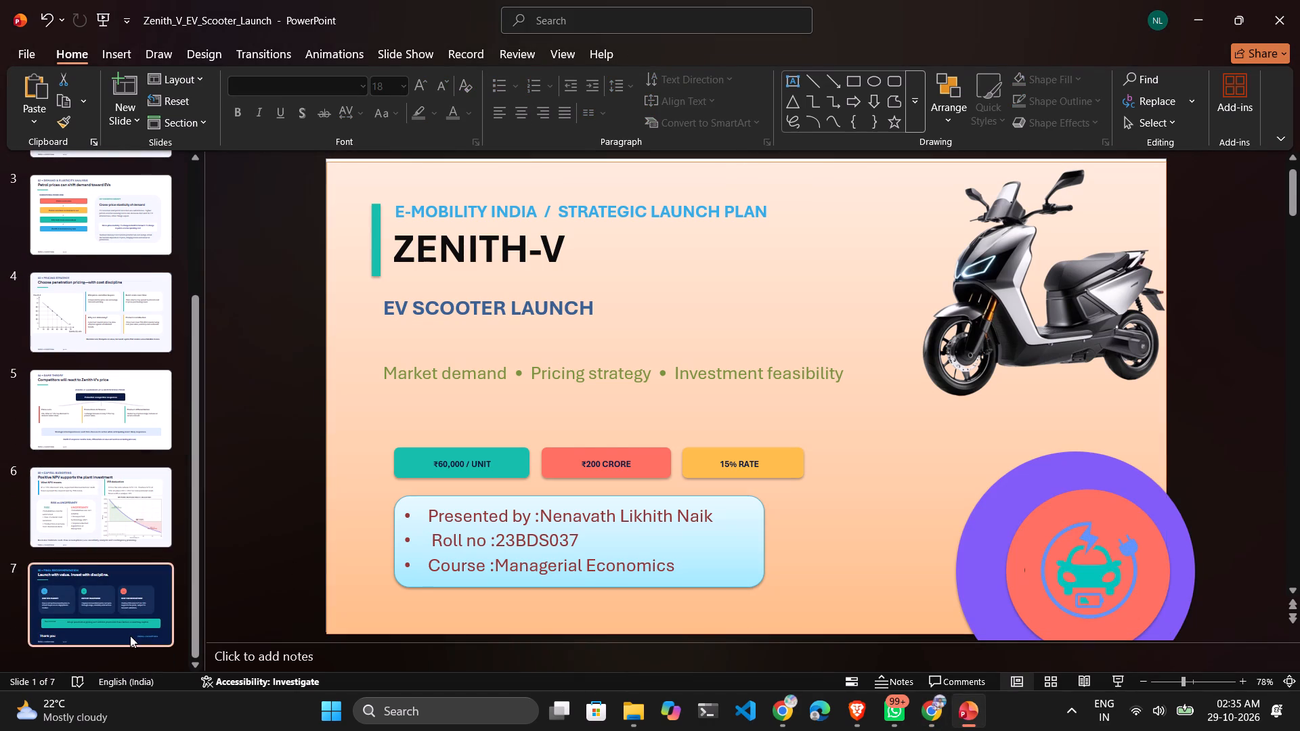
{"action": "left_click", "coordinate": [420, 606]}
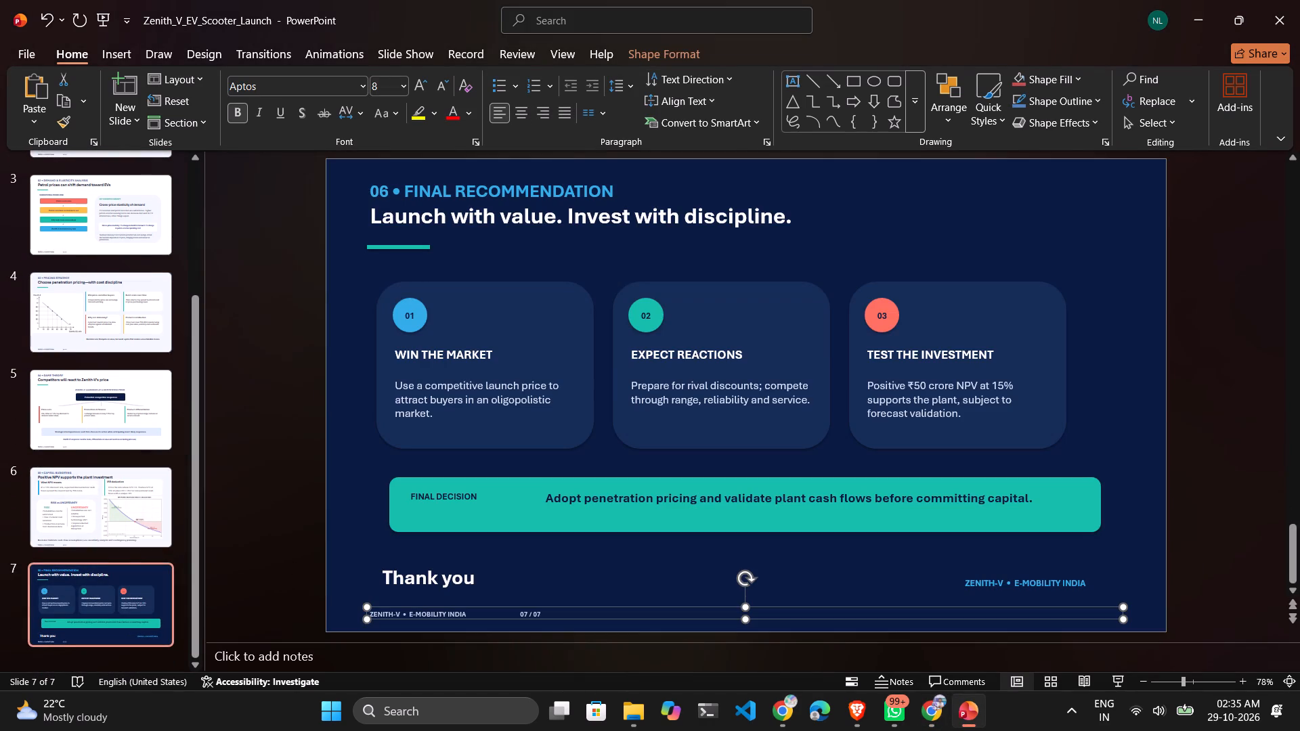
{"action": "key", "text": "BackSpace"}
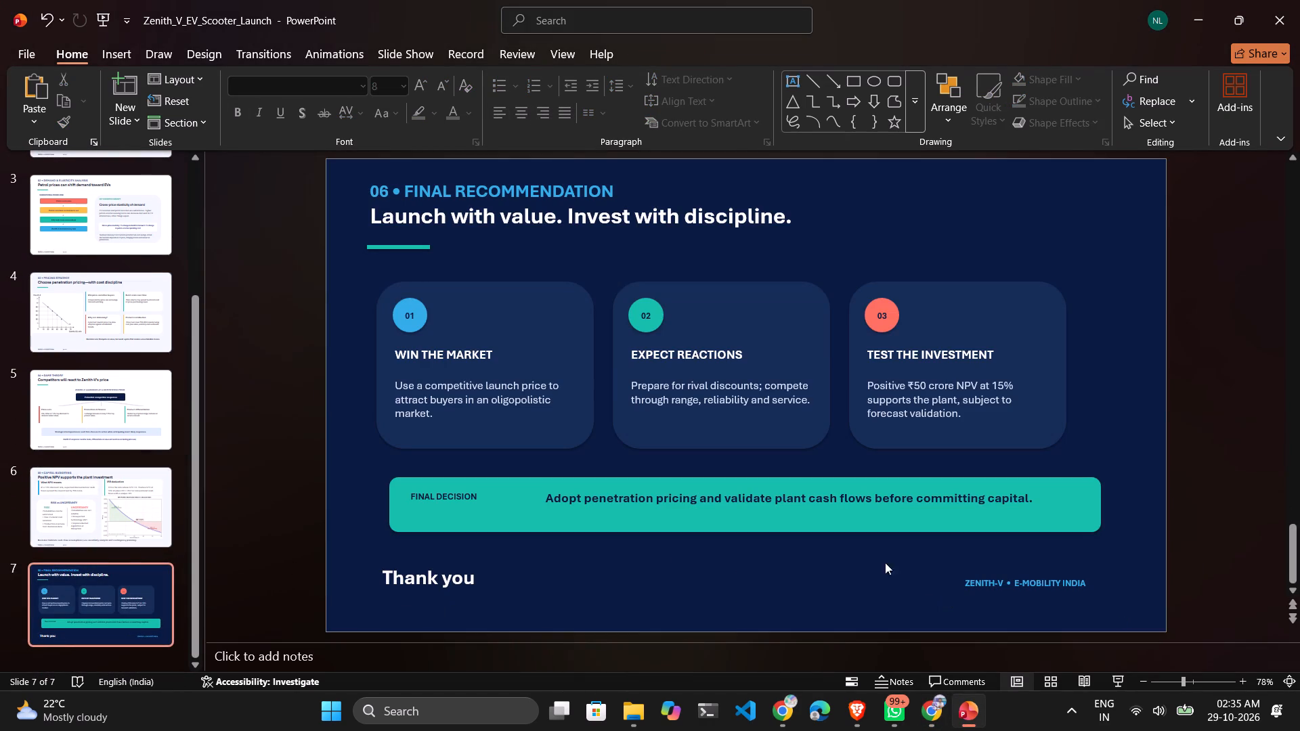
{"action": "left_click", "coordinate": [984, 579]}
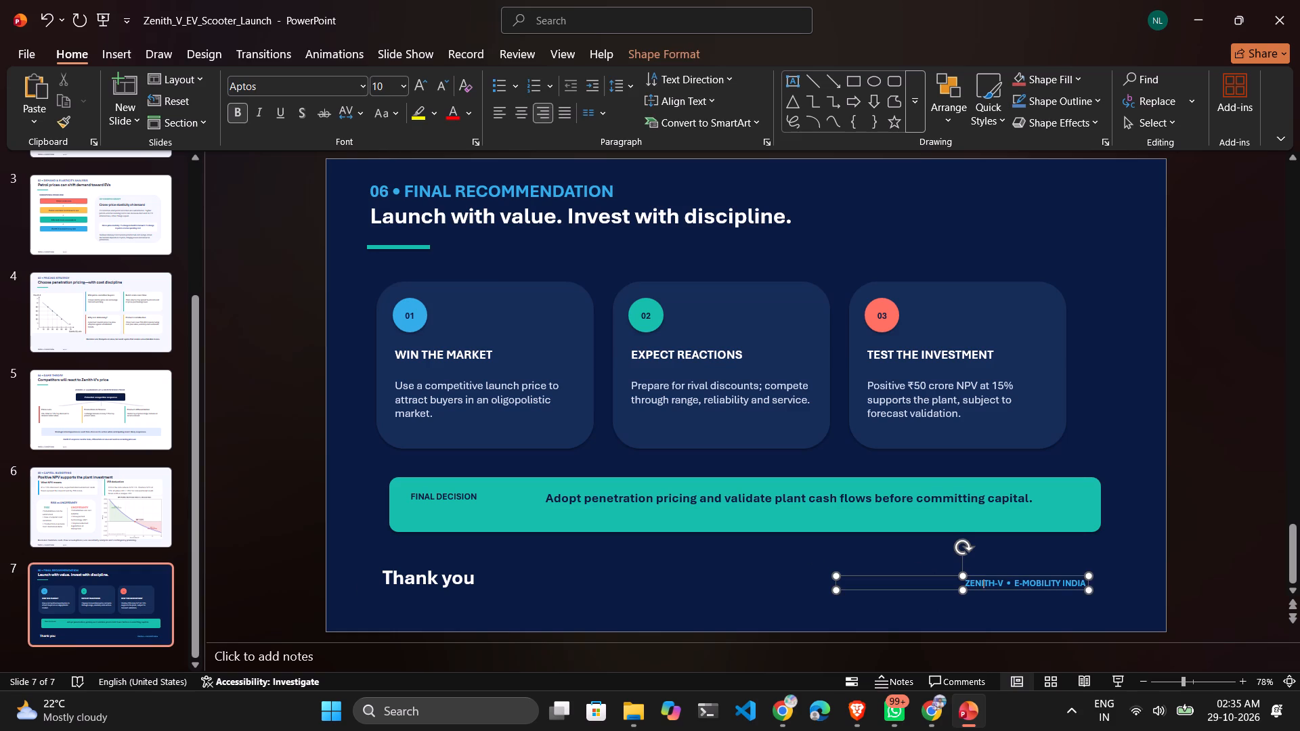
{"action": "left_click", "coordinate": [938, 585]}
{"action": "key", "text": "BackSpace"}
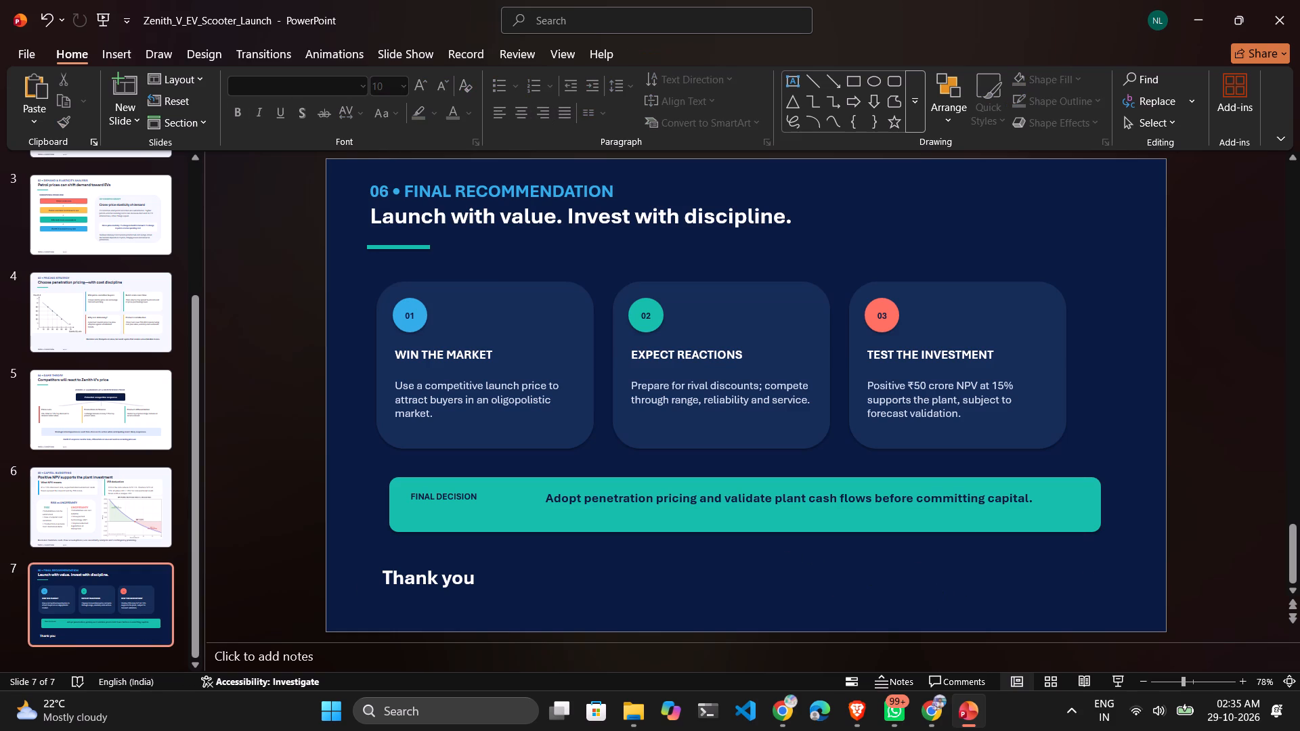
Move the "Thank you" text box to about the horizontal centre of slide 7, below the final decision banner.
{"action": "left_click", "coordinate": [495, 574]}
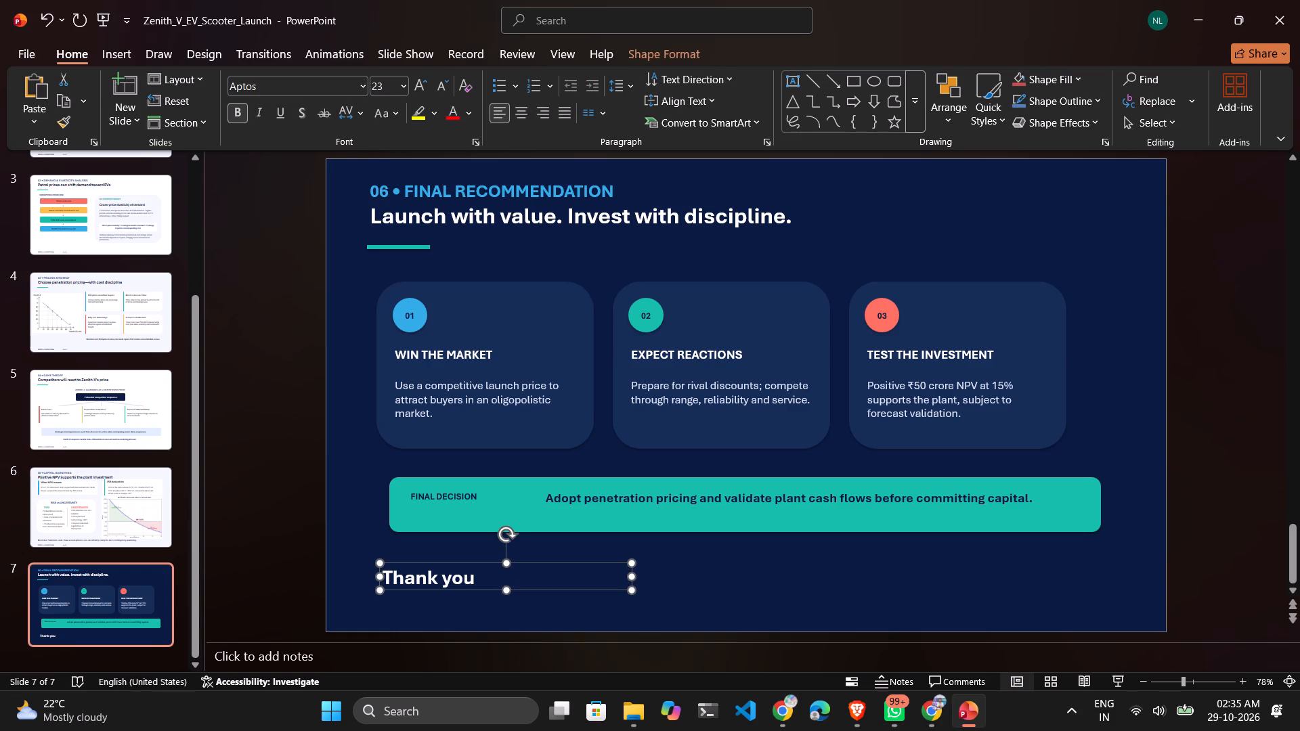
{"action": "left_click_drag", "start_coordinate": [500, 583], "coordinate": [825, 581]}
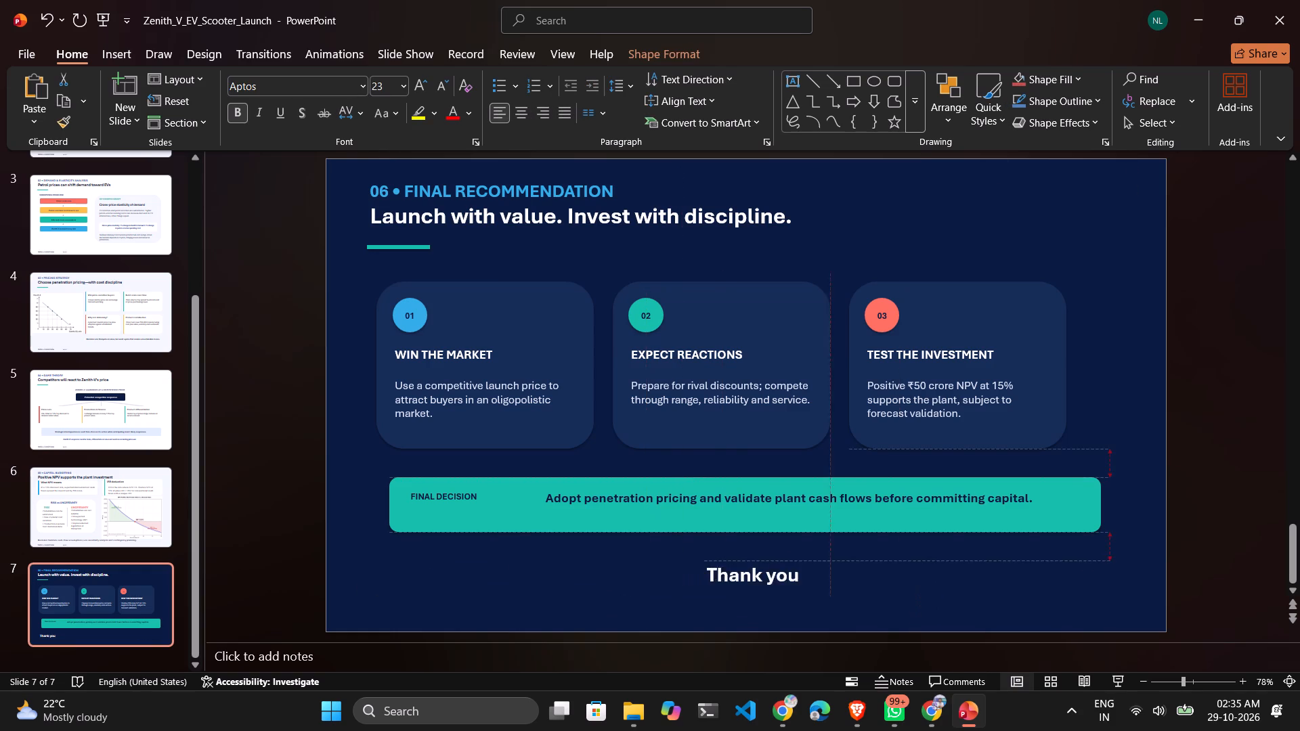
{"action": "left_click_drag", "start_coordinate": [825, 581], "coordinate": [802, 586]}
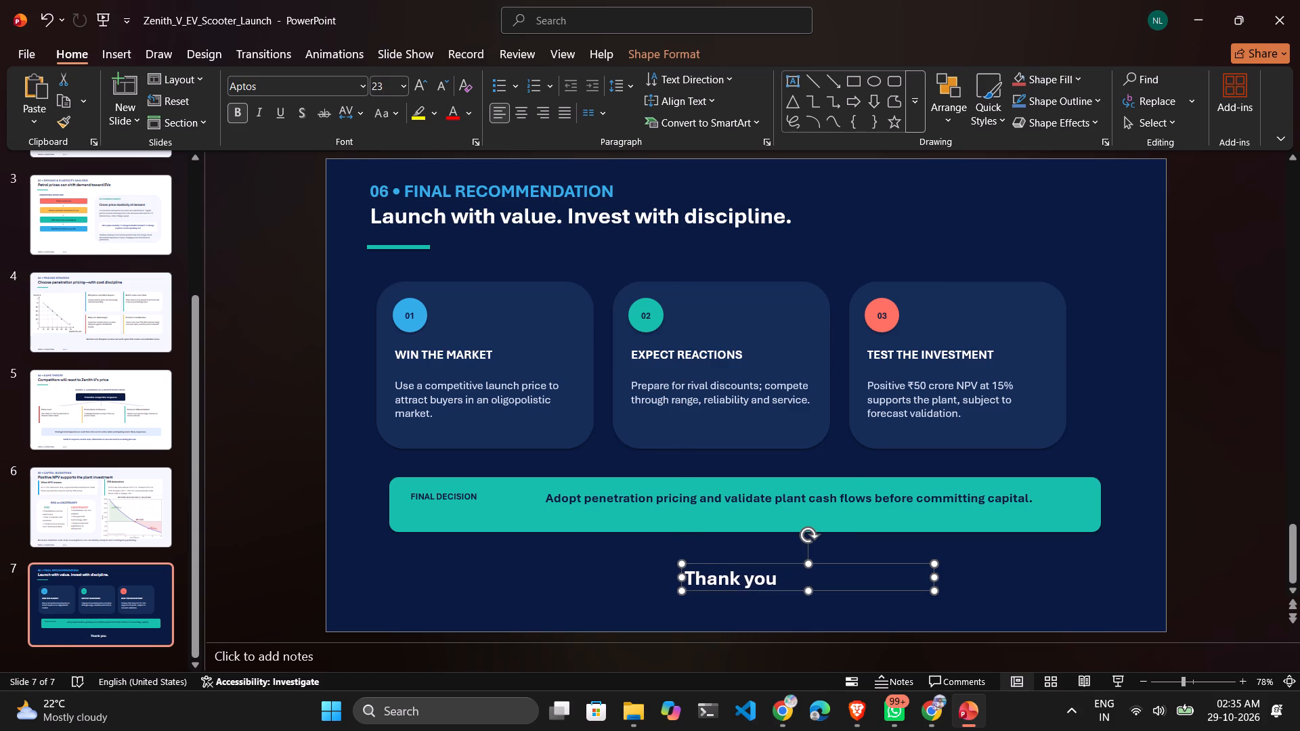
Set the "Thank you" text on slide 7 to font size 36 and save the presentation.
{"action": "left_click", "coordinate": [790, 580]}
{"action": "left_click", "coordinate": [777, 579]}
{"action": "key", "text": "ctrl+a"}
{"action": "left_click", "coordinate": [404, 83]}
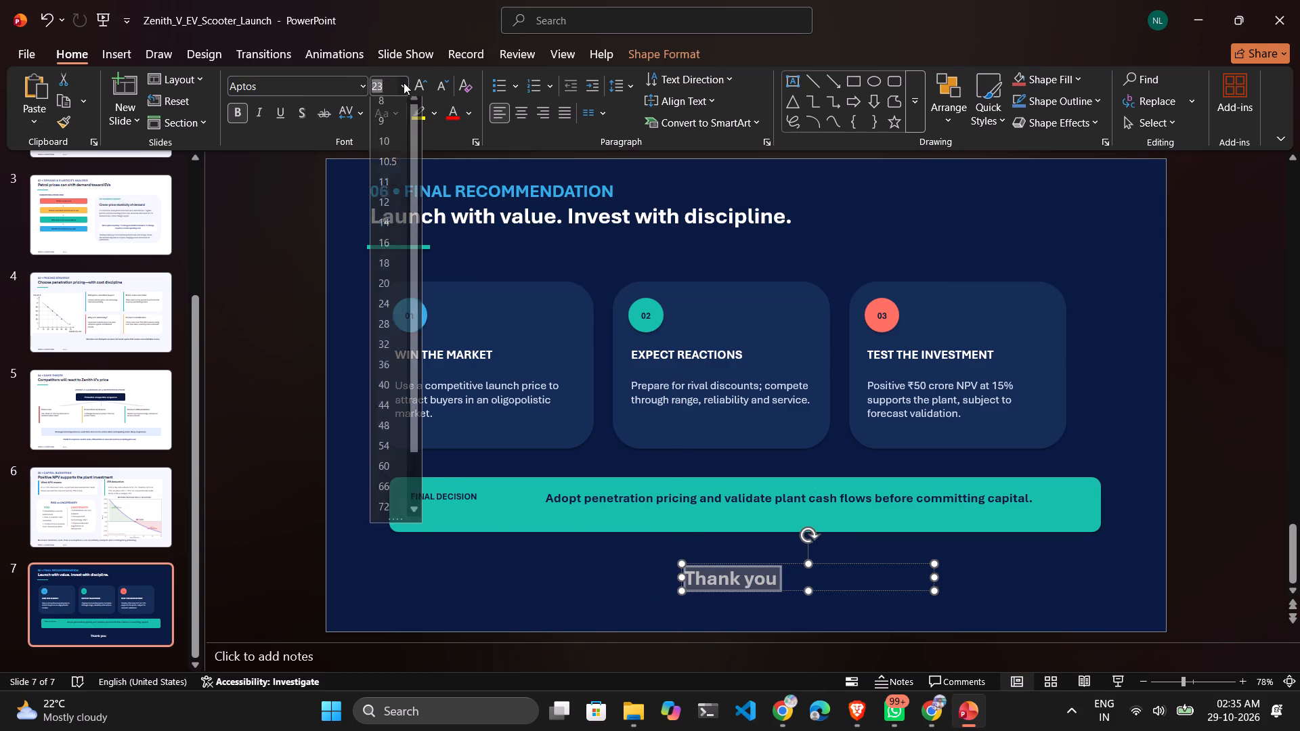
{"action": "left_click", "coordinate": [385, 374]}
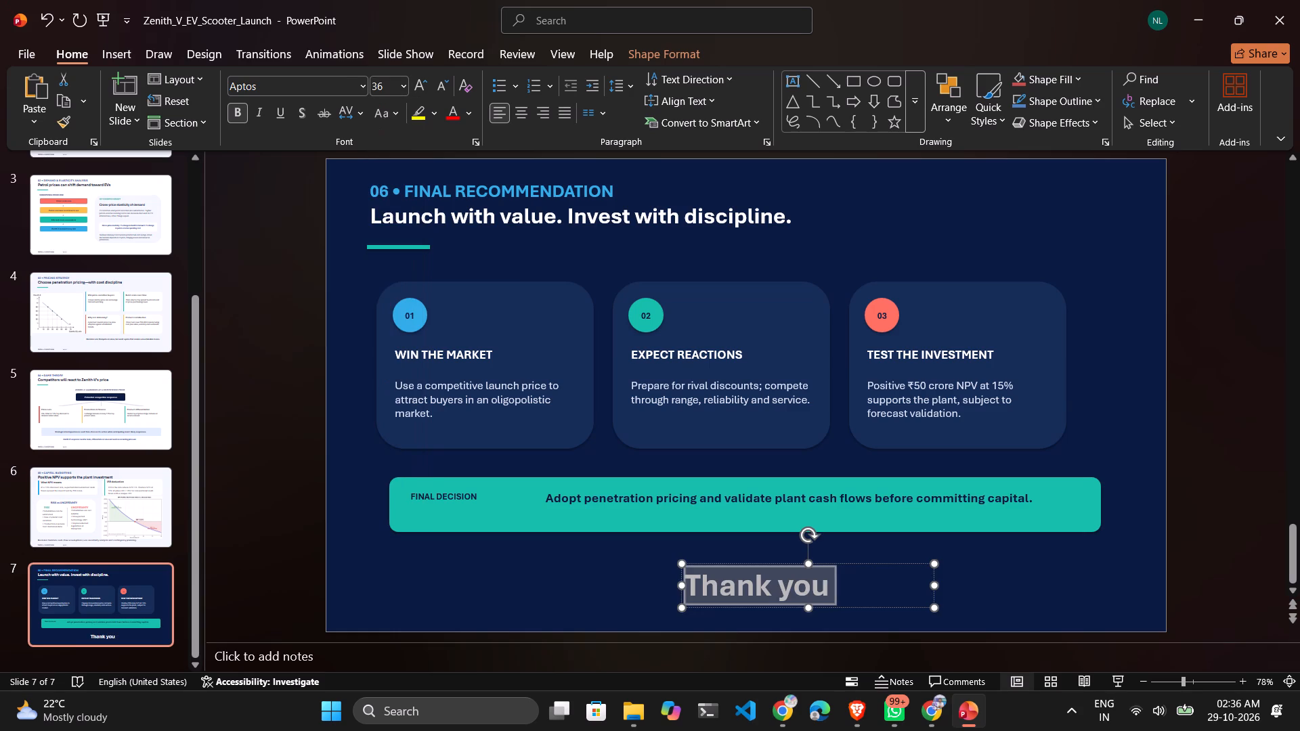
{"action": "left_click", "coordinate": [1156, 308]}
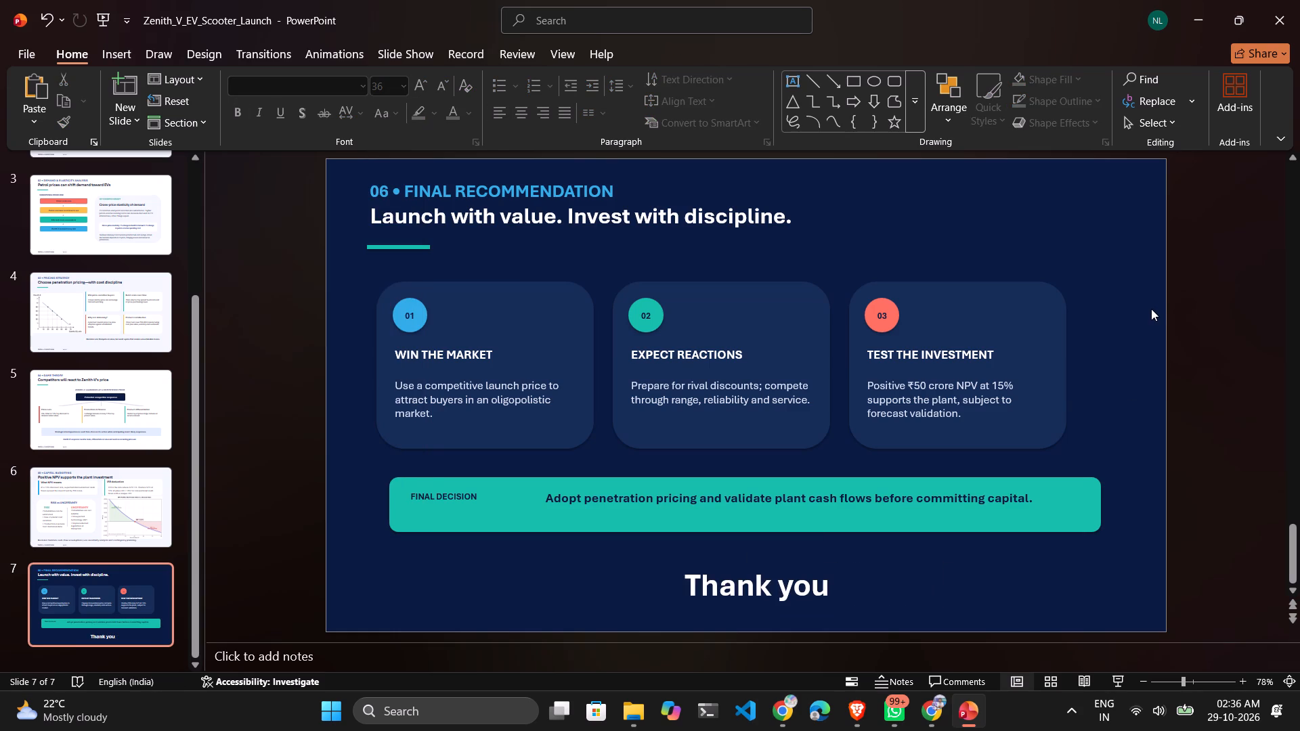
{"action": "key", "text": "ctrl+s"}
Switch to Chrome, close the file preview, and remove the outdated Zenith_V_EV_Scooter_Launch attachment from the Managerial Economics assignment.
{"action": "left_click", "coordinate": [940, 707]}
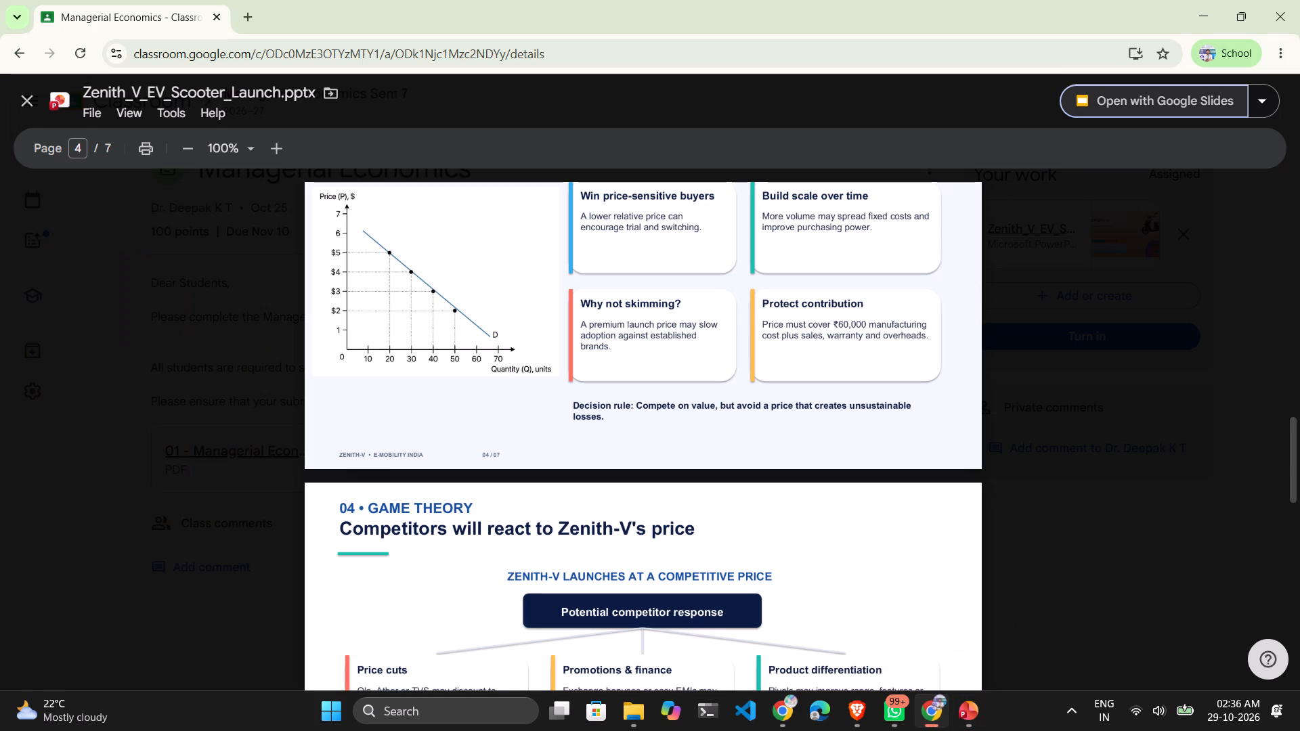
{"action": "left_click", "coordinate": [18, 103]}
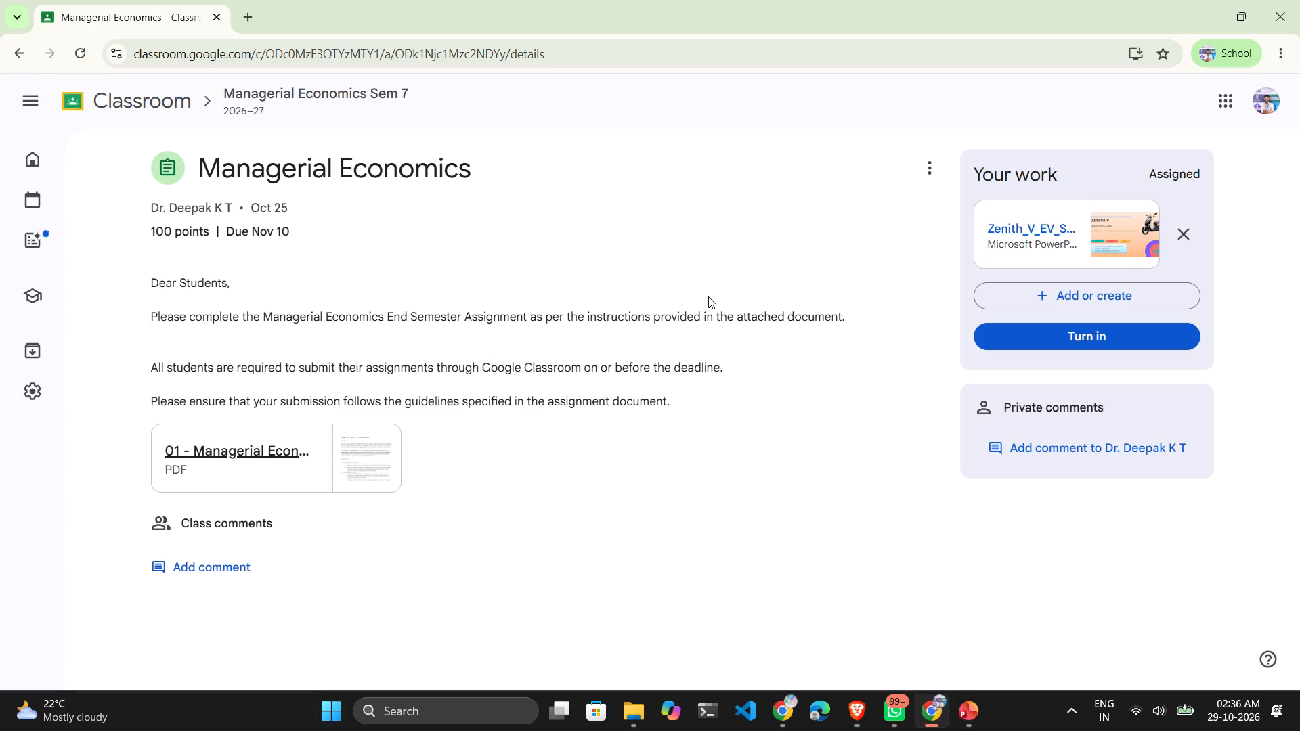
{"action": "left_click", "coordinate": [1185, 229]}
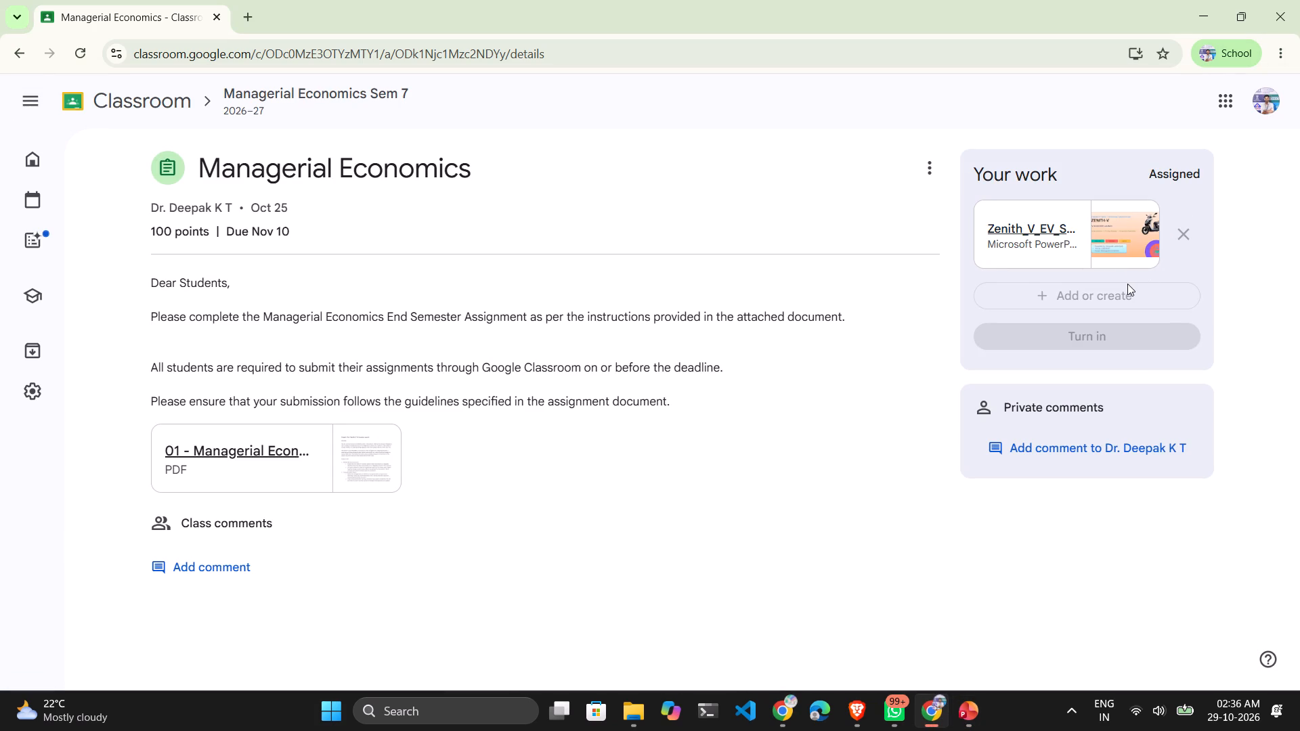
Attach the newly saved Zenith_V_EV_Scooter_Launch from the recent files to the Managerial Economics assignment.
{"action": "left_click", "coordinate": [1104, 211]}
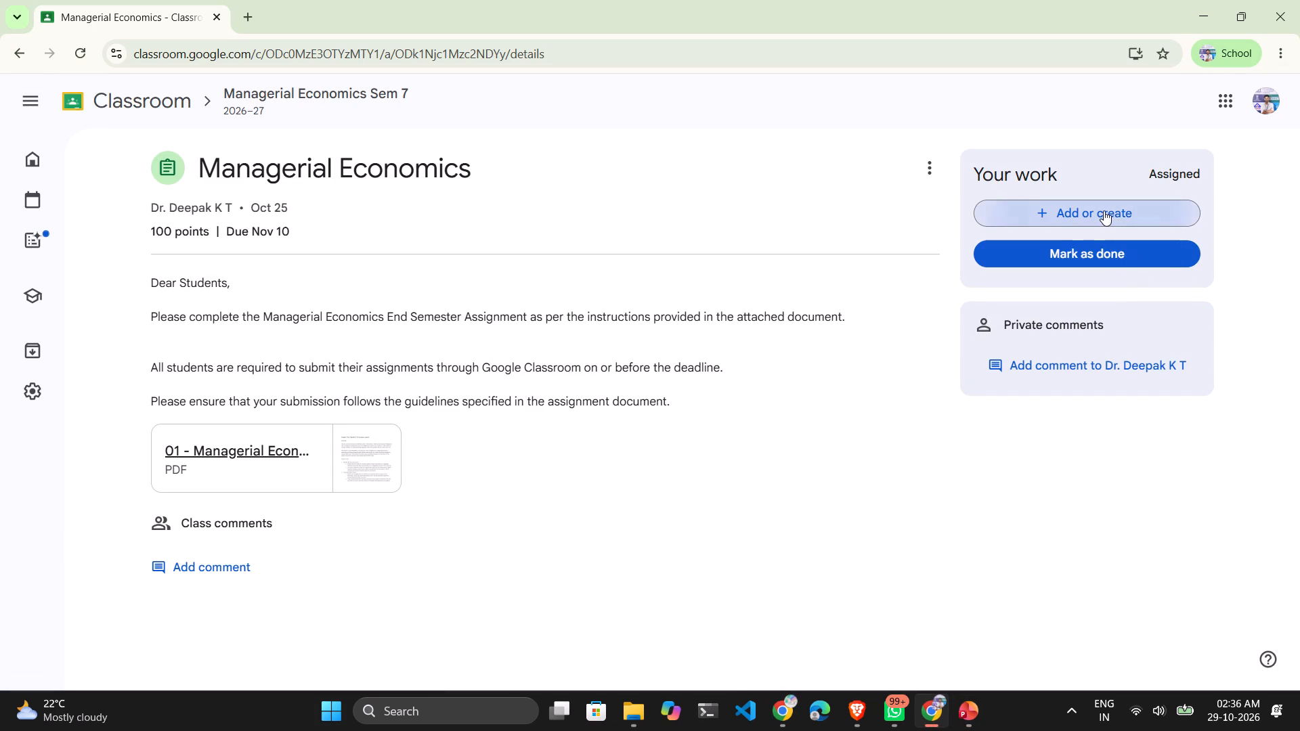
{"action": "left_click", "coordinate": [1029, 343]}
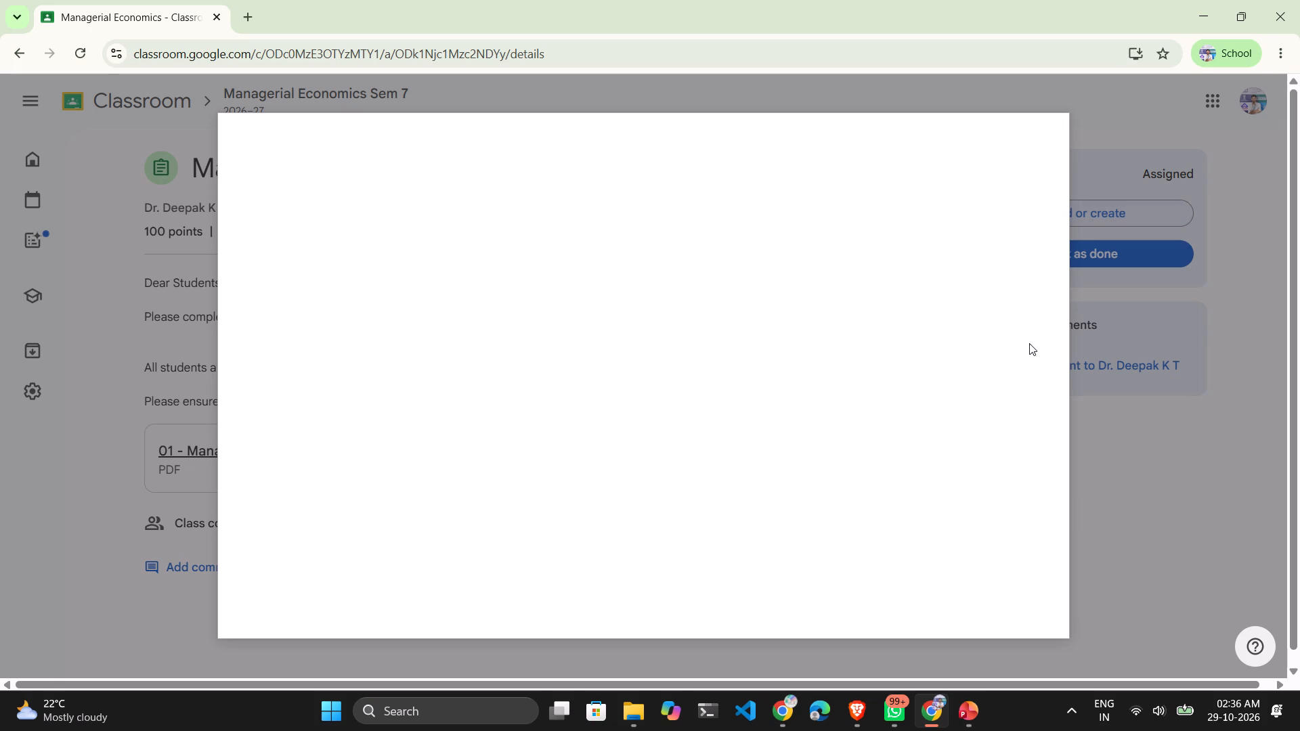
{"action": "left_click", "coordinate": [645, 453]}
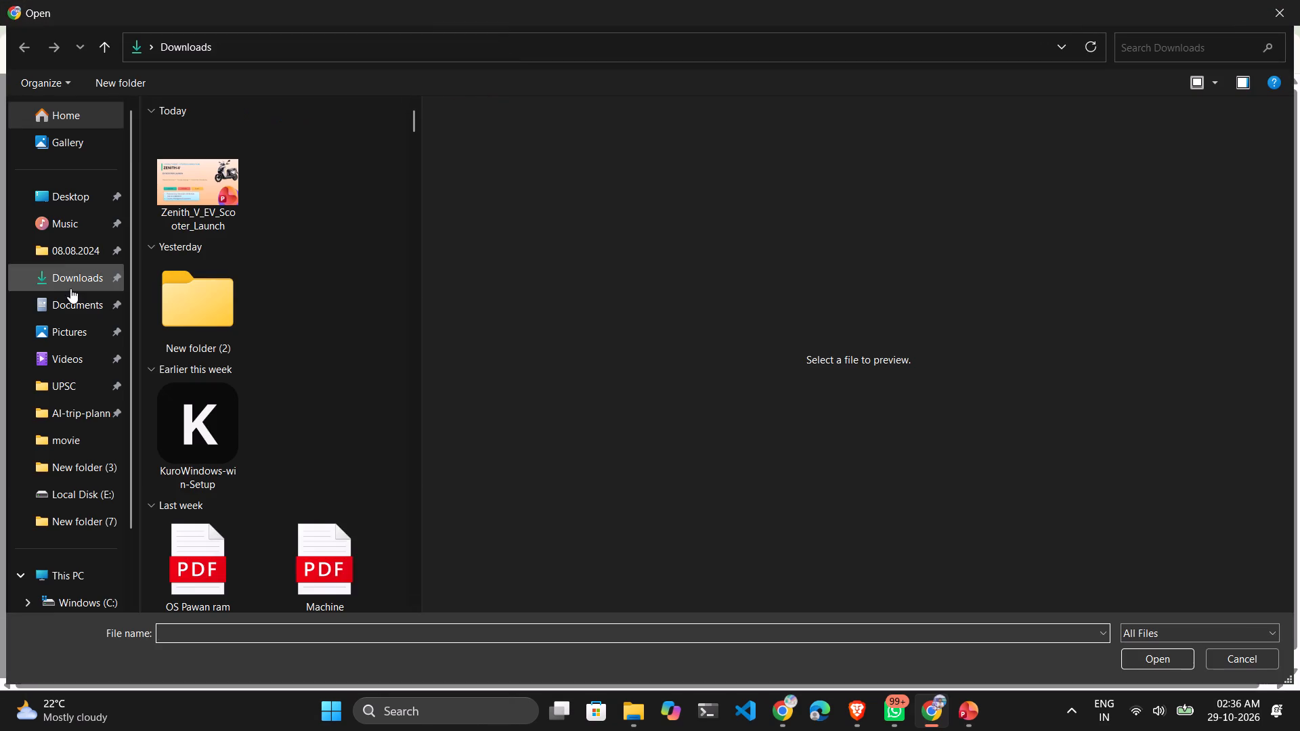
{"action": "scroll", "coordinate": [73, 204], "scroll_direction": "up", "scroll_amount": 4}
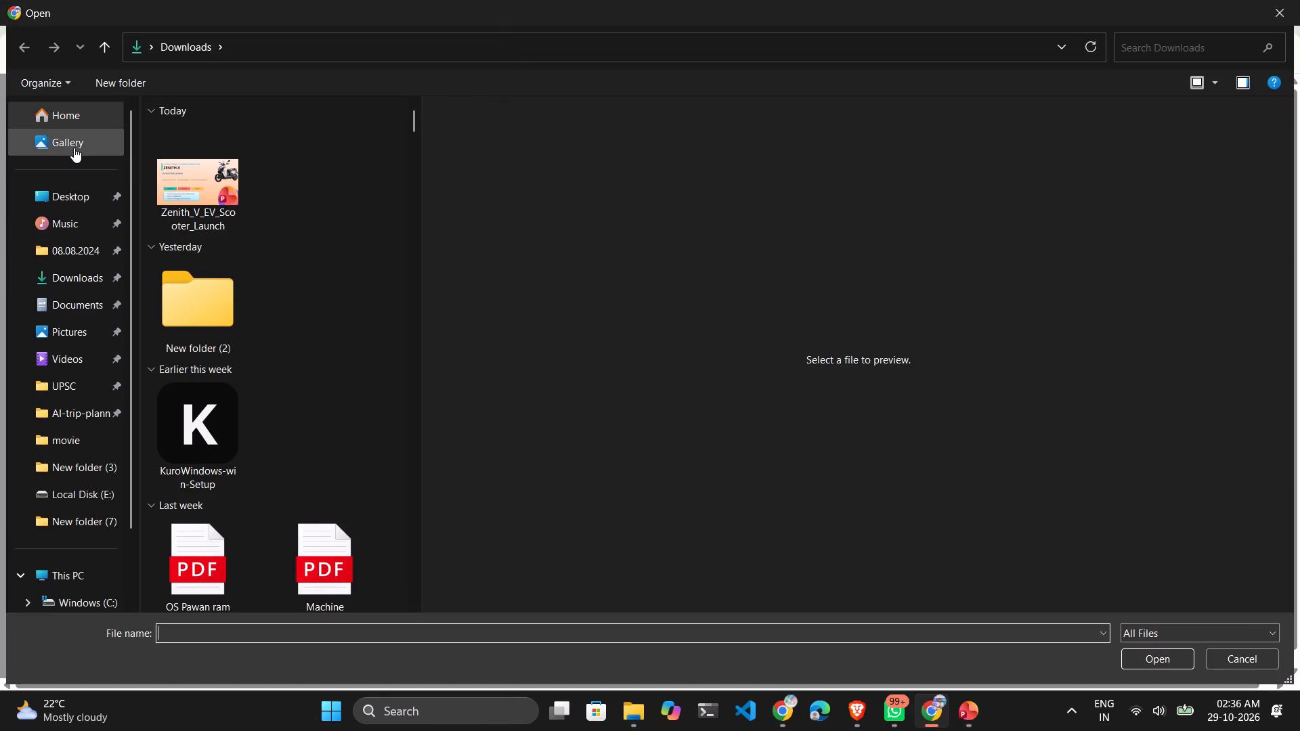
{"action": "left_click", "coordinate": [79, 116]}
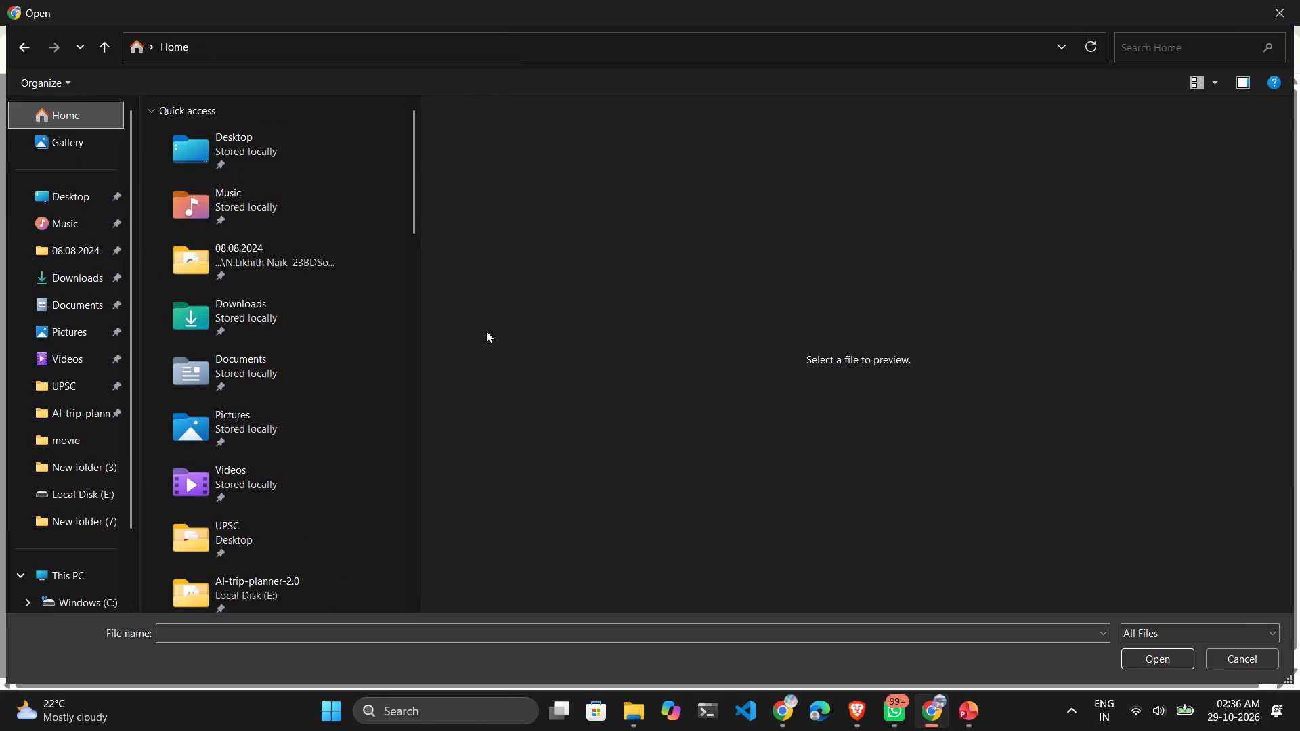
{"action": "scroll", "coordinate": [215, 423], "scroll_direction": "down", "scroll_amount": 5}
{"action": "scroll", "coordinate": [213, 402], "scroll_direction": "up", "scroll_amount": 1}
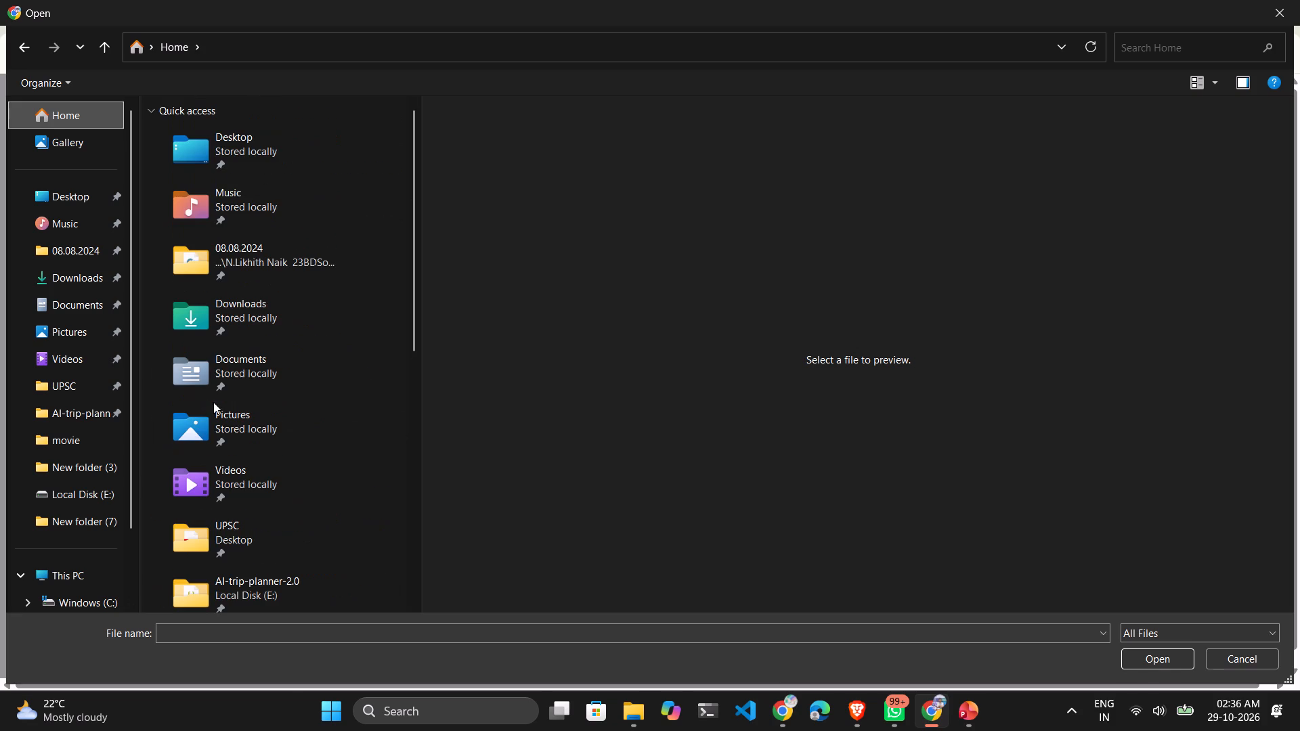
{"action": "scroll", "coordinate": [213, 402], "scroll_direction": "up", "scroll_amount": 2}
{"action": "scroll", "coordinate": [213, 402], "scroll_direction": "down", "scroll_amount": 1}
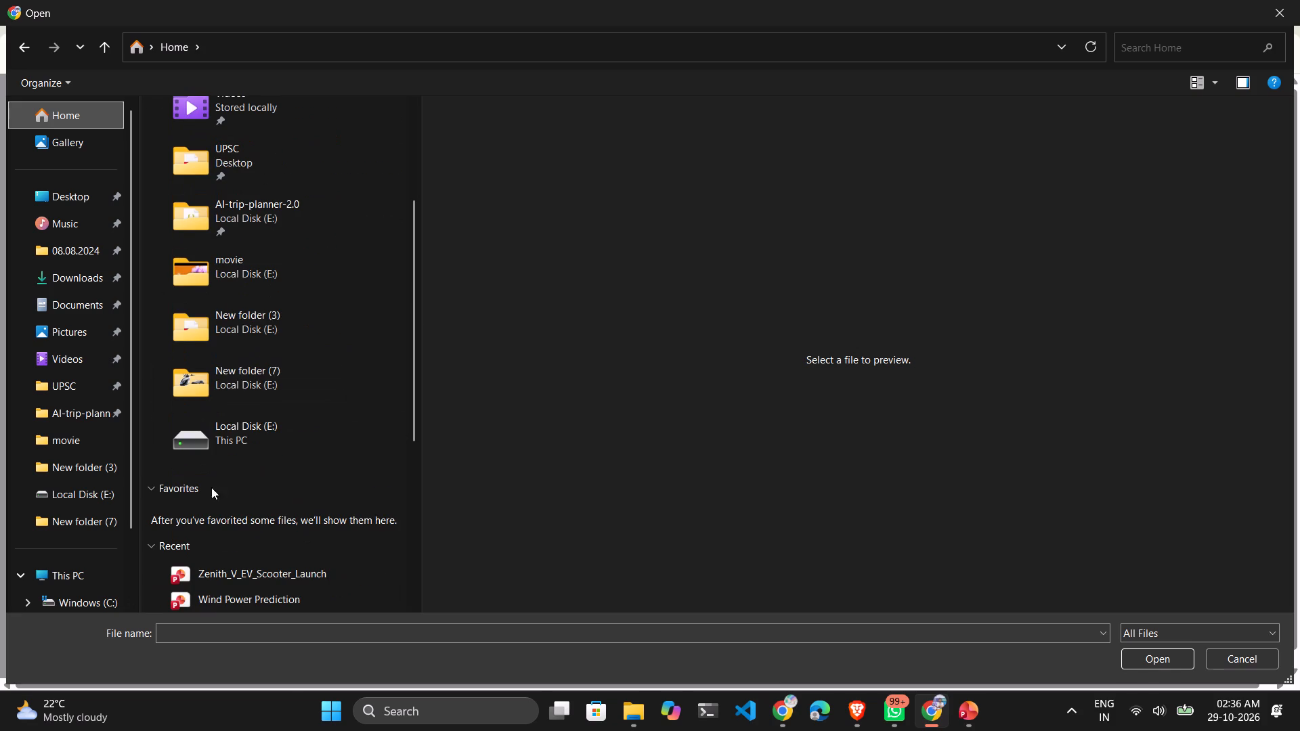
{"action": "left_click", "coordinate": [234, 571]}
{"action": "left_click", "coordinate": [1167, 652]}
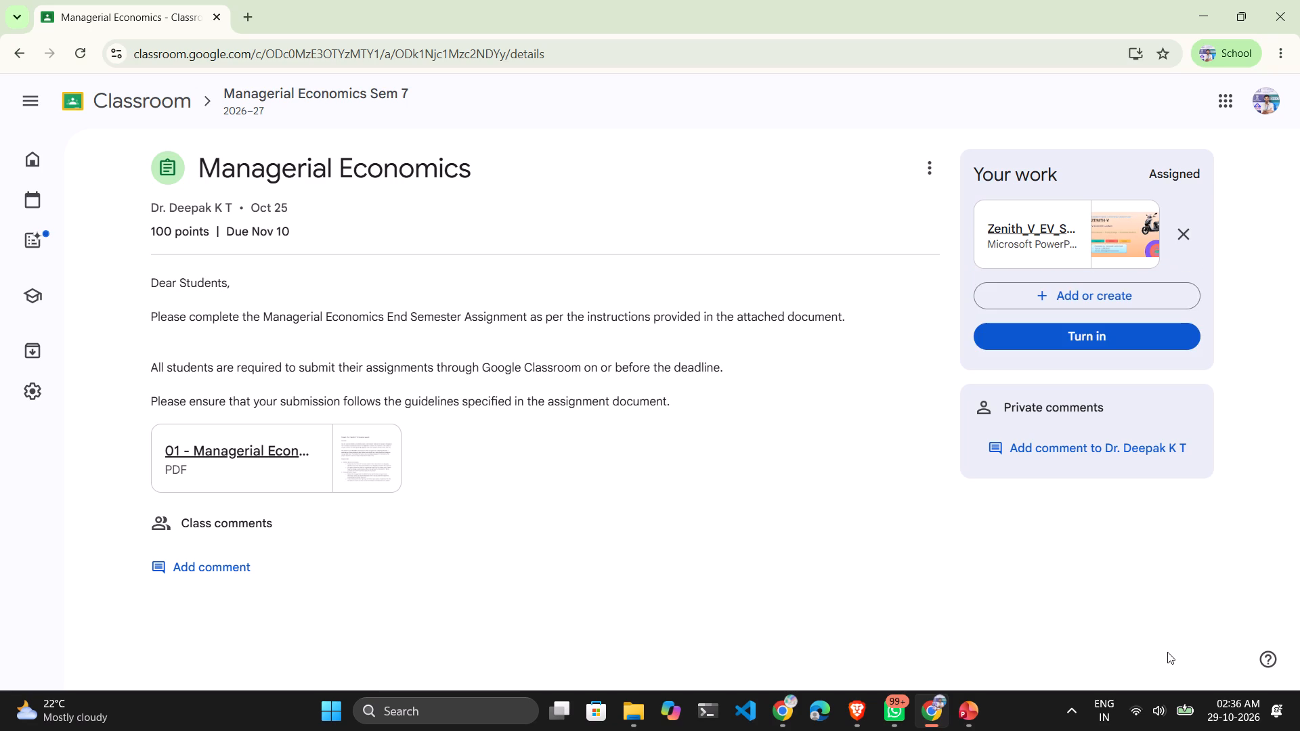
Preview the attached Zenith_V_EV_Scooter_Launch file, check its slides from the title page through the final recommendation on page 7, and close the preview.
{"action": "left_click", "coordinate": [1054, 217]}
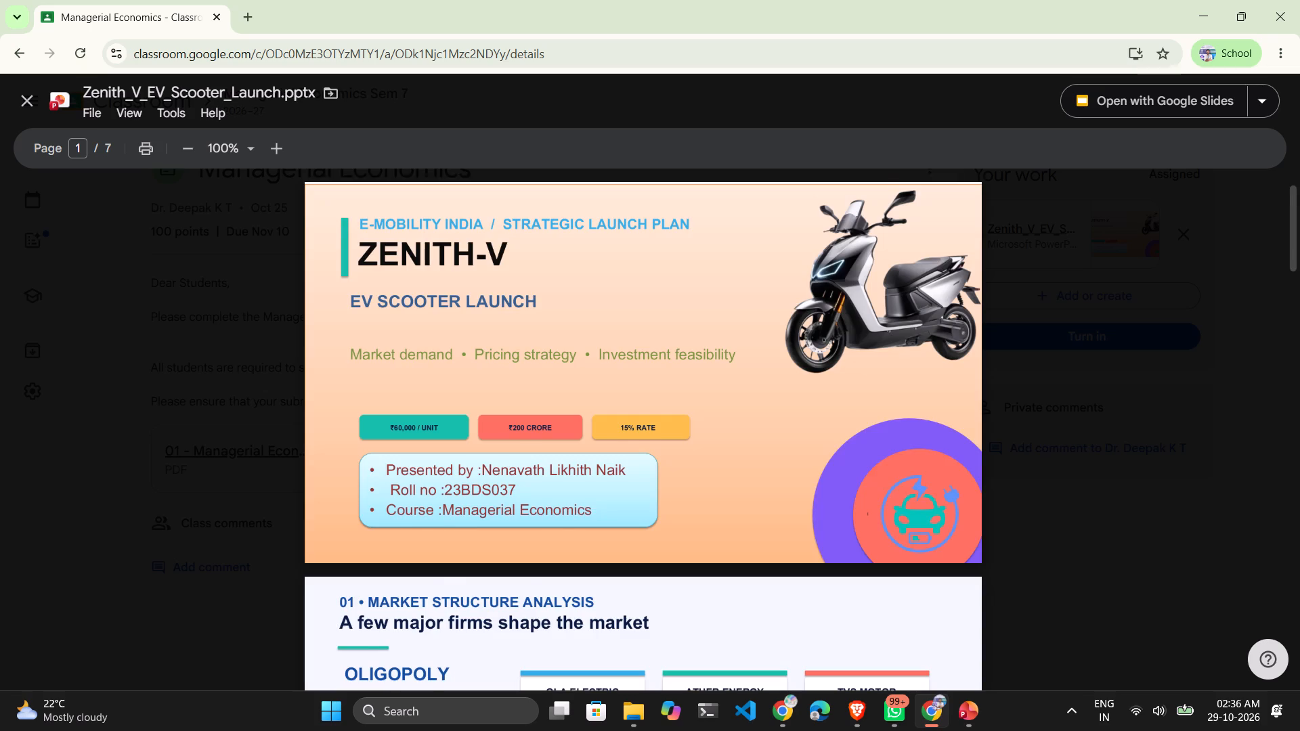
{"action": "key", "text": "Down"}
{"action": "key", "text": "Down"}
{"action": "key", "text": "Down"}
{"action": "key", "text": "Down"}
{"action": "key", "text": "Down"}
{"action": "key", "text": "Down"}
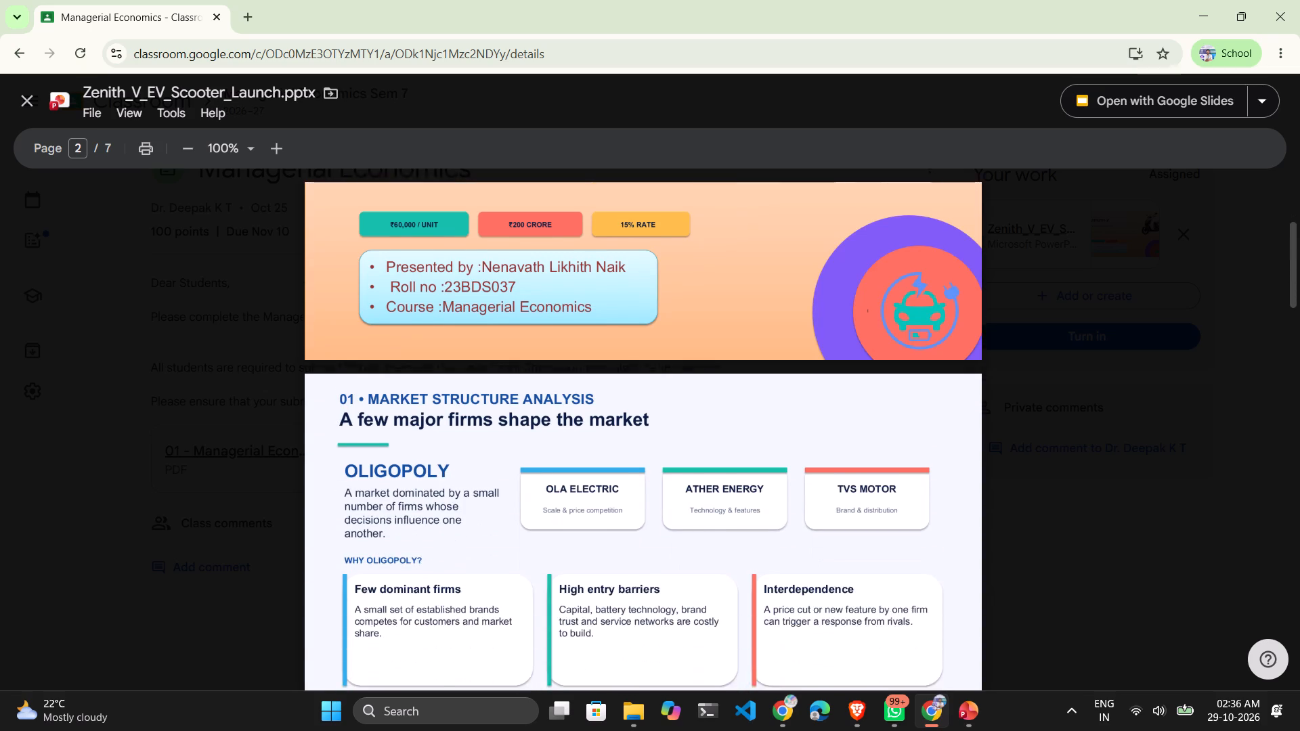
{"action": "key", "text": "Down"}
{"action": "key", "text": "Down"}
{"action": "key", "text": "Down"}
{"action": "key", "text": "Down"}
{"action": "key", "text": "Down"}
{"action": "key", "text": "Down"}
{"action": "key", "text": "Down"}
{"action": "key", "text": "Down"}
{"action": "key", "text": "Down"}
{"action": "key", "text": "Down"}
{"action": "key", "text": "Down"}
{"action": "key", "text": "Down"}
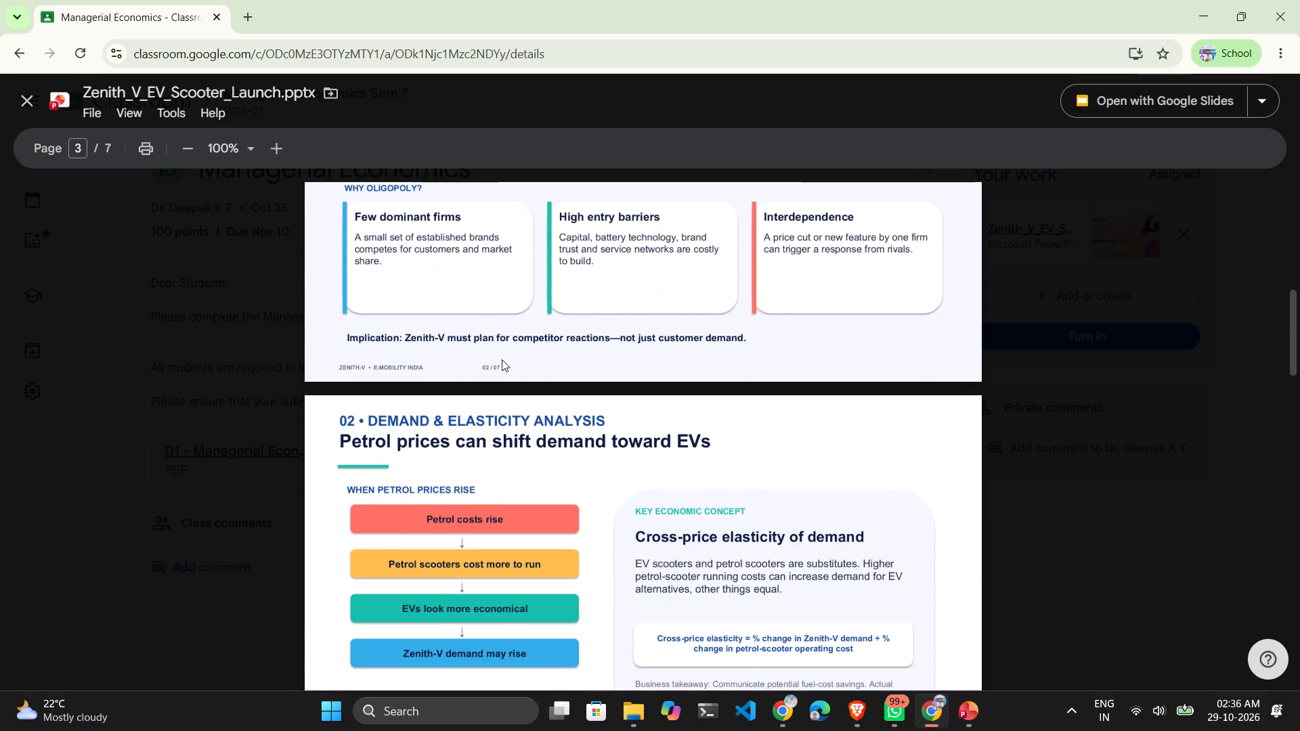
{"action": "key", "text": "Down"}
{"action": "key", "text": "Down"}
{"action": "key", "text": "Down"}
{"action": "key", "text": "Down"}
{"action": "key", "text": "Down"}
{"action": "key", "text": "Down"}
{"action": "key", "text": "Down"}
{"action": "key", "text": "Down"}
{"action": "key", "text": "Down"}
{"action": "key", "text": "Down"}
{"action": "key", "text": "Down"}
{"action": "key", "text": "Down"}
{"action": "key", "text": "Down"}
{"action": "key", "text": "Down"}
{"action": "key", "text": "Down"}
{"action": "key", "text": "Down"}
{"action": "key", "text": "Down"}
{"action": "key", "text": "Down"}
{"action": "key", "text": "Down"}
{"action": "key", "text": "Down"}
{"action": "key", "text": "Down"}
{"action": "key", "text": "Down"}
{"action": "key", "text": "Down"}
{"action": "key", "text": "Down"}
{"action": "key", "text": "Down"}
{"action": "key", "text": "Down"}
{"action": "key", "text": "Down"}
{"action": "key", "text": "Down"}
{"action": "key", "text": "Down"}
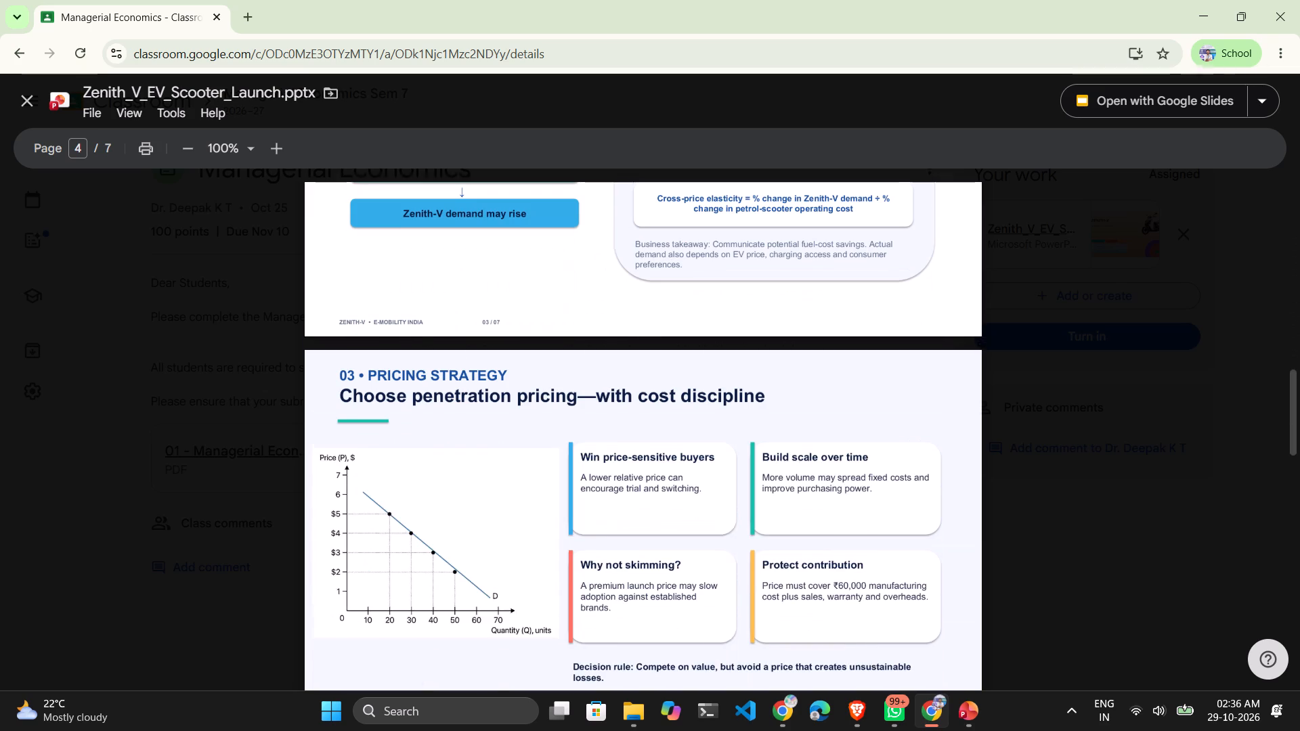
{"action": "key", "text": "Down"}
{"action": "key", "text": "Down"}
{"action": "key", "text": "Down"}
{"action": "key", "text": "Down"}
{"action": "key", "text": "Down"}
{"action": "key", "text": "Down"}
{"action": "key", "text": "Down"}
{"action": "key", "text": "Down"}
{"action": "key", "text": "Down"}
{"action": "key", "text": "Down"}
{"action": "key", "text": "Down"}
{"action": "key", "text": "Down"}
{"action": "key", "text": "Down"}
{"action": "key", "text": "Down"}
{"action": "key", "text": "Down"}
{"action": "key", "text": "Down"}
{"action": "key", "text": "Down"}
{"action": "key", "text": "Down"}
{"action": "key", "text": "Down"}
{"action": "key", "text": "Down"}
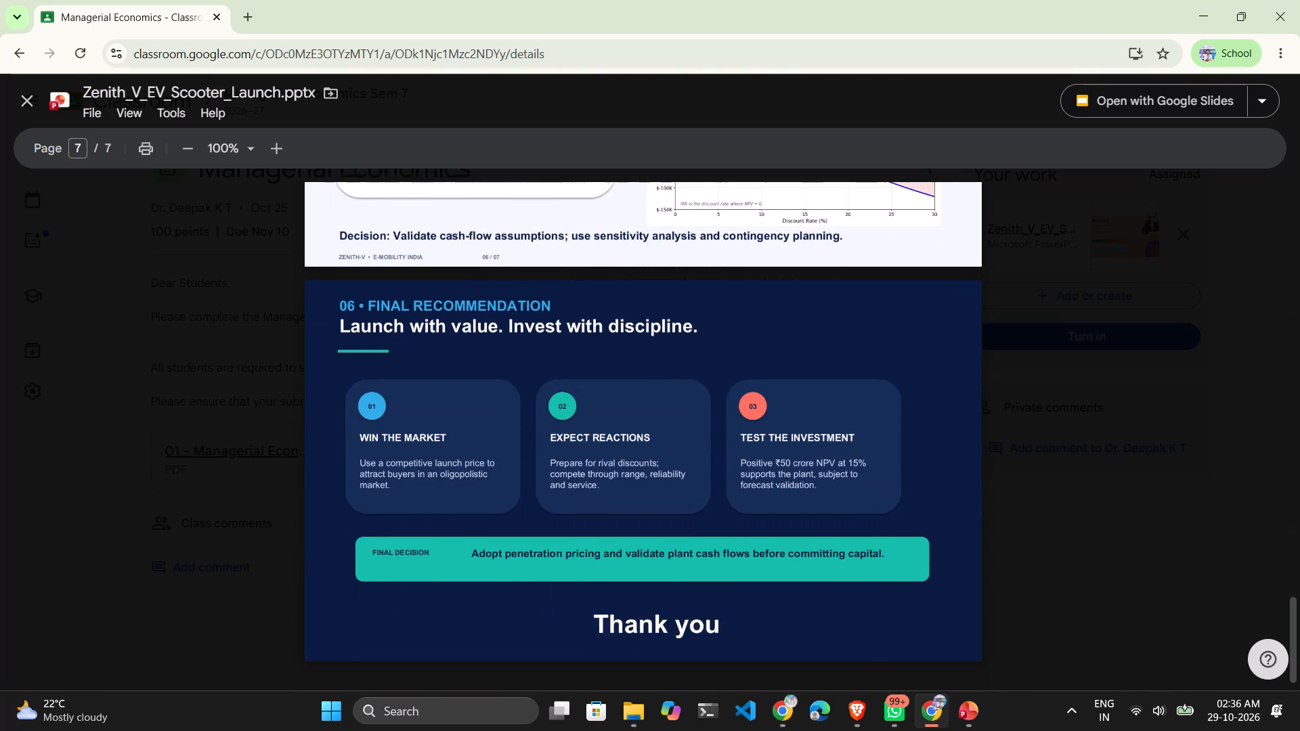
{"action": "left_click", "coordinate": [20, 91]}
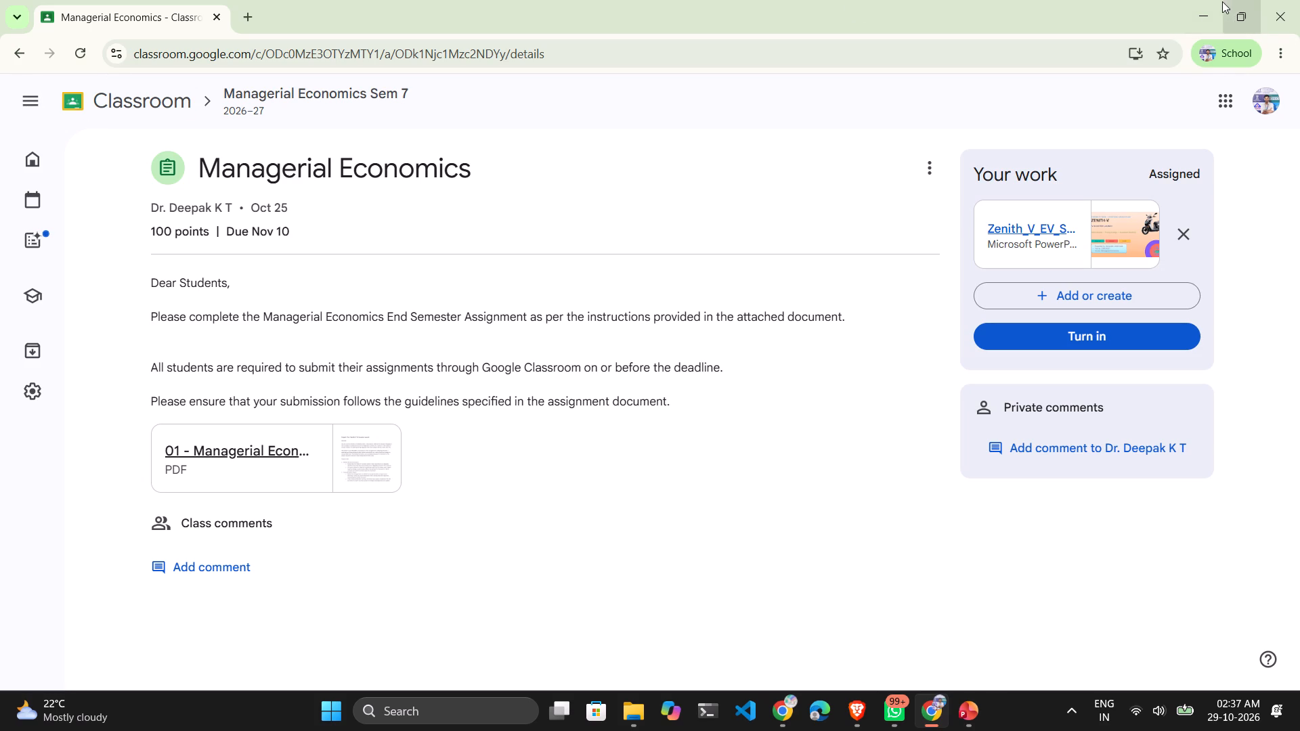
Close the finished work windows: the Classroom browser window, the PowerPoint presentation and File Explorer.
{"action": "left_click", "coordinate": [1299, 0]}
{"action": "left_click", "coordinate": [1299, 4]}
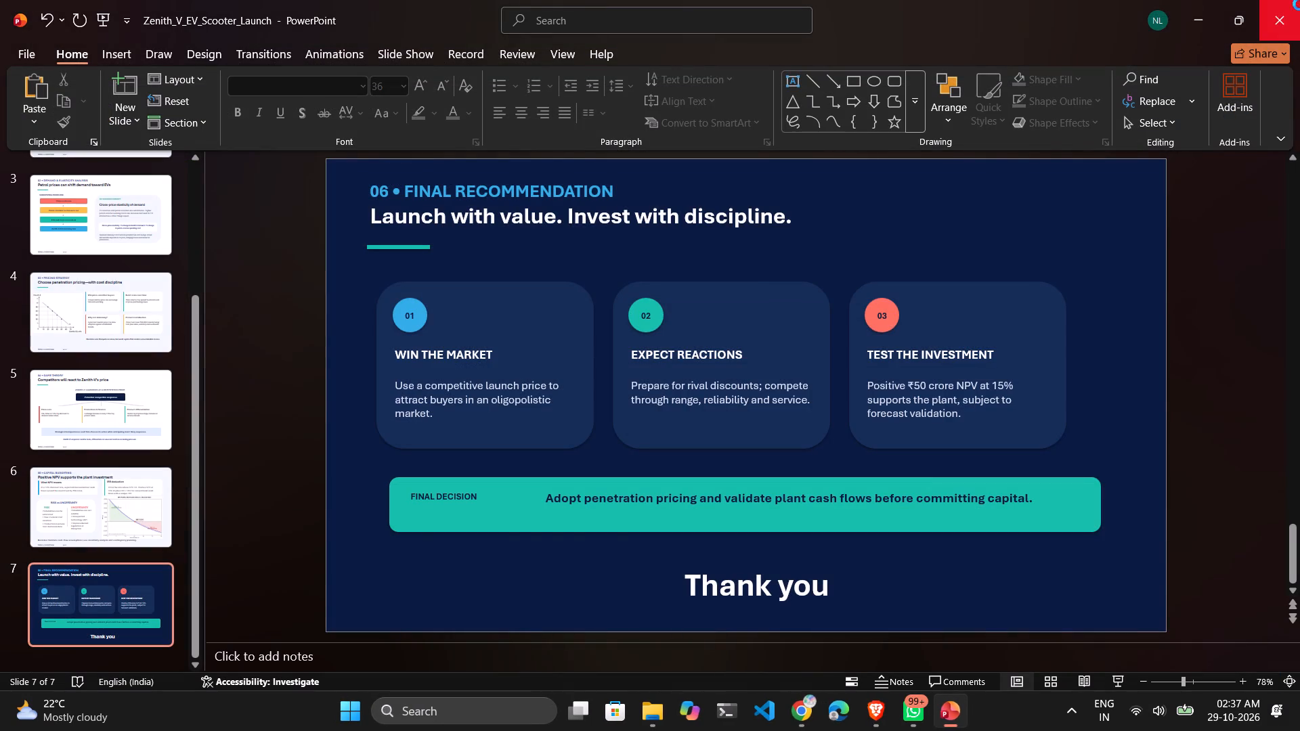
{"action": "left_click", "coordinate": [1299, 4]}
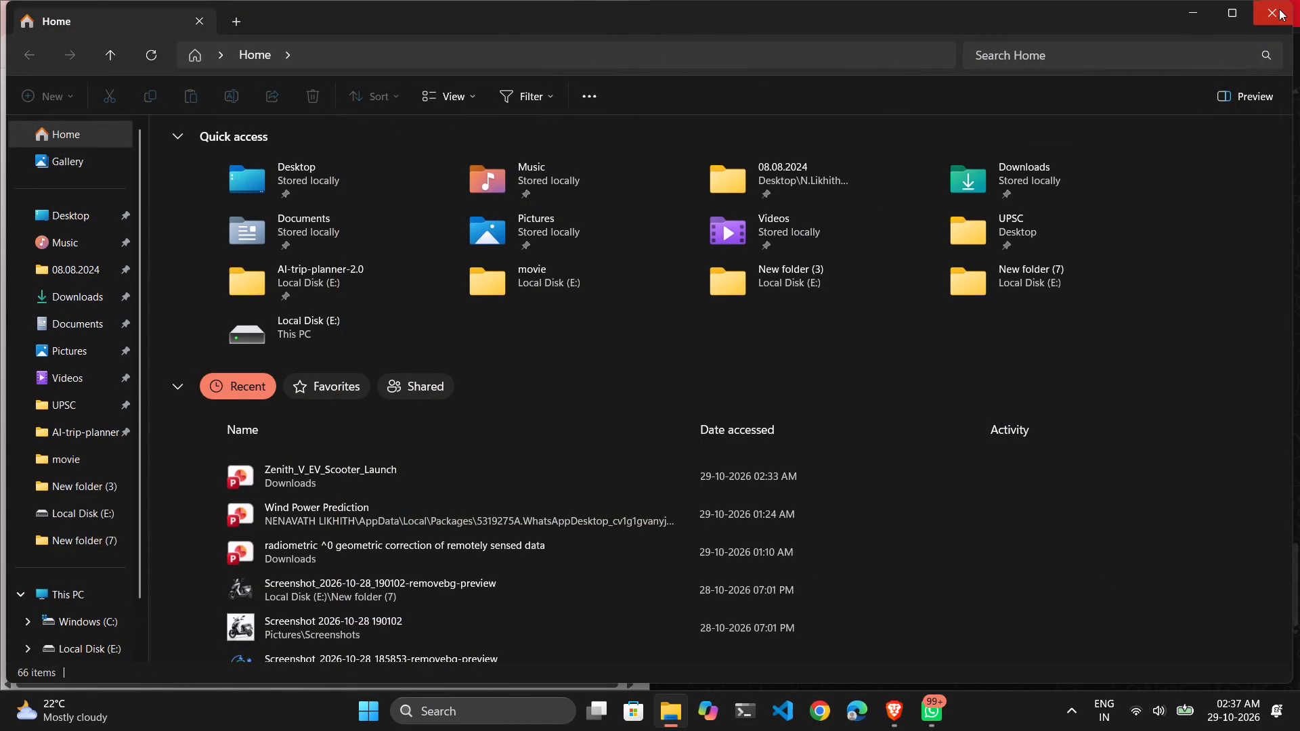
{"action": "left_click", "coordinate": [1279, 9]}
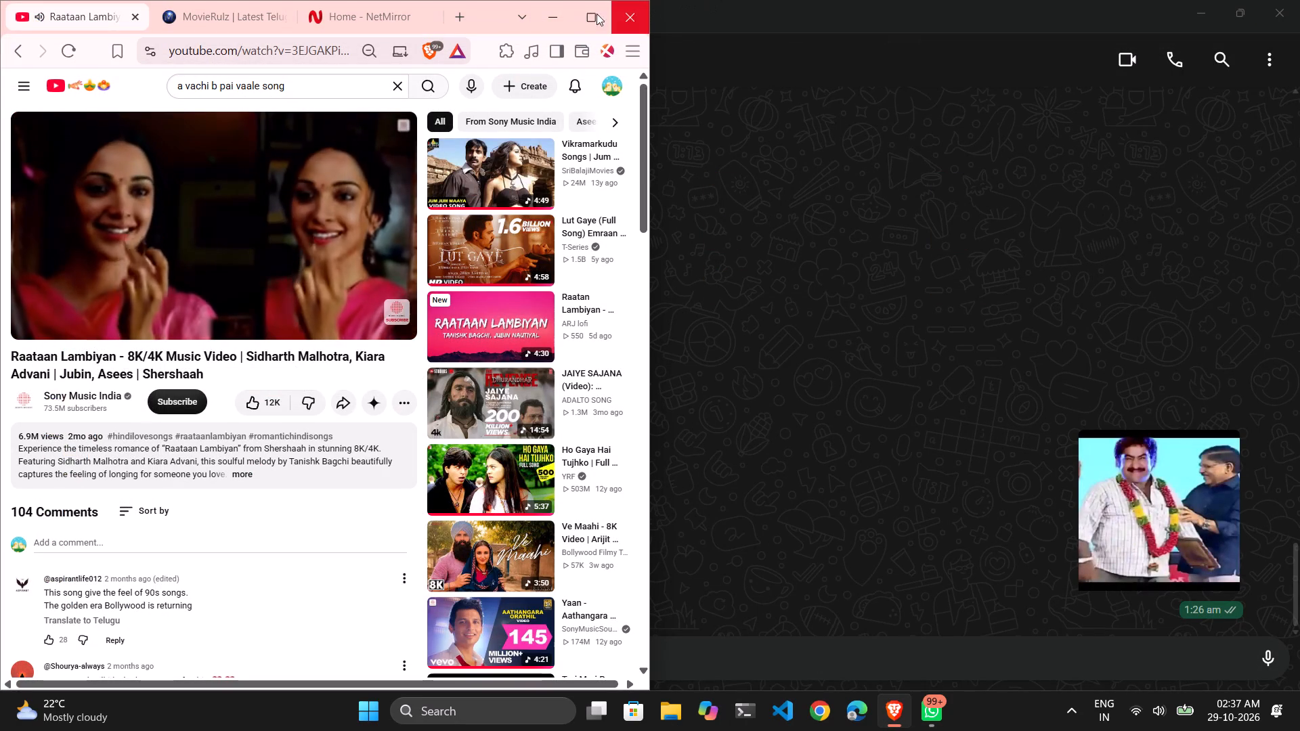